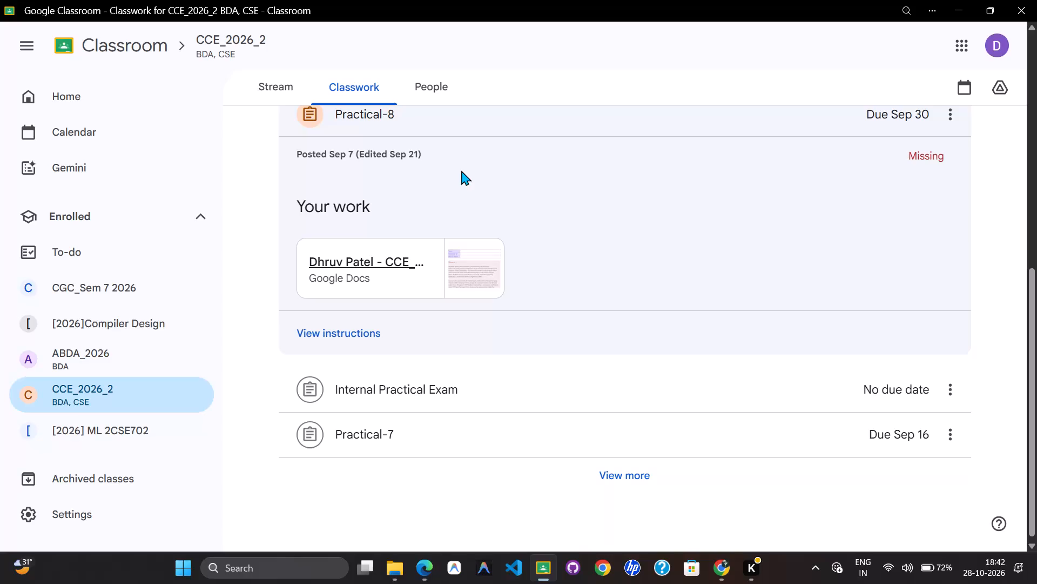
Examine the Practical-9 and Practical-10 assignments in the CCE_2026_2 classwork list, including their attached materials and work documents.
scroll(408, 261, up, 2)
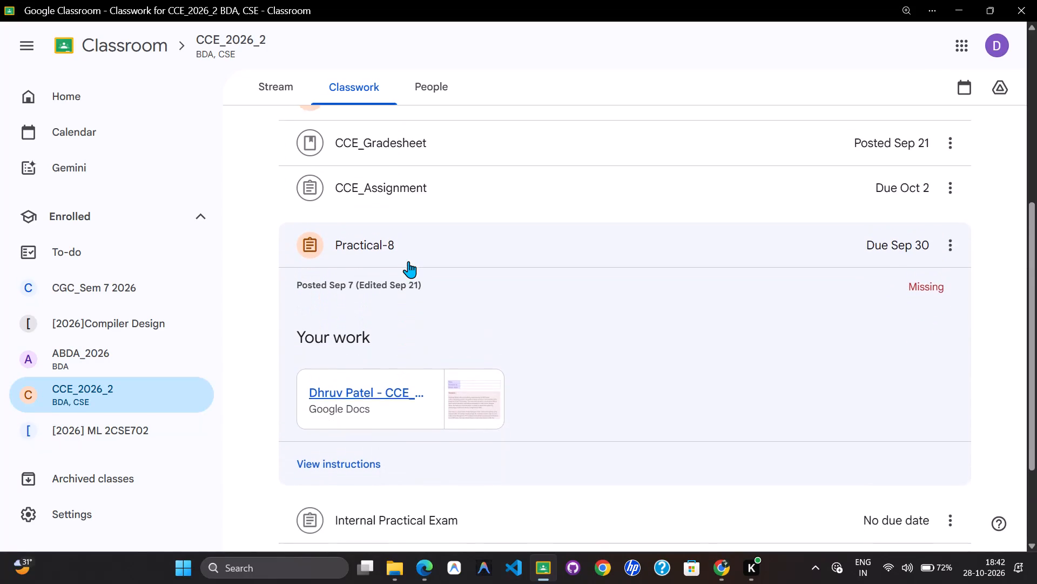
scroll(408, 261, up, 2)
click(394, 116)
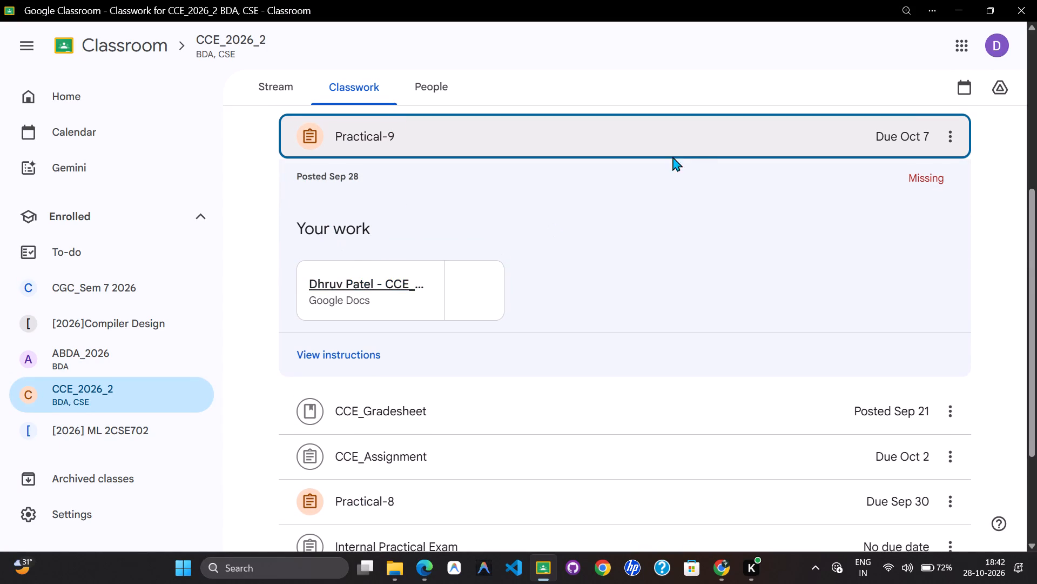
scroll(456, 259, up, 1)
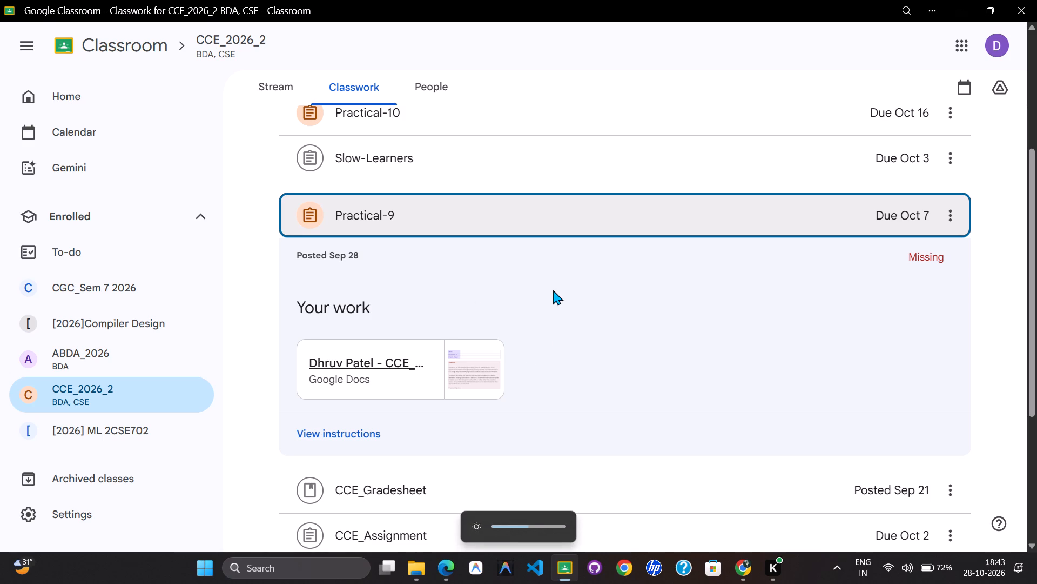
scroll(571, 323, up, 5)
click(530, 277)
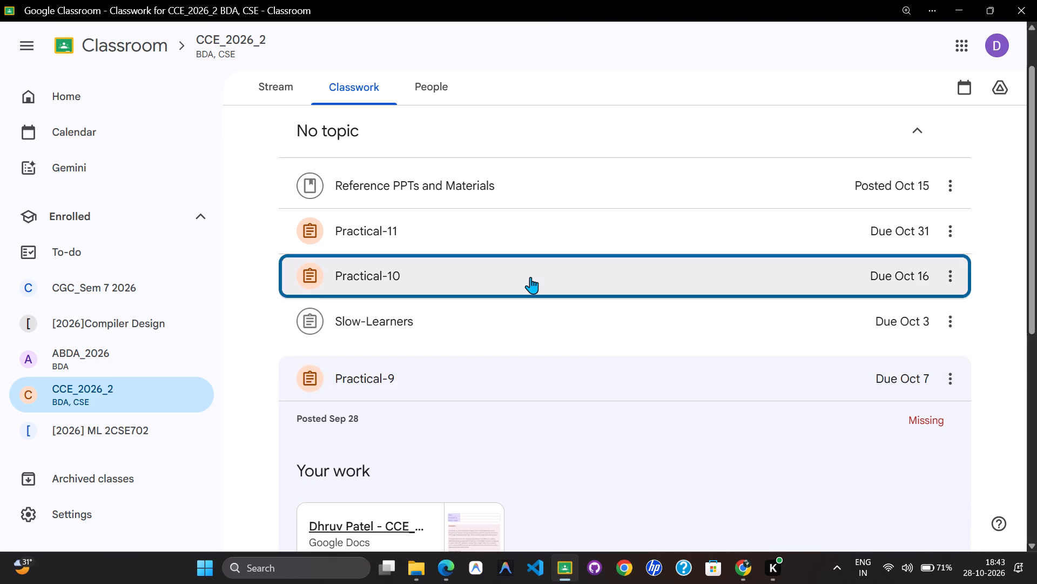
scroll(530, 277, down, 1)
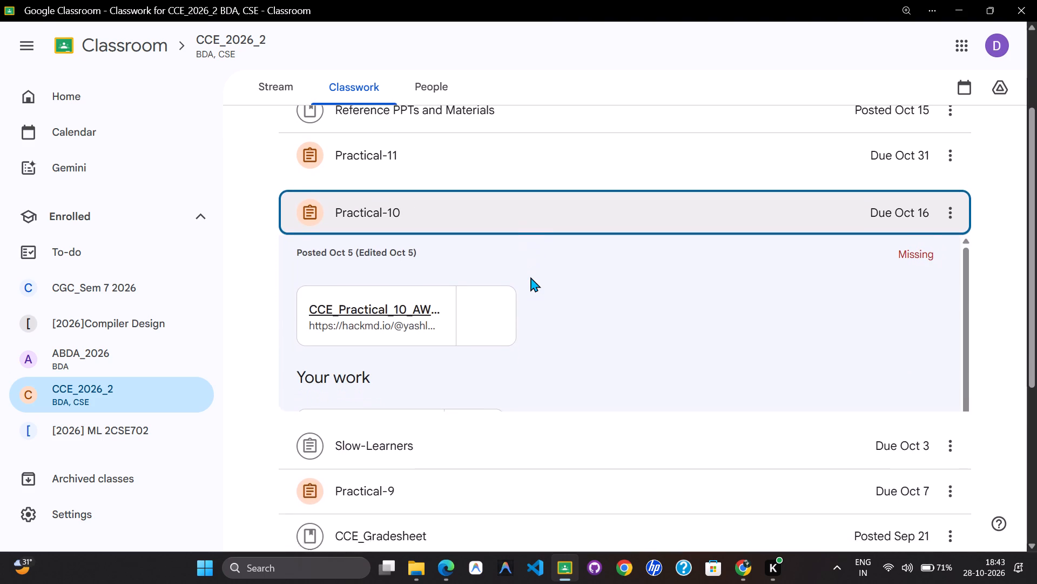
scroll(530, 277, down, 1)
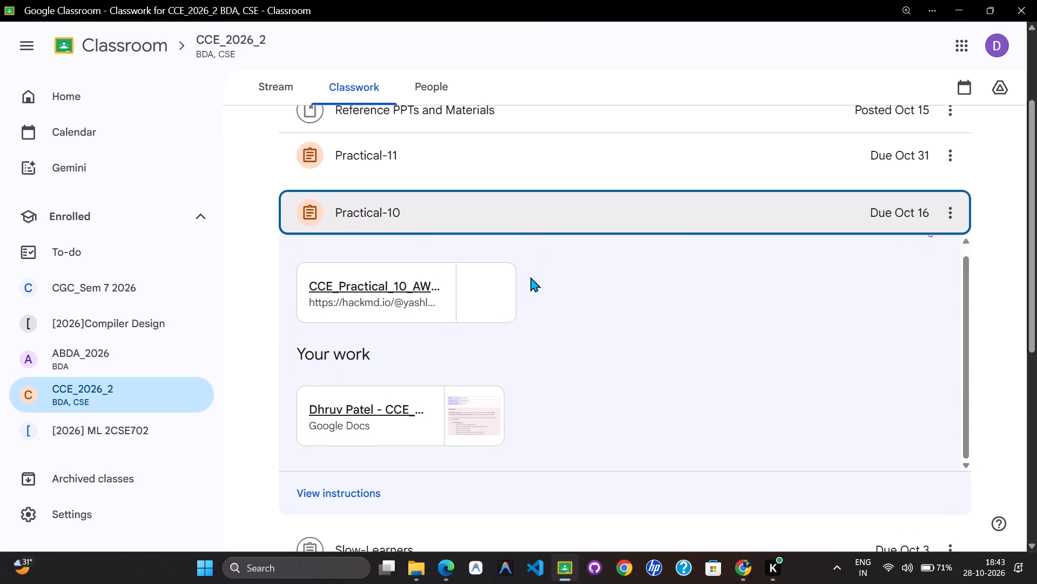
scroll(530, 277, down, 1)
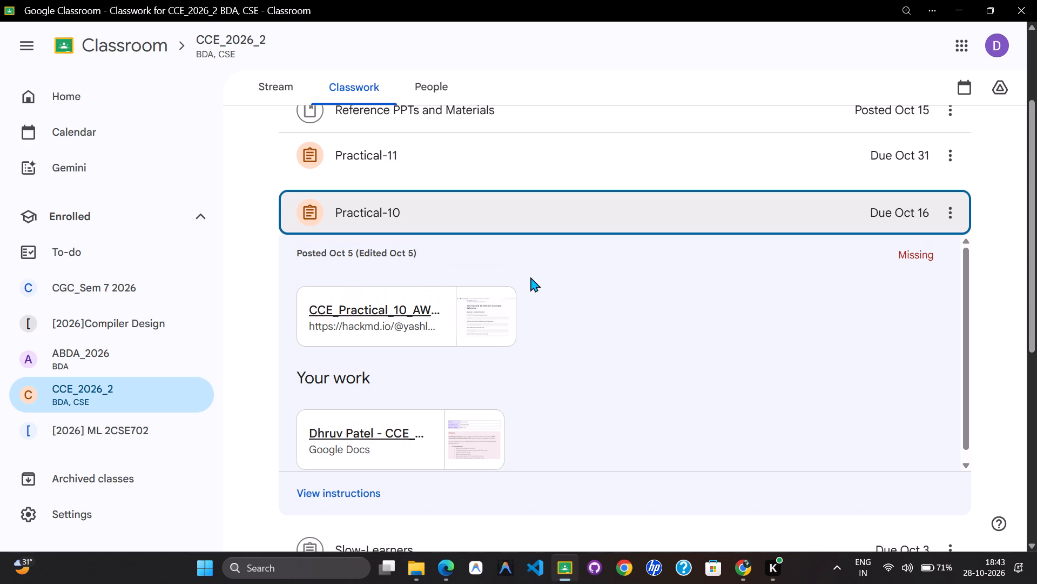
Switch to File Explorer, view image 34 in New folder, close it and go up to the CCE folder.
click(422, 567)
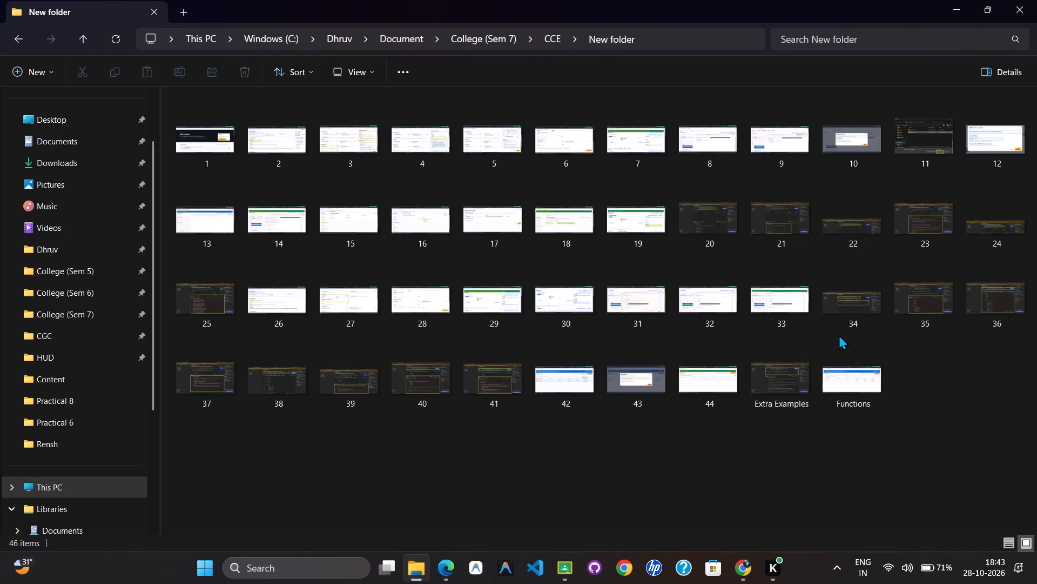
double_click(838, 297)
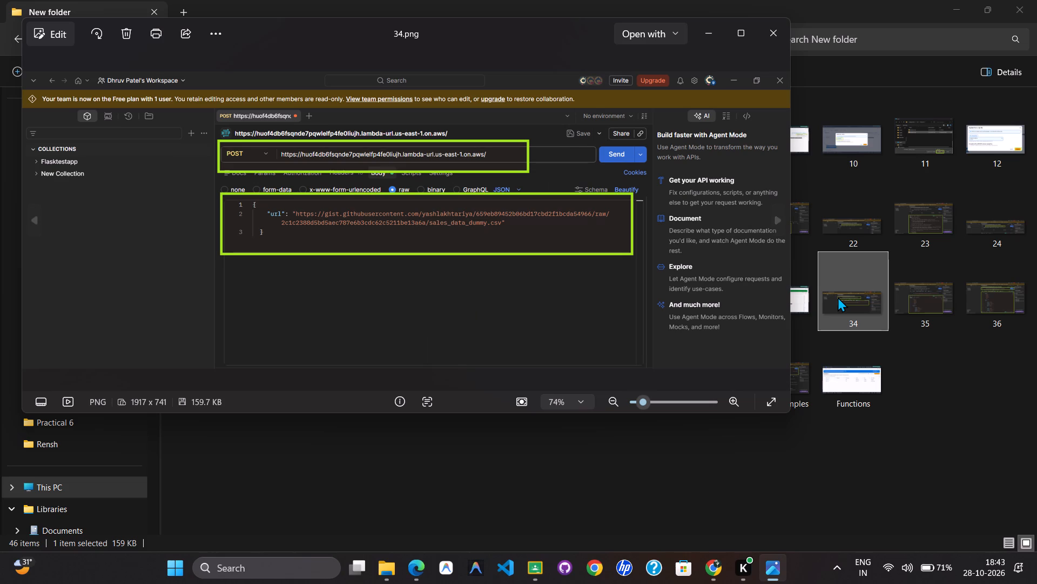
click(770, 31)
click(546, 35)
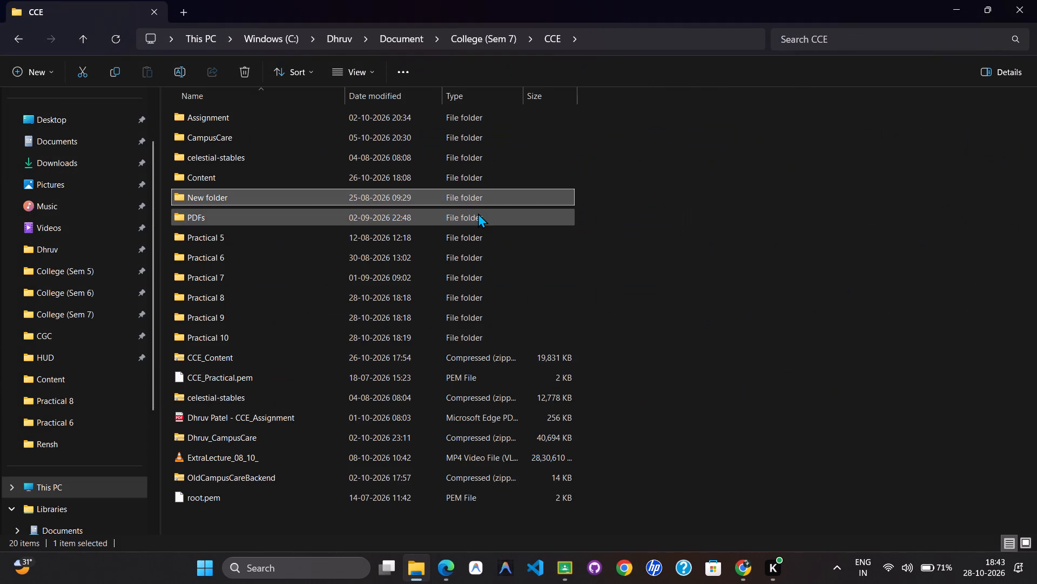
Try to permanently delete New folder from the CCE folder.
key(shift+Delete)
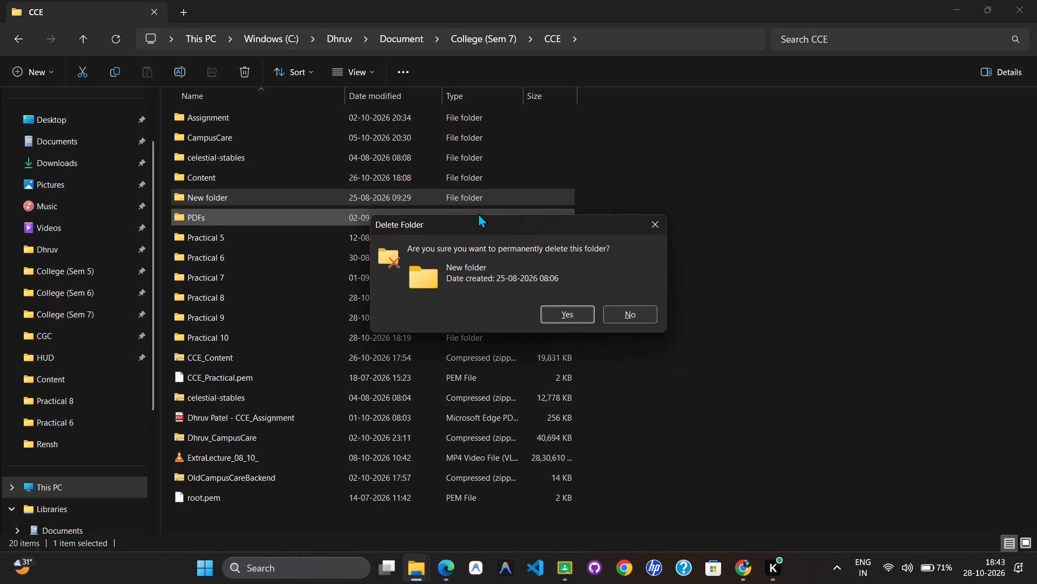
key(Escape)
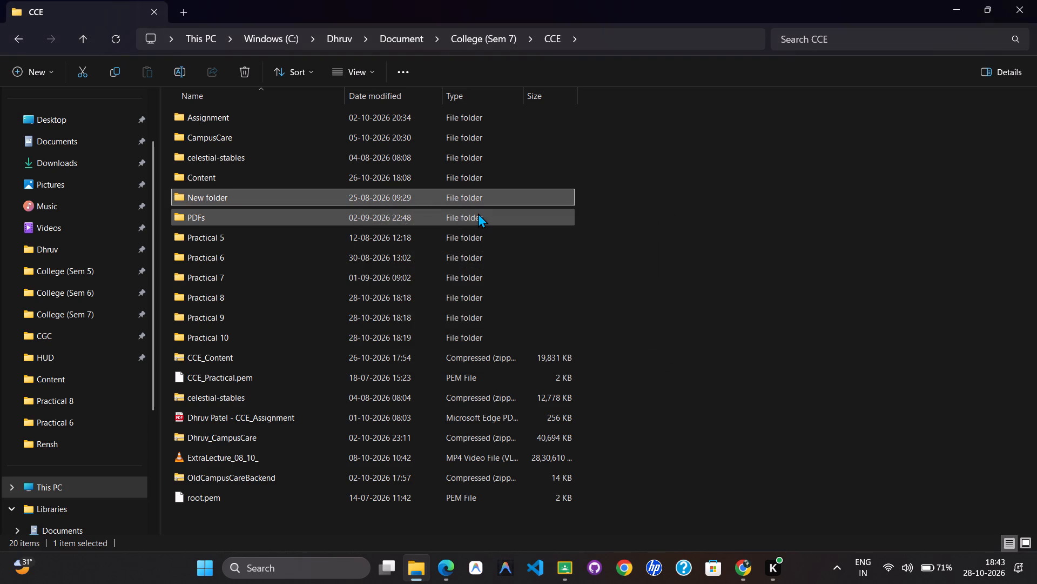
Look through the files in the Content folder and return to the CCE folder.
double_click(447, 173)
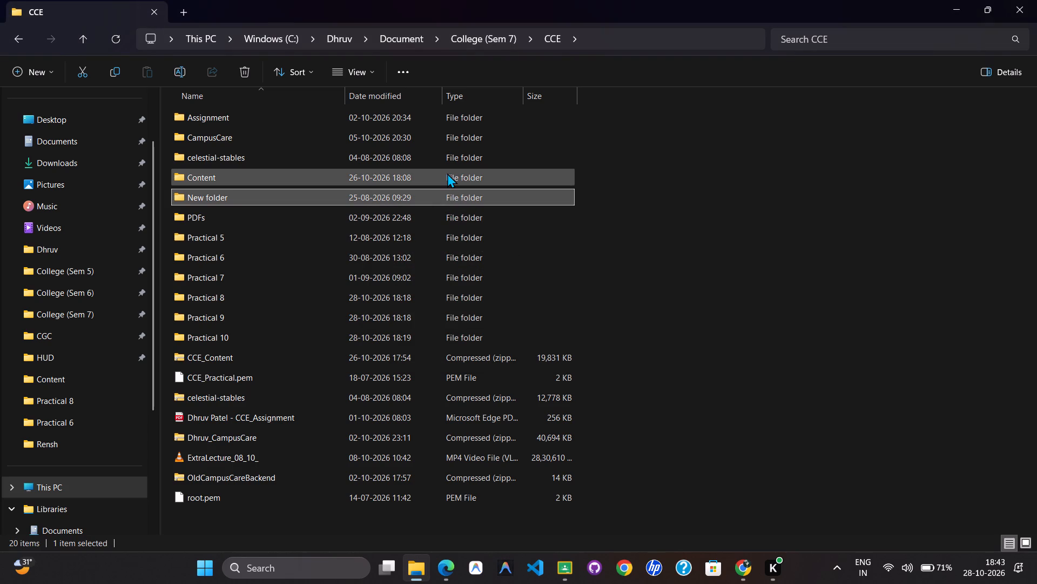
click(533, 458)
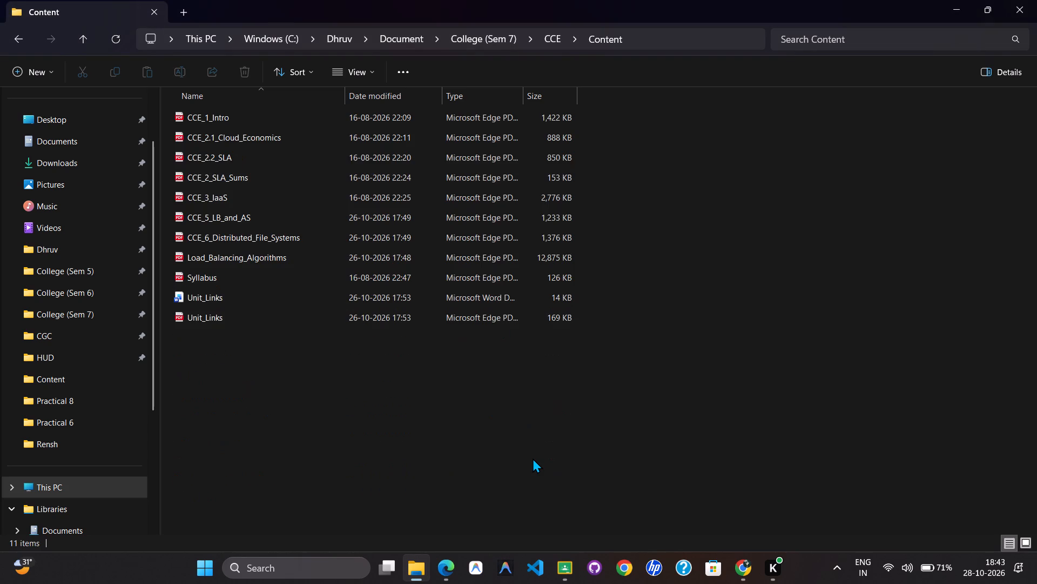
key(BackSpace)
Permanently delete the OldCampusCareBackend compressed archive from the CCE folder.
key(Down)
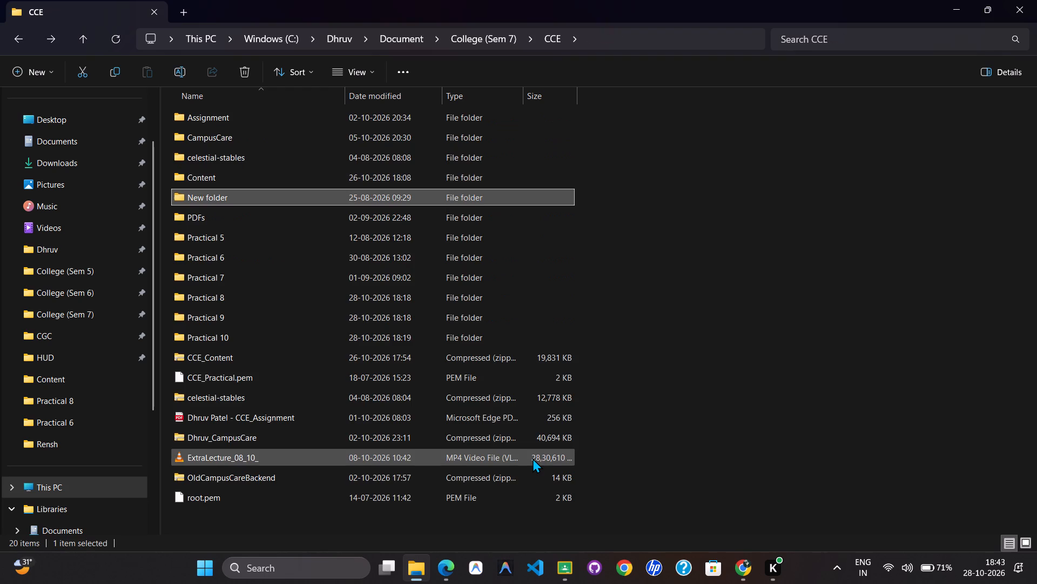
key(Down)
key(Down)
key(Down)
key(Down)
key(Down)
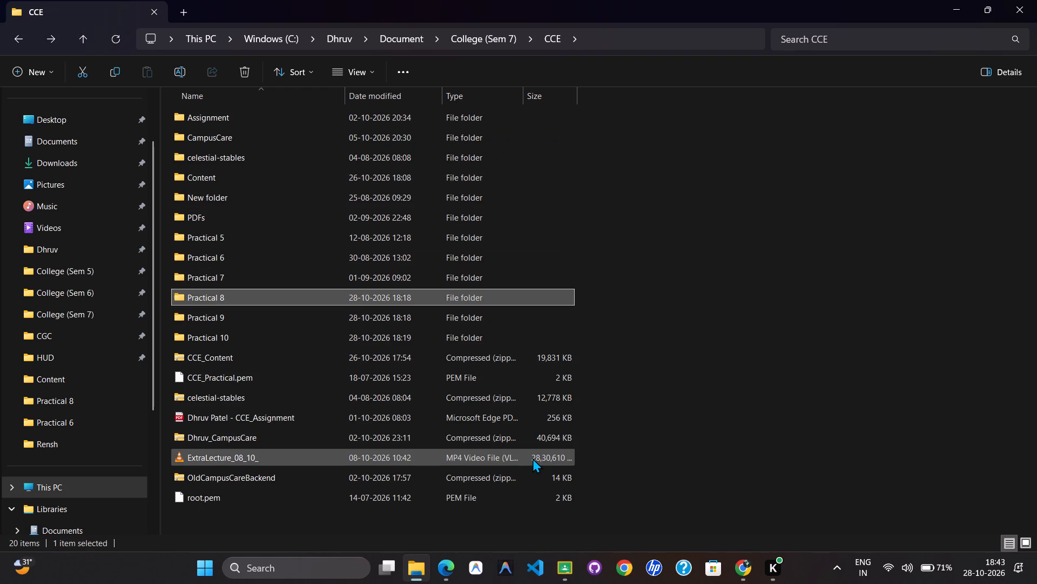
key(Down)
key(Down)
key(Down)
key(Down)
key(Down)
key(Down)
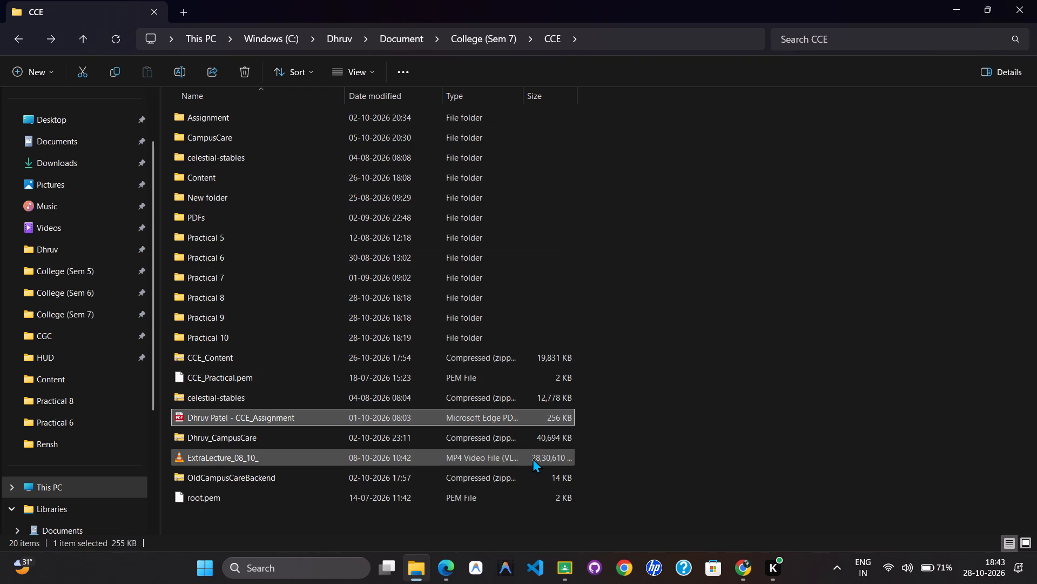
key(Down)
key(Down)
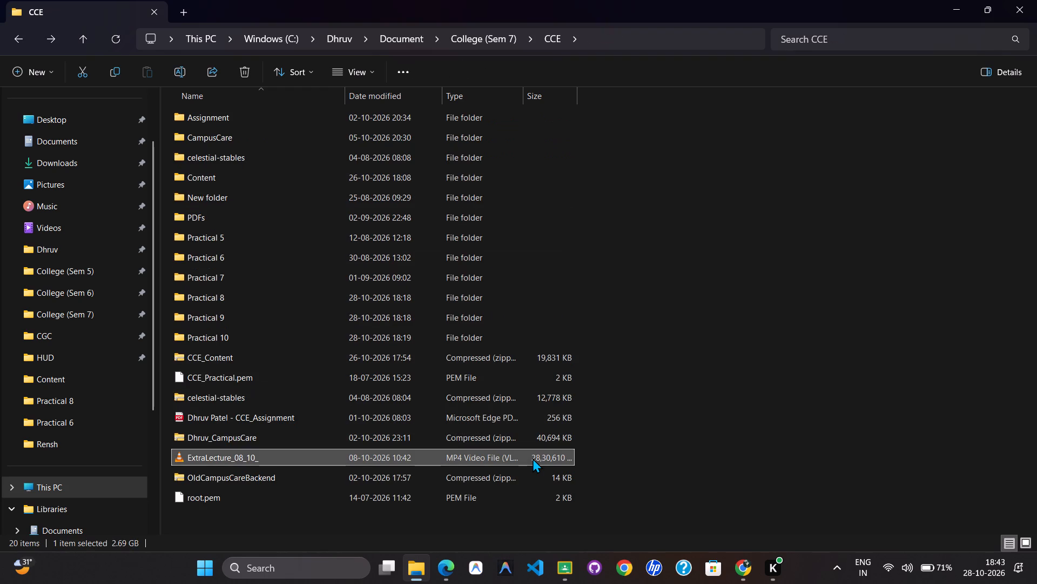
click(533, 458)
key(Down)
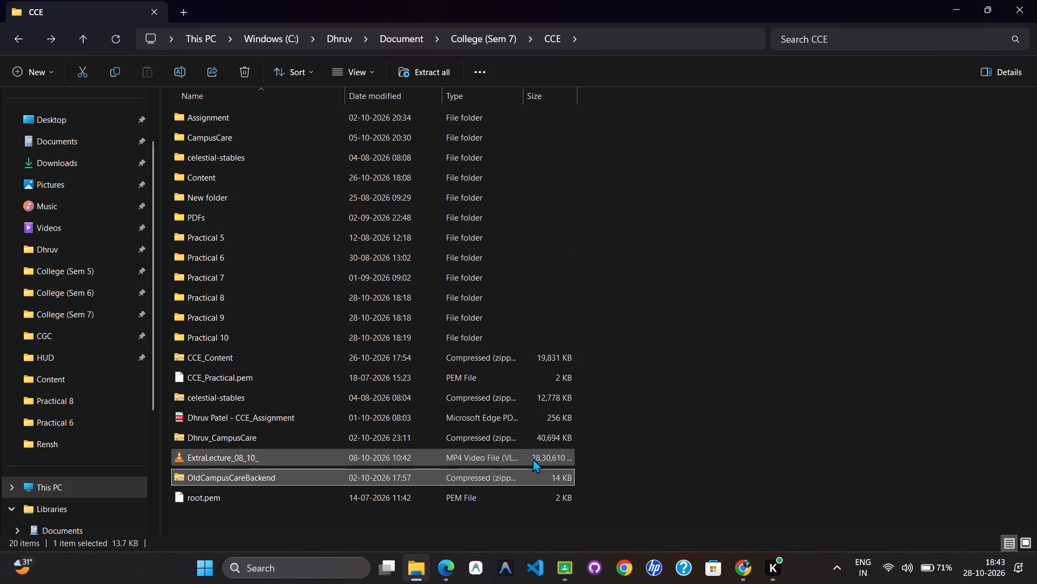
key(shift+Delete)
key(Return)
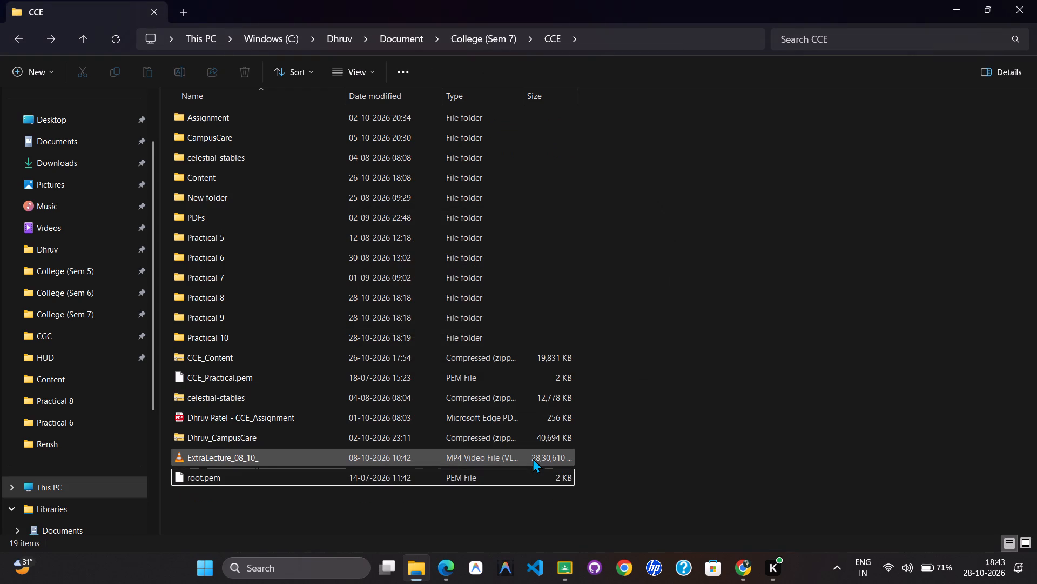
Open the Practical 8 folder inside the CCE folder.
key(Up)
key(Up)
key(Left)
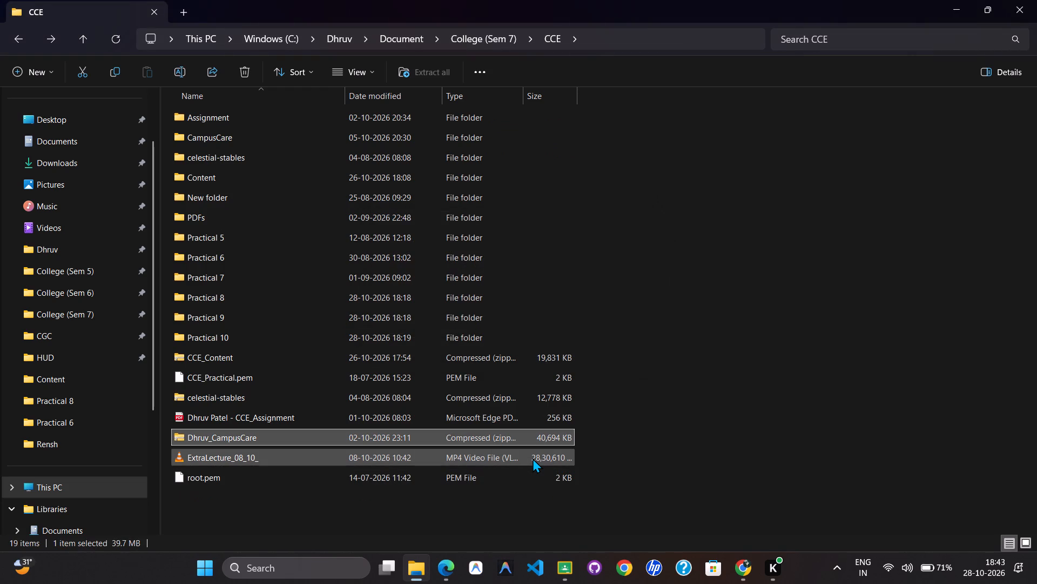
key(Up)
key(Left)
key(Left)
key(Up)
key(Right)
key(Up)
key(Up)
key(Up)
key(Up)
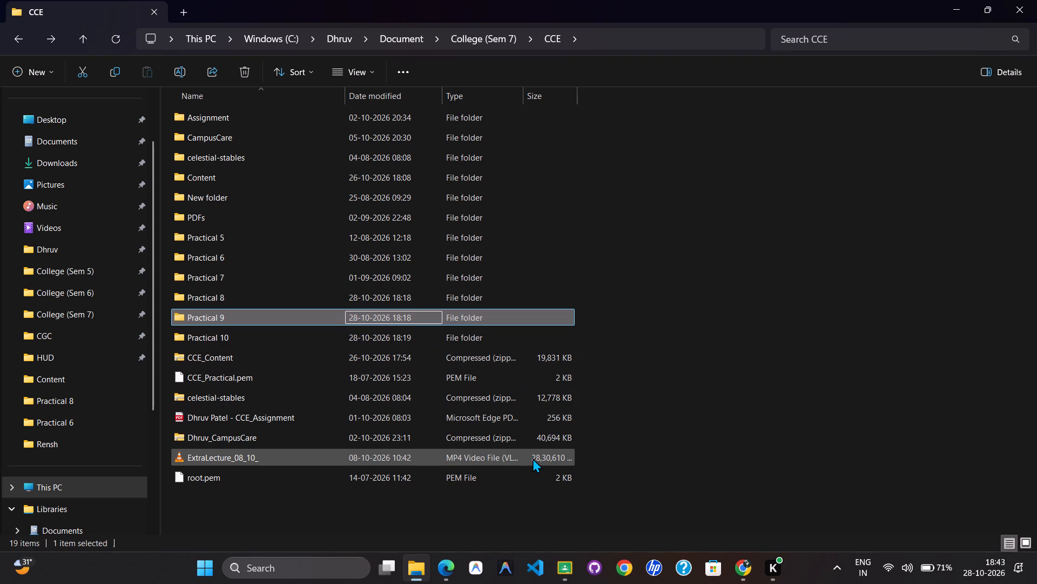
key(Left)
key(Up)
key(Down)
key(Up)
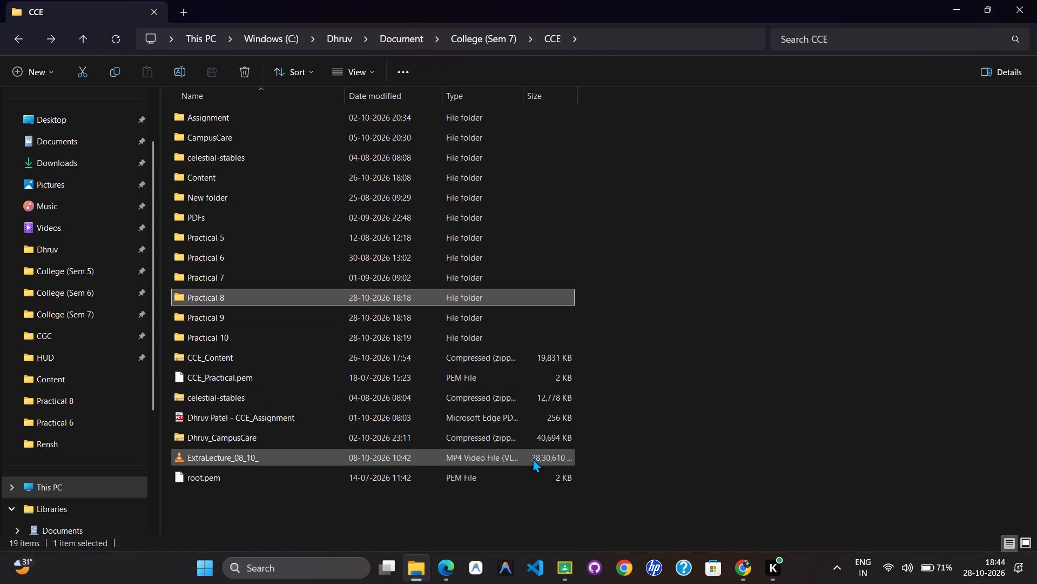
key(Return)
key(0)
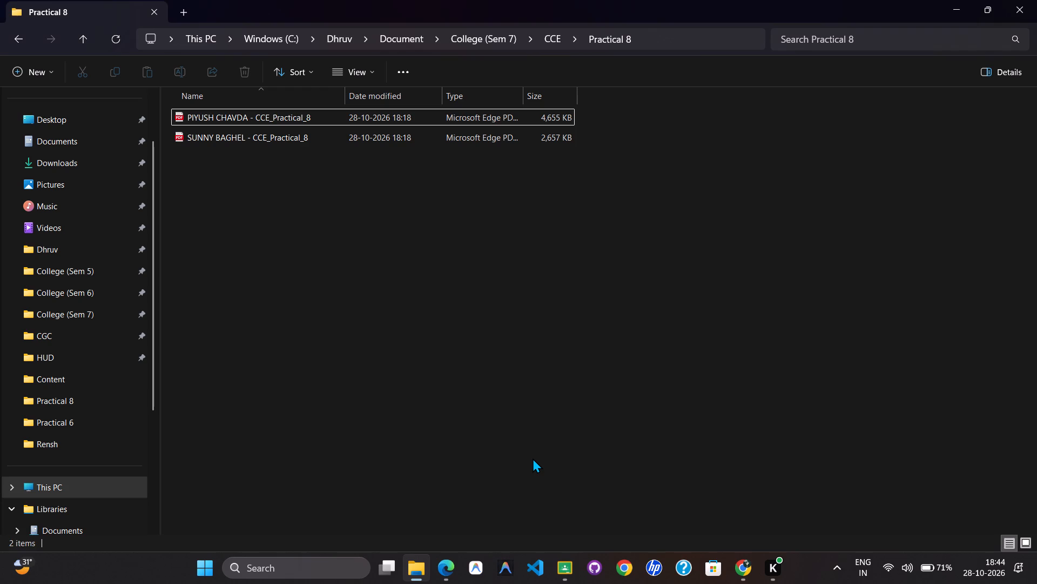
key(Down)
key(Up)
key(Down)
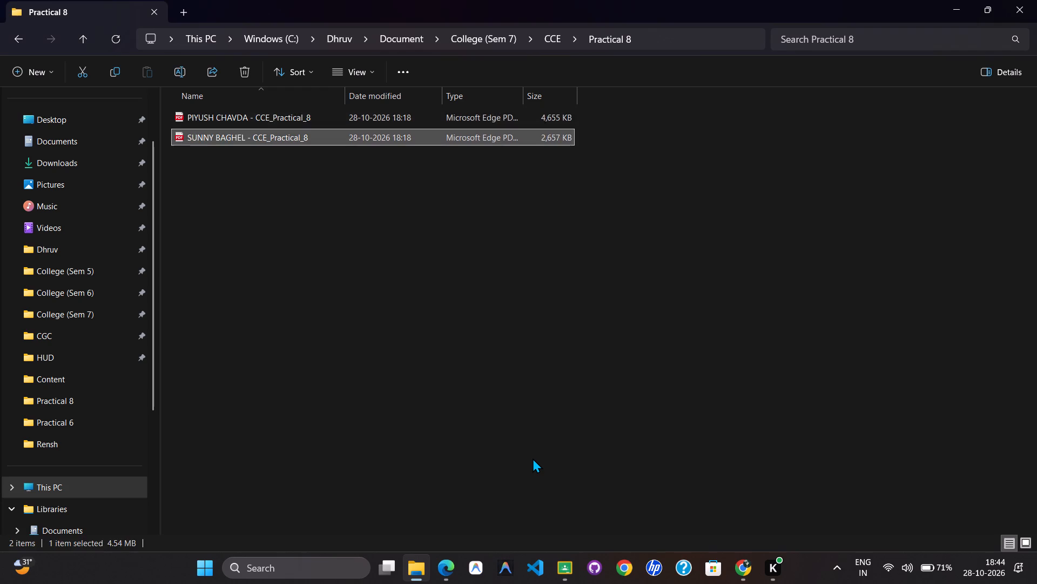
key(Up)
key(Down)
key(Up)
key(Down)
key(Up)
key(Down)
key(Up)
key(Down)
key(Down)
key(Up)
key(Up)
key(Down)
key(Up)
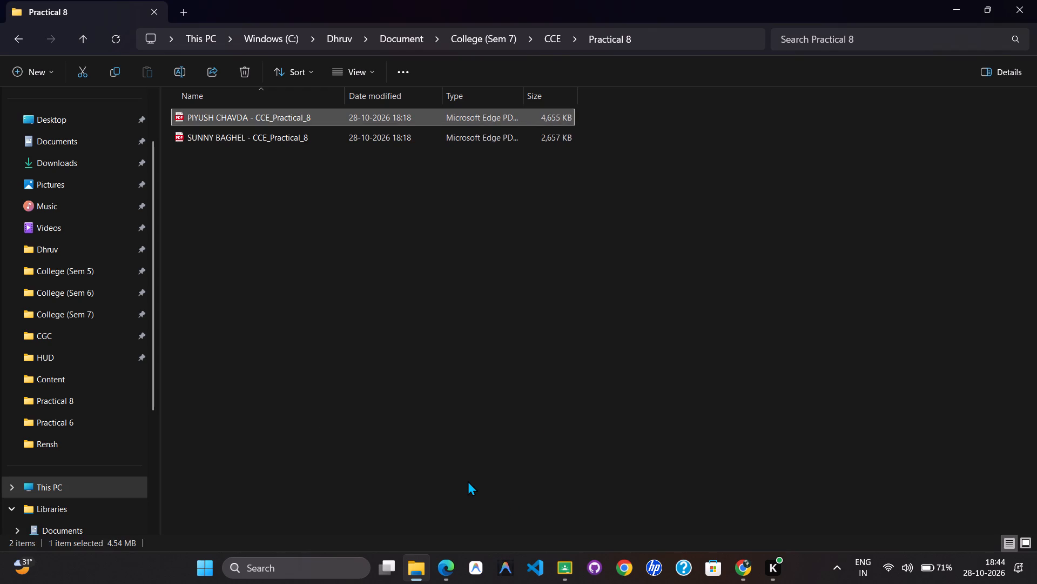
Switch to Microsoft Edge, skim the code in the CCE_Practical_8 document and close its tab.
click(447, 558)
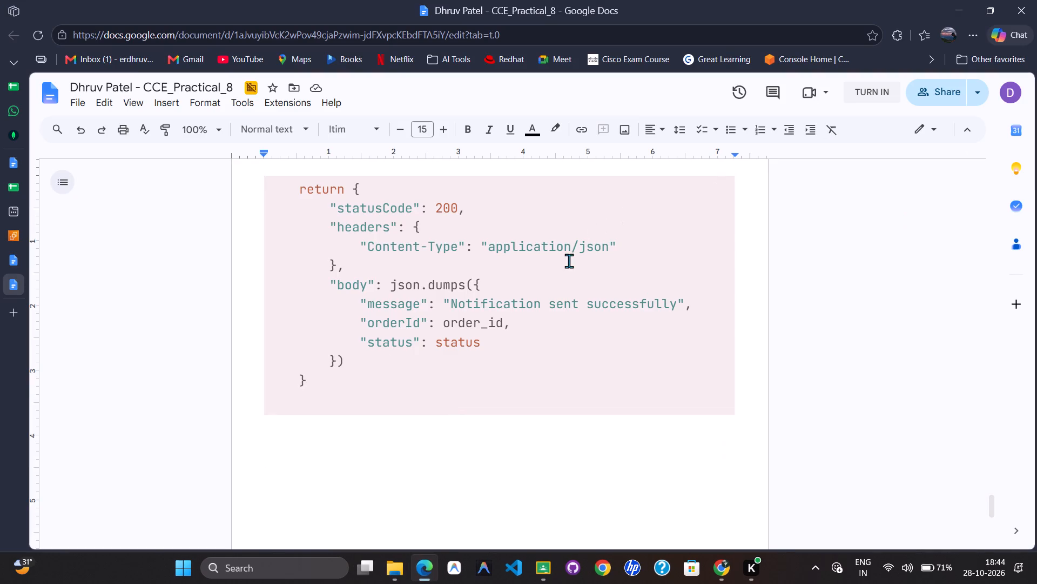
scroll(361, 435, up, 6)
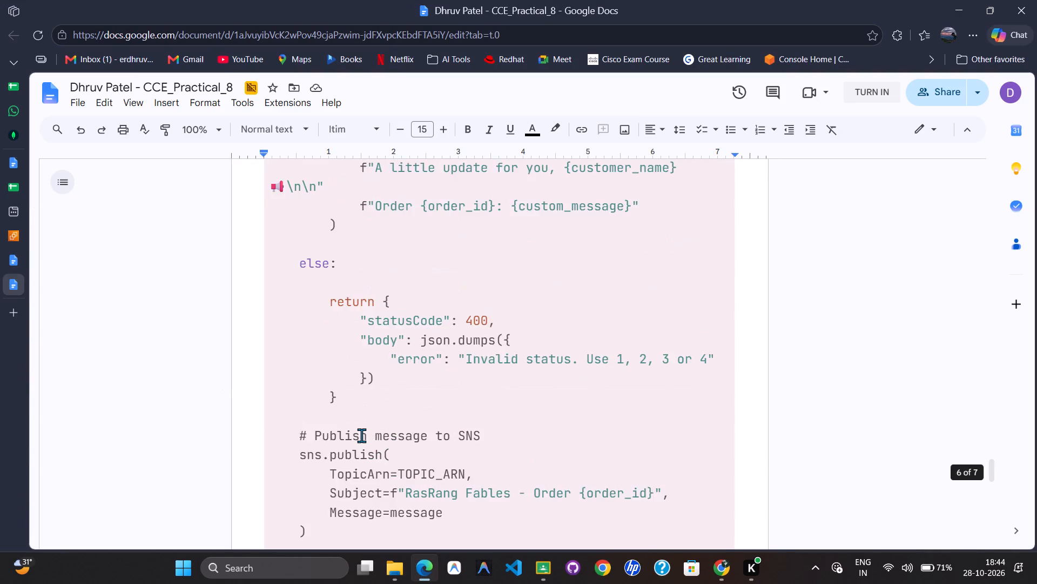
scroll(361, 435, up, 19)
scroll(361, 435, down, 11)
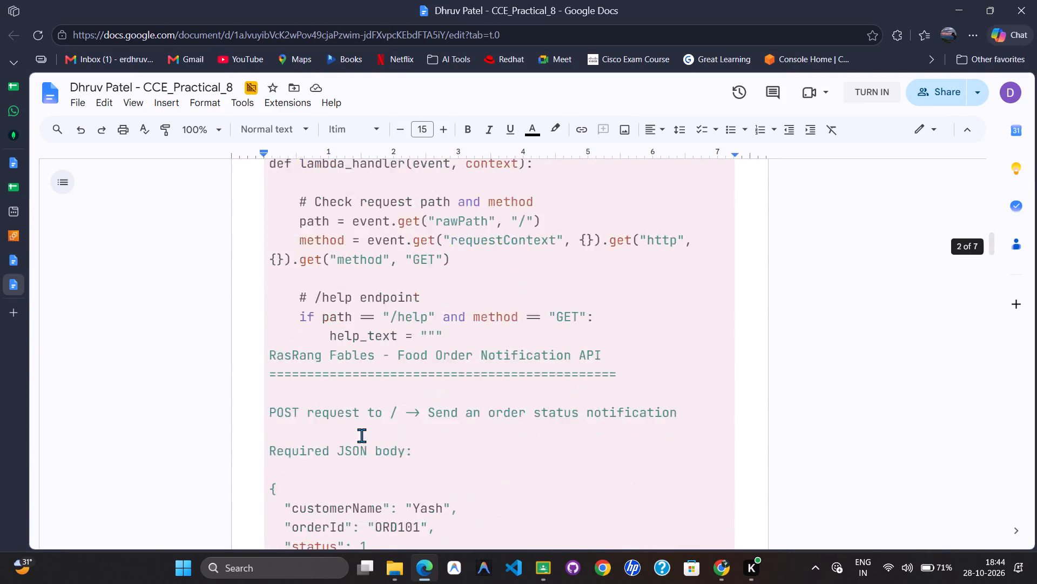
scroll(361, 435, down, 14)
key(ctrl+w)
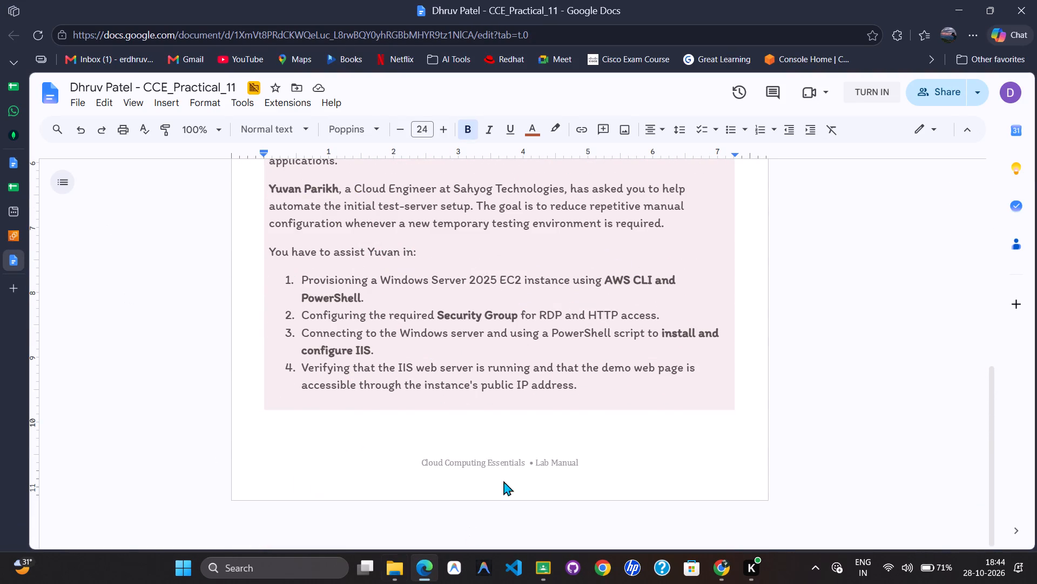
Switch to Google Classroom, open the Practical-9 assignment's instructions and open the attached CCE_Practical_9 document.
scroll(509, 464, up, 9)
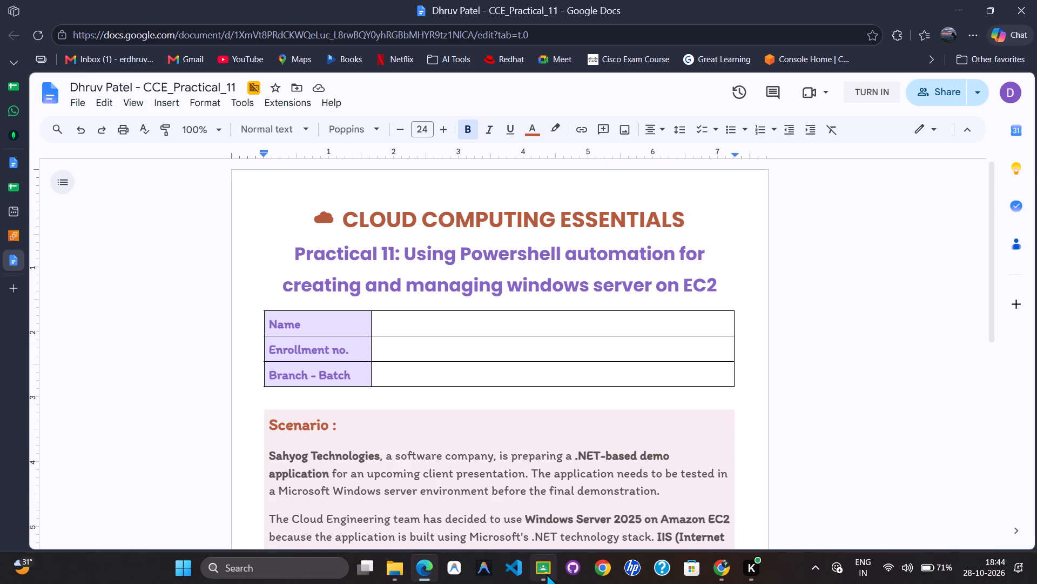
click(540, 572)
scroll(571, 466, down, 2)
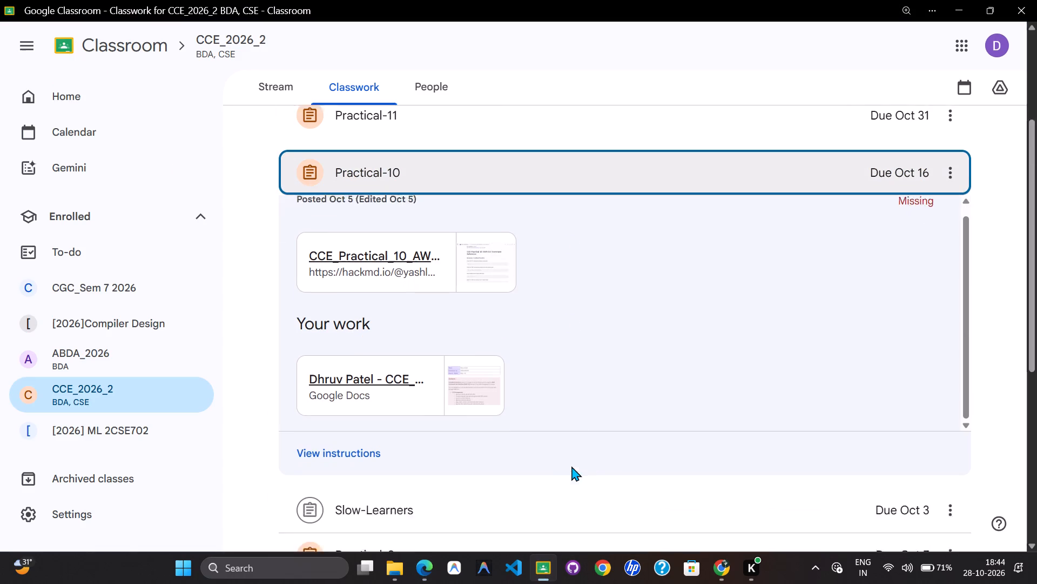
scroll(571, 466, down, 5)
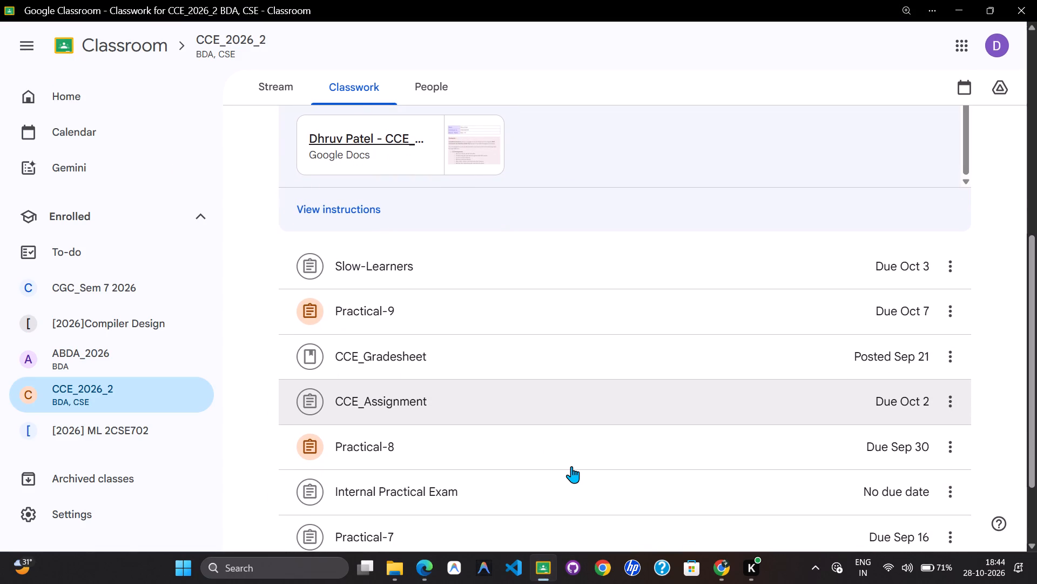
click(476, 302)
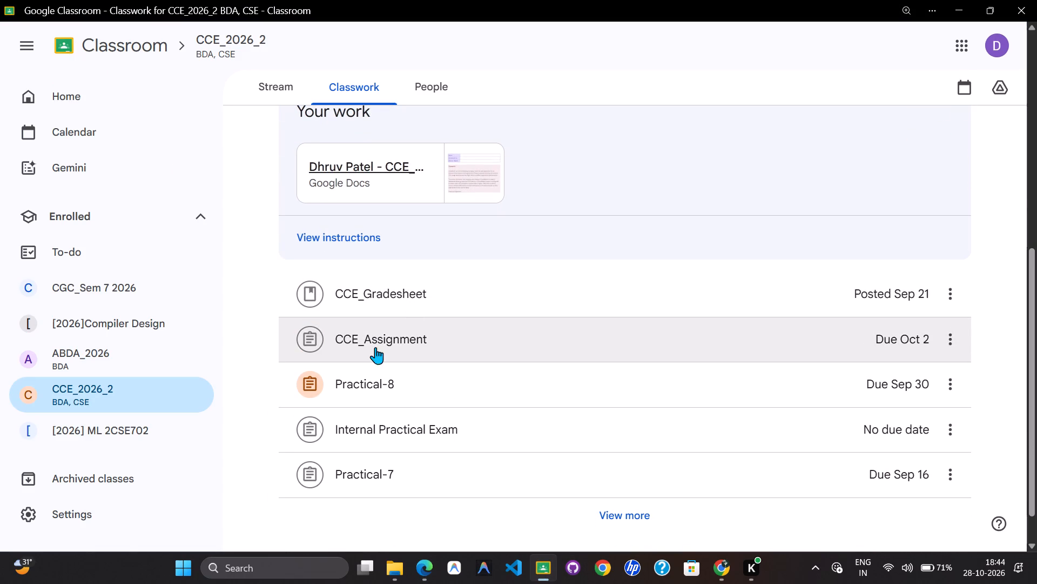
click(352, 231)
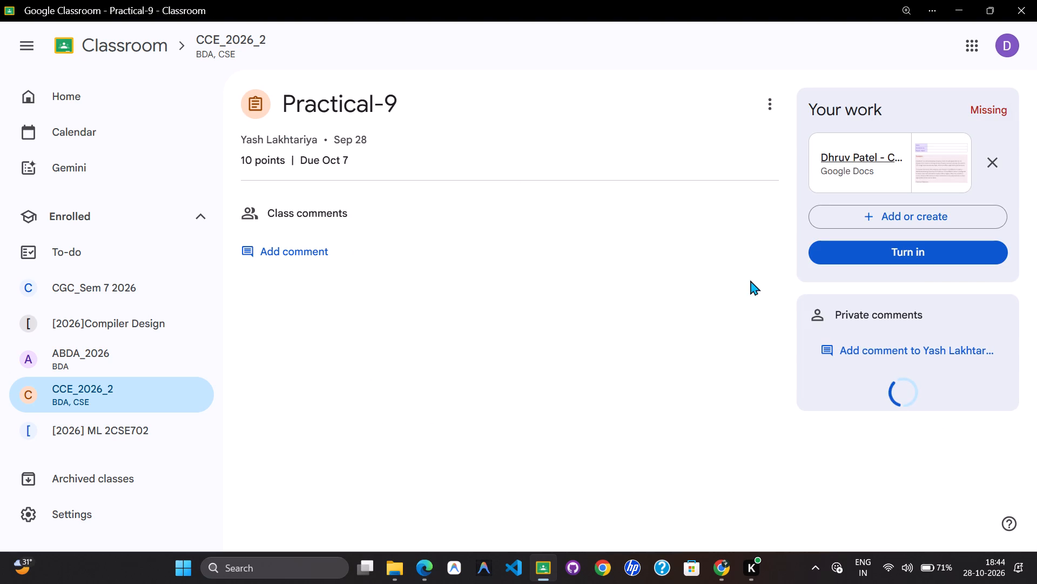
click(845, 165)
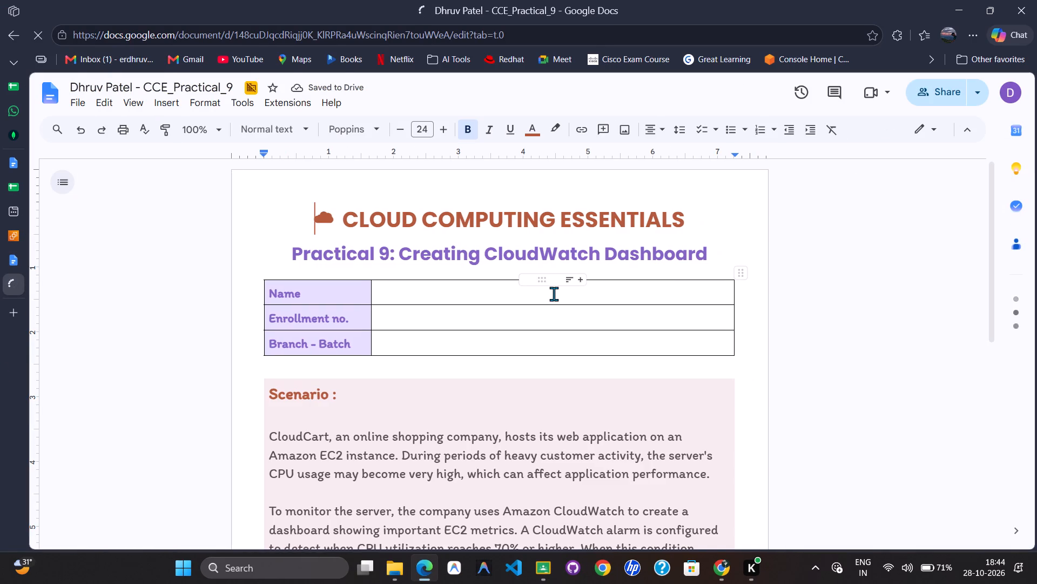
Fill in the header table with the student's name, enrollment number and "BDA - 75" as Branch - Batch.
click(453, 295)
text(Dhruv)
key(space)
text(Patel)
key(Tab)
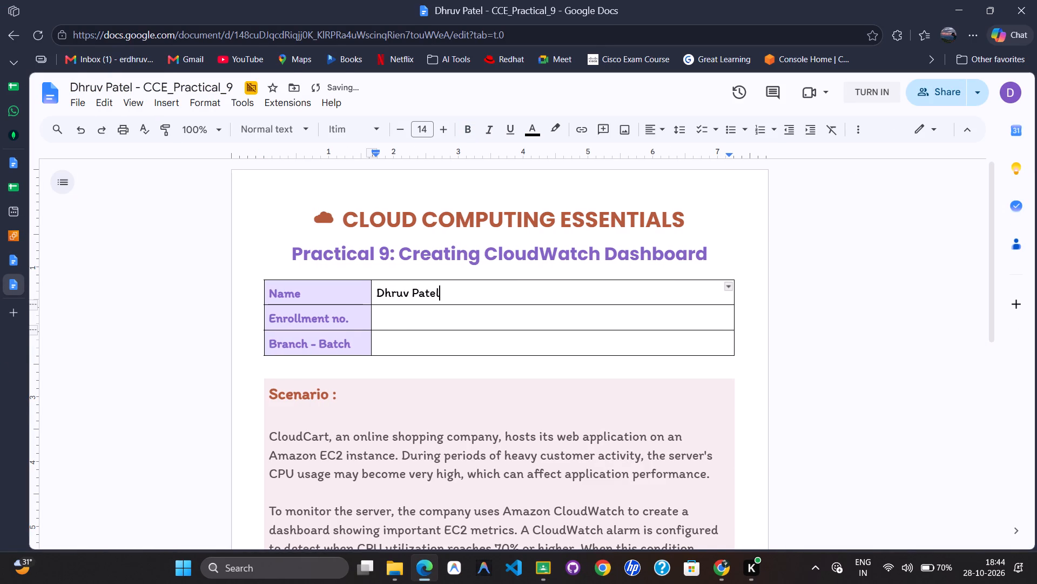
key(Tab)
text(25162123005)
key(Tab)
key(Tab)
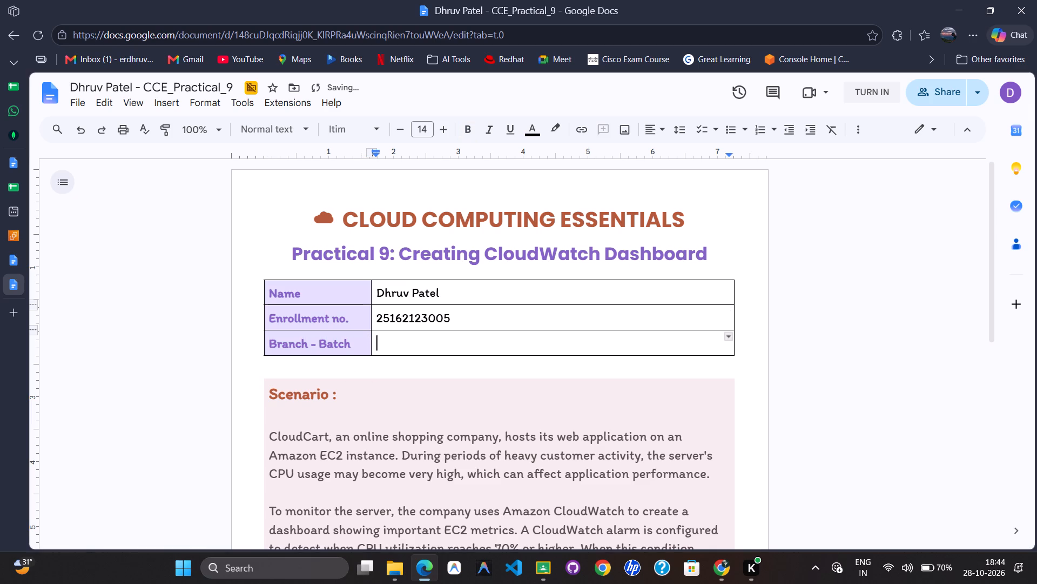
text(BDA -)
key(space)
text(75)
Add seven blank lines below the shaded Practical Objective list in the CCE_Practical_9 document.
scroll(453, 295, down, 5)
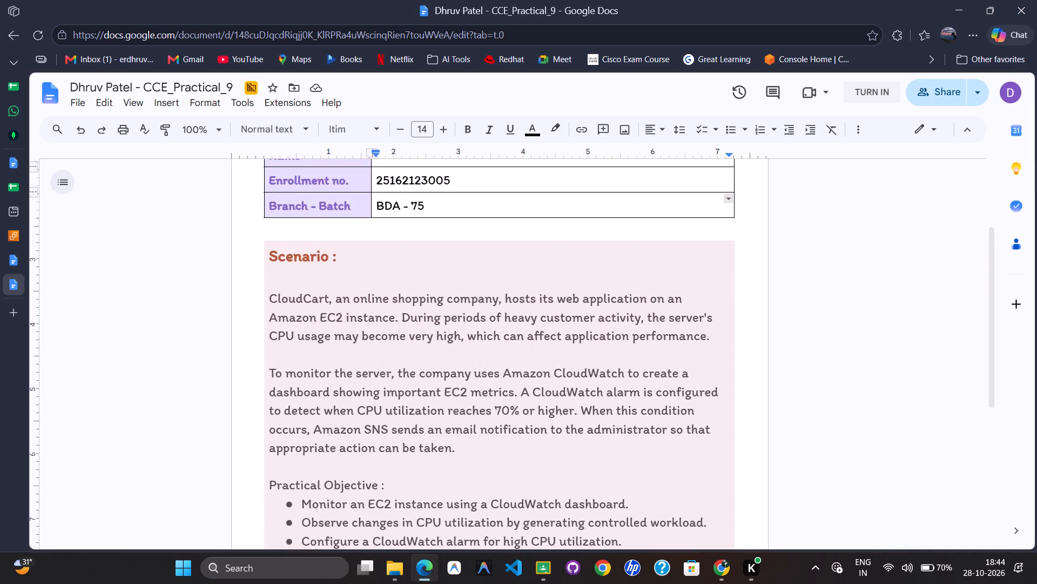
scroll(466, 382, down, 2)
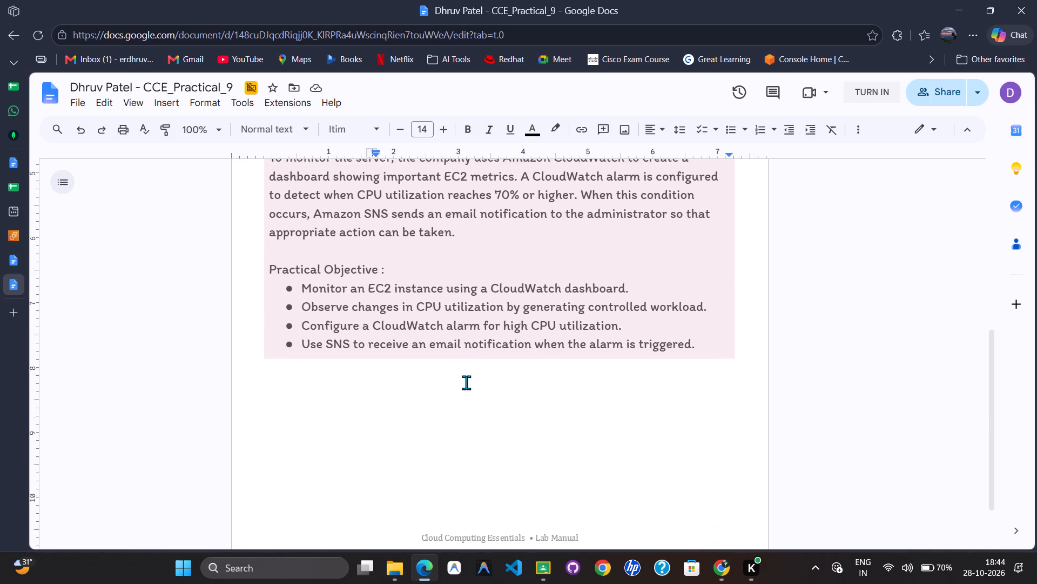
scroll(466, 382, down, 1)
click(470, 400)
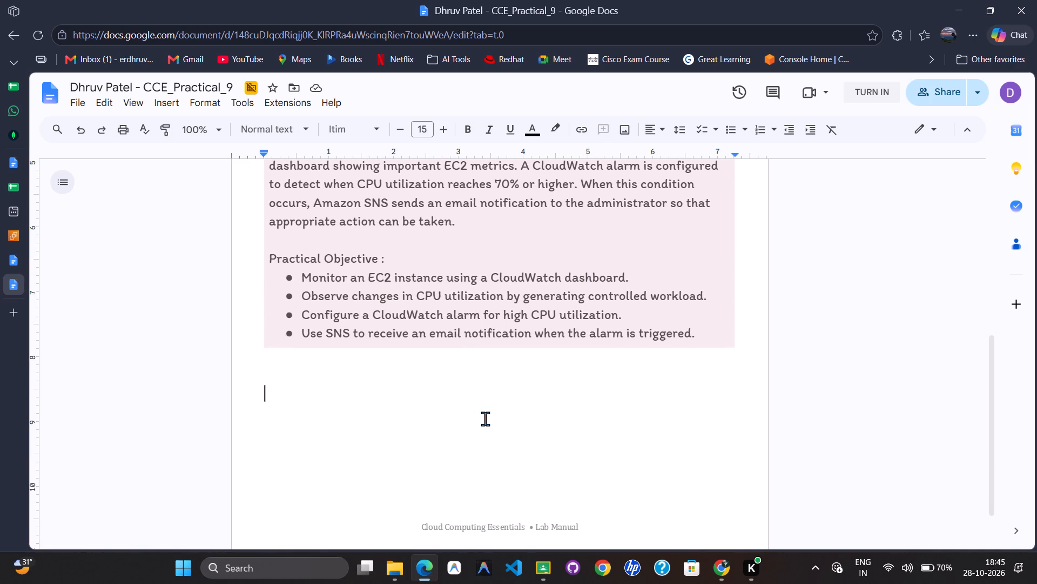
key(Return)
key(Return)
key(Return)
key(Return)
key(Return)
key(Return)
key(Return)
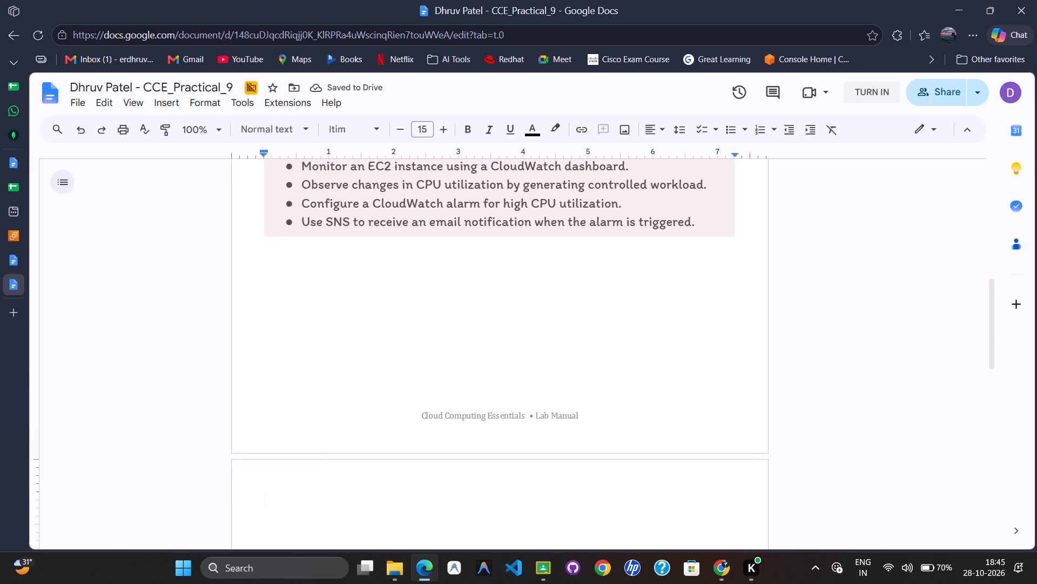
Insert a page break in the blank area below the objectives and place the cursor at the top of the following page.
key(Down)
key(Down)
key(Up)
key(Up)
key(Up)
key(Up)
key(Up)
key(Up)
key(Right)
key(Up)
key(Up)
key(Up)
key(Up)
key(ctrl+Return)
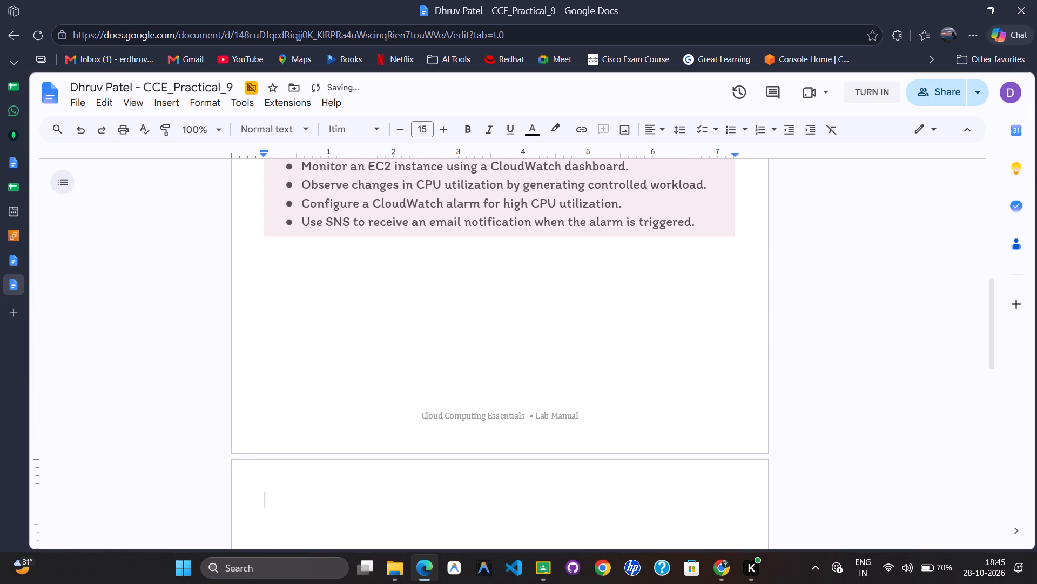
key(Left)
key(Left)
key(Right)
key(Down)
key(Down)
key(Up)
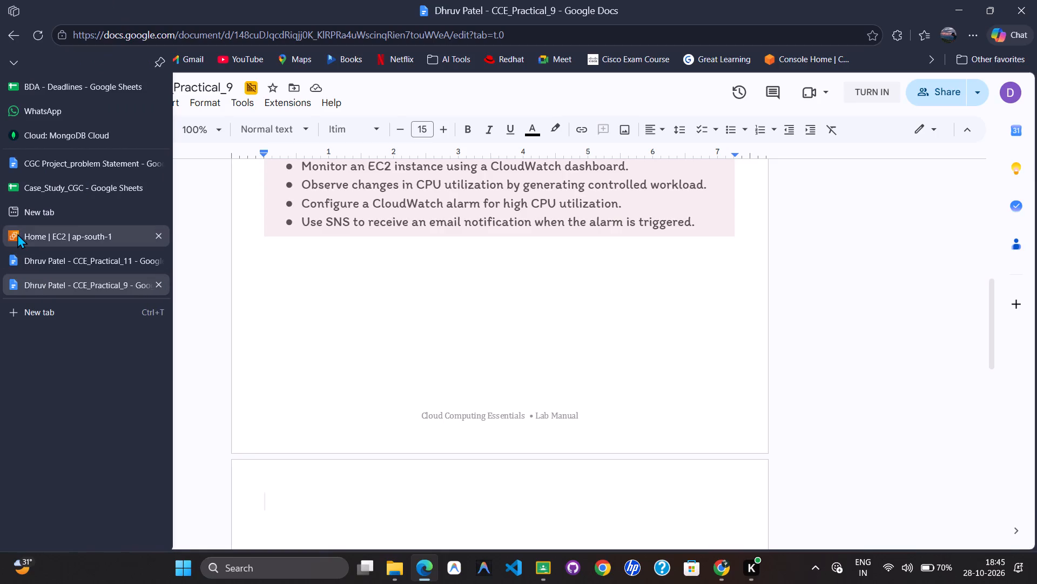
Bring up the already open Amazon EC2 console home page.
click(19, 234)
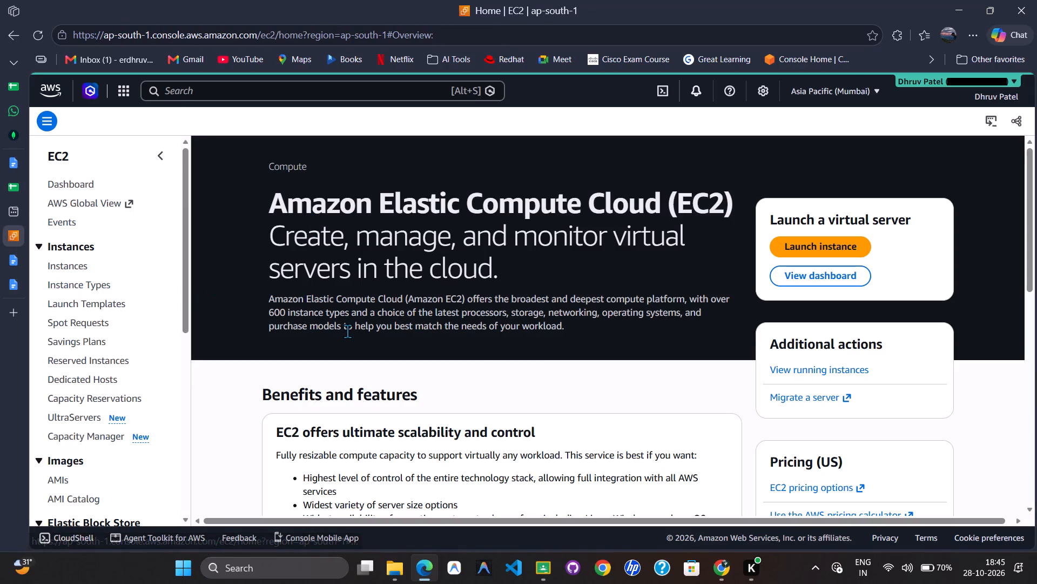
Switch to File Explorer, go to the Practical 9 folder inside CCE and open the second CCE_Practical_9 PDF.
click(395, 576)
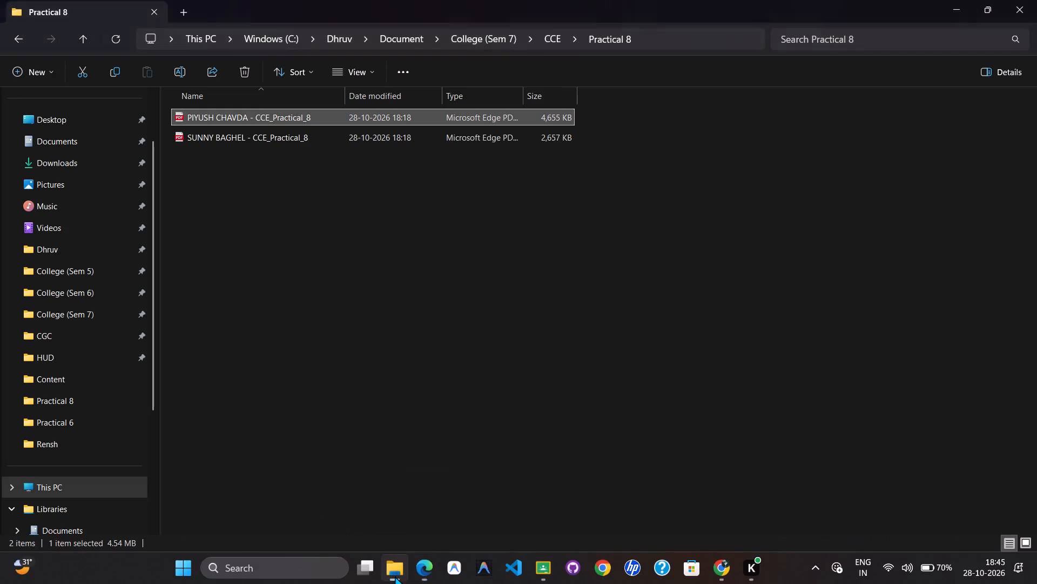
click(495, 286)
key(BackSpace)
key(Down)
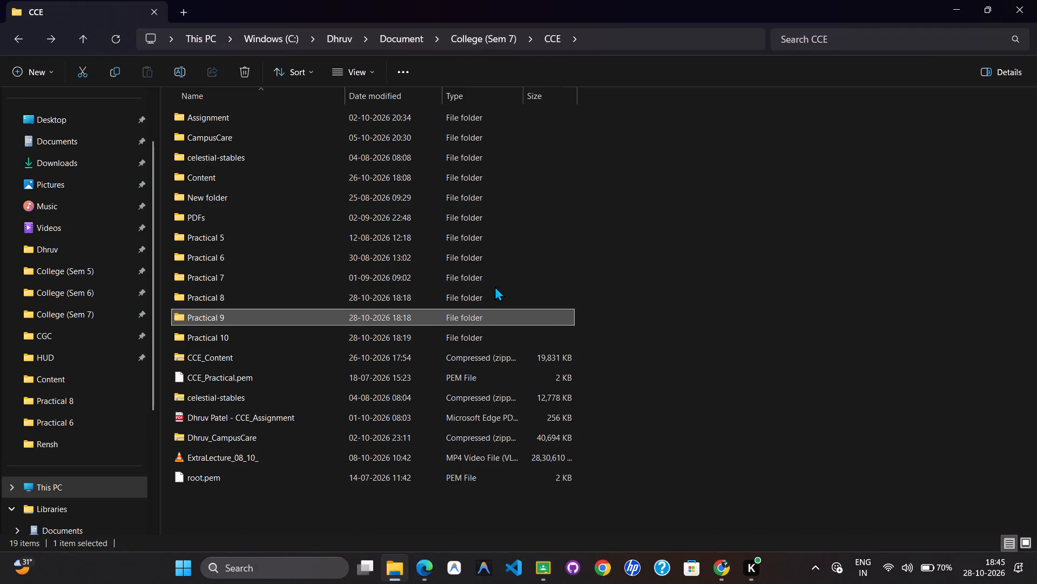
key(Return)
key(Down)
key(Return)
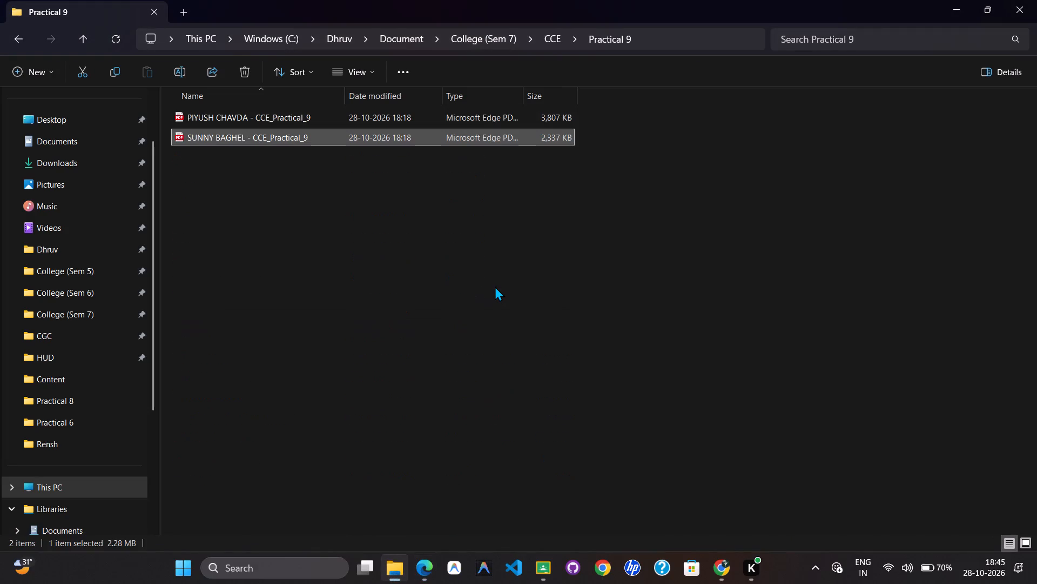
Enlarge the PDF and examine STEP-1 to STEP-3 on creating the CloudWatch dashboard, choosing EC2 and picking the monitored parameters.
scroll(495, 286, down, 8)
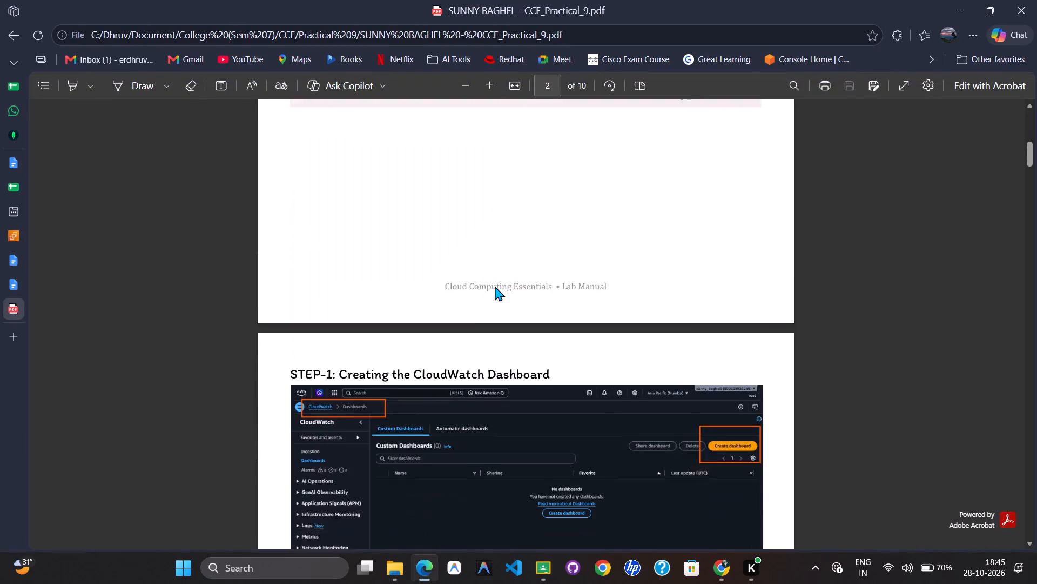
scroll(495, 286, down, 2)
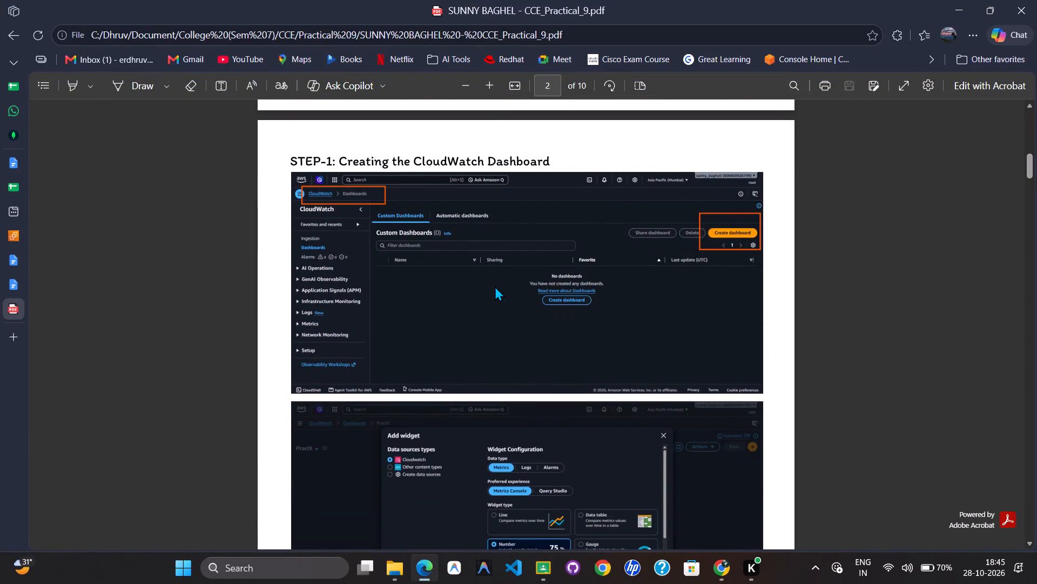
scroll(495, 286, right, 1)
scroll(495, 286, up, 1)
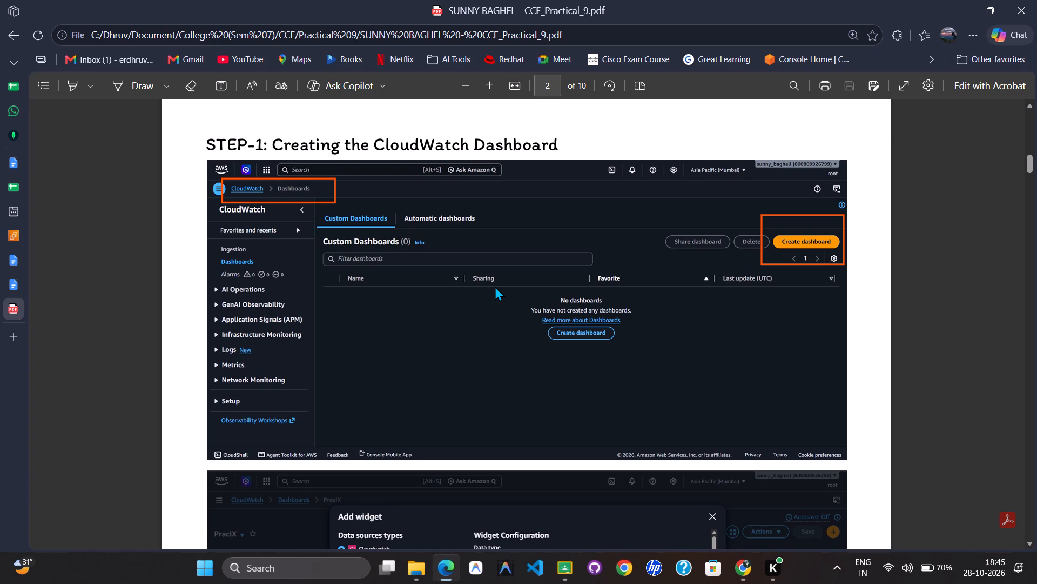
scroll(495, 286, down, 9)
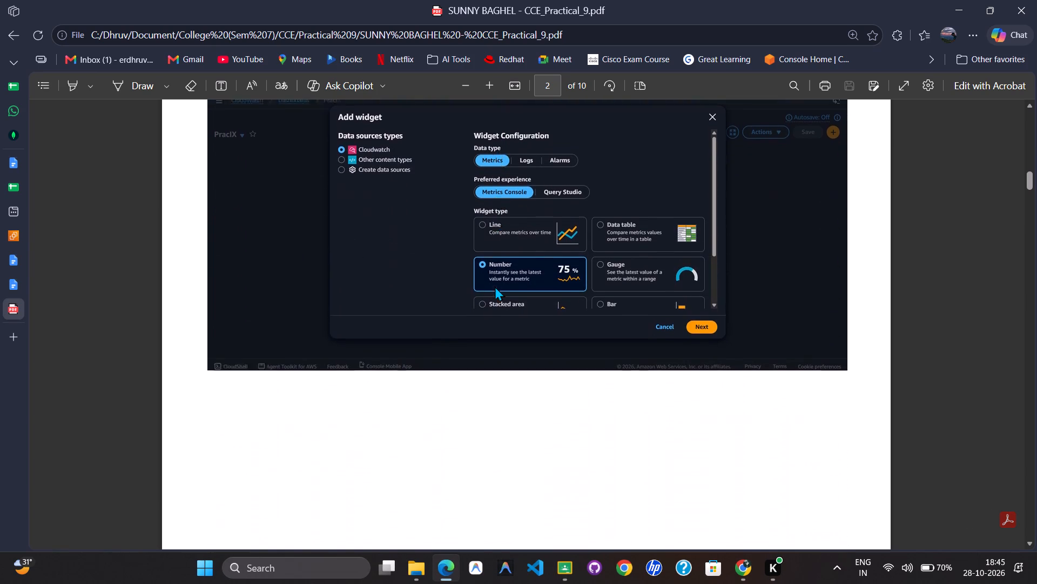
scroll(495, 286, down, 3)
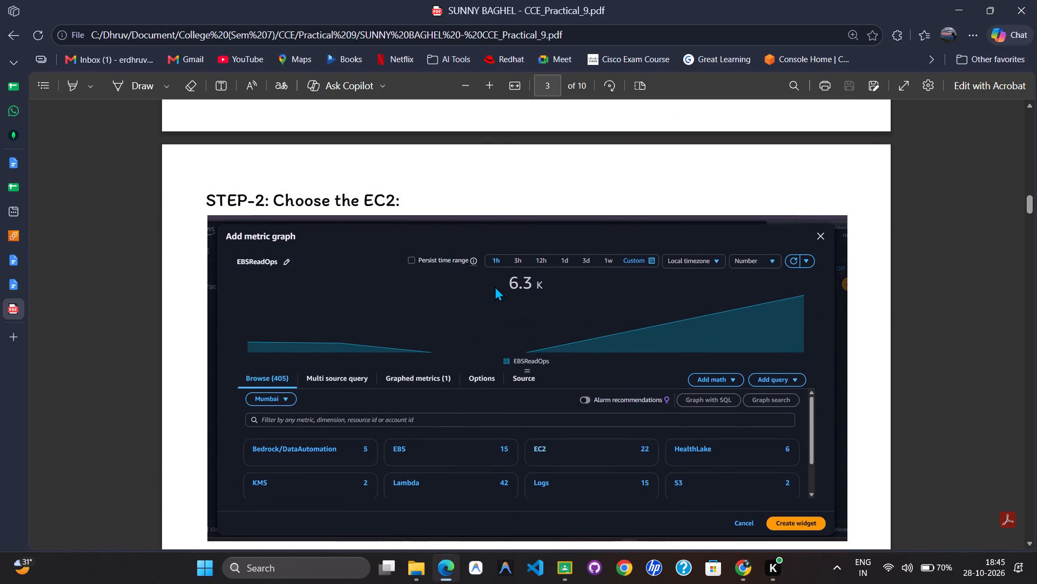
scroll(495, 286, down, 3)
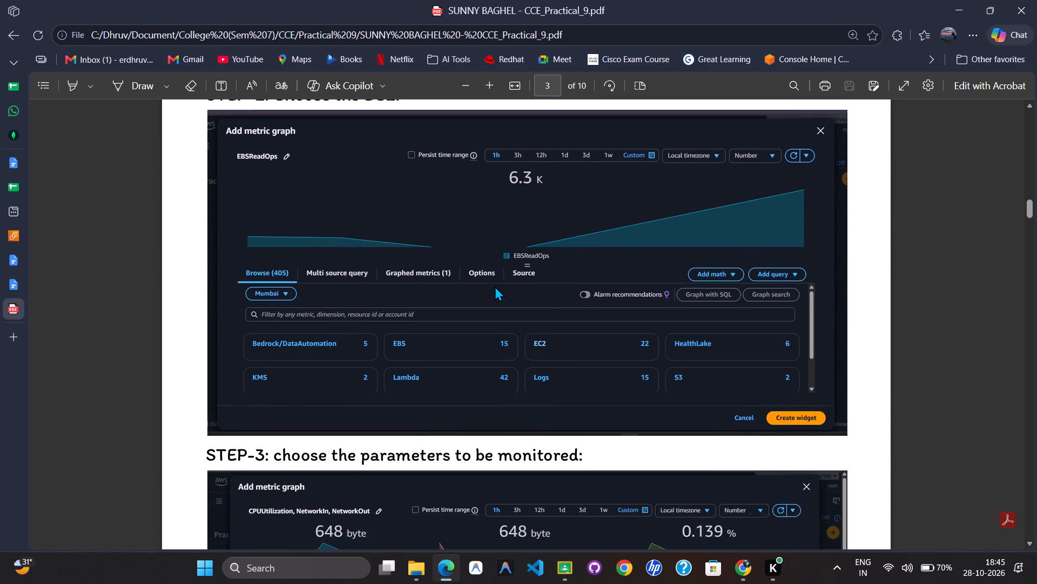
scroll(495, 286, down, 1)
scroll(495, 286, up, 2)
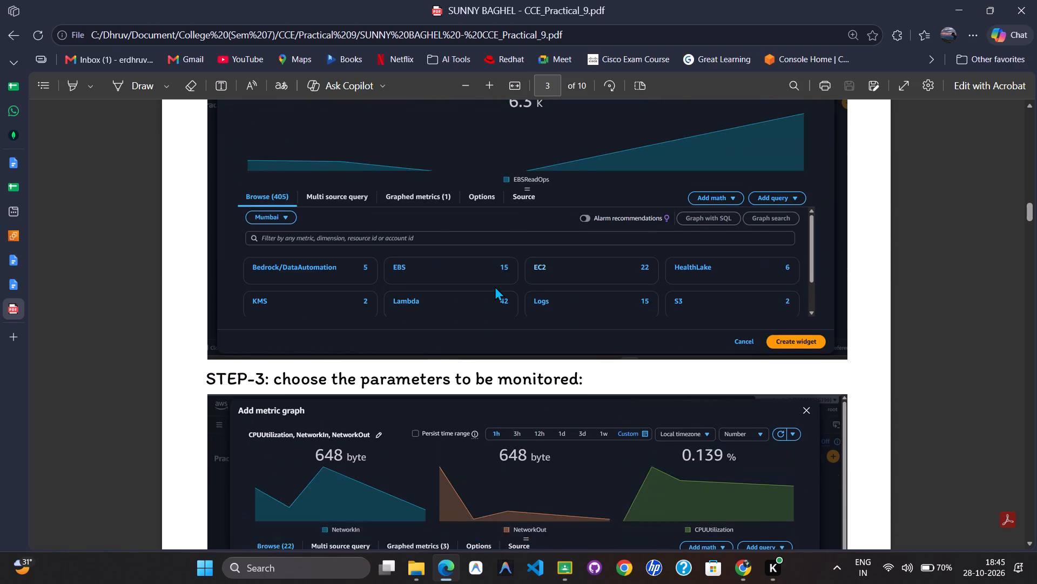
scroll(495, 286, up, 2)
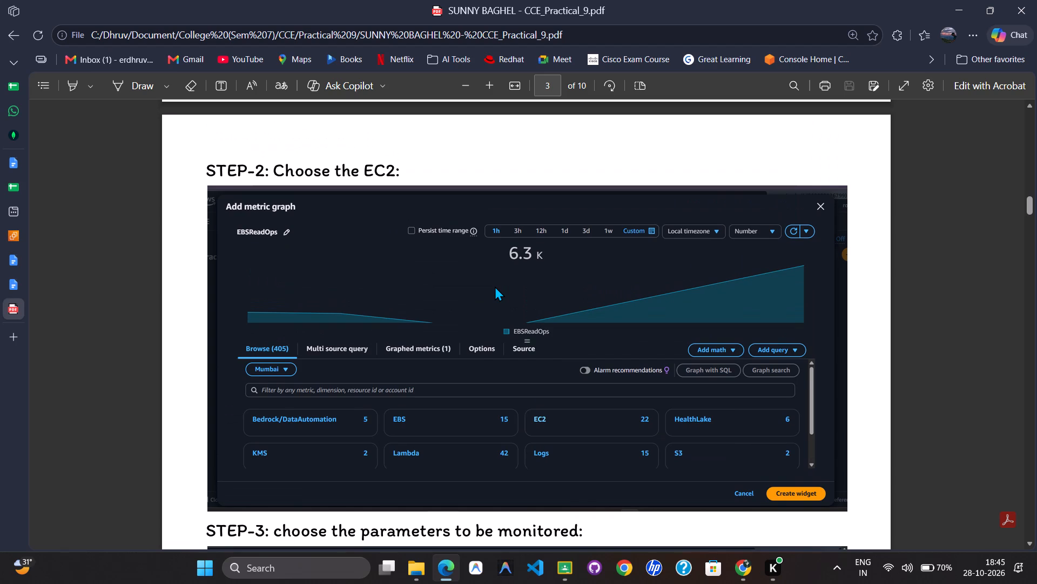
scroll(495, 286, up, 8)
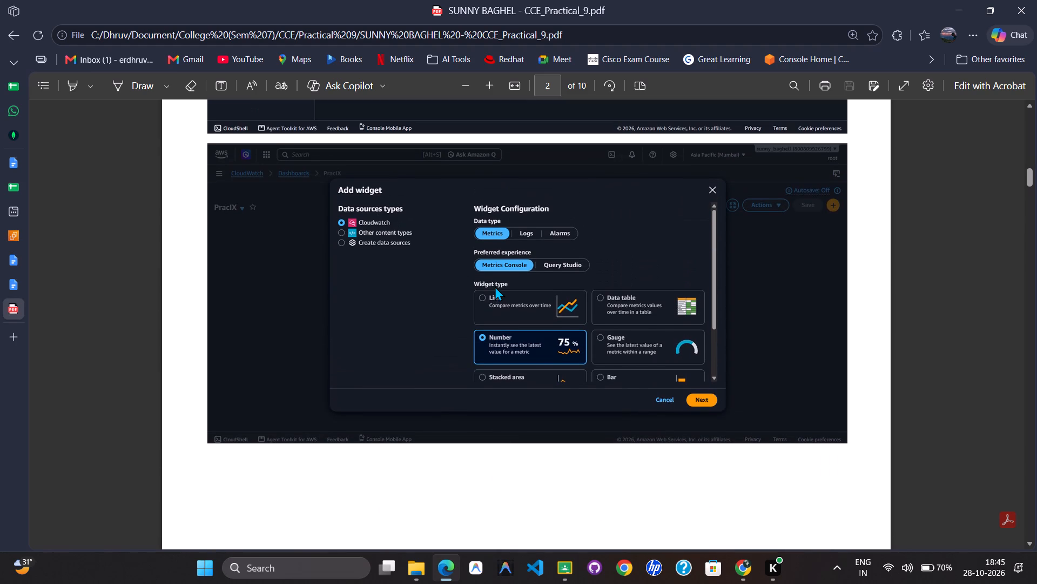
scroll(495, 286, up, 3)
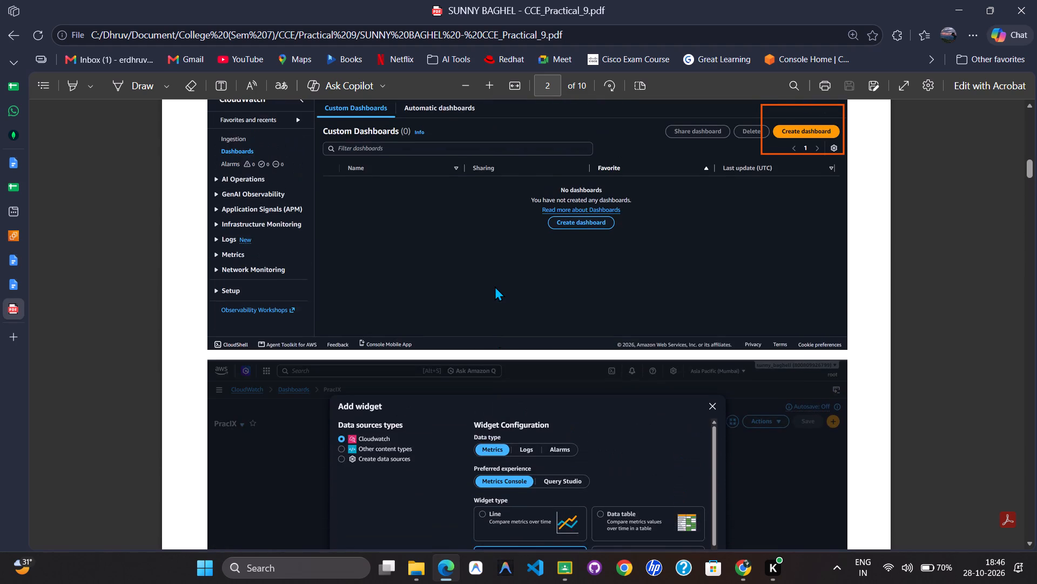
scroll(495, 286, up, 2)
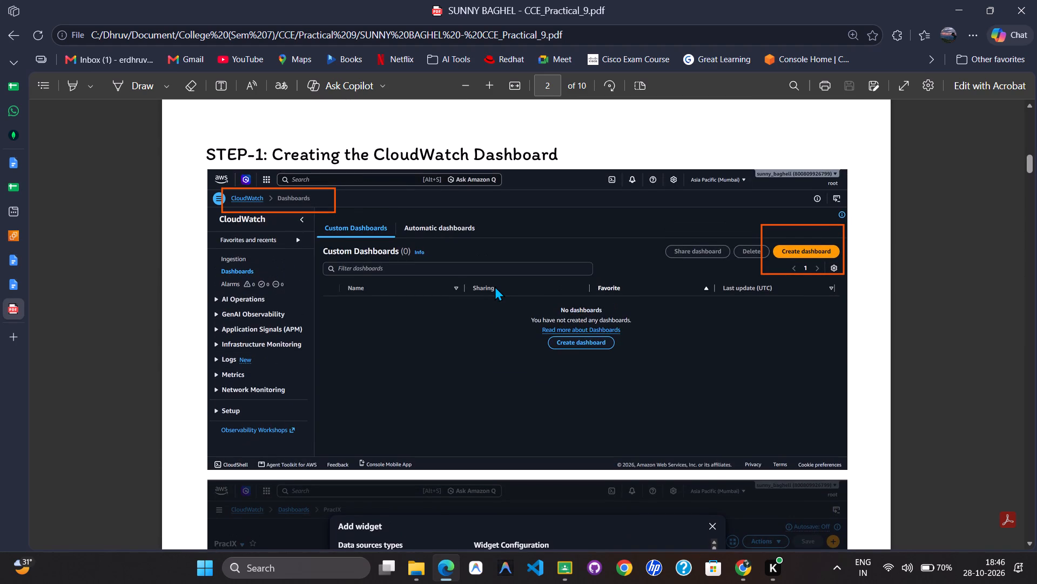
Return to the Practical 9 folder and open the first CCE_Practical_9 PDF listed there.
key(alt+Tab)
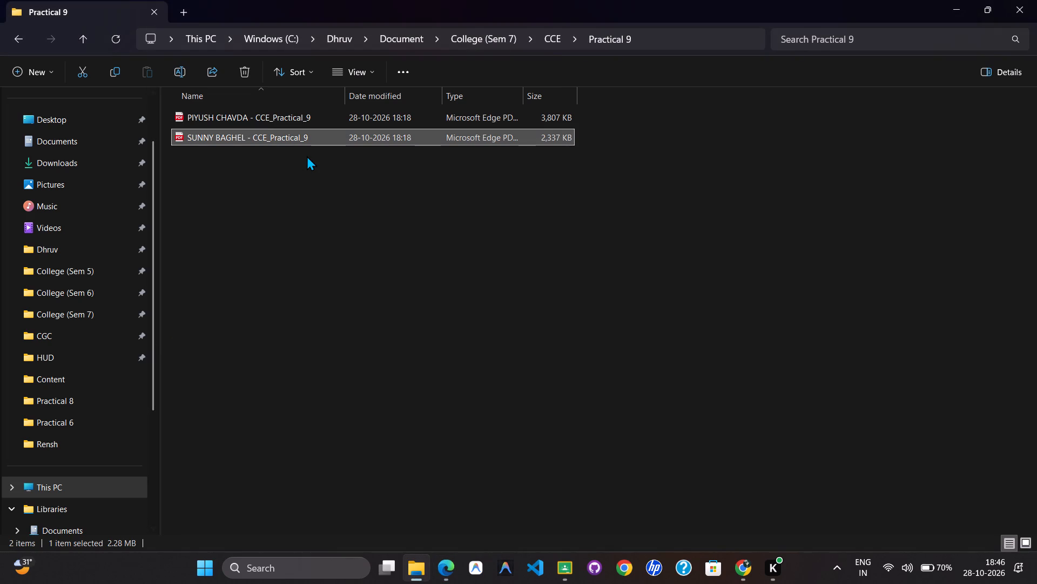
key(Up)
key(Return)
Examine the PDF's numbered practical steps and its first output screenshots of creating the CloudWatch dashboard.
scroll(450, 235, down, 4)
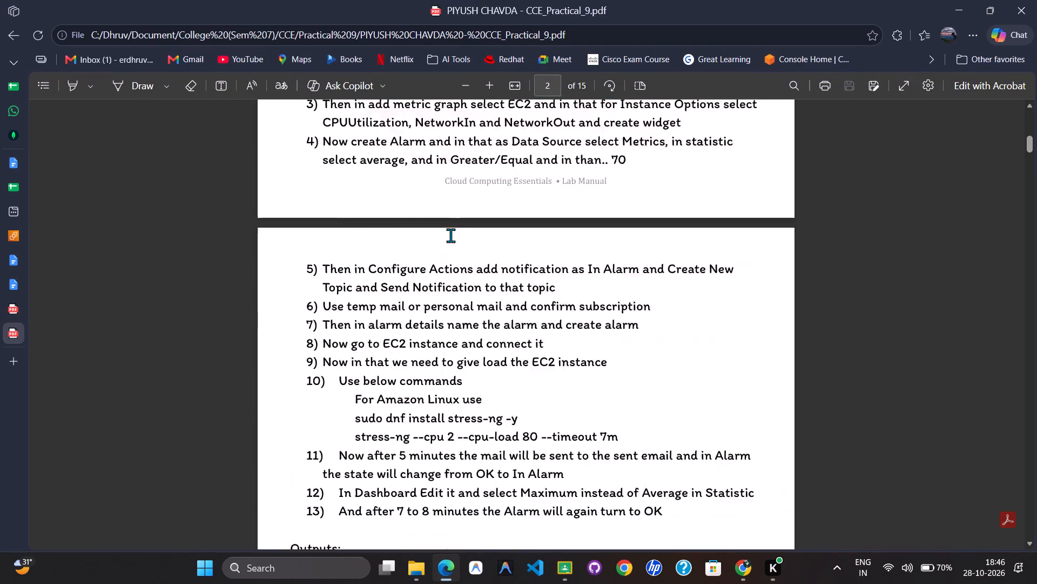
scroll(450, 235, down, 5)
scroll(450, 235, up, 1)
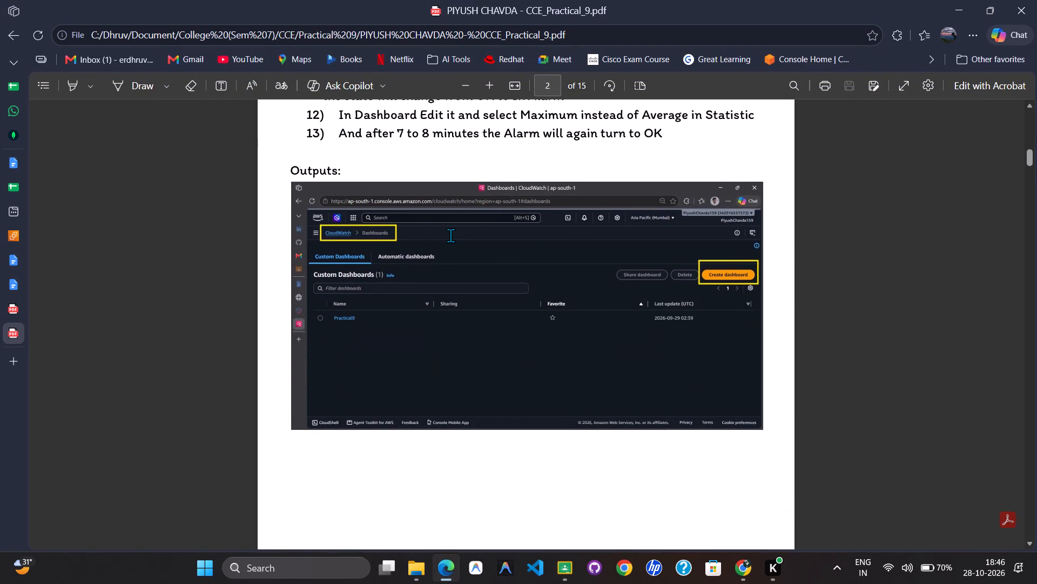
scroll(450, 235, up, 4)
scroll(450, 235, down, 1)
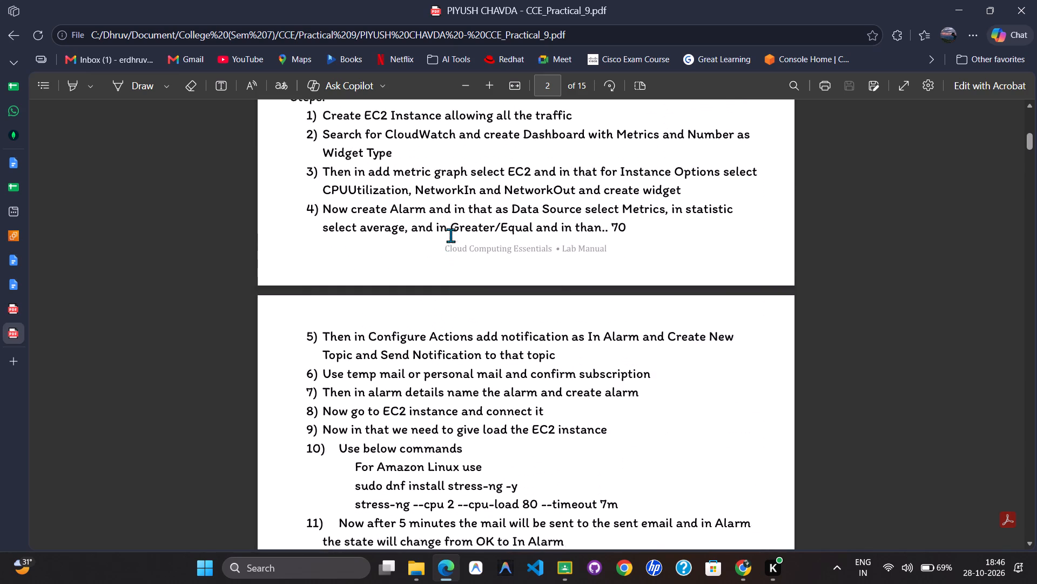
scroll(450, 235, down, 2)
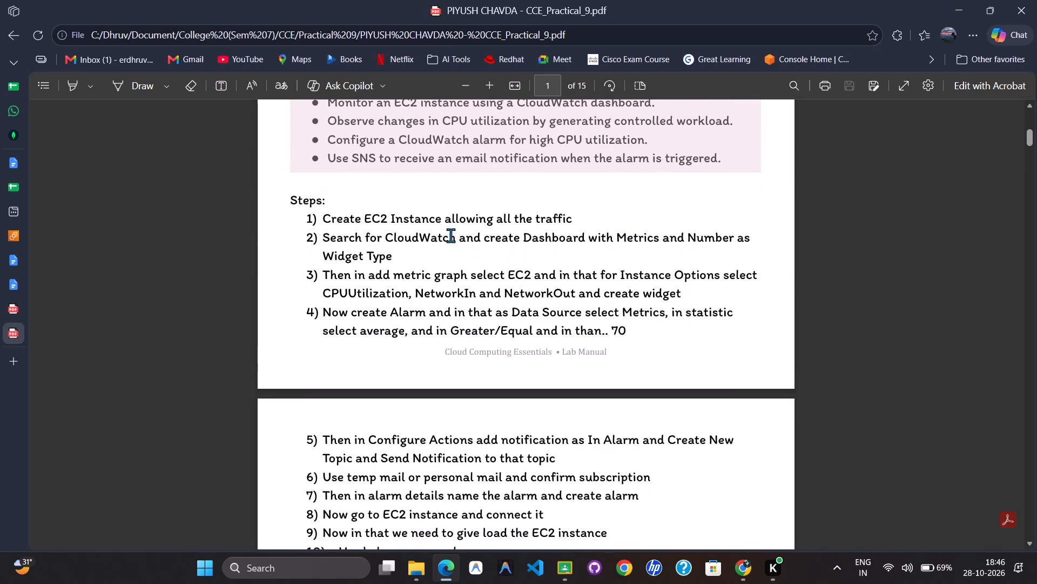
scroll(450, 235, down, 3)
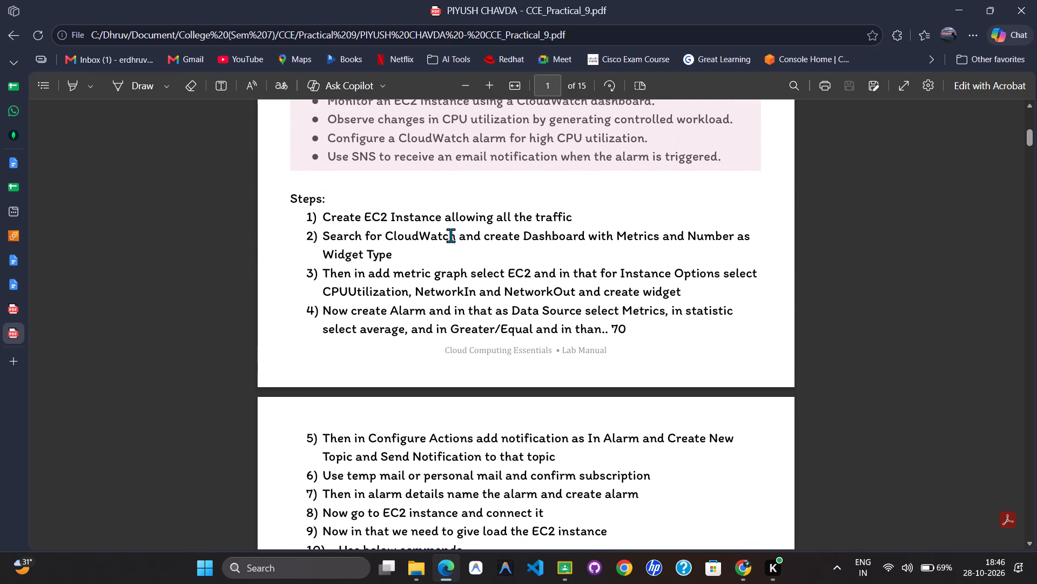
scroll(450, 235, down, 2)
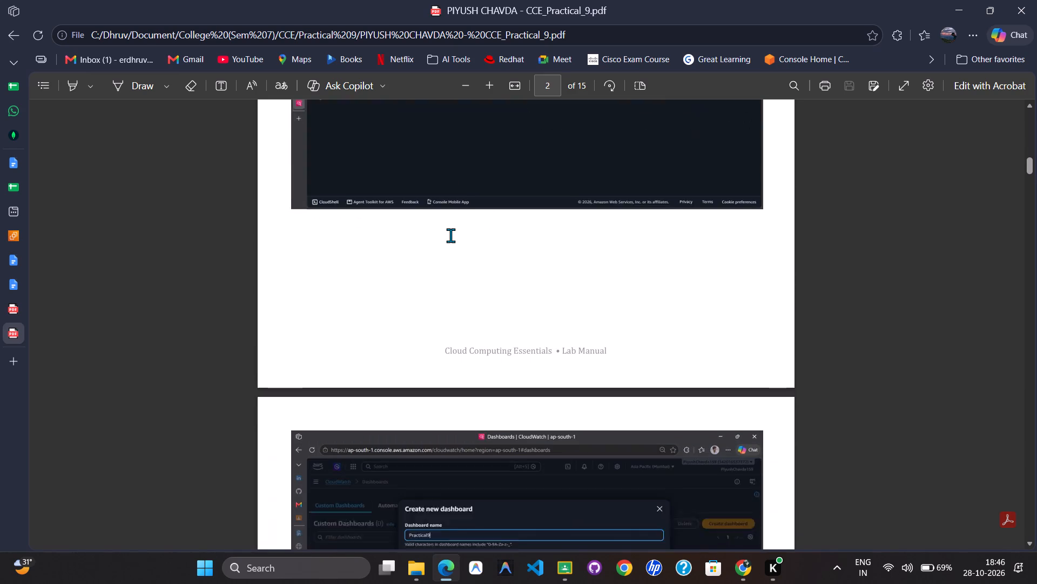
scroll(450, 235, down, 1)
scroll(450, 235, up, 4)
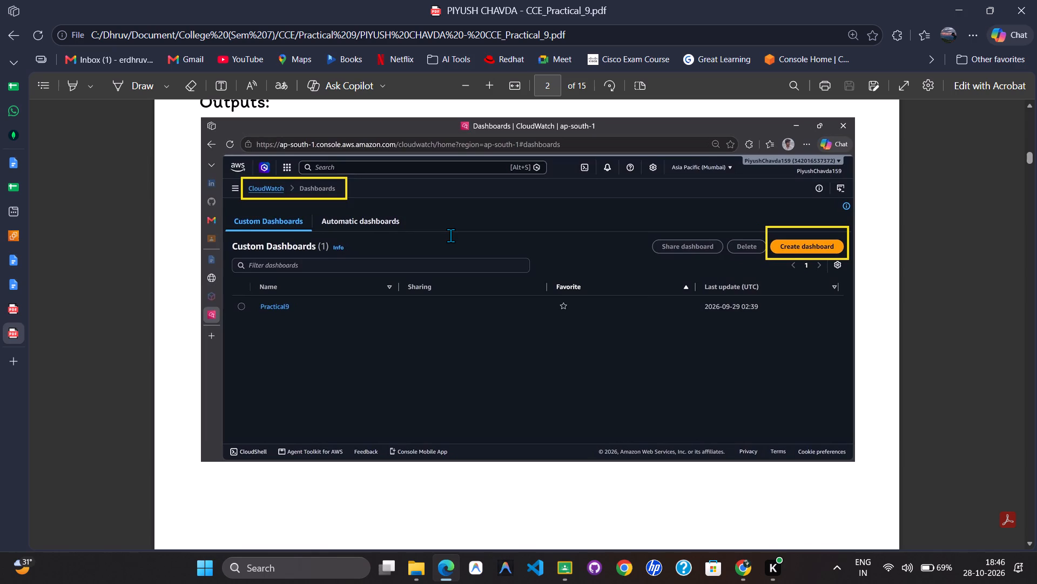
Compare the two Practical 9 PDFs on their Add widget and Add metric graph screenshots.
key(alt+Tab)
key(alt+Tab)
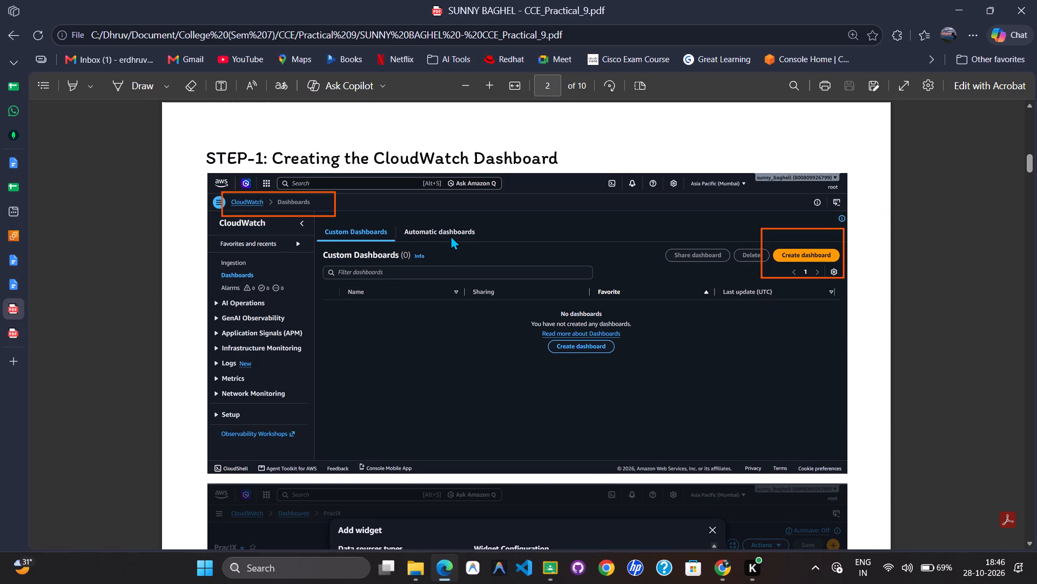
scroll(450, 254, down, 4)
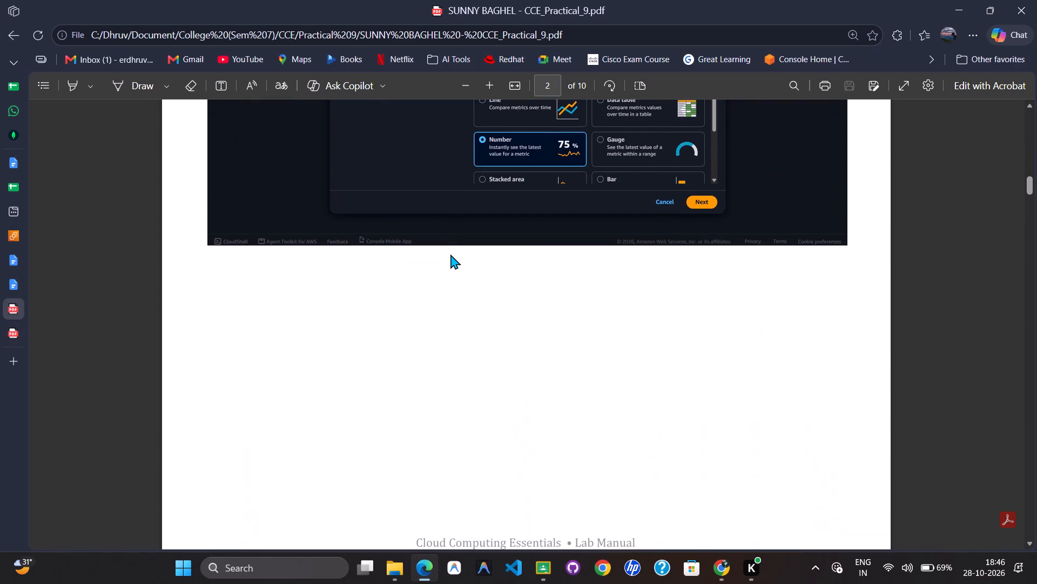
scroll(450, 254, down, 1)
key(alt+Tab)
scroll(450, 254, down, 9)
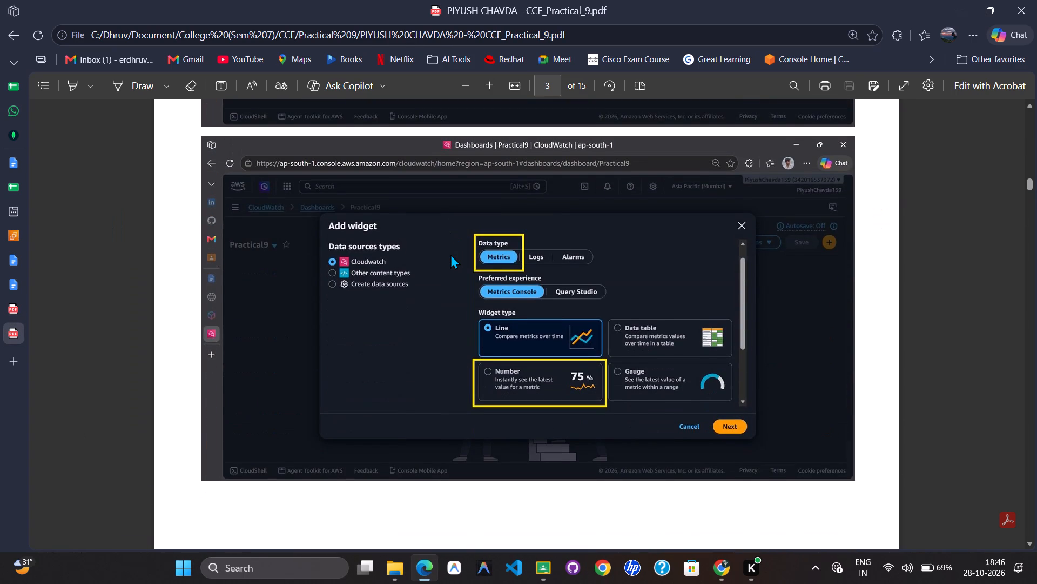
scroll(450, 254, down, 4)
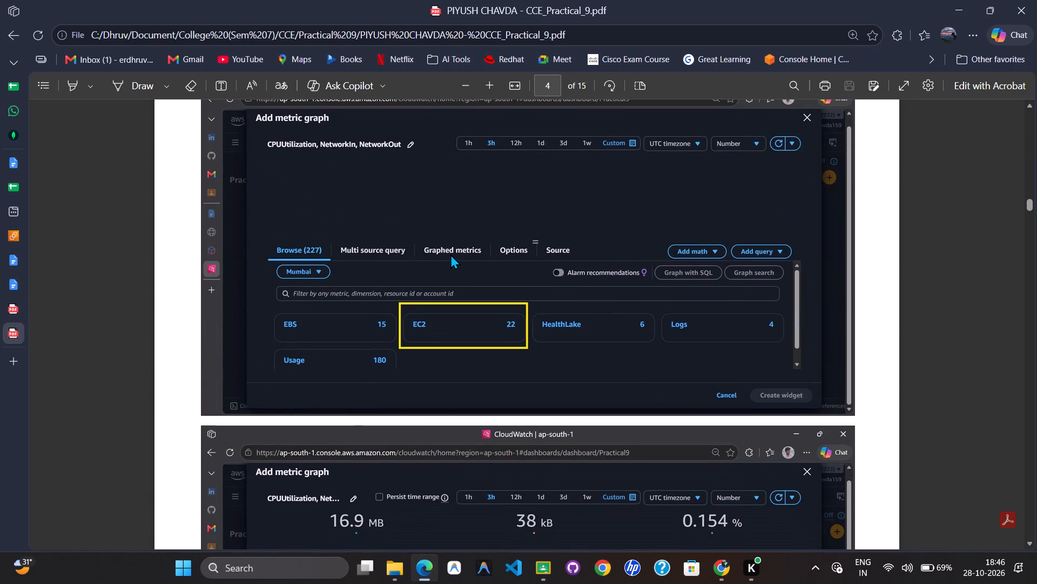
scroll(450, 254, down, 2)
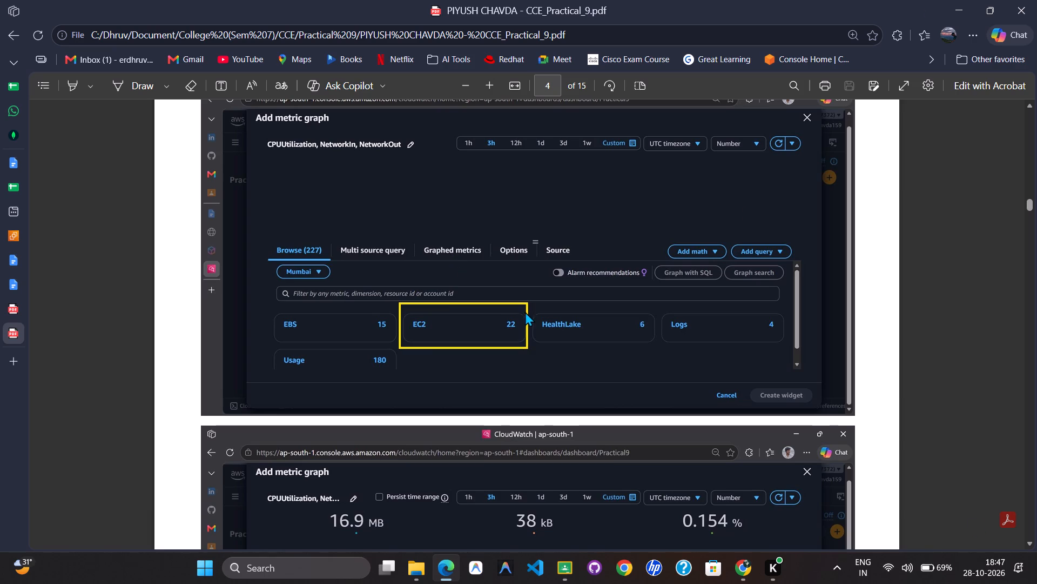
Go back to the written Steps list in the 15-page PDF and read the instructions on the EC2 instance and dashboard.
key(alt+Tab)
scroll(587, 306, up, 11)
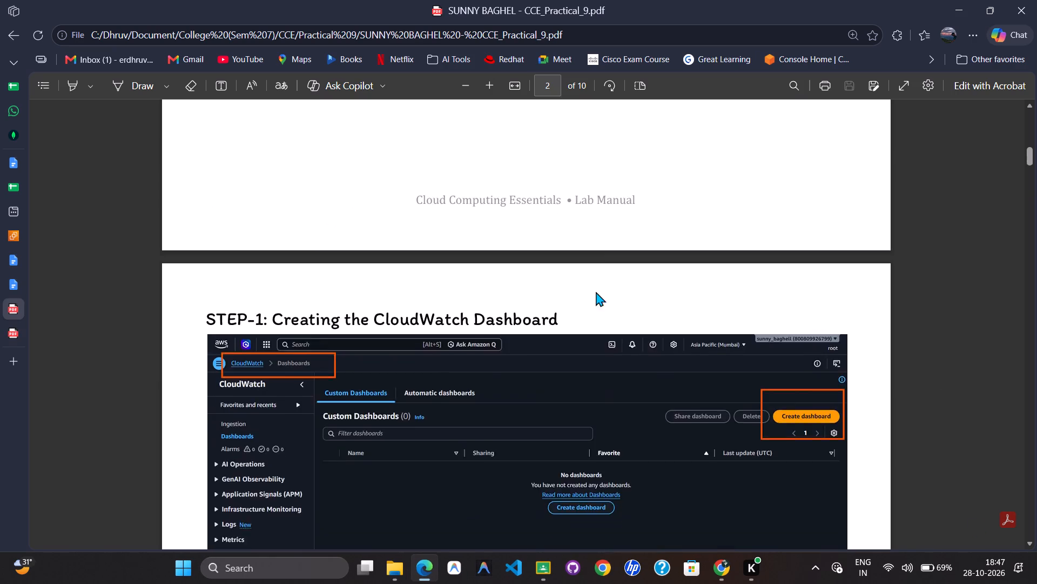
scroll(602, 290, up, 10)
key(alt+Tab)
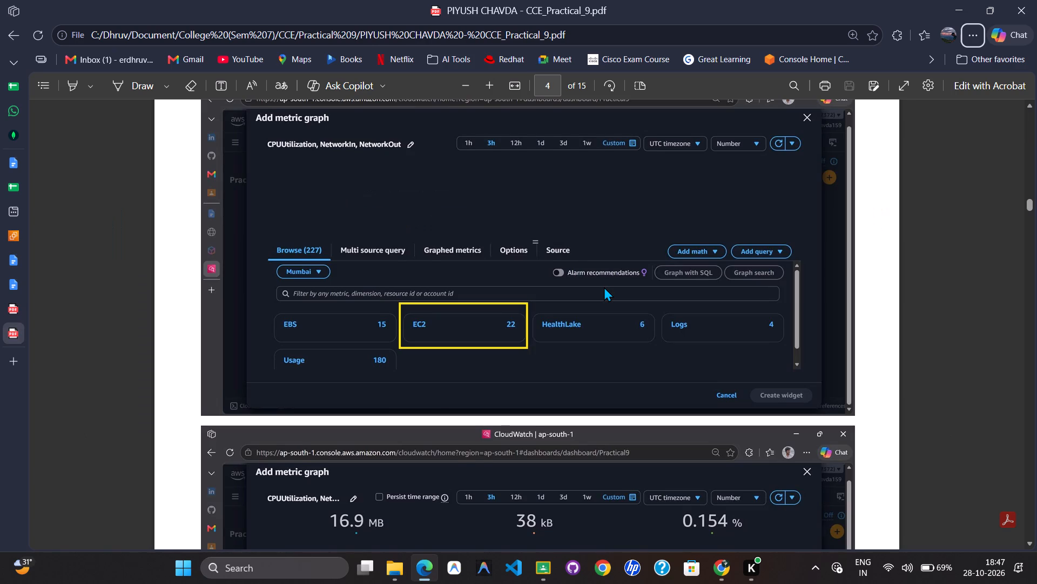
scroll(603, 286, up, 20)
scroll(603, 286, up, 9)
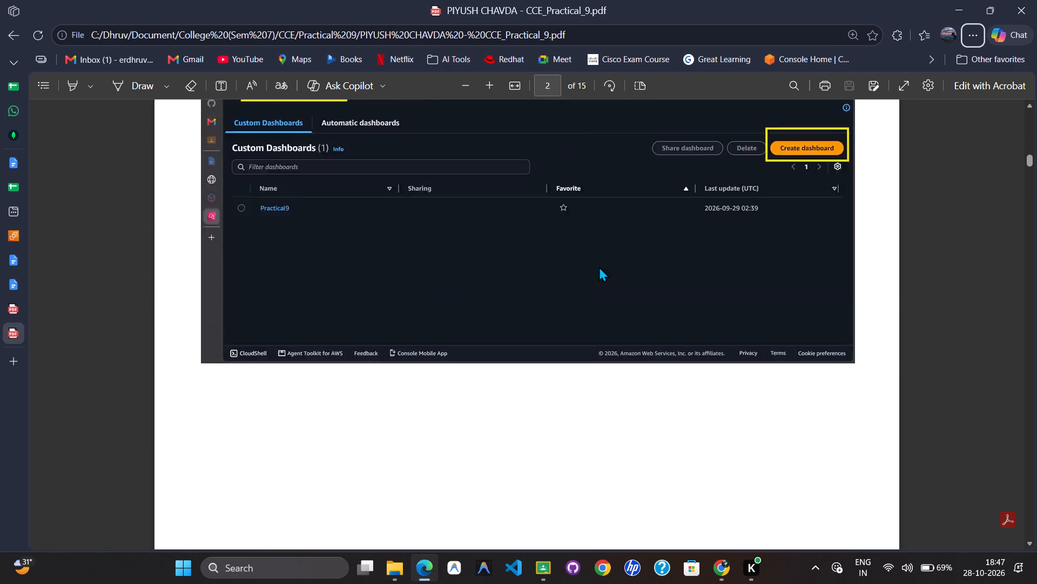
scroll(599, 267, up, 10)
click(499, 324)
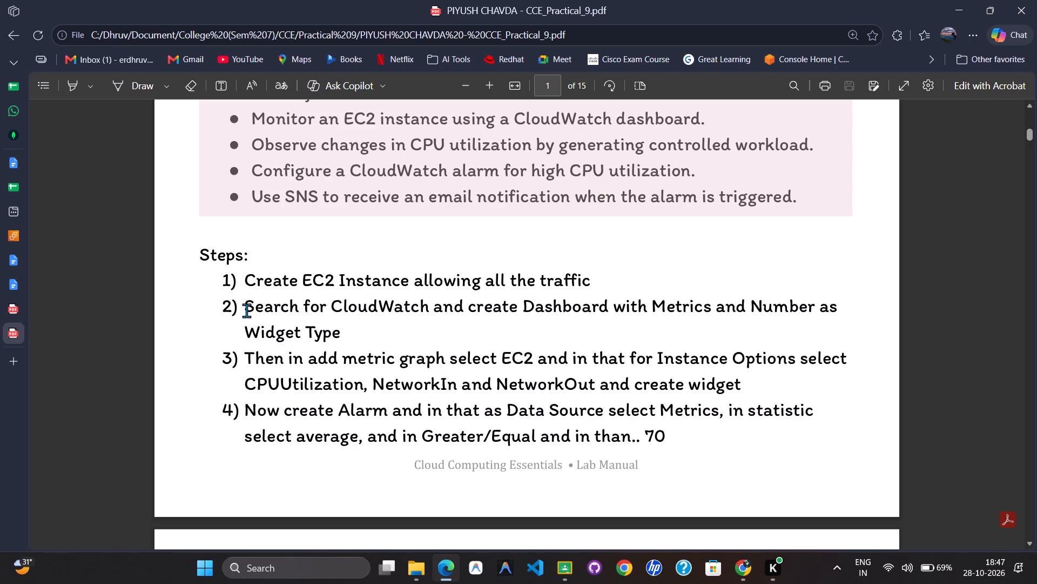
drag(246, 310, 423, 334)
click(424, 334)
Check the blank area of the Practical 9 Google document and return to the EC2 console home page.
click(93, 235)
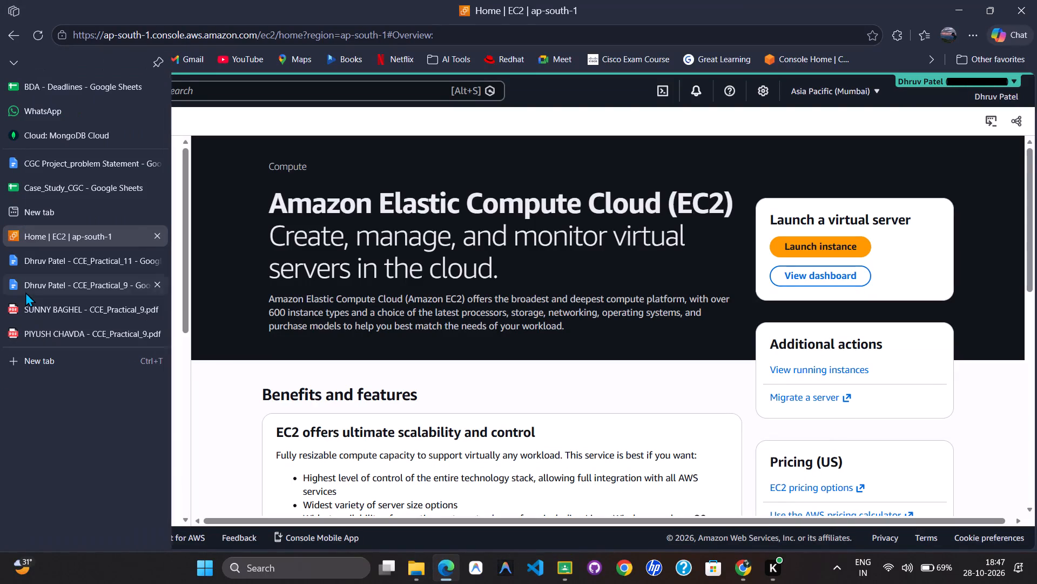
click(33, 287)
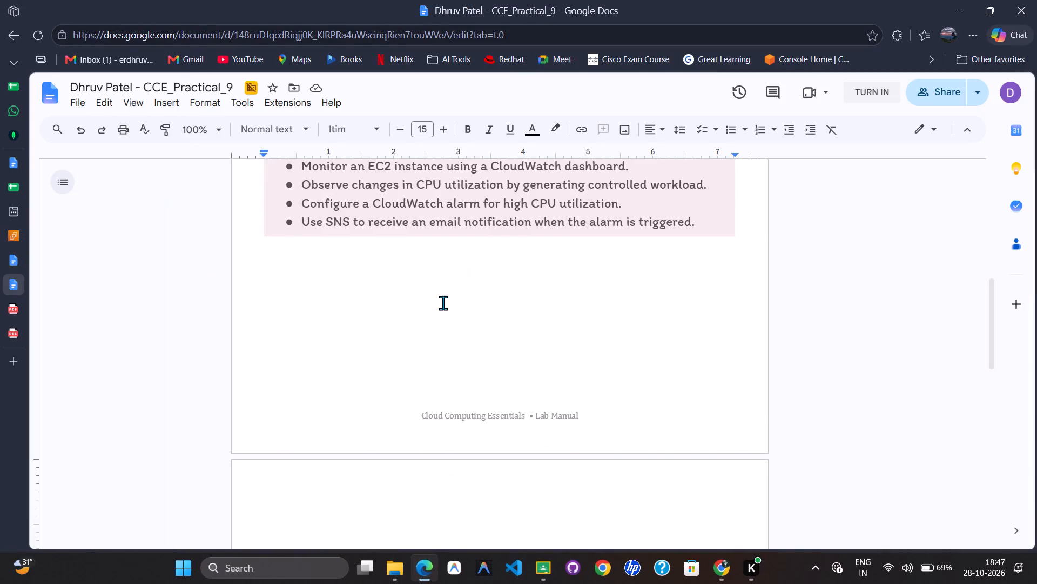
scroll(443, 303, down, 3)
key(alt+Tab)
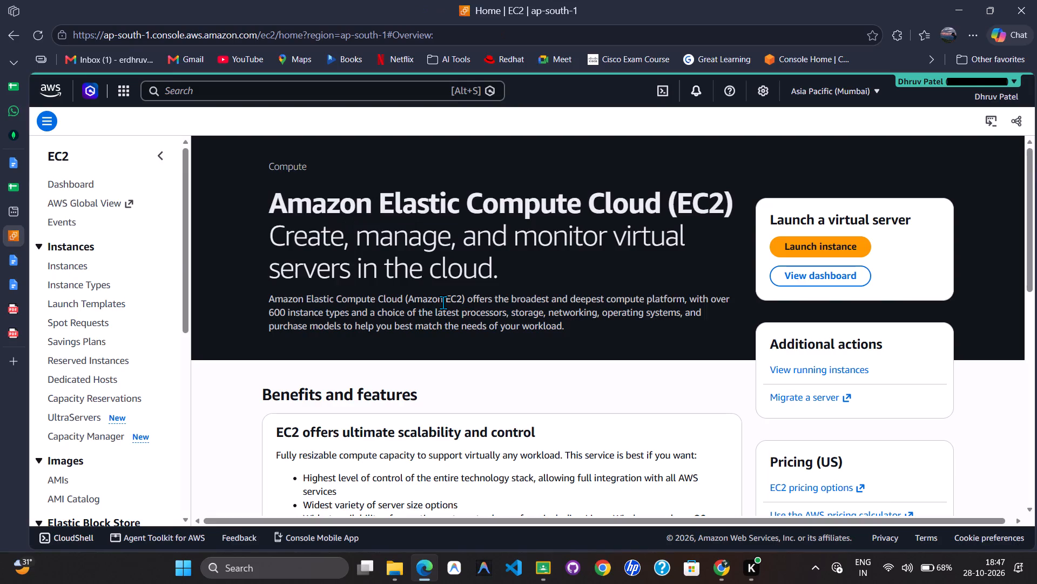
Start launching an EC2 instance without a walkthrough and name it practical9.
click(827, 254)
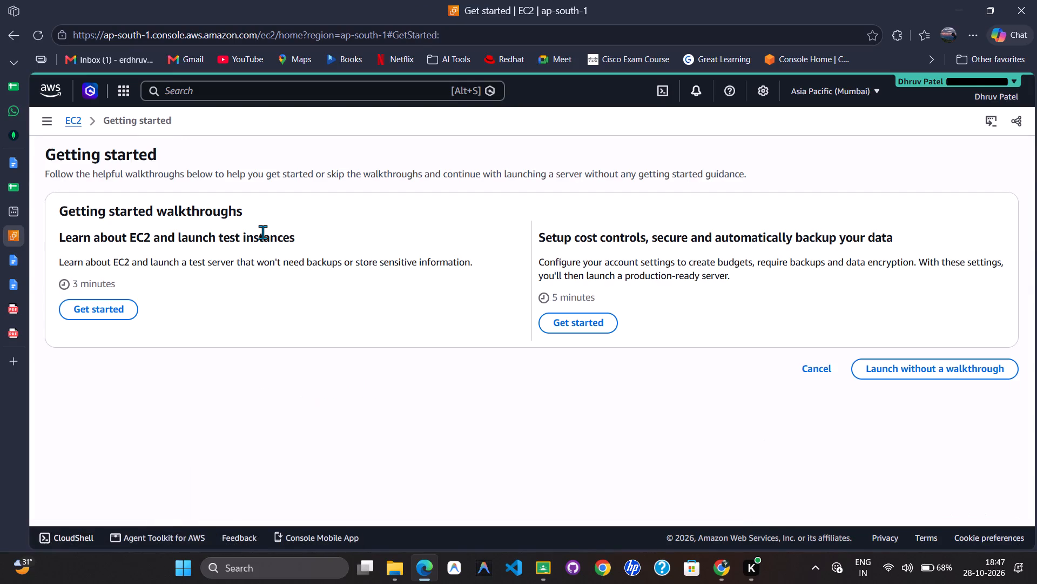
click(884, 376)
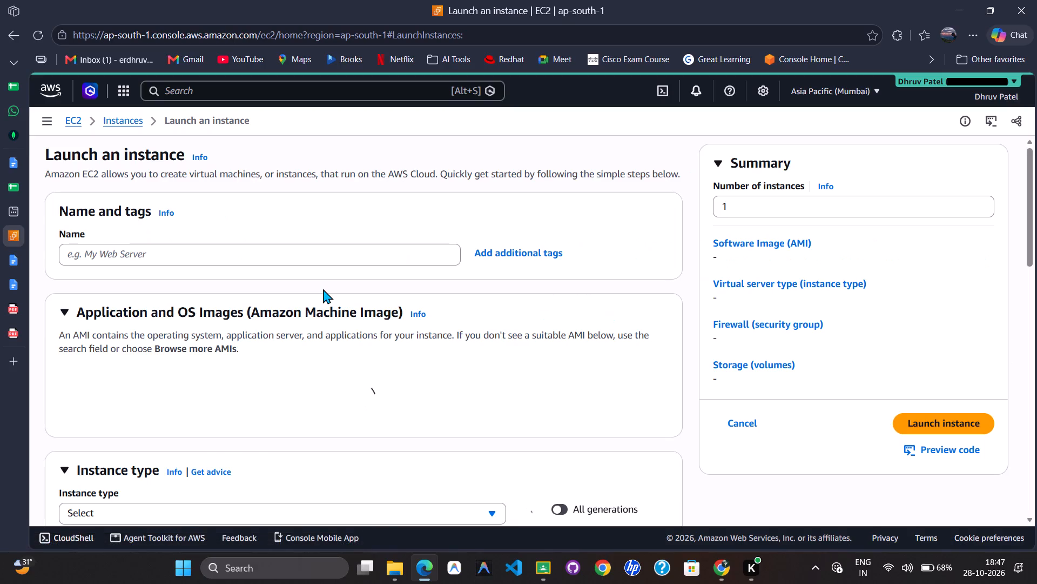
click(335, 251)
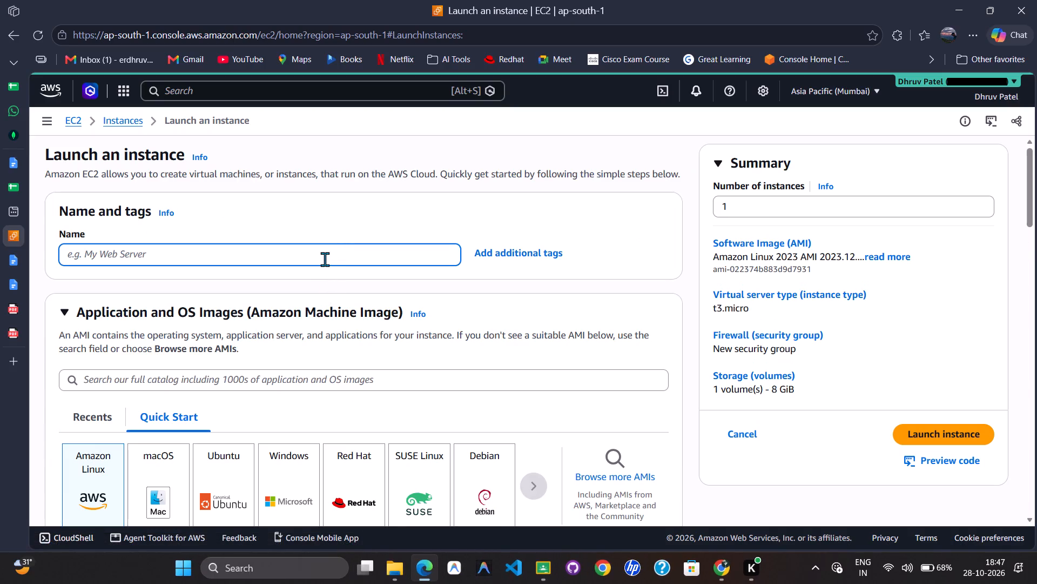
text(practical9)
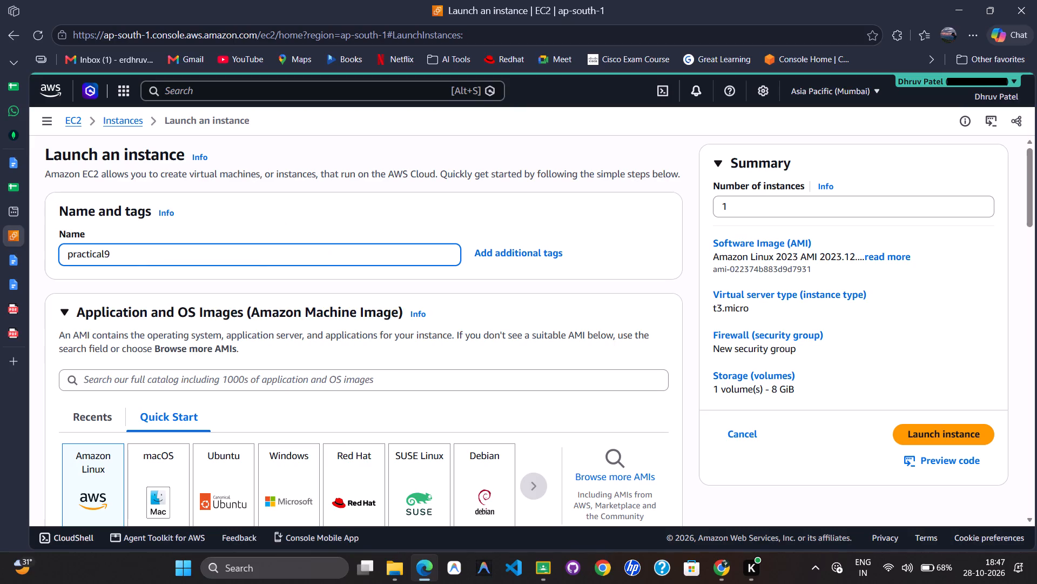
Look over the operating system image choices and examine steps 1 to 13 and the first outputs in the 15-page reference PDF.
scroll(335, 283, down, 5)
scroll(335, 283, up, 3)
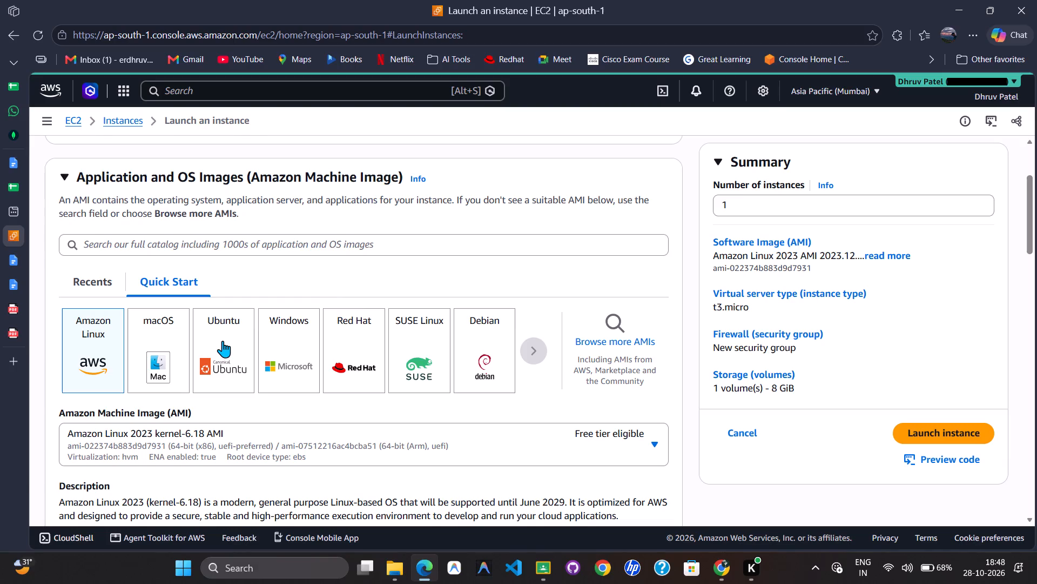
key(alt+Tab)
scroll(251, 333, up, 2)
key(alt+Tab)
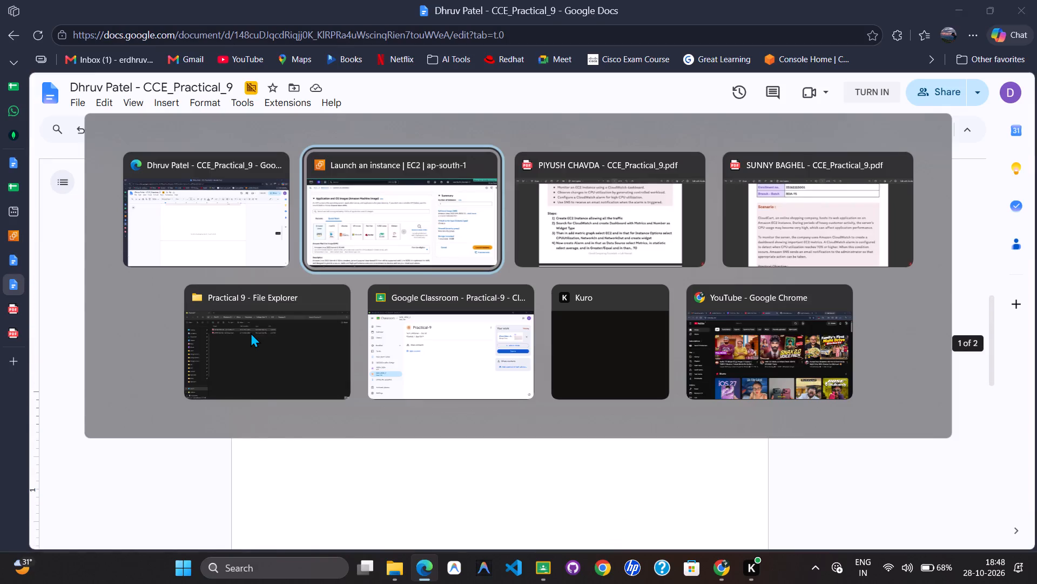
key(alt+Tab)
scroll(251, 333, down, 1)
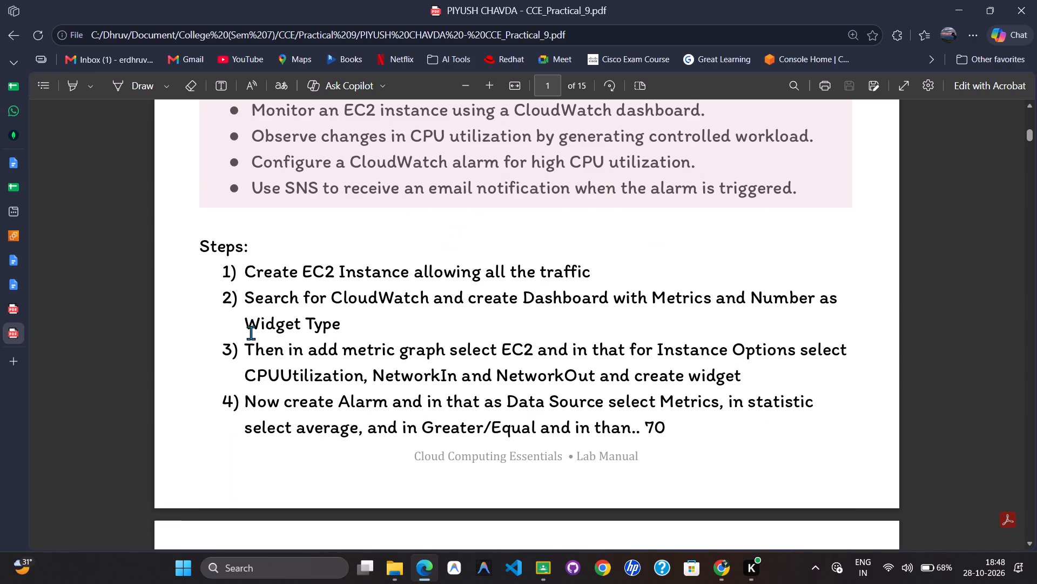
scroll(251, 333, down, 7)
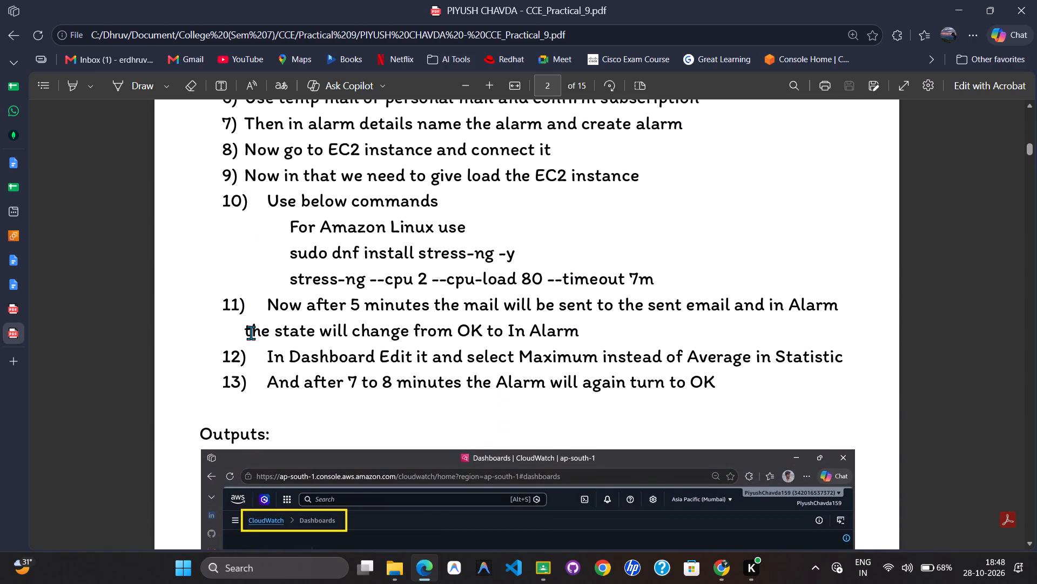
scroll(251, 333, down, 15)
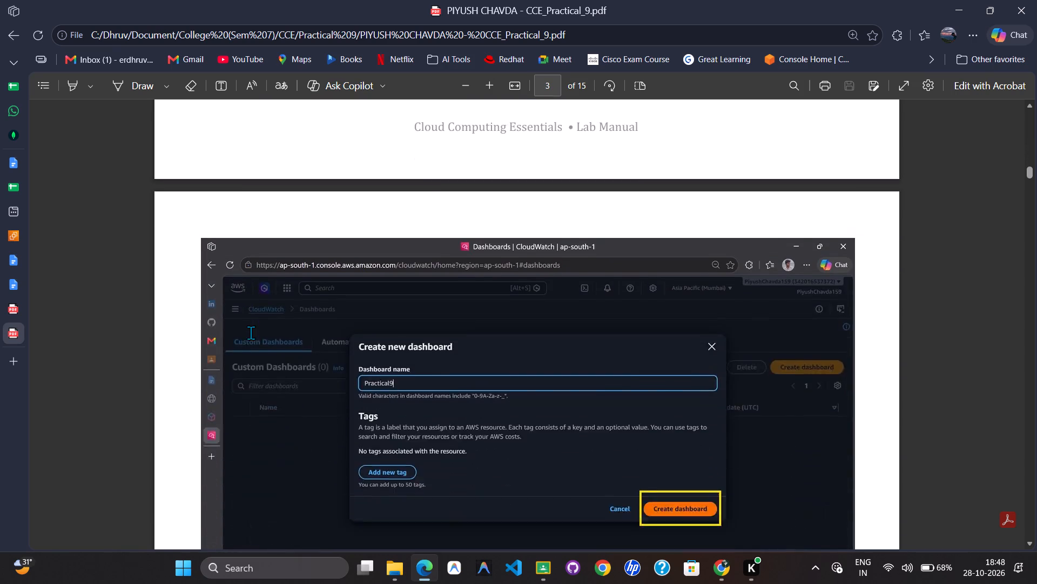
scroll(251, 333, down, 2)
scroll(251, 333, up, 8)
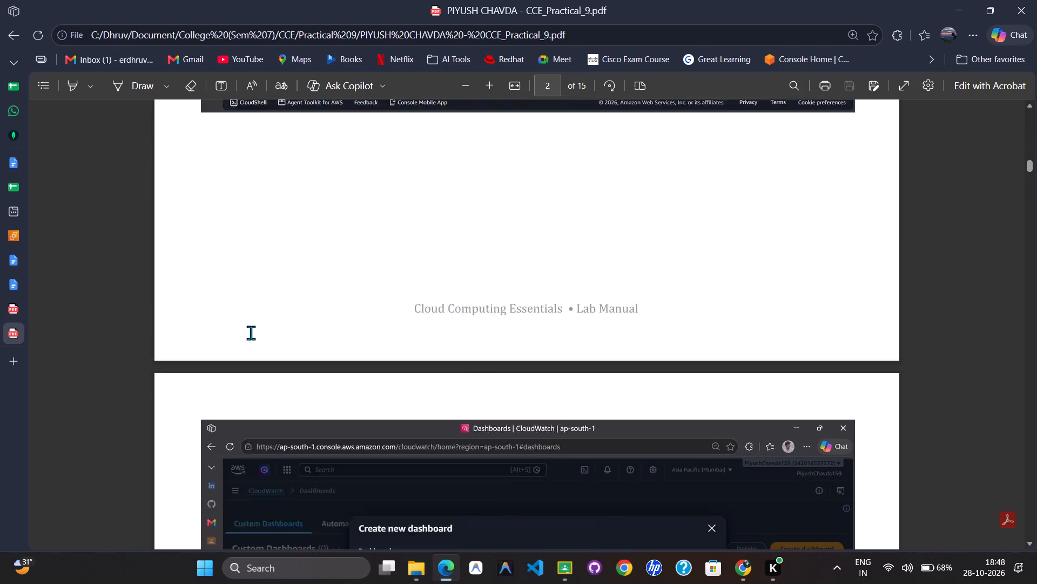
scroll(251, 333, up, 7)
Switch to Google Classroom, open the Practical-7 assignment of CCE_2026_2 and open the submitted Google Docs document.
key(alt+Tab)
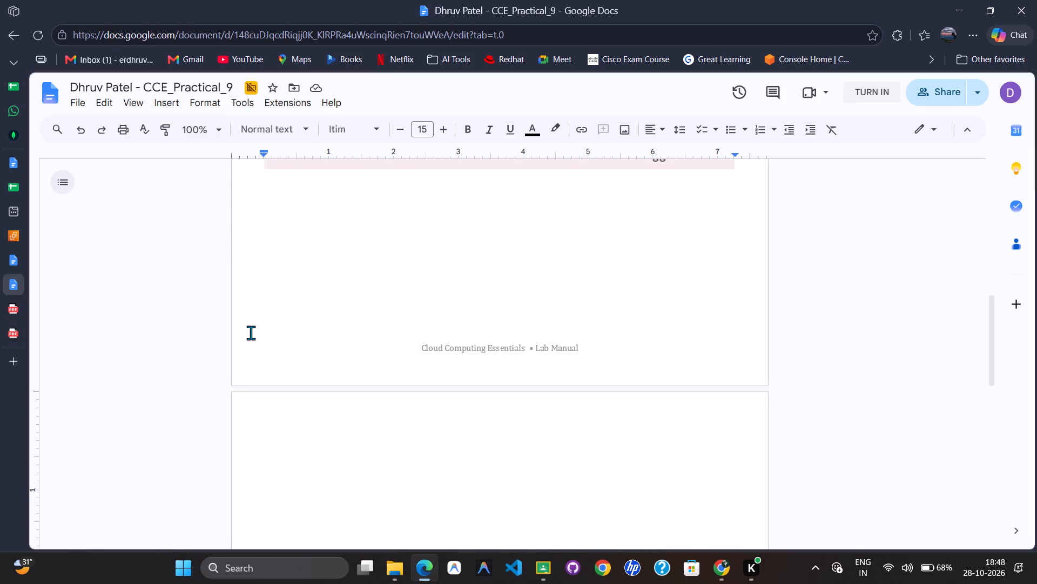
click(544, 564)
scroll(534, 402, right, 20)
scroll(534, 402, right, 7)
scroll(532, 401, down, 4)
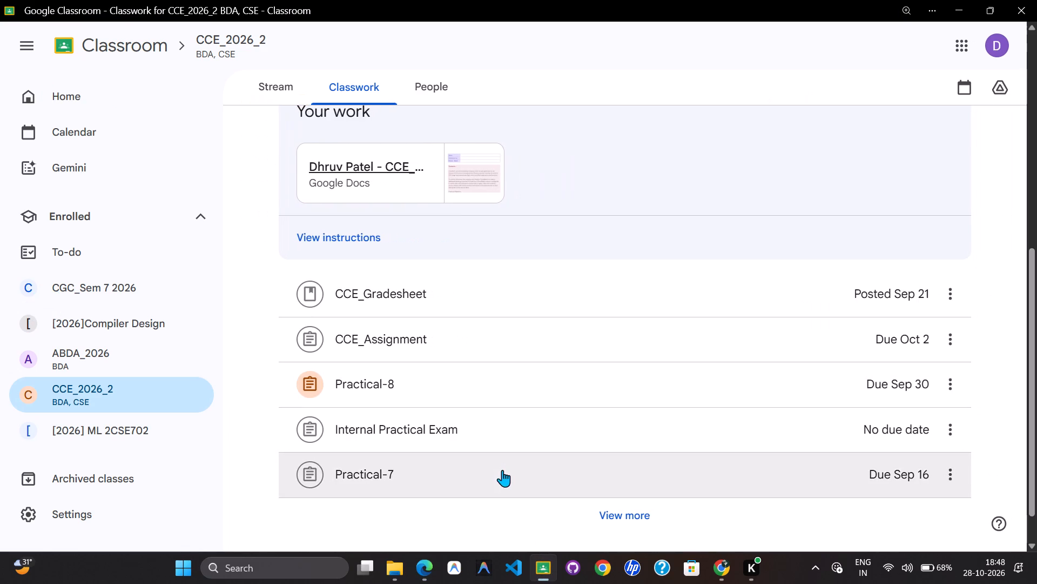
click(502, 470)
scroll(515, 463, down, 2)
click(358, 433)
scroll(469, 385, down, 4)
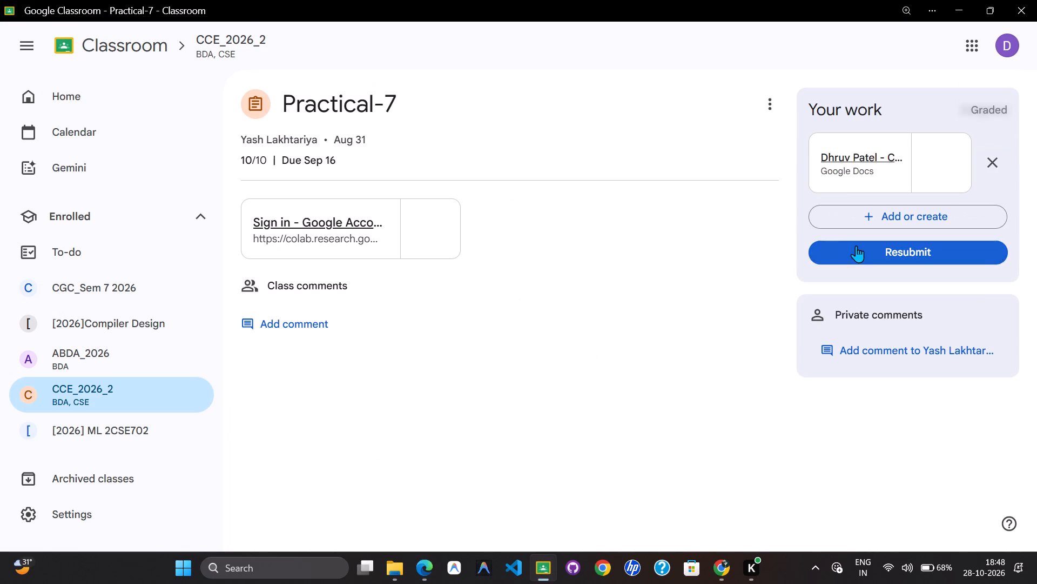
click(845, 163)
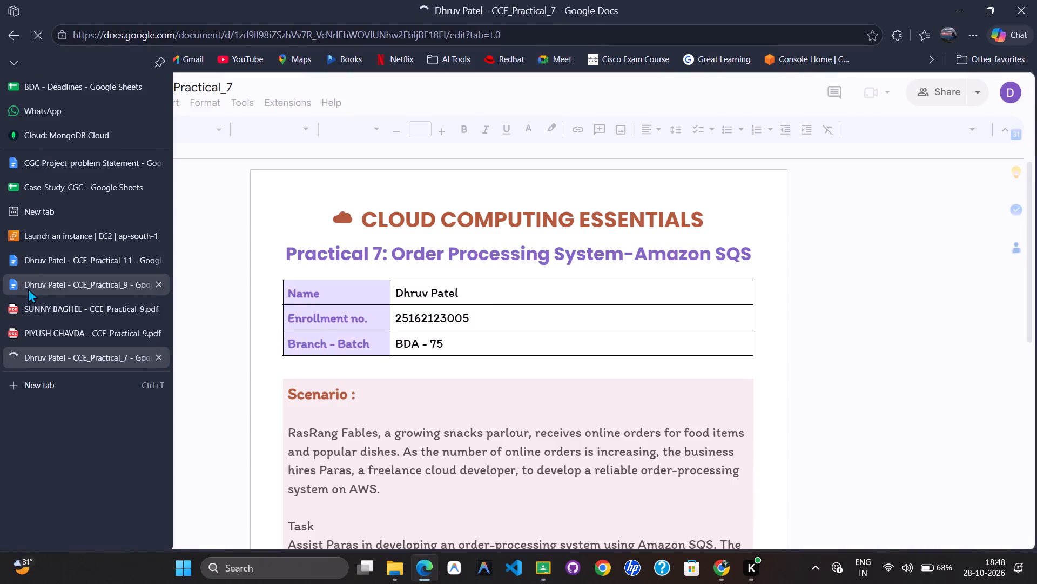
Copy the Practical 7 document's content from the Steps heading through step 3 and paste it onto the blank page of the Practical 9 document.
scroll(490, 288, down, 10)
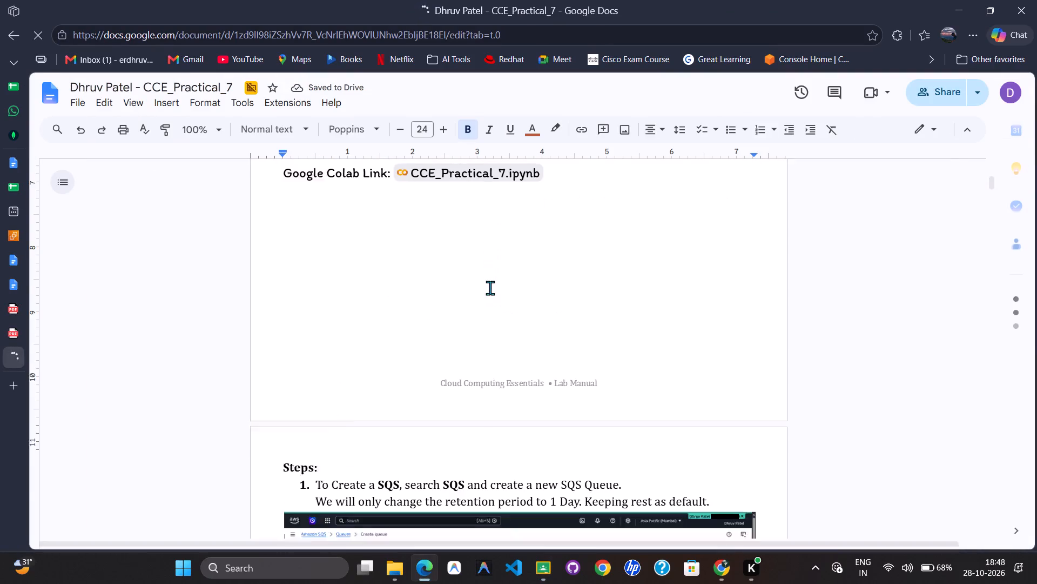
scroll(488, 288, down, 1)
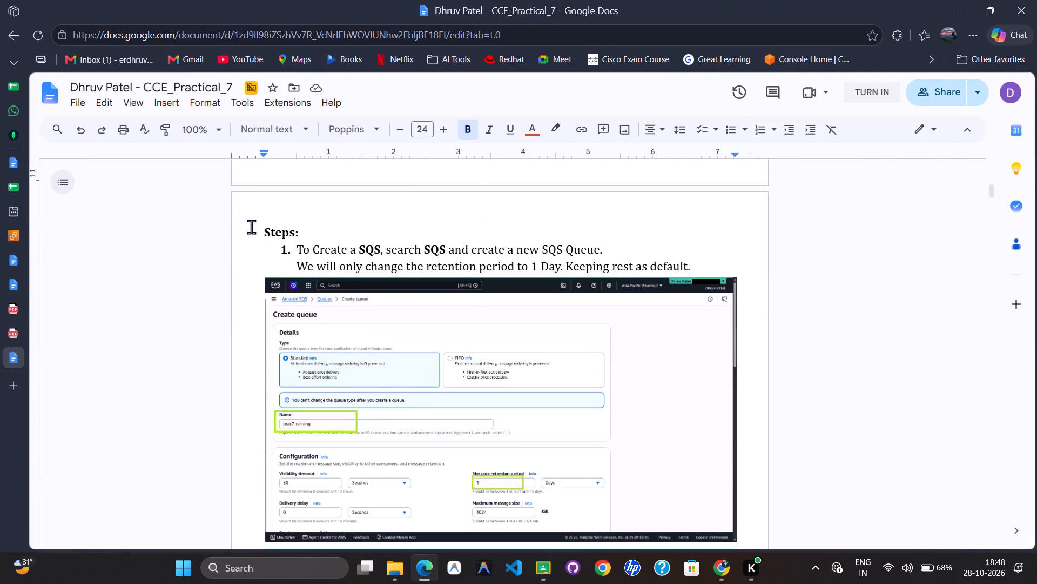
drag(251, 227, 243, 381)
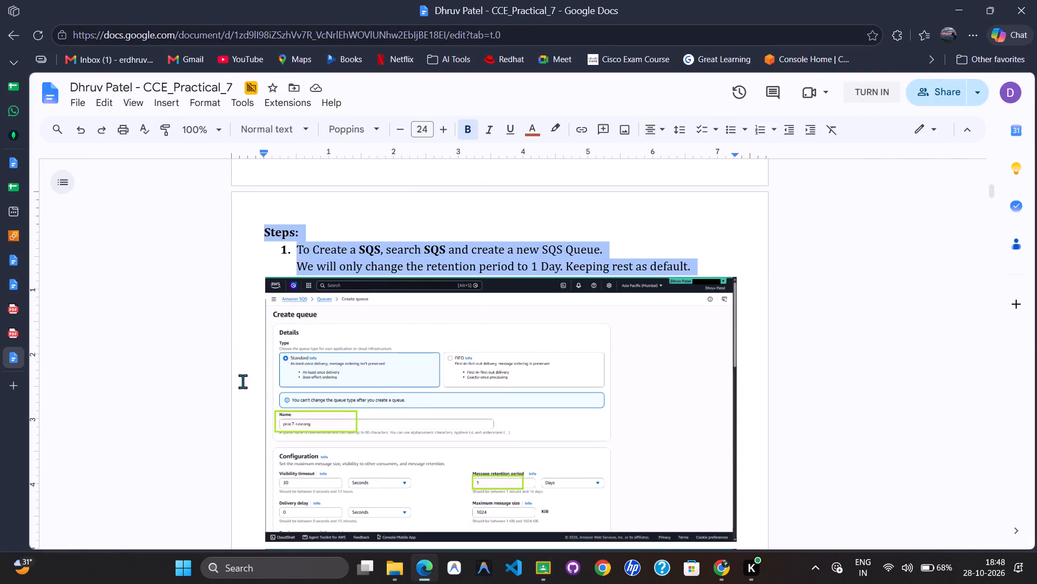
drag(243, 381, 706, 506)
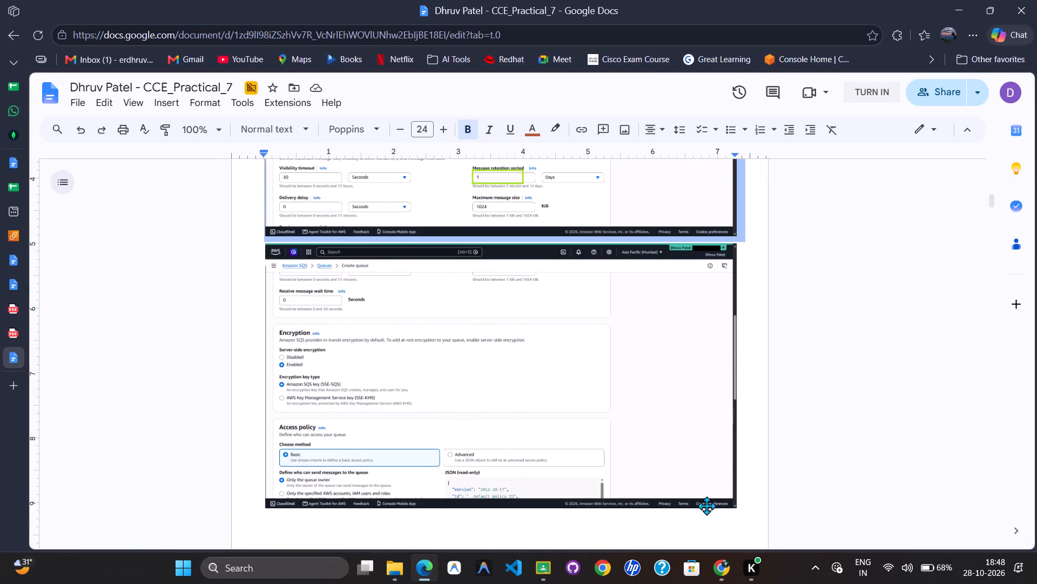
drag(706, 506, 735, 370)
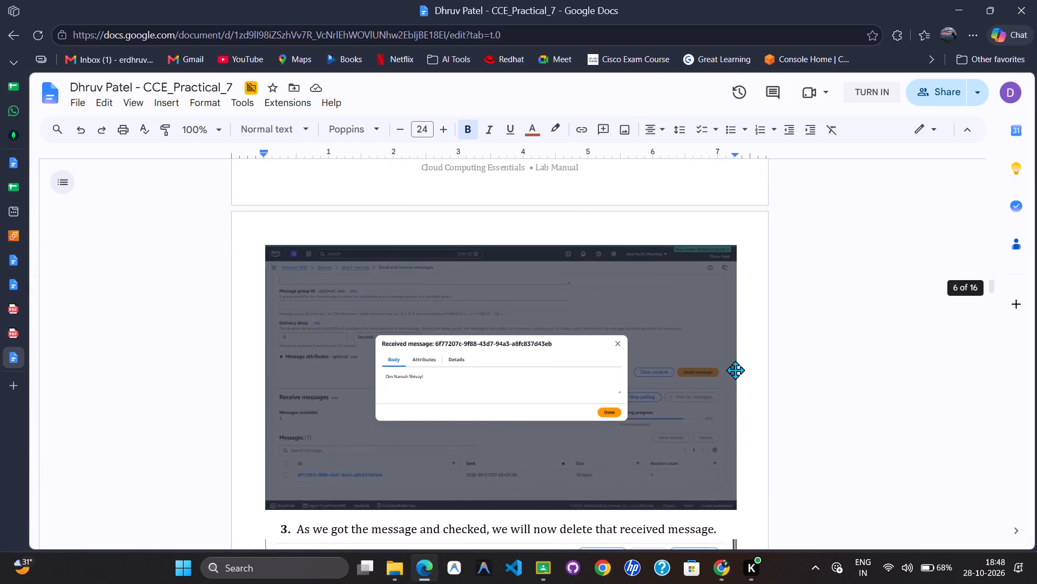
drag(735, 370, 740, 519)
key(ctrl+c)
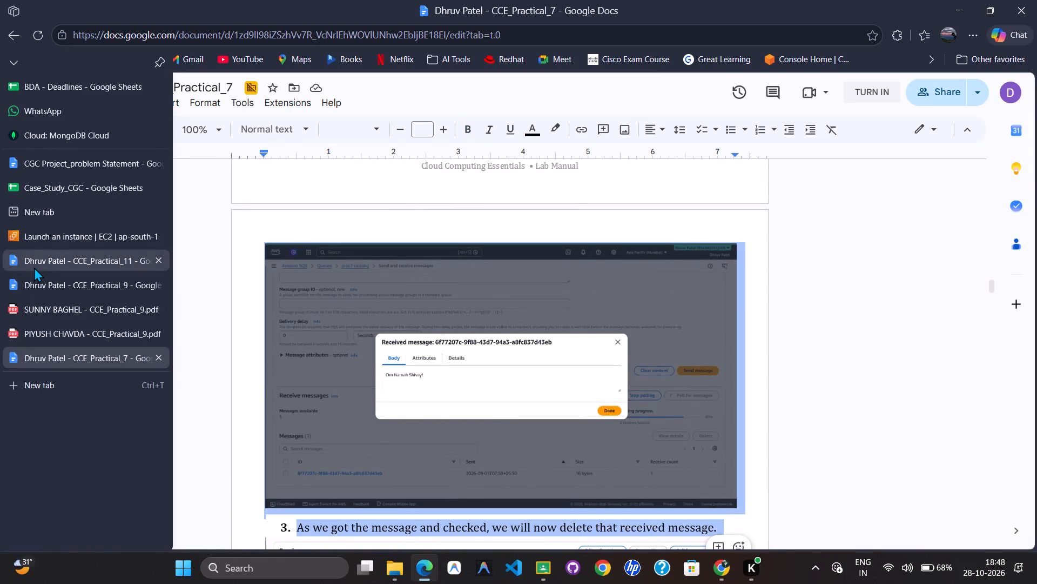
click(68, 289)
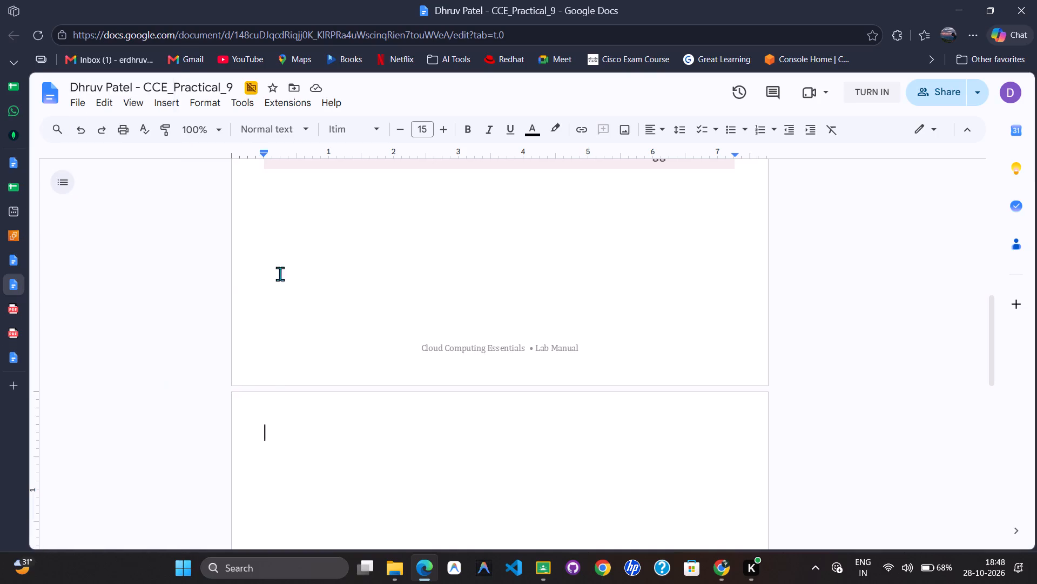
click(286, 431)
key(ctrl+v)
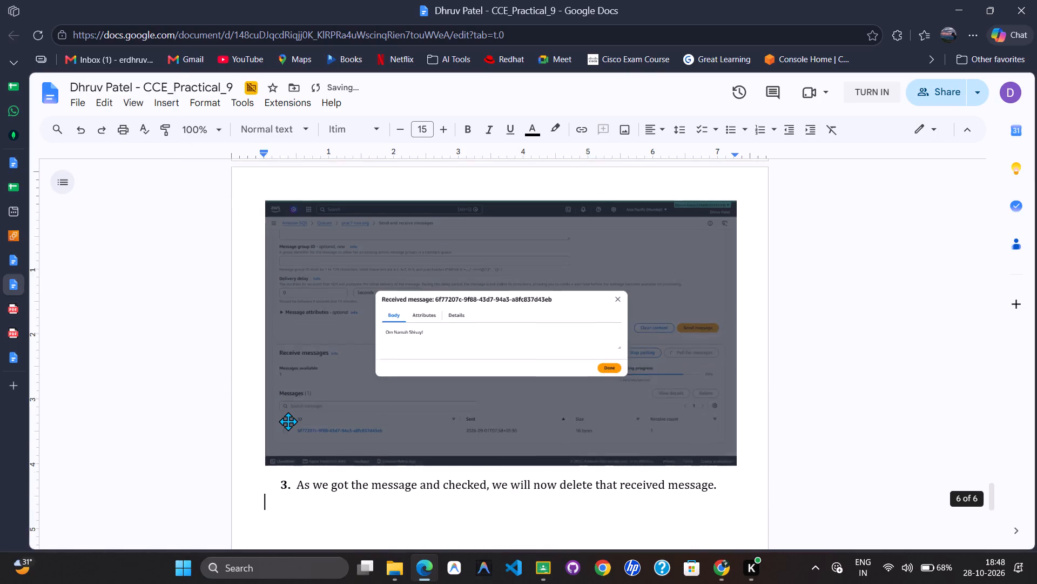
Delete the pasted content from the second screenshot through step 3, keeping the Steps heading, step 1 and its first screenshot.
key(shift+Up)
key(shift+Up)
key(shift+Up)
key(shift+Up)
key(shift+Up)
key(shift+Up)
key(shift+Up)
key(shift+Up)
key(shift+Up)
key(shift+Up)
key(shift+Up)
key(shift+Up)
key(shift+Up)
key(shift+Up)
key(shift+Up)
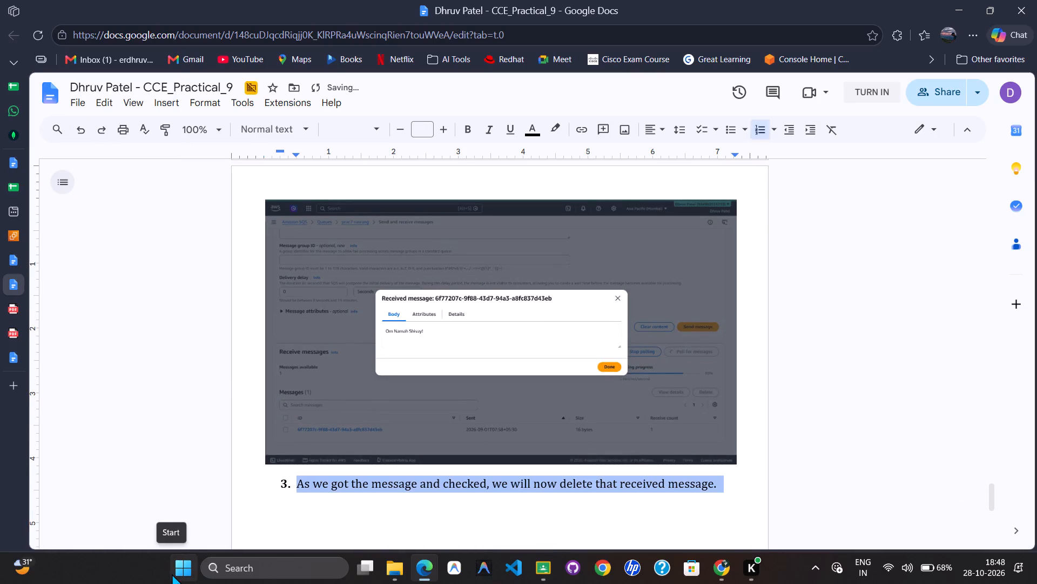
key(shift+Down)
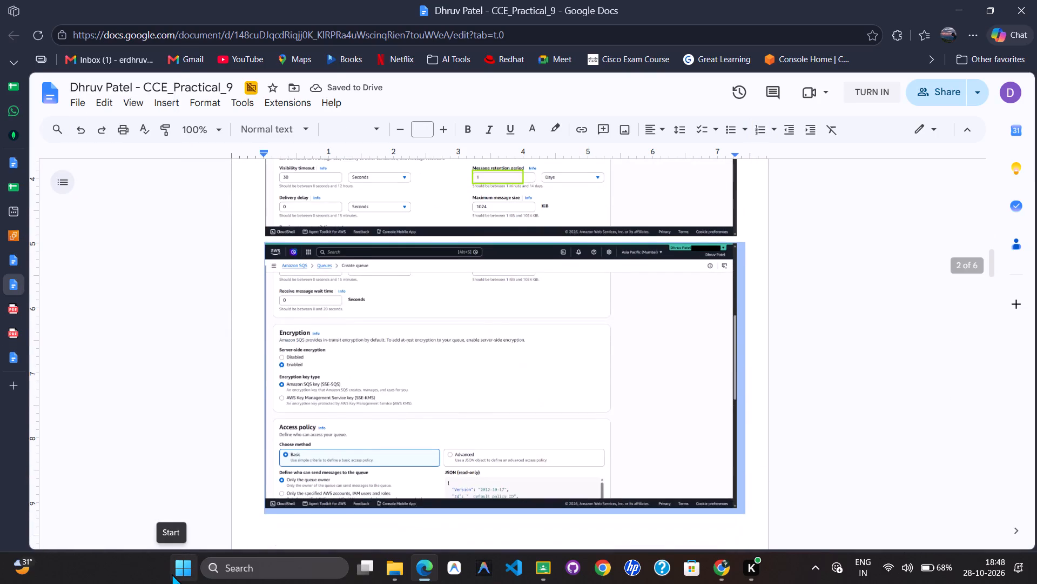
key(BackSpace)
Select the blank lines below the Create queue screenshot in the Practical 9 document and reduce their font size to 14.
key(Down)
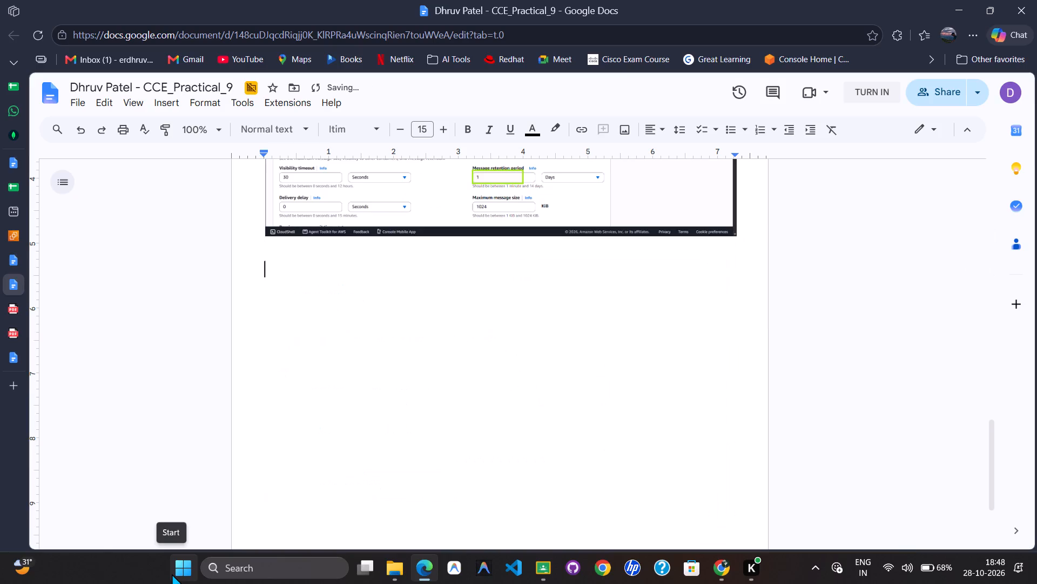
key(Down)
key(Down)
key(Down)
key(Down)
key(Down)
key(Down)
key(Down)
key(Up)
key(Up)
key(Up)
key(Up)
key(Up)
key(Up)
key(Up)
key(Up)
key(Up)
key(Up)
key(Up)
key(Up)
key(Up)
key(Up)
key(Up)
key(Up)
key(Up)
key(Down)
key(Down)
key(Down)
key(Down)
key(Down)
key(Down)
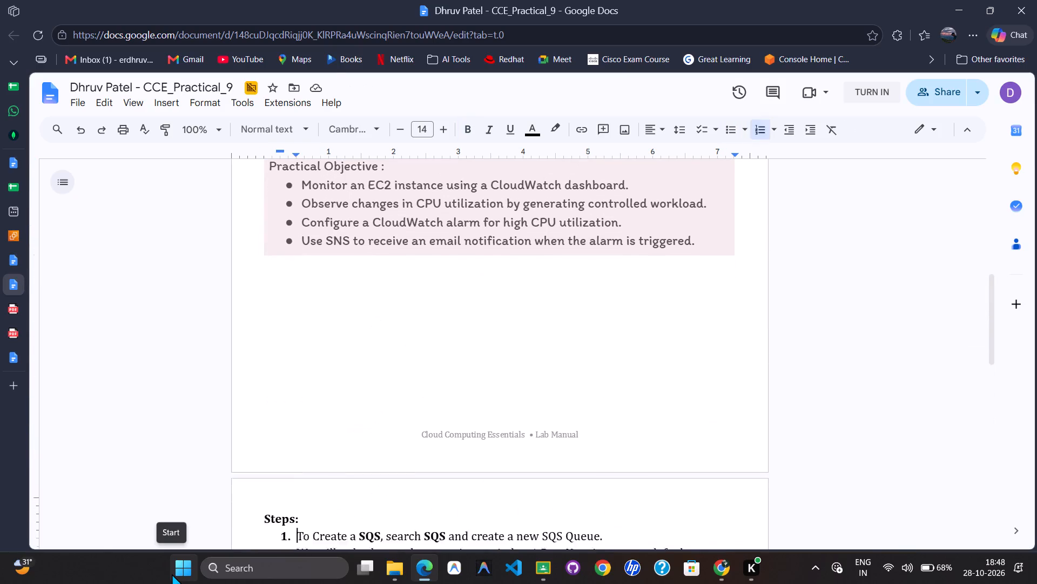
key(Up)
key(Down)
key(Down)
key(Down)
key(Down)
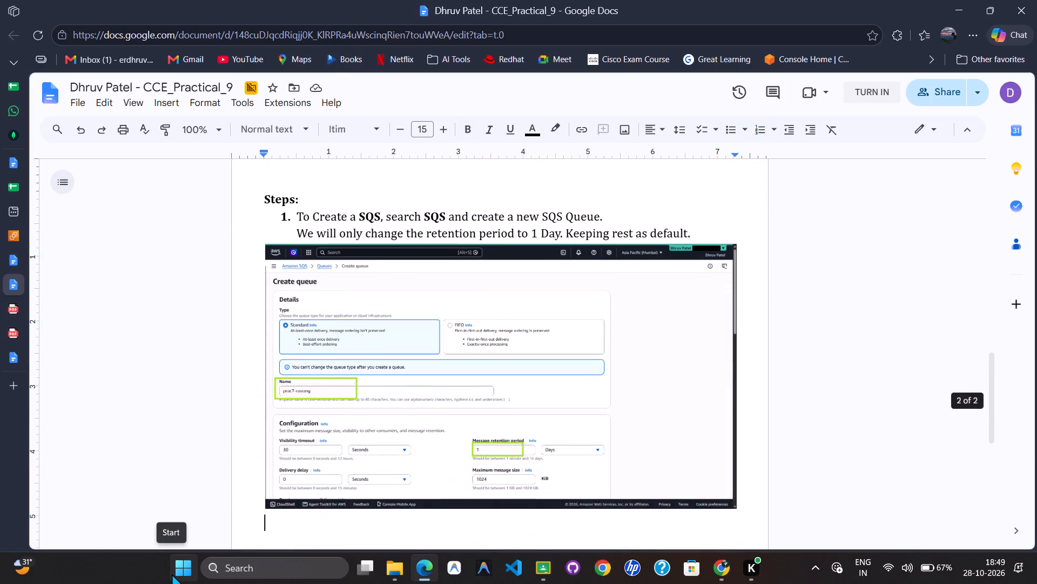
key(shift+Down)
key(shift+Down)
key(shift+Down)
key(shift+Down)
key(shift+Down)
key(shift+Down)
key(shift+Down)
key(shift+Down)
key(shift+Down)
key(shift+Down)
key(shift+Down)
key(shift+Down)
key(shift+Down)
key(shift+Down)
key(shift+Down)
key(shift+Down)
key(shift+Down)
key(shift+Down)
key(shift+Down)
key(shift+Down)
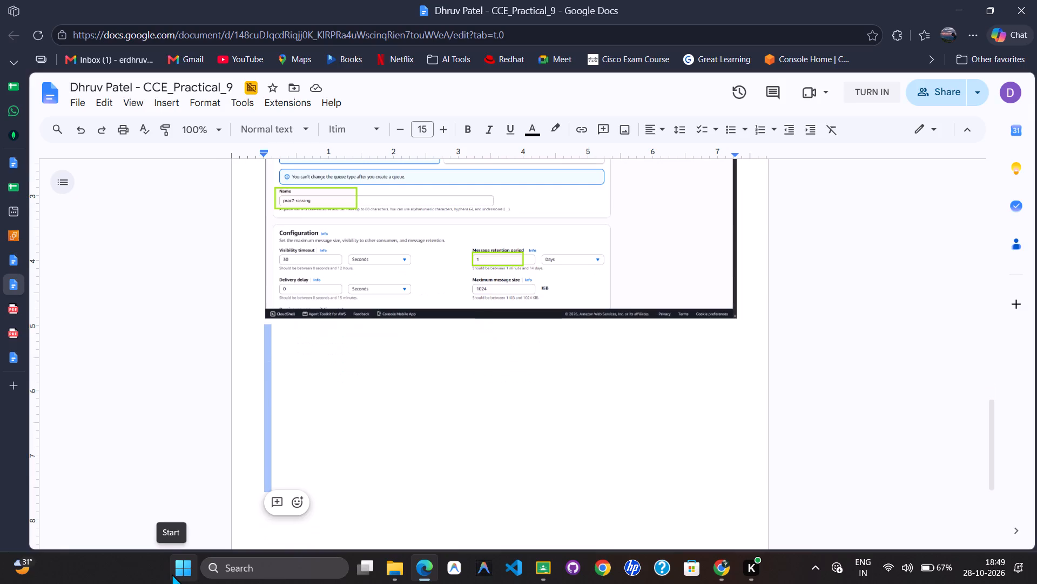
click(397, 125)
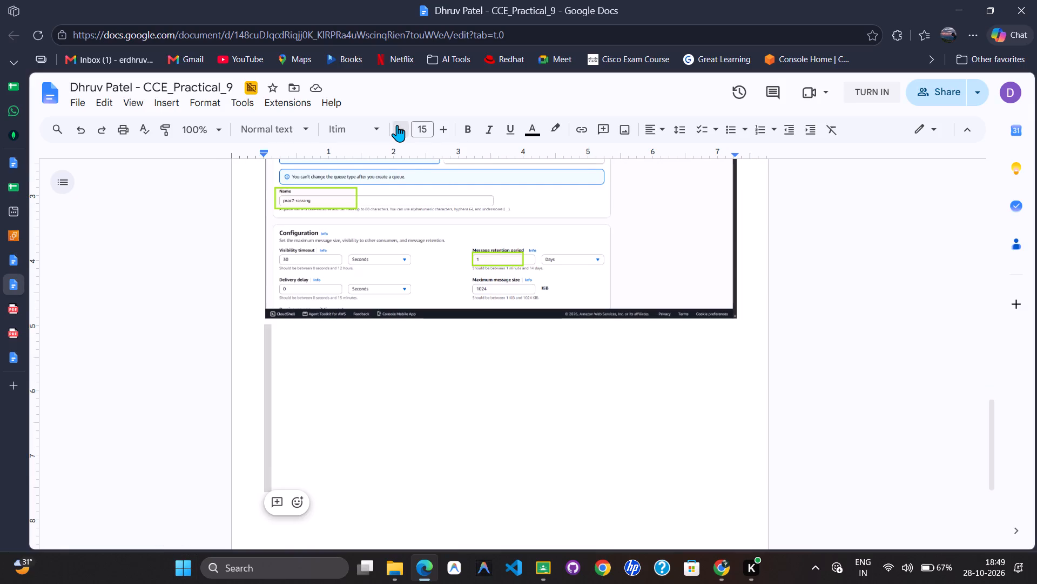
Set the font size to 14 for the last text line of step 1, its screenshot and the blank line below.
key(Left)
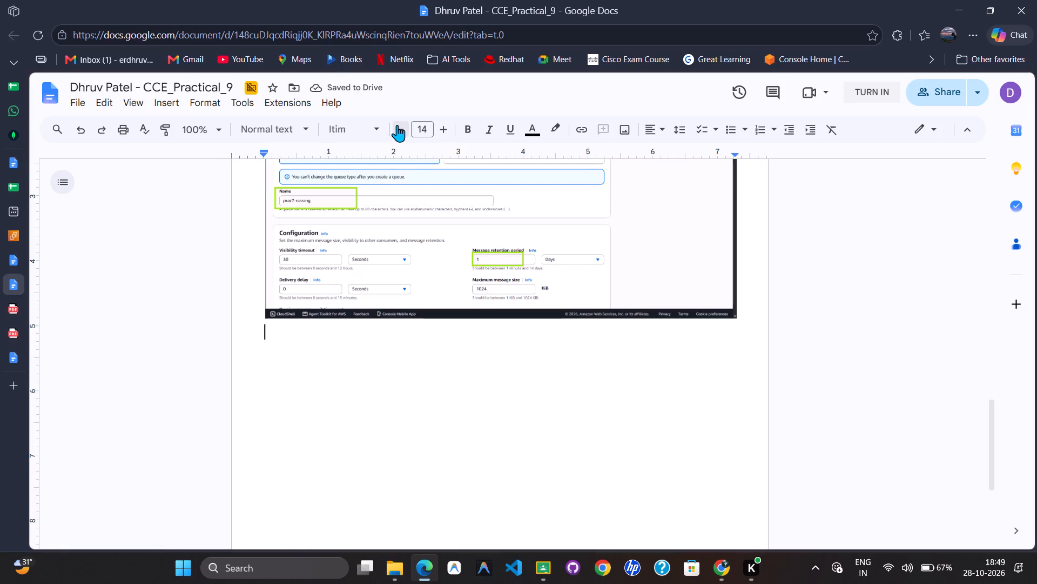
key(Left)
key(shift+Left)
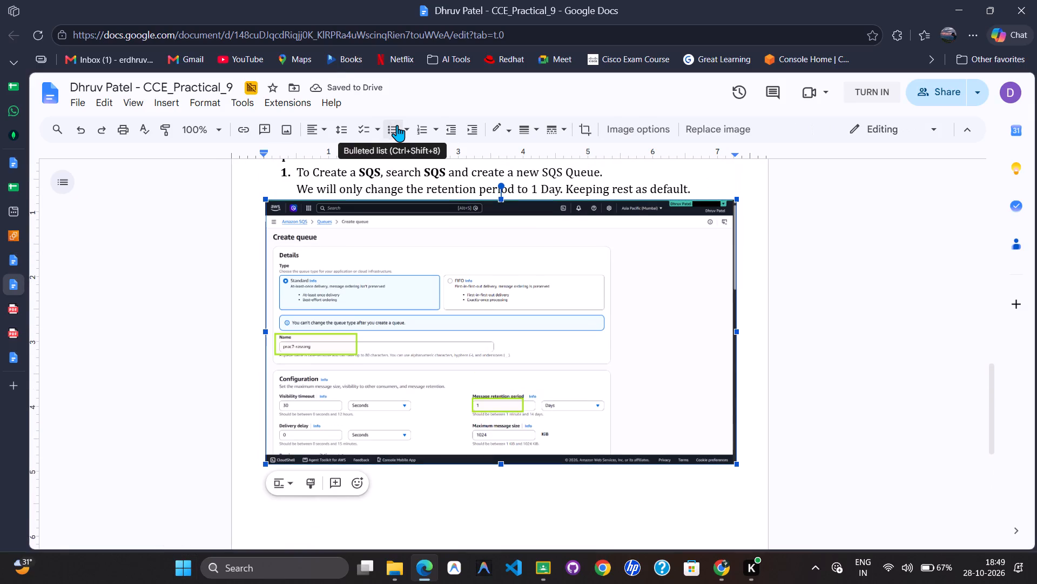
key(Right)
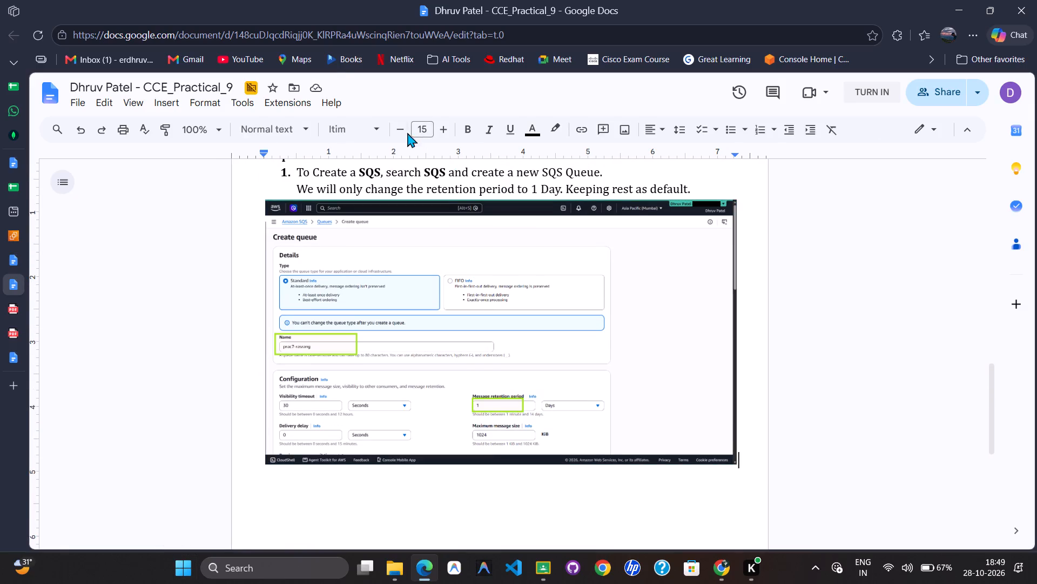
click(402, 131)
key(Left)
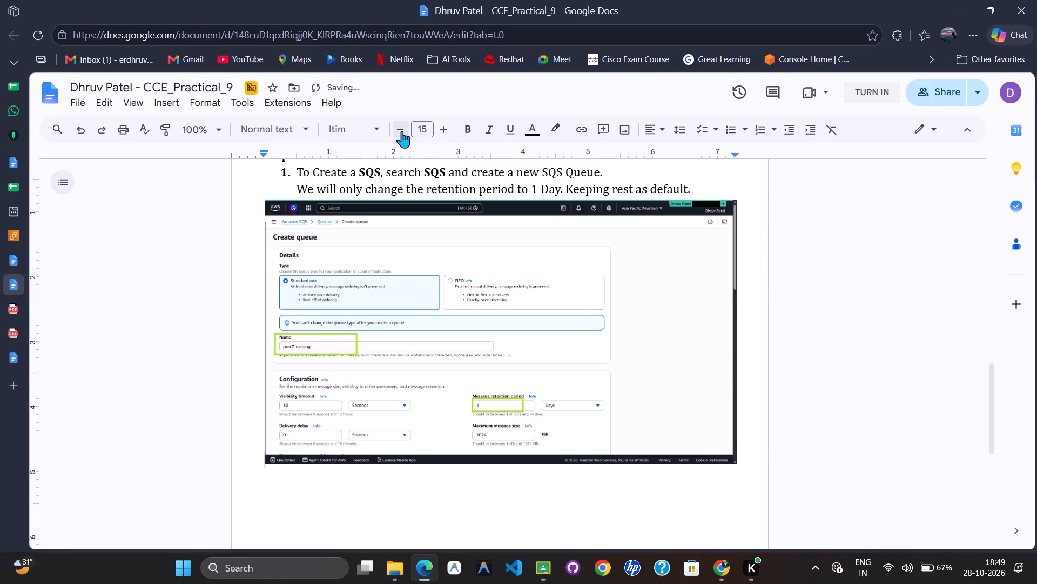
click(402, 131)
key(Left)
key(Right)
key(Right)
key(Left)
key(Left)
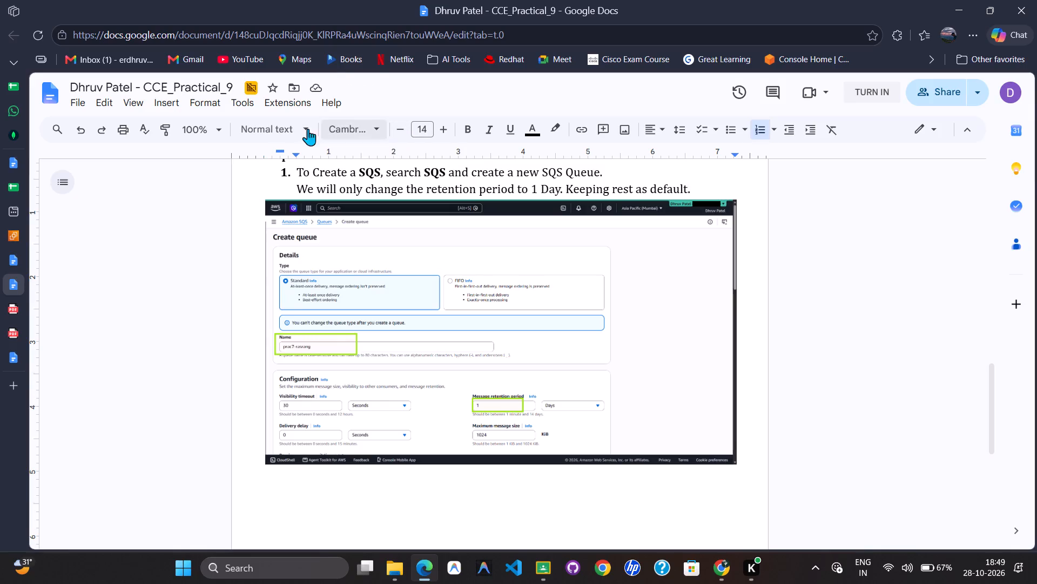
drag(251, 191, 263, 513)
click(419, 126)
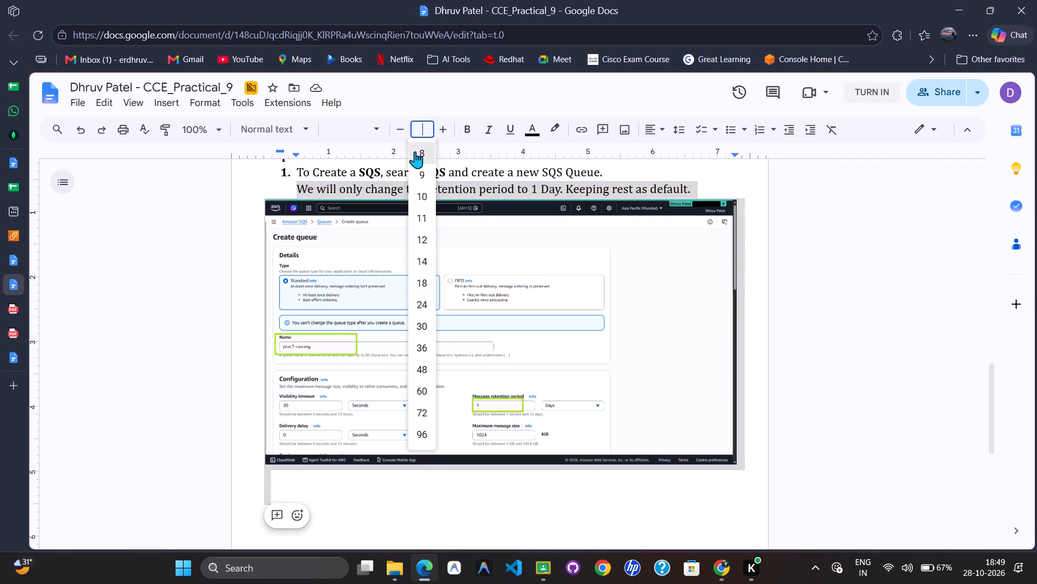
click(420, 263)
click(386, 482)
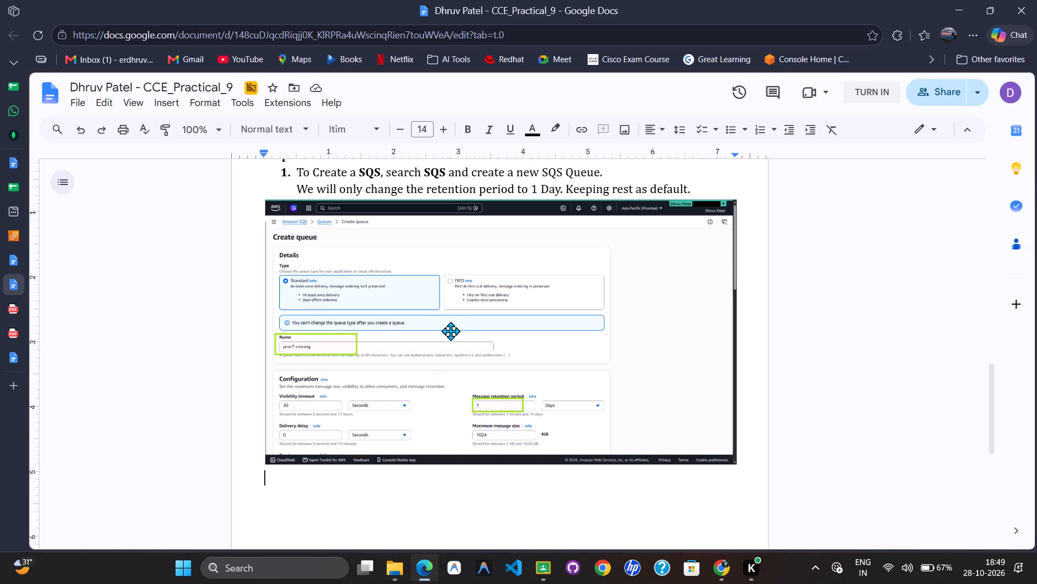
click(386, 294)
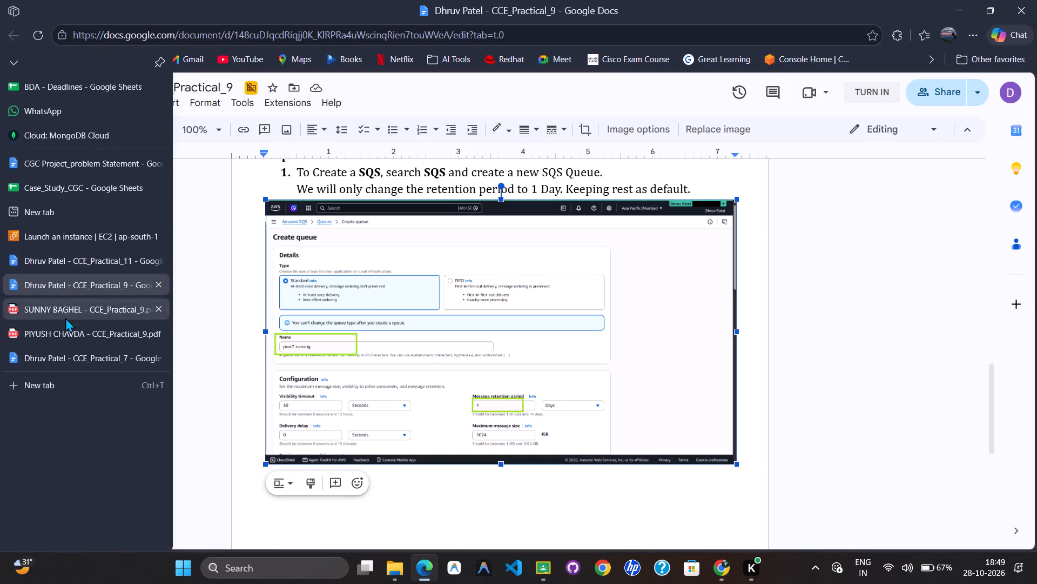
Return to the EC2 launch form and choose Ubuntu as the instance's operating system image.
click(113, 245)
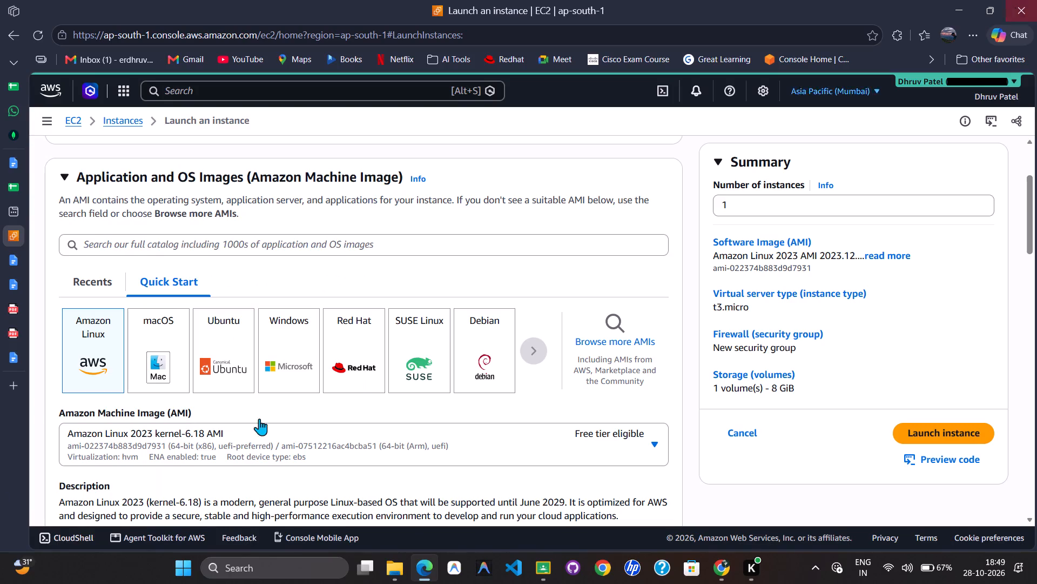
click(288, 350)
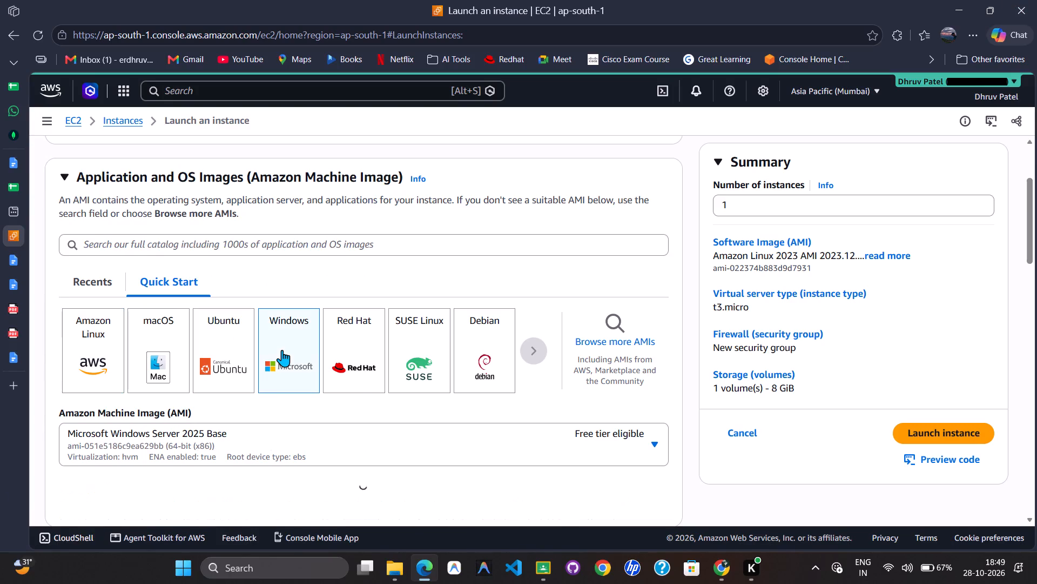
scroll(282, 350, up, 4)
click(230, 374)
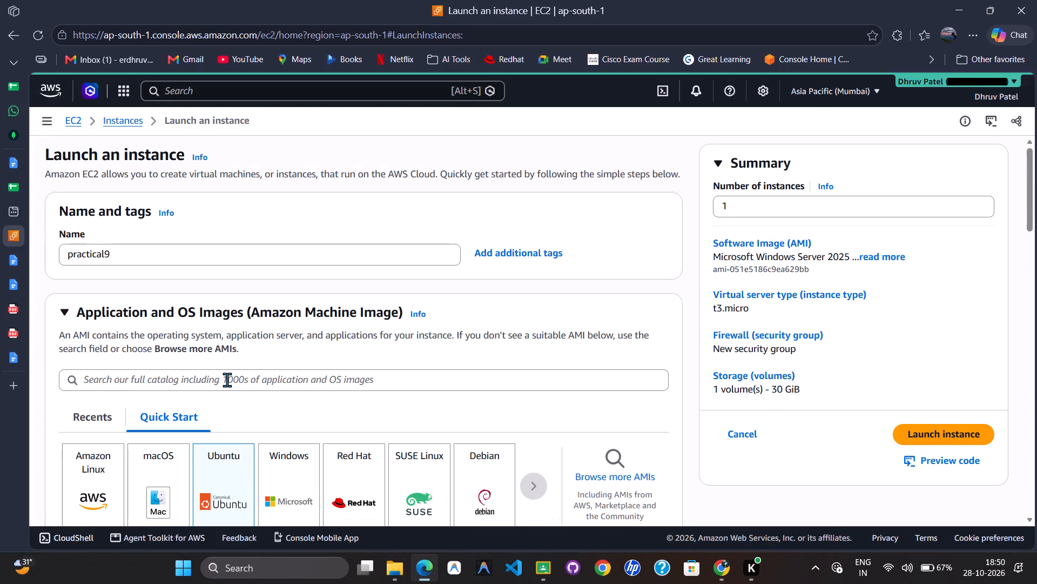
Show the launch form in full screen, capture the whole screen and open the capture in Snipping Tool.
key(F11)
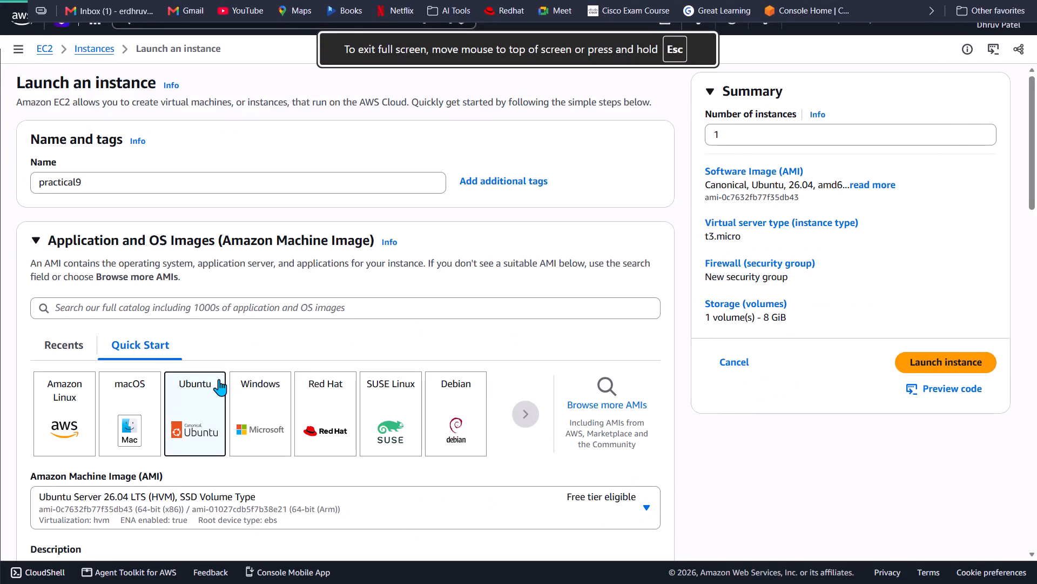
key(shift+super+s)
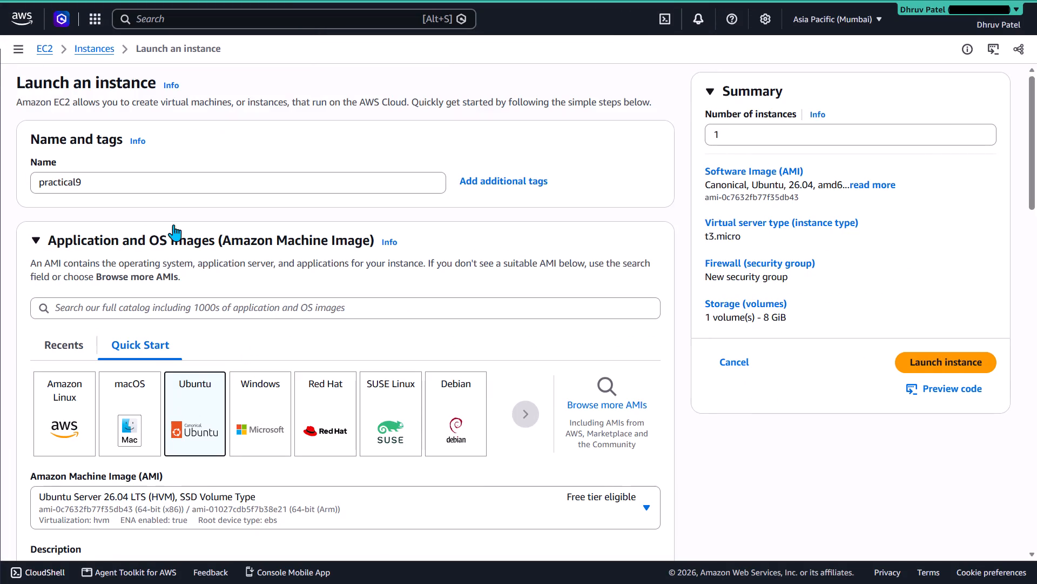
drag(0, 0, 1036, 583)
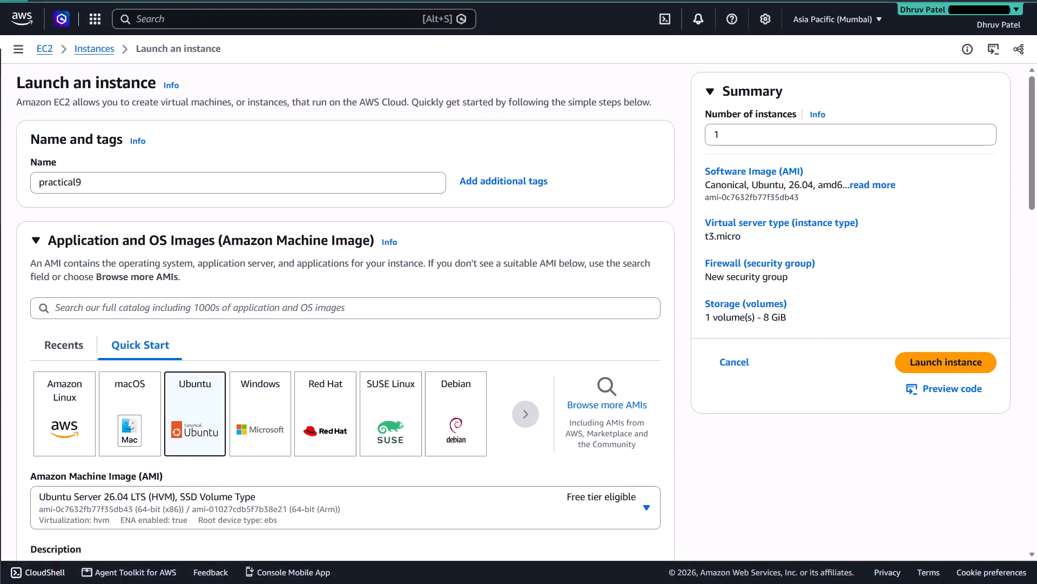
click(932, 370)
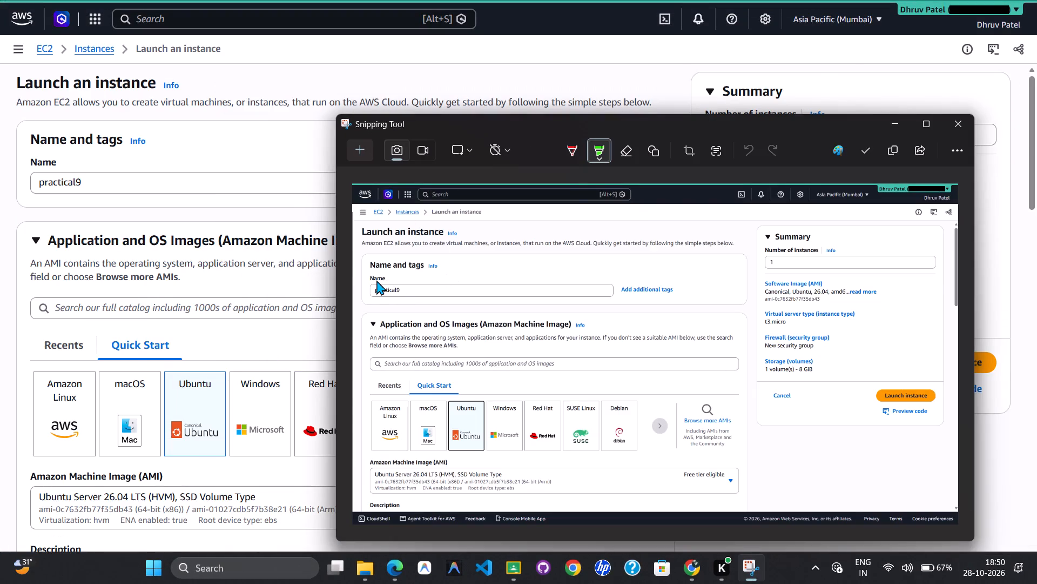
Outline the instance name practical9 and the Ubuntu tile in the capture with thin green rectangles.
click(647, 149)
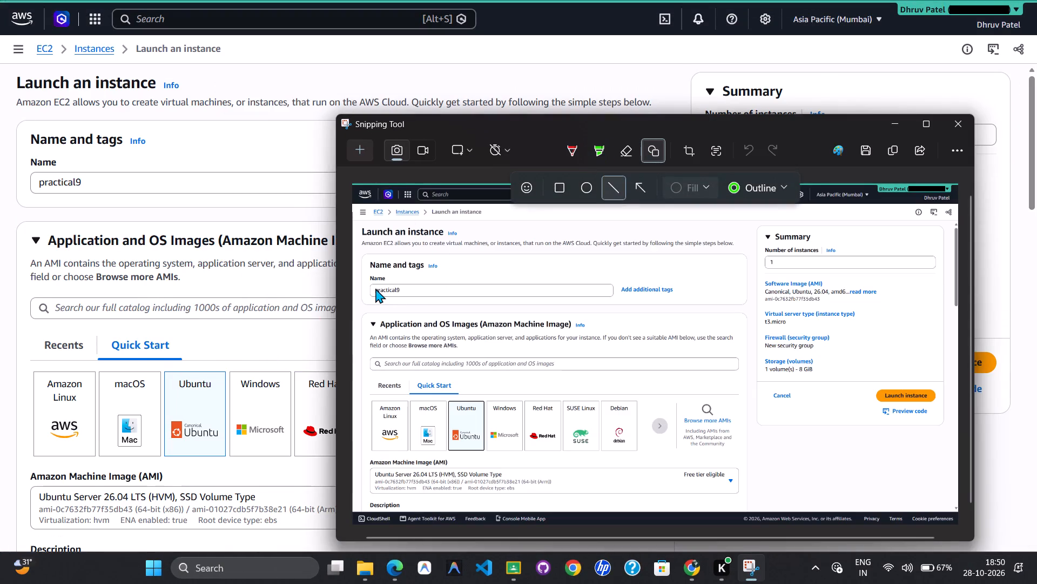
drag(369, 282, 414, 295)
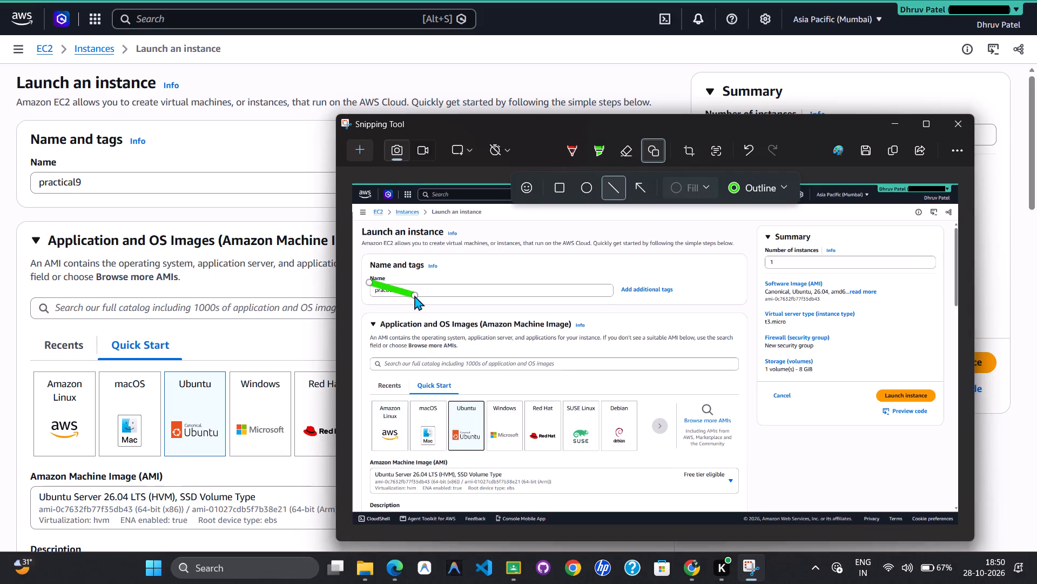
key(ctrl+z)
click(556, 190)
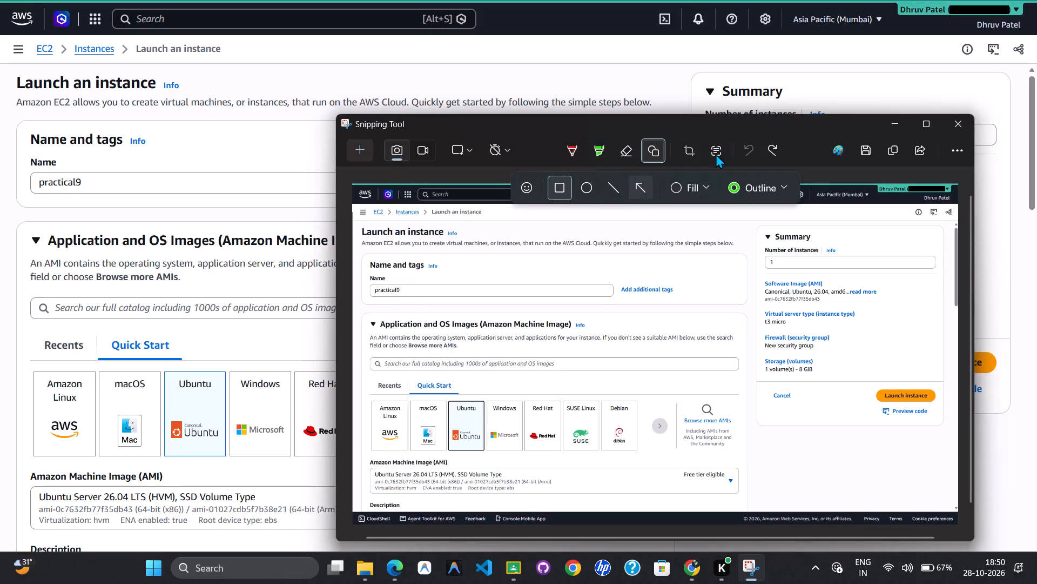
click(760, 184)
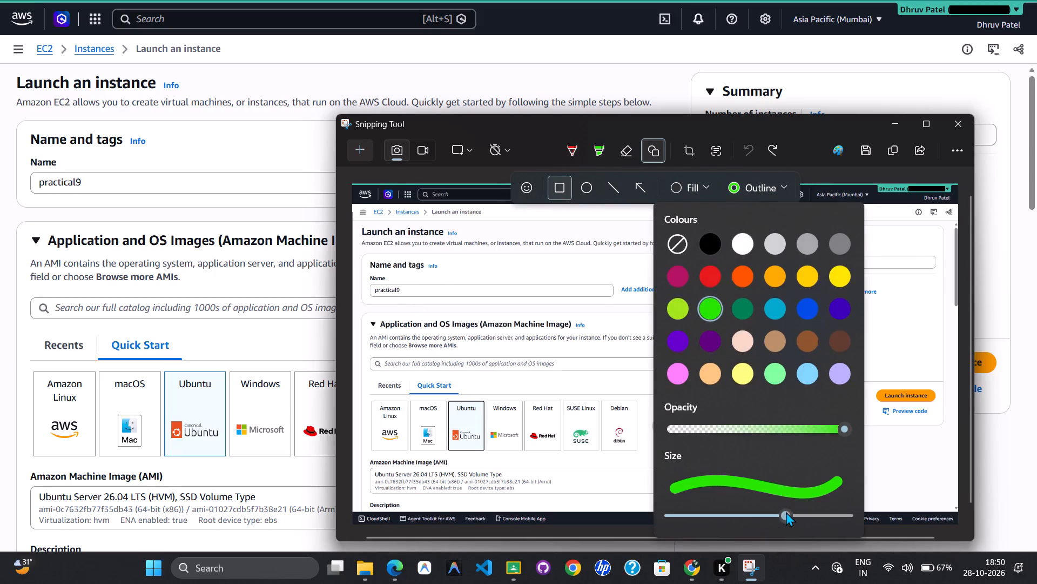
drag(786, 512, 691, 513)
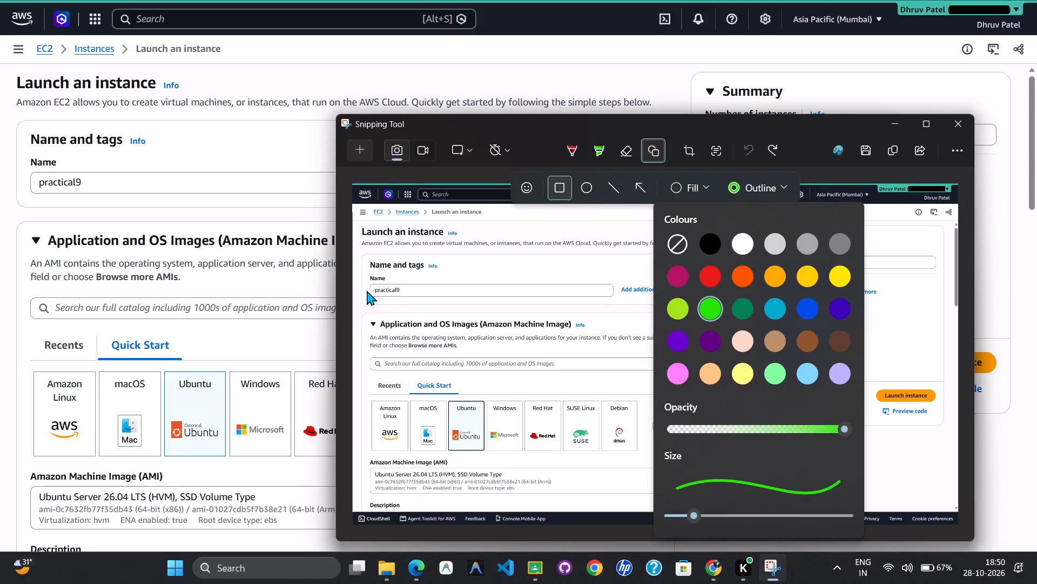
drag(368, 284, 414, 293)
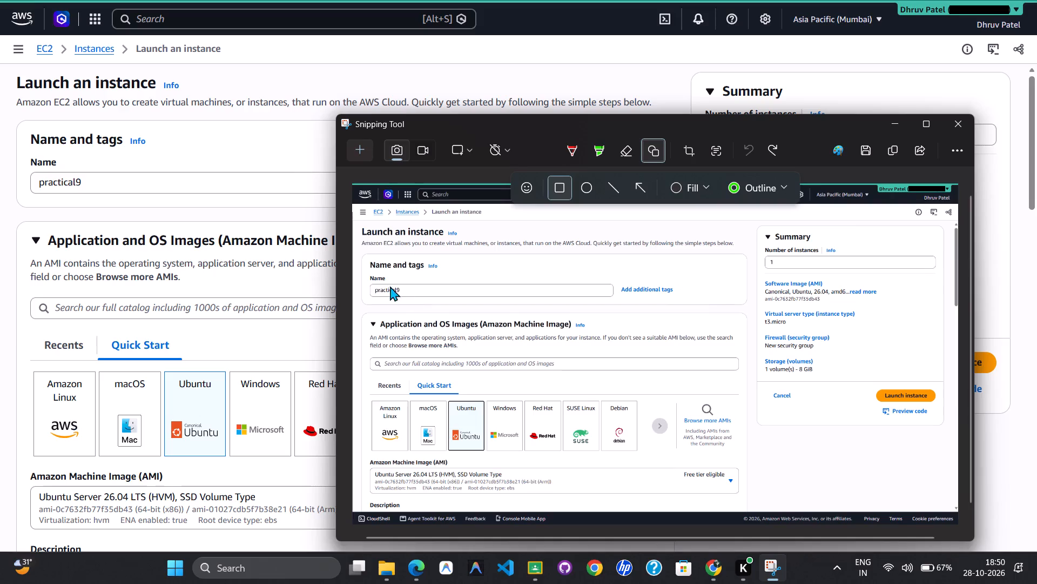
drag(369, 283, 419, 298)
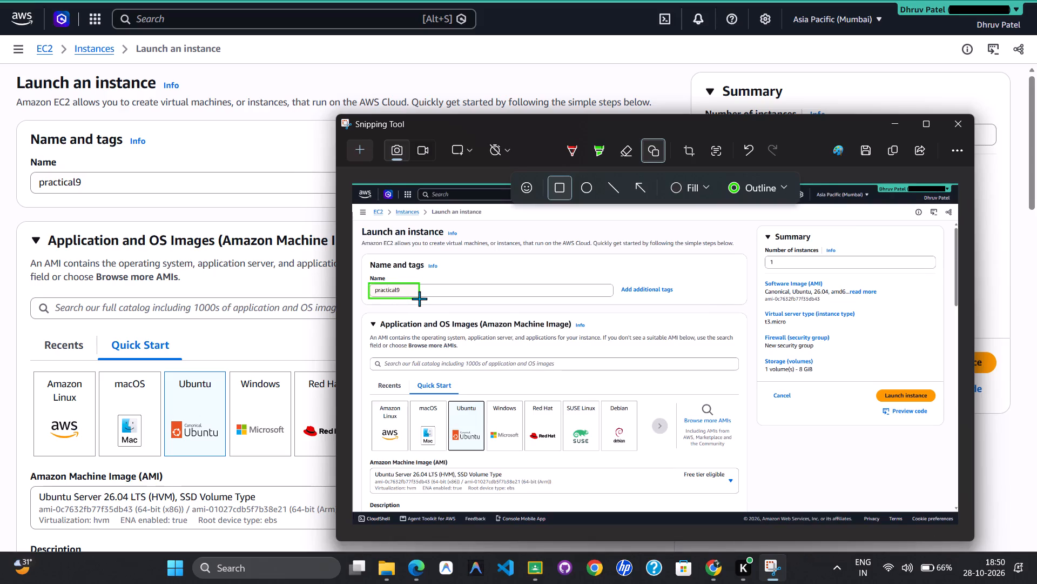
drag(419, 298, 421, 299)
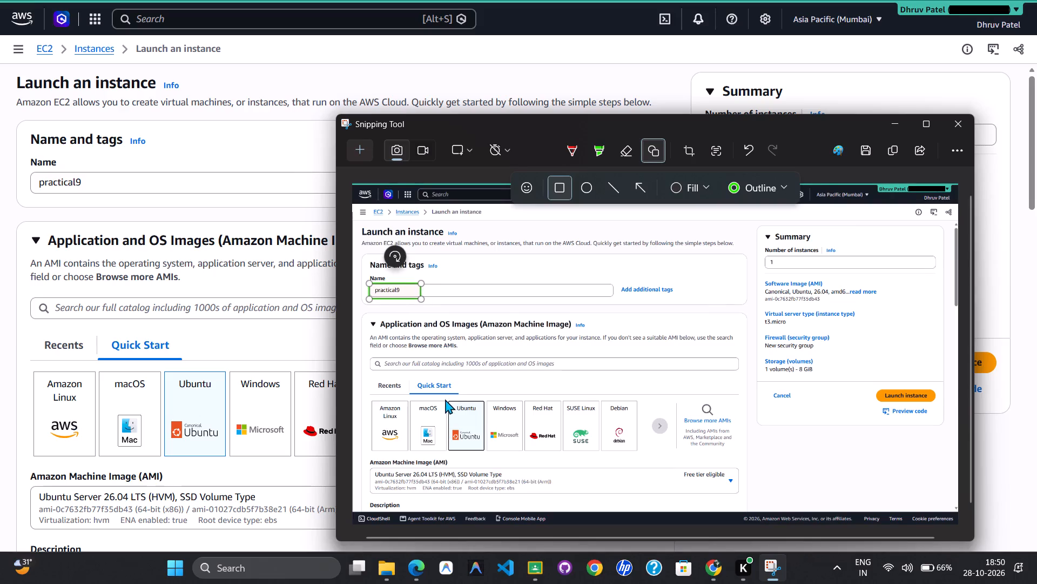
drag(446, 396, 487, 459)
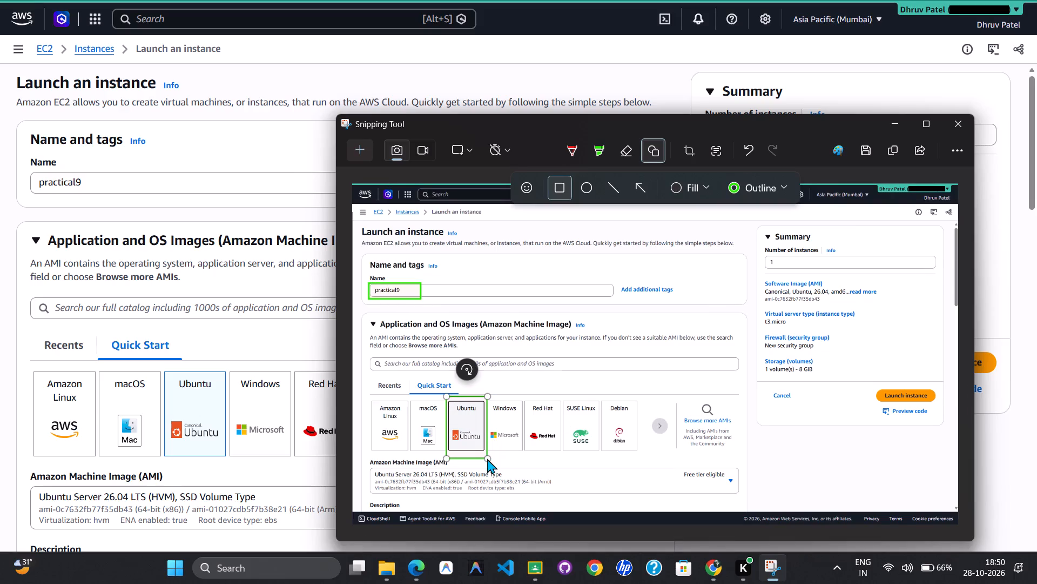
Copy the annotated capture, replace the step 1 screenshot in the Practical 9 document with it and add a new line below.
click(892, 152)
key(alt+Tab)
key(alt+Tab)
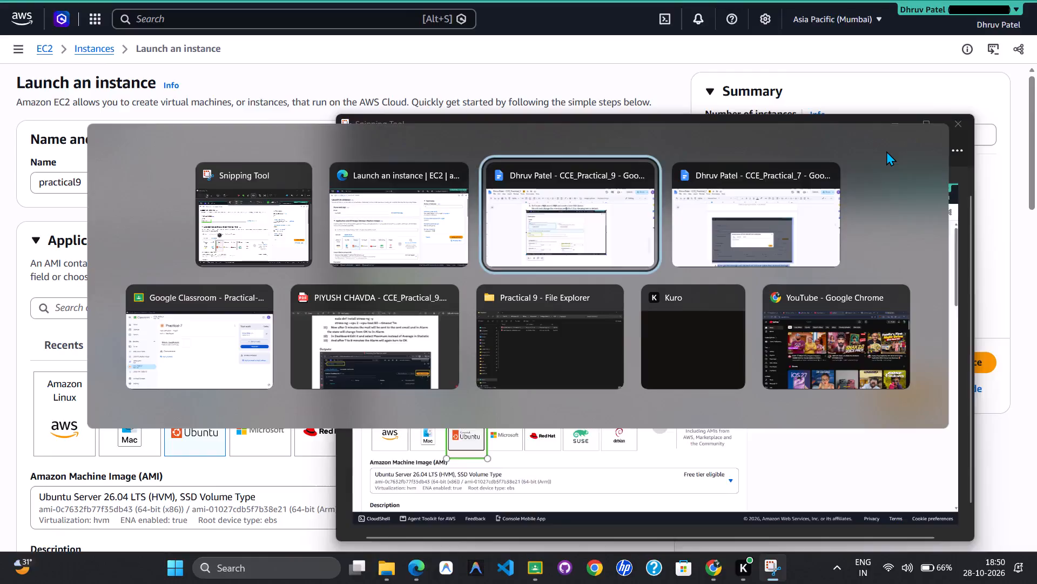
click(354, 335)
key(ctrl+v)
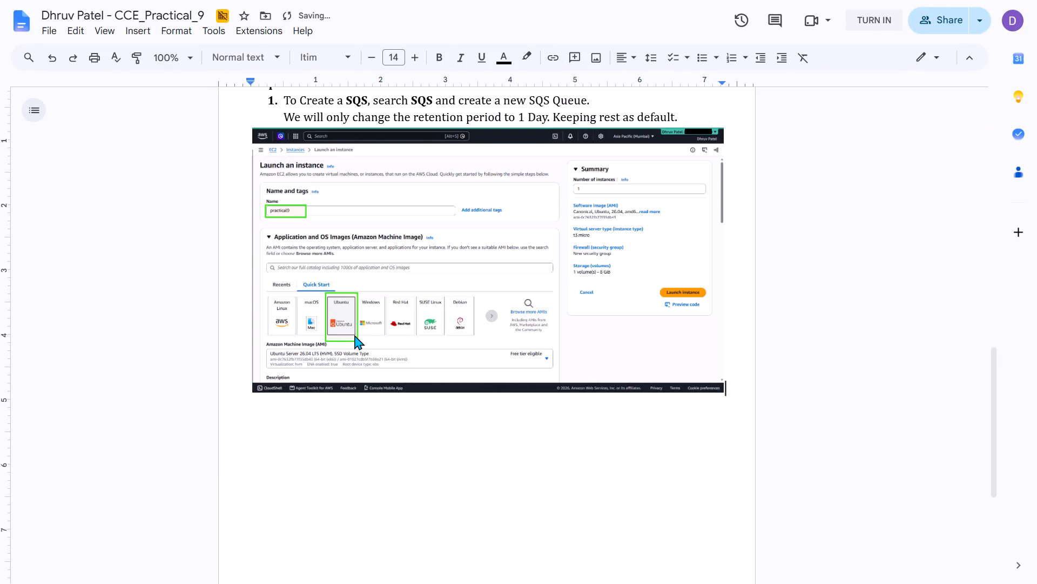
key(Return)
Return to the EC2 launch form and select CCE_Practical as the login key pair.
key(alt+Tab)
key(alt+Tab)
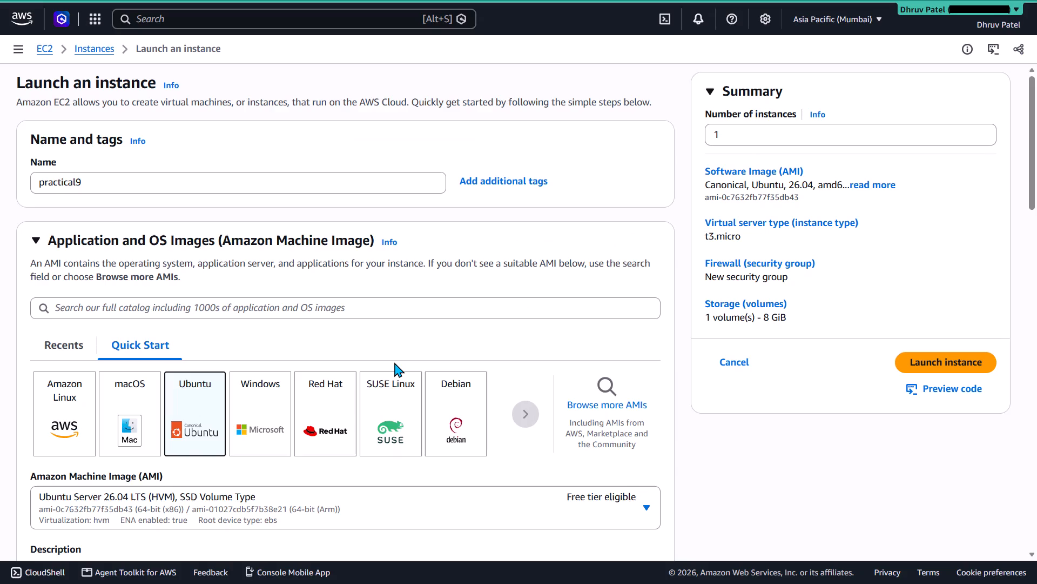
key(alt+Tab)
key(alt+Tab)
key(alt+Tab)
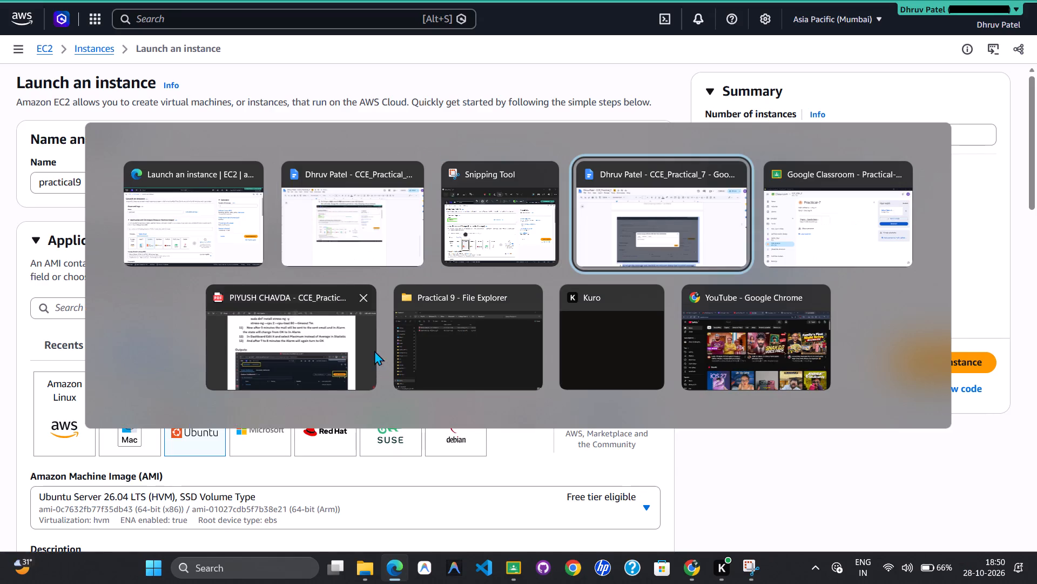
alt+click(197, 241)
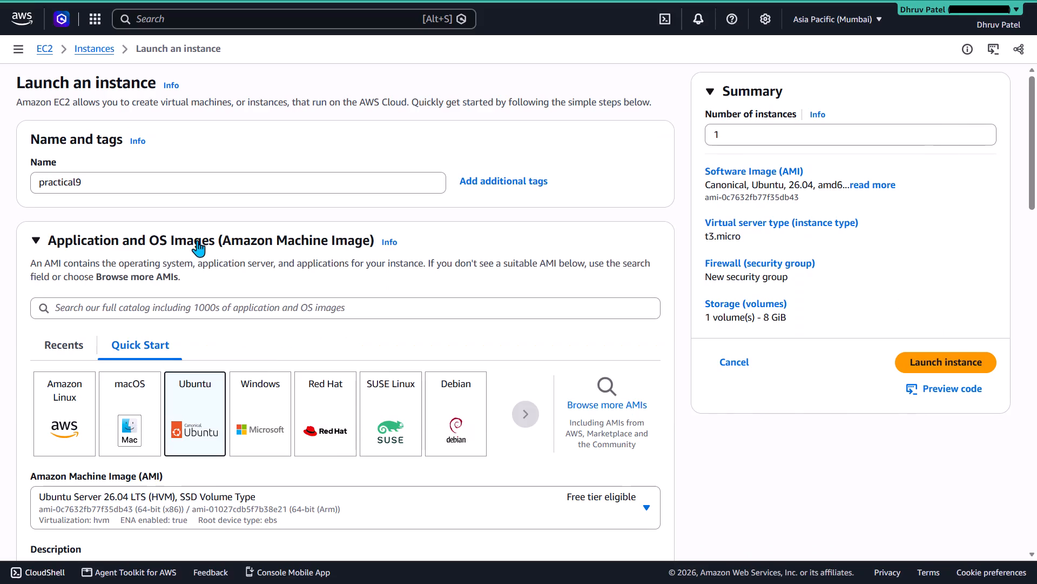
scroll(371, 356, down, 8)
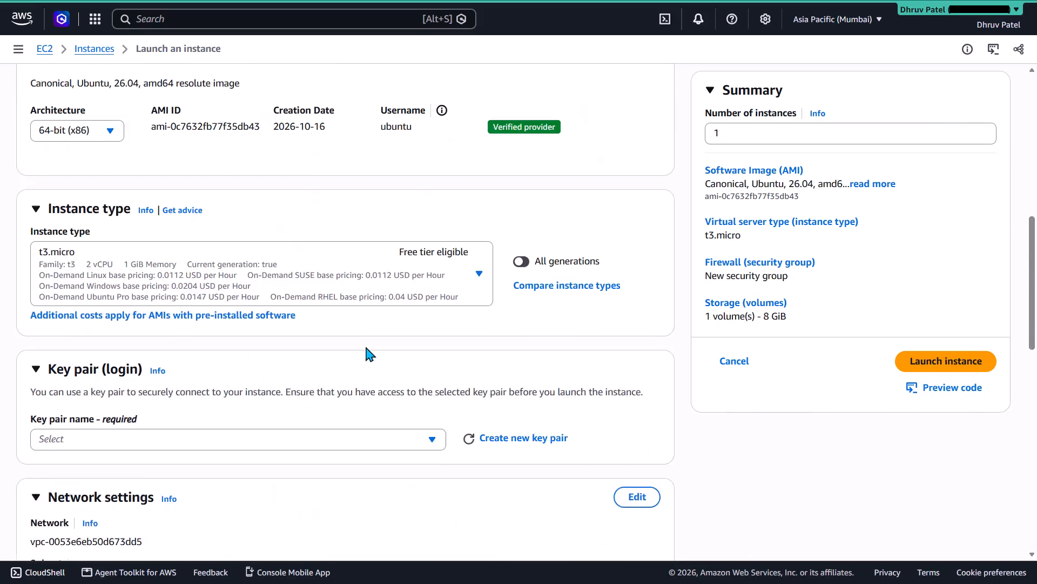
scroll(366, 347, down, 5)
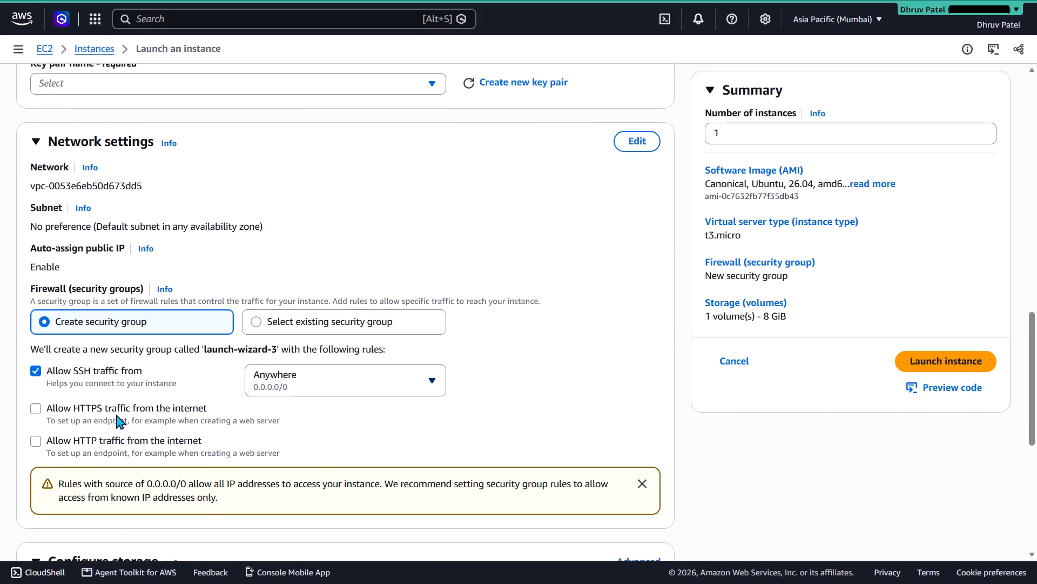
scroll(44, 406, up, 5)
click(310, 420)
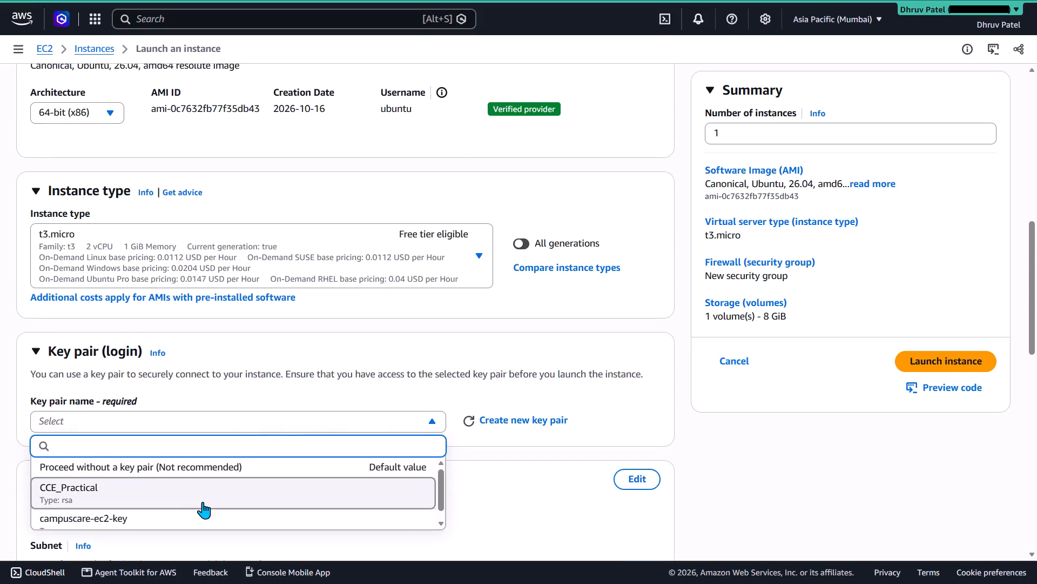
click(201, 493)
Set the firewall to use an existing security group and choose launch-wizard-1.
scroll(200, 439, up, 3)
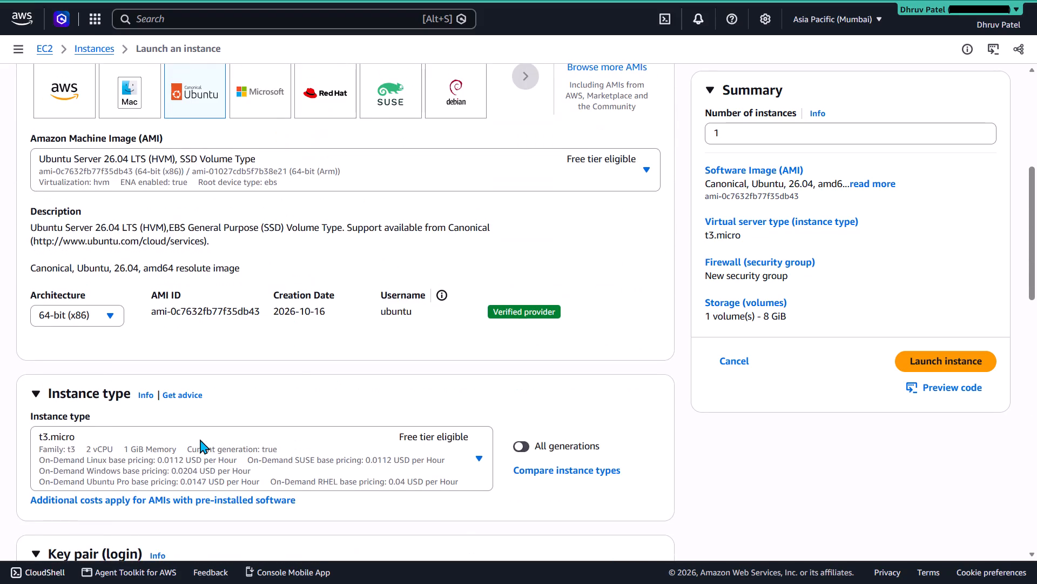
scroll(200, 434, down, 5)
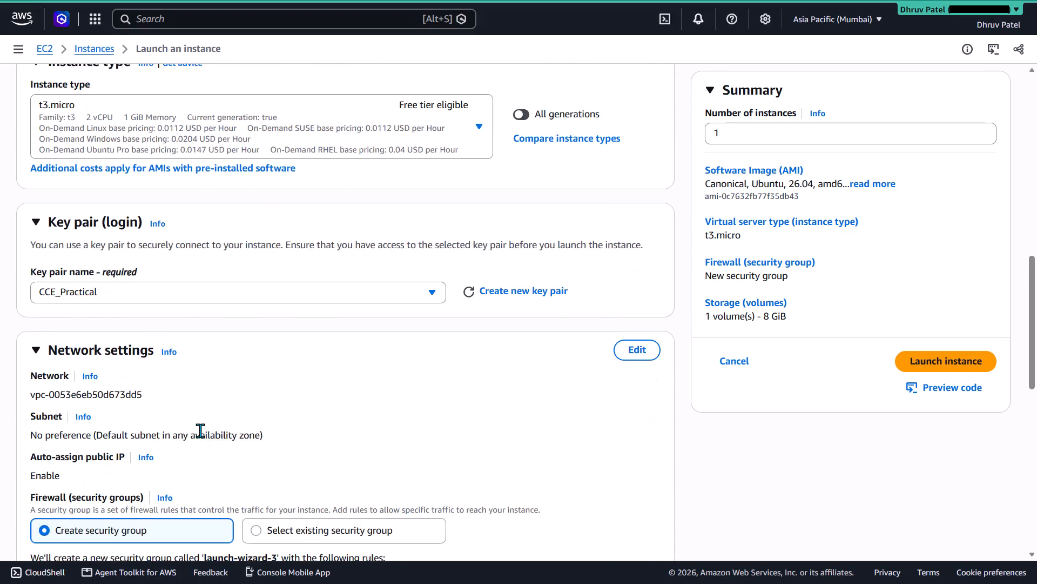
scroll(200, 430, down, 14)
scroll(199, 430, up, 3)
scroll(171, 393, up, 3)
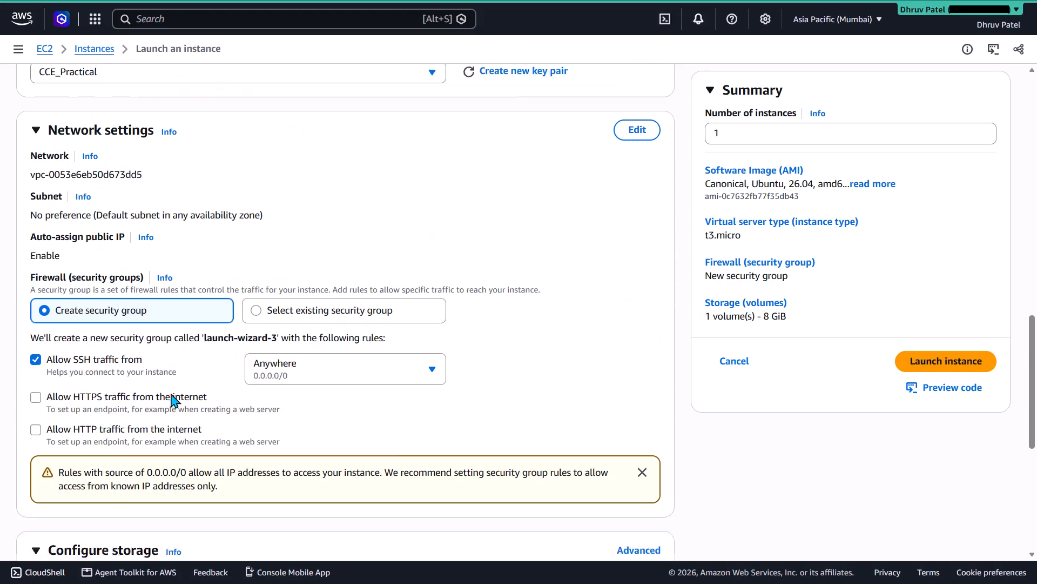
click(306, 347)
click(241, 396)
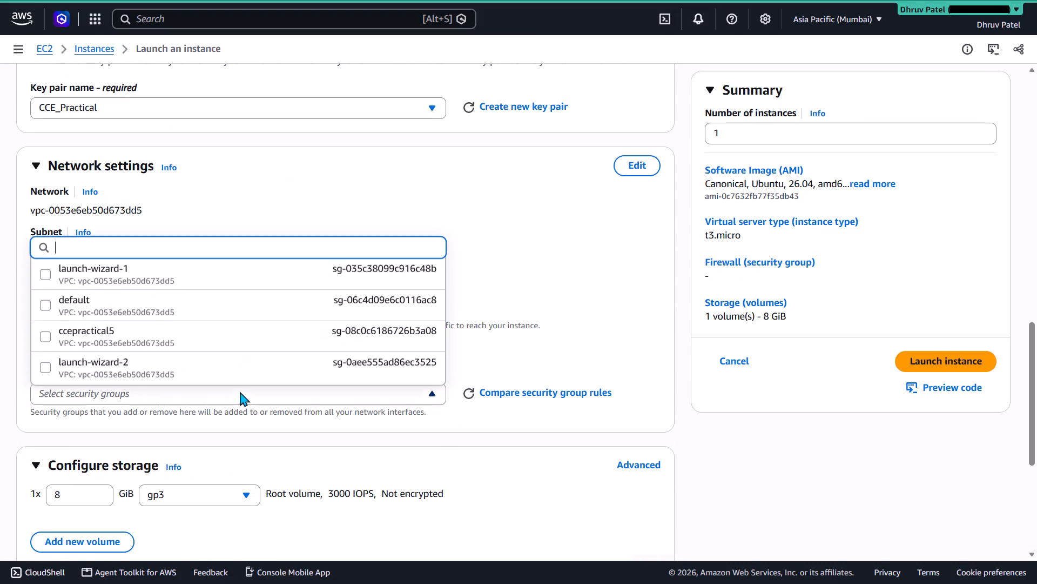
scroll(230, 372, down, 2)
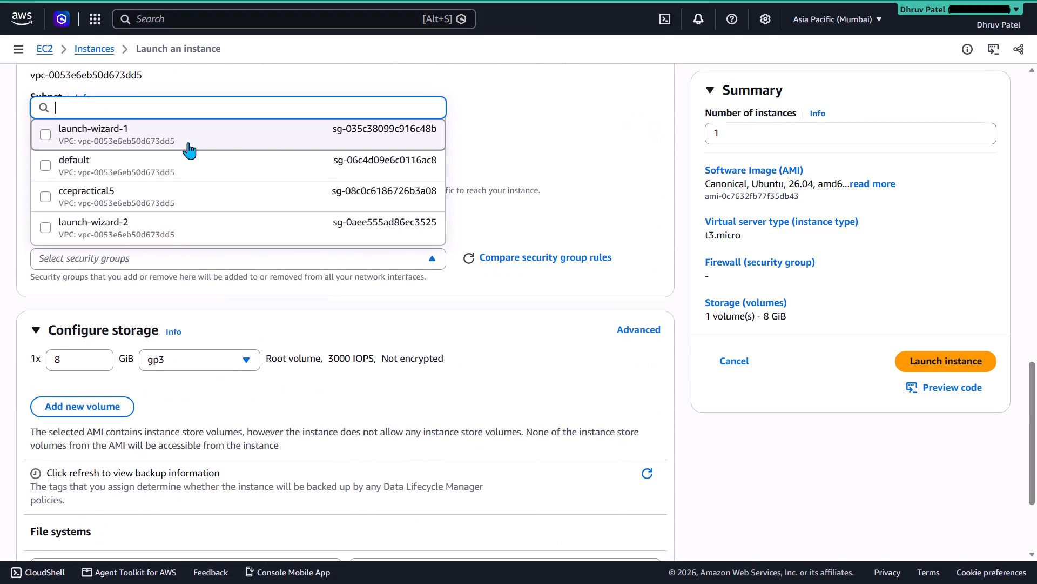
click(188, 142)
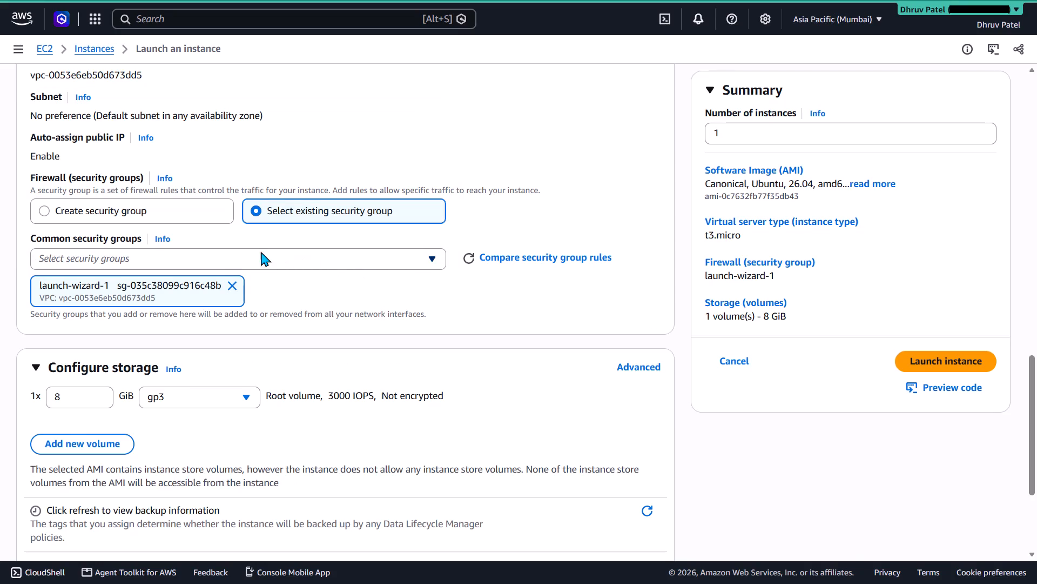
Review the launch form's name, image, instance type, key pair and security group settings.
scroll(300, 324, up, 6)
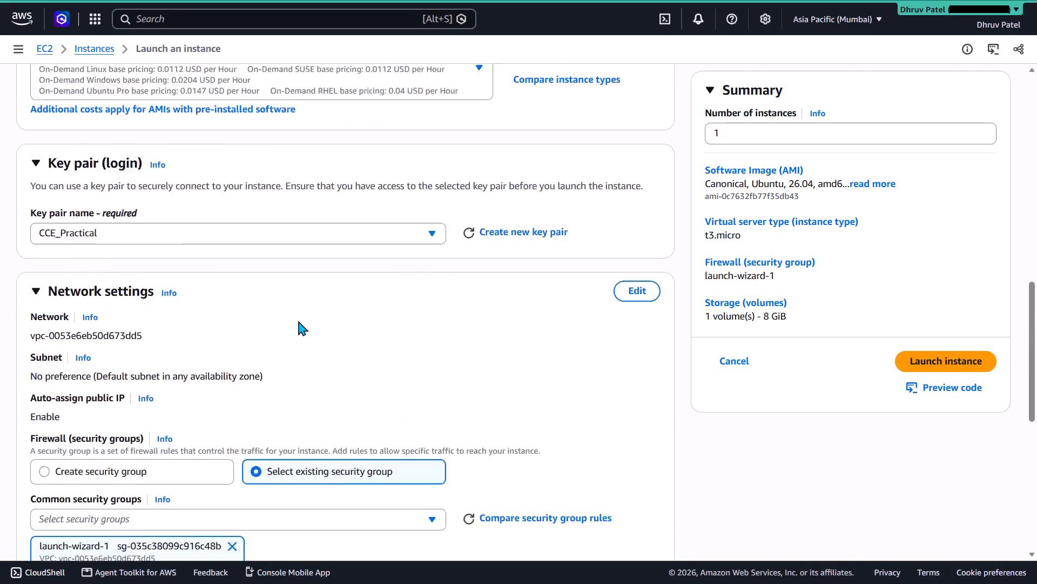
scroll(298, 321, up, 12)
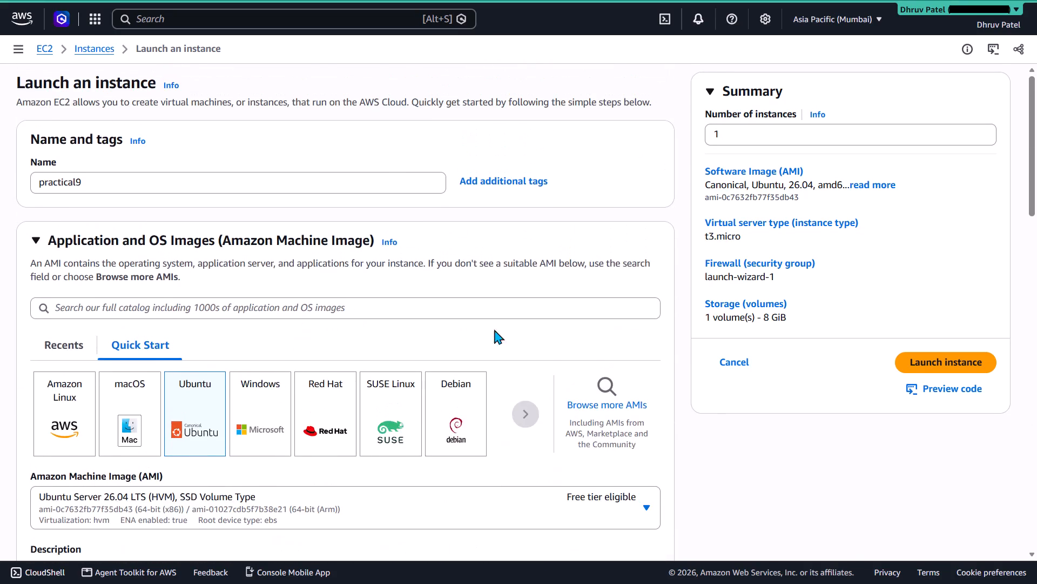
scroll(662, 369, down, 10)
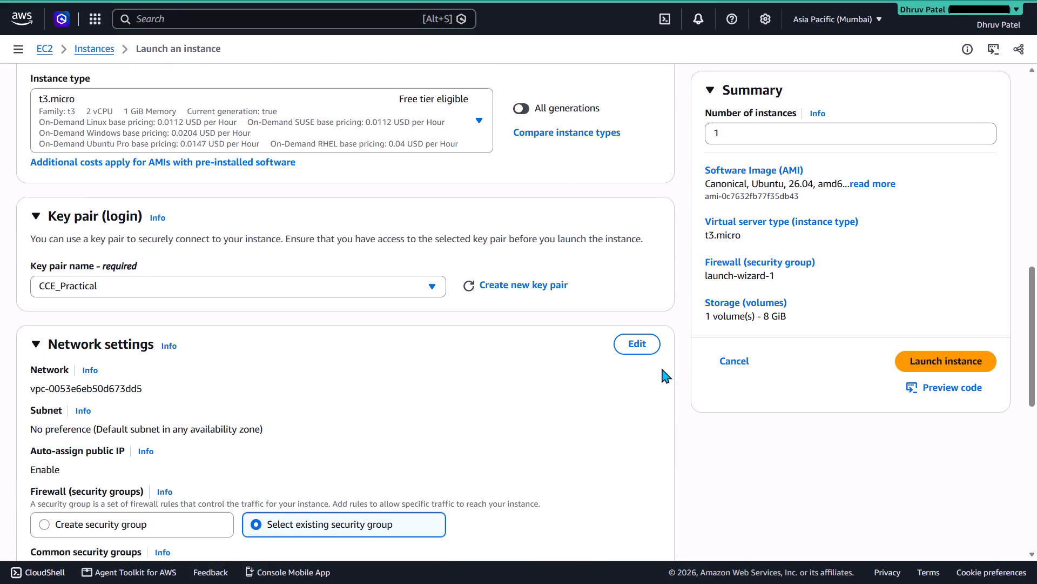
scroll(662, 368, down, 2)
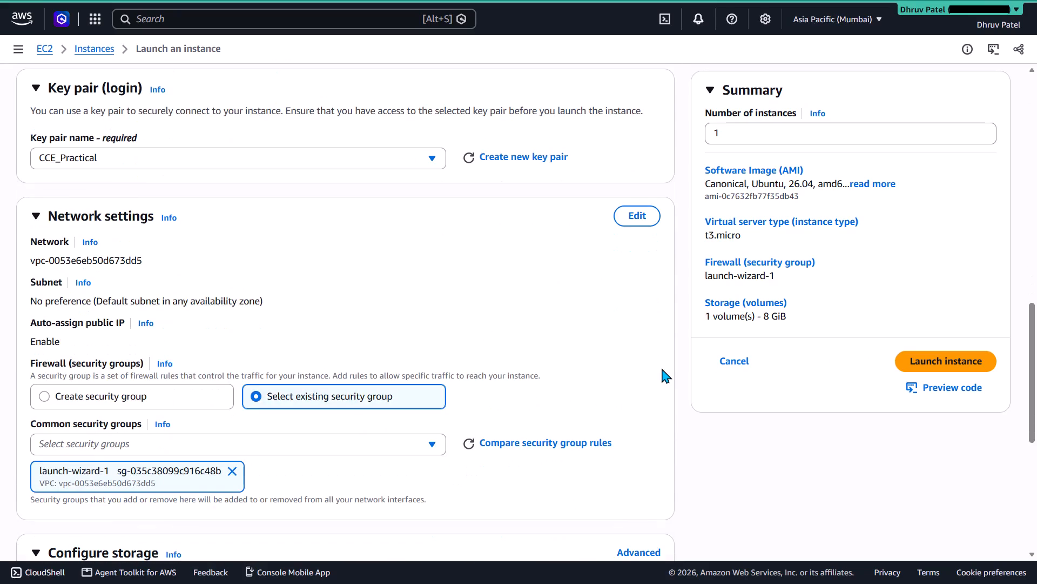
scroll(662, 368, up, 13)
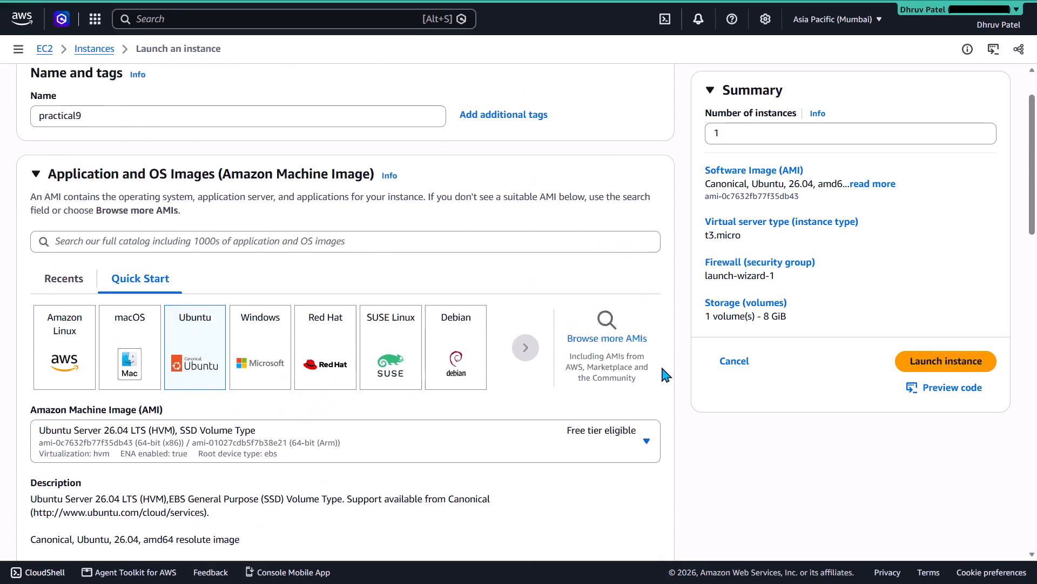
scroll(662, 367, up, 2)
key(alt+Tab)
key(alt+Tab)
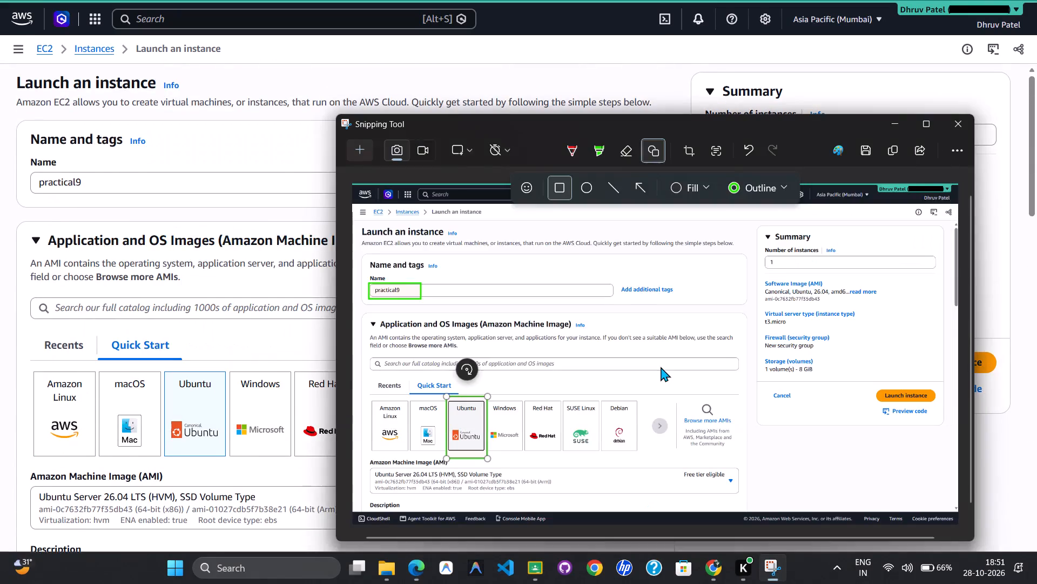
key(alt+Tab)
scroll(455, 387, down, 5)
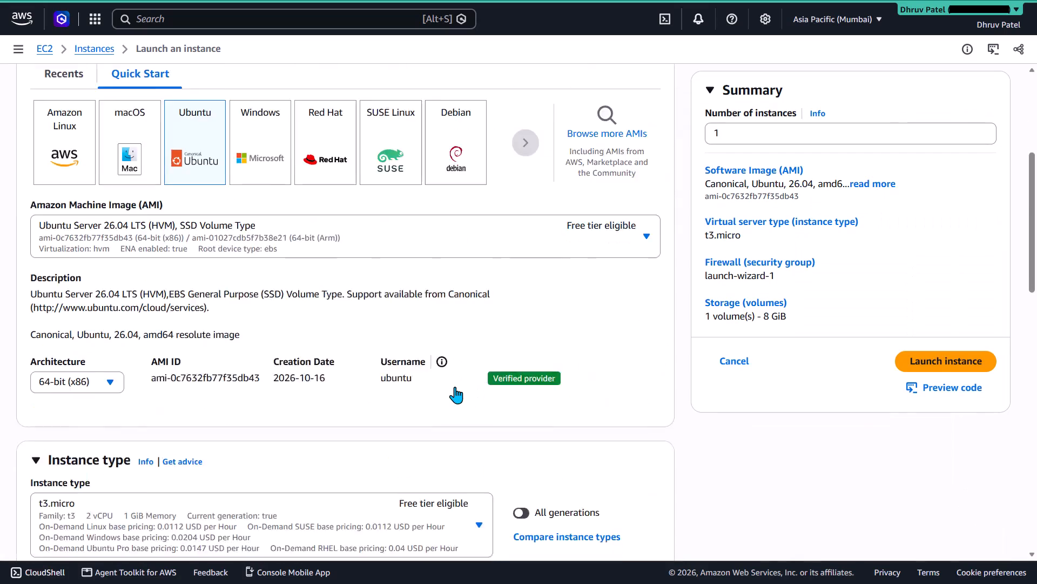
scroll(455, 387, down, 9)
click(142, 259)
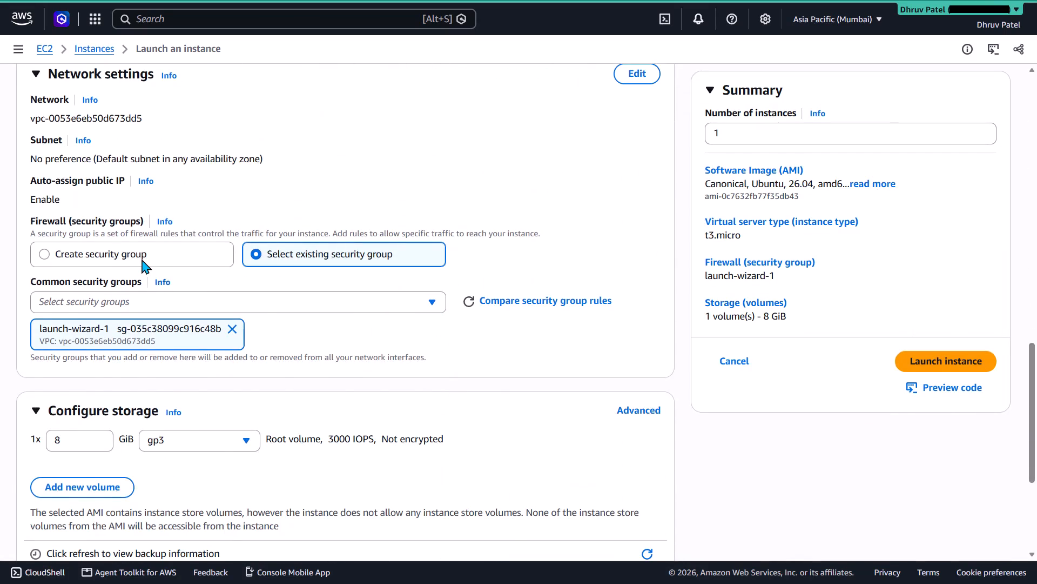
click(389, 258)
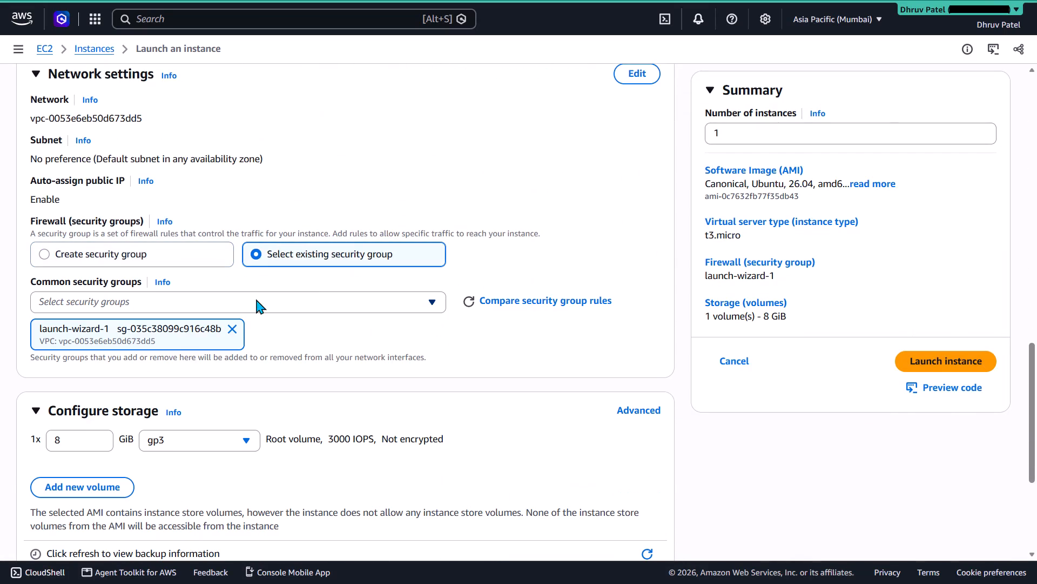
scroll(471, 335, up, 6)
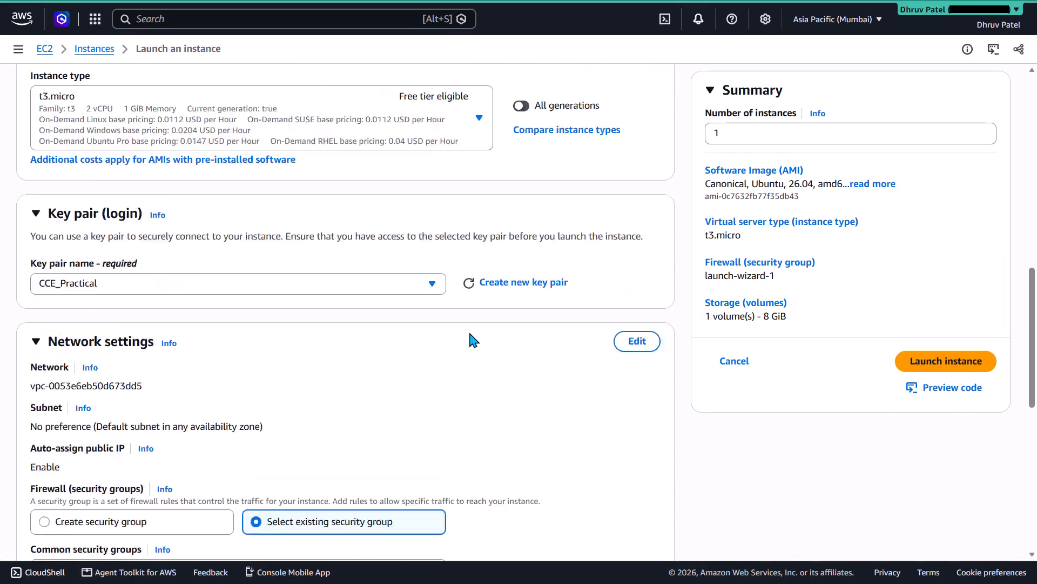
scroll(469, 333, up, 4)
scroll(469, 333, down, 4)
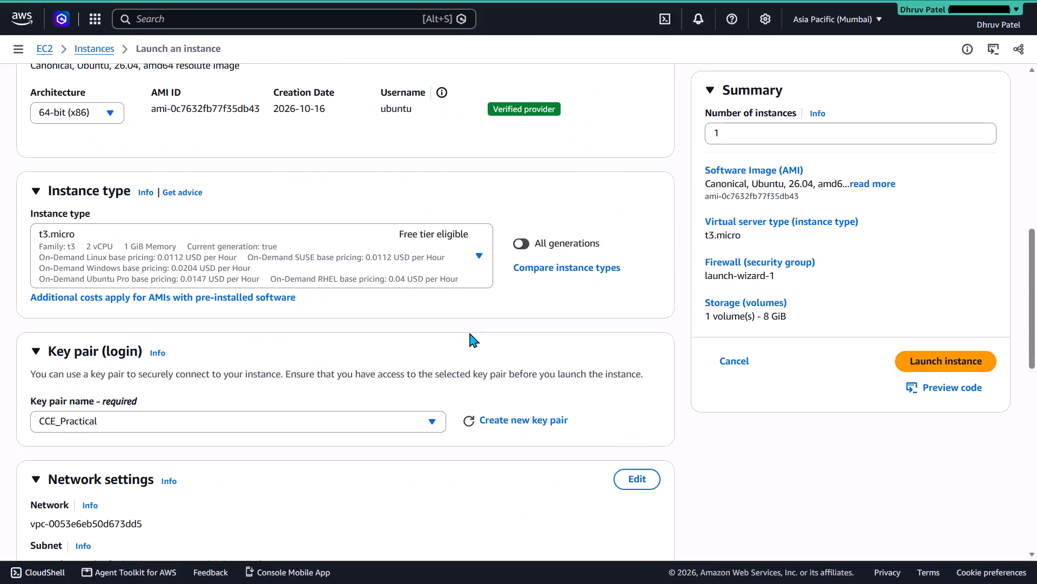
scroll(469, 331, up, 13)
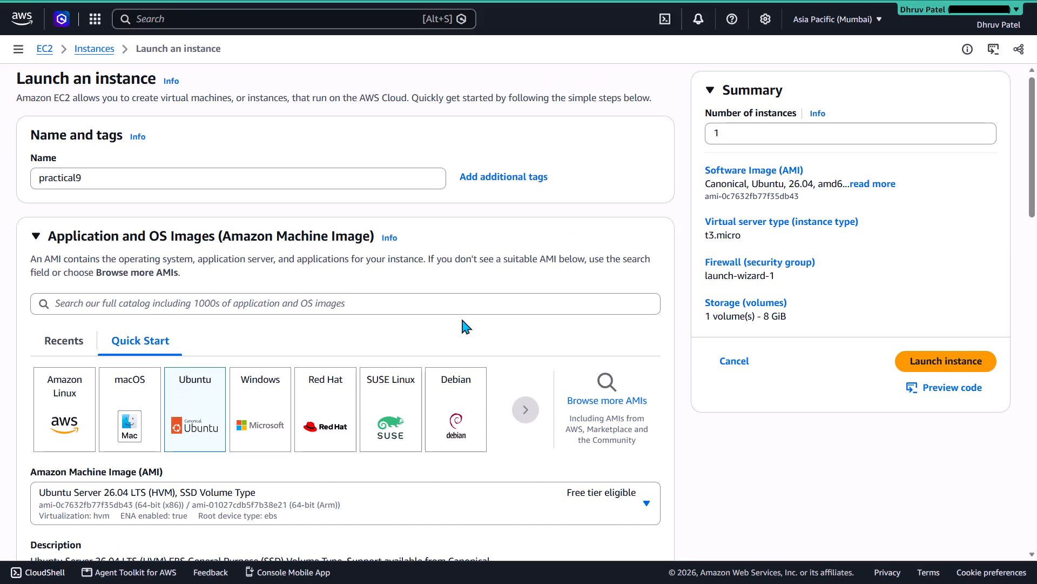
Capture the full screen of the launch form showing the key pair and network settings, and open the capture for markup.
scroll(462, 319, up, 2)
scroll(462, 319, down, 9)
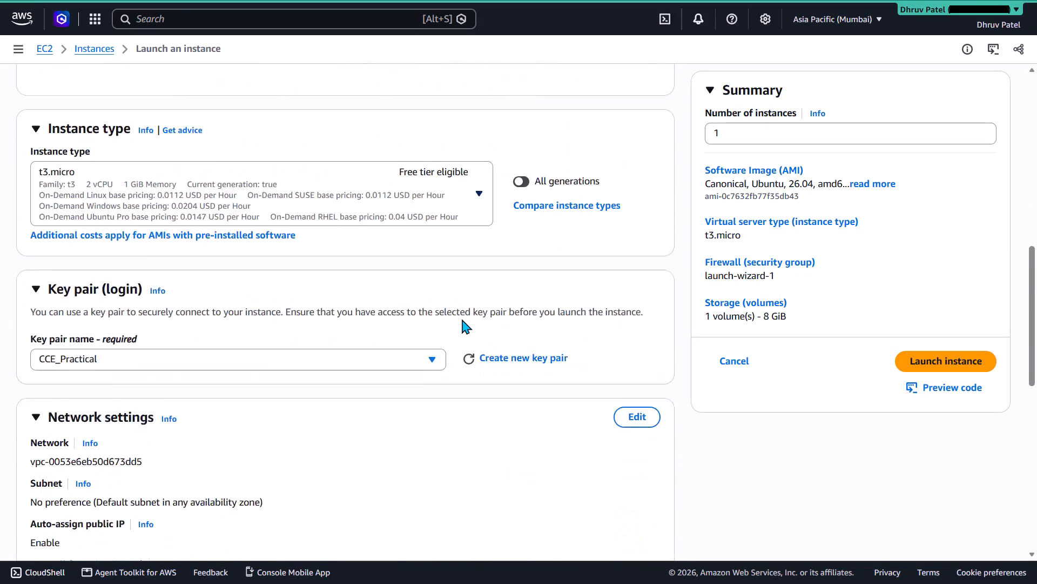
scroll(462, 319, down, 3)
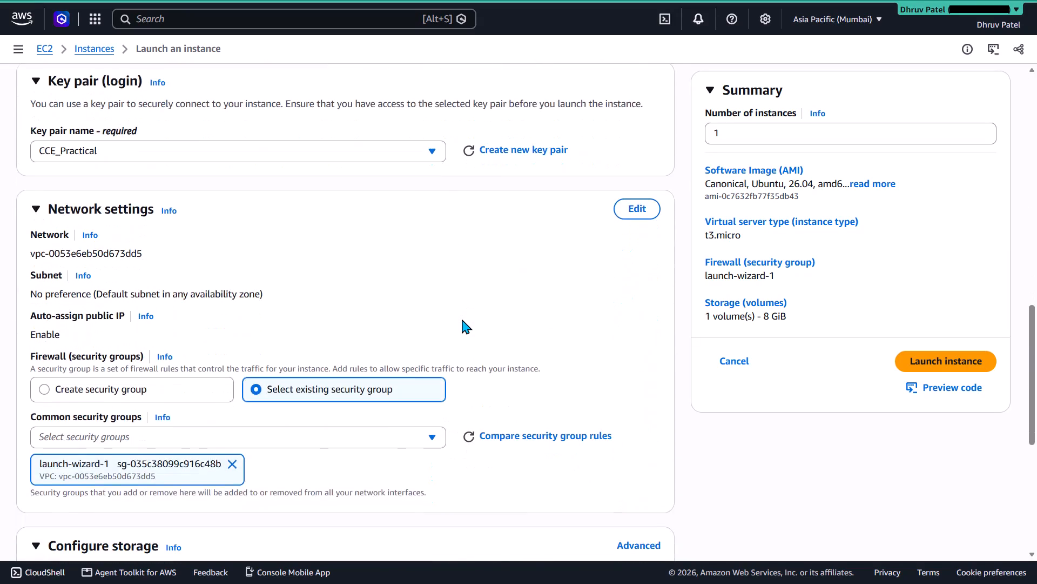
middle_click(462, 319)
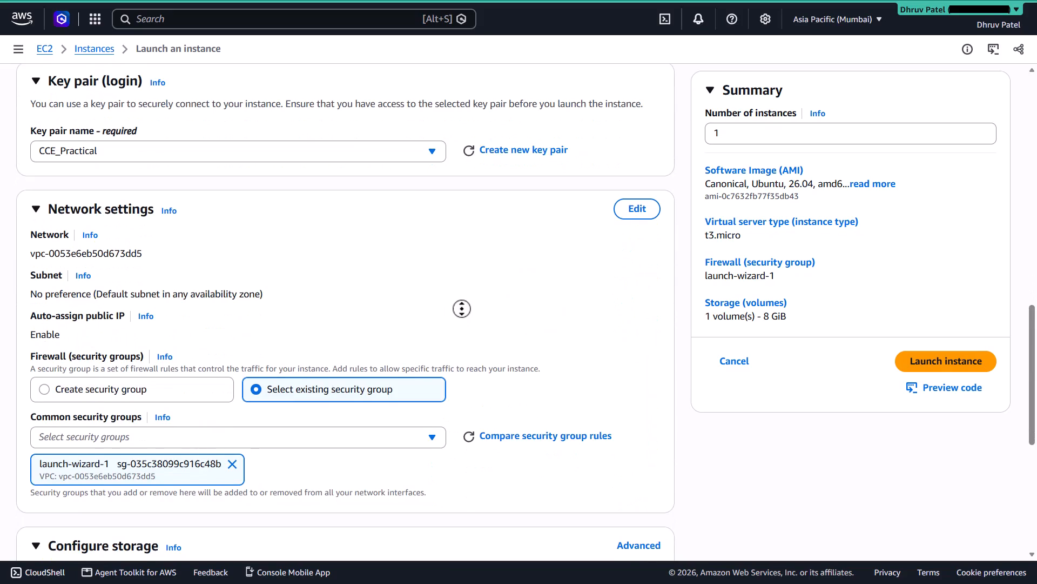
middle_click(462, 306)
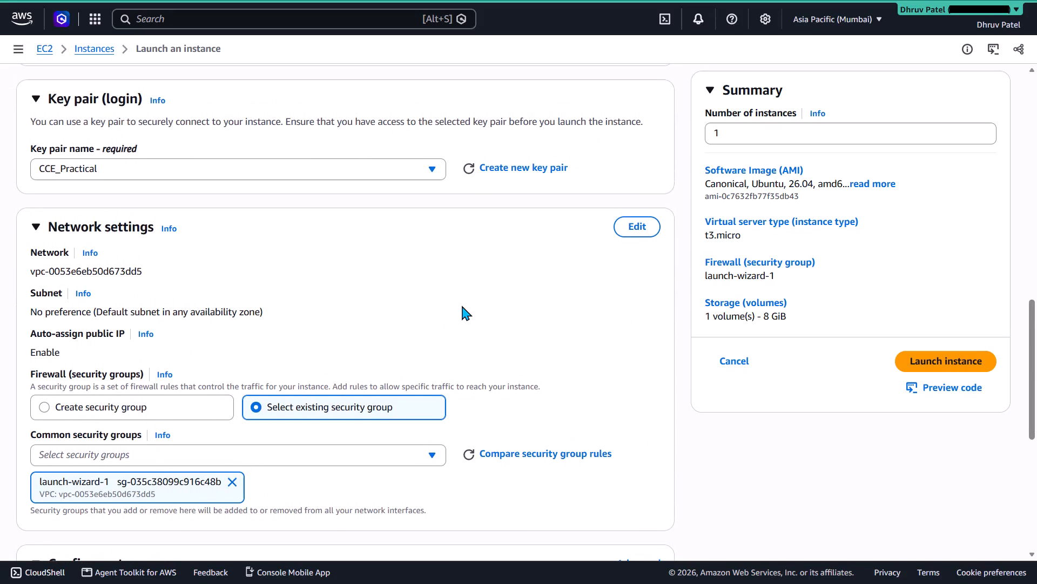
key(shift+super+s)
drag(0, 0, 1036, 583)
click(958, 384)
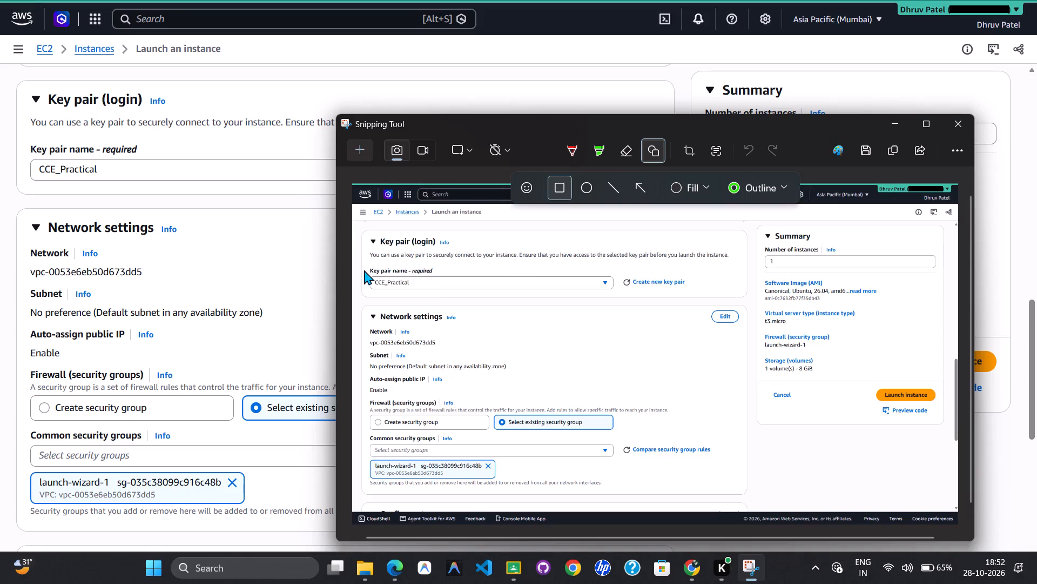
Outline the CCE_Practical key pair name and the launch-wizard-1 security group with green rectangles on the capture.
drag(366, 266, 475, 293)
drag(365, 456, 476, 488)
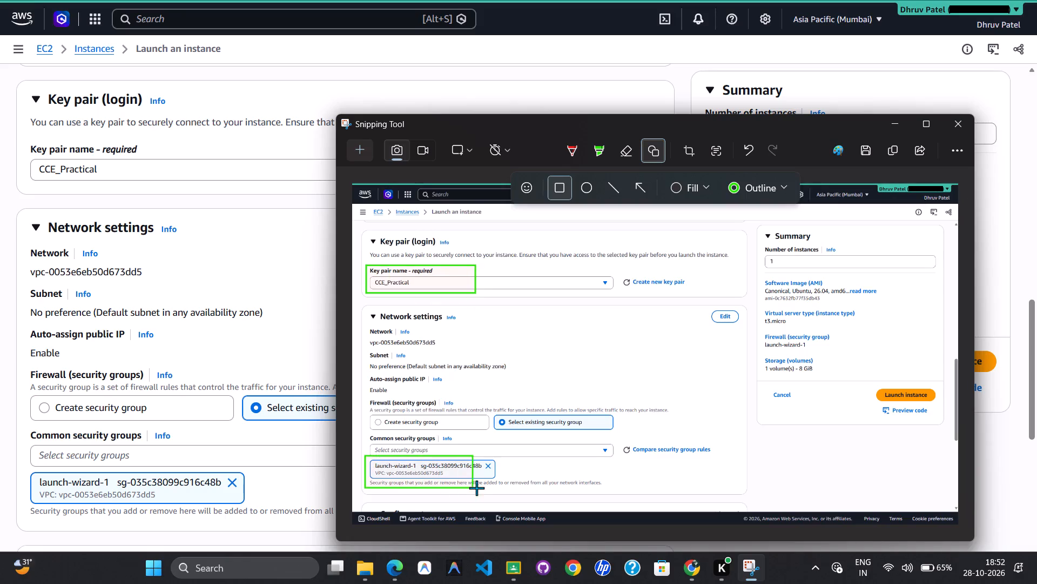
drag(476, 488, 503, 484)
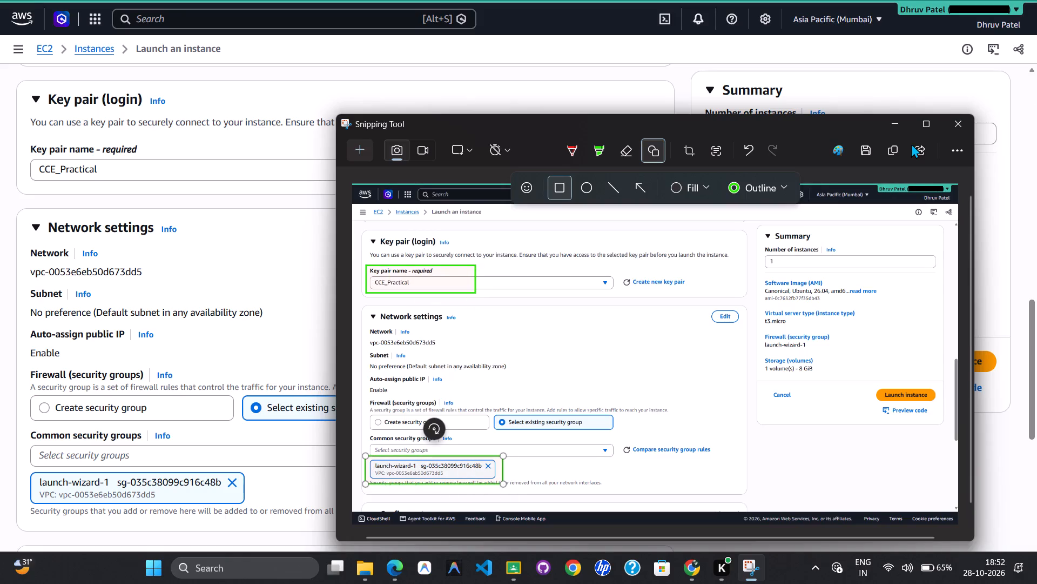
Copy the annotated capture and paste it on a new line below the first screenshot in the Practical 9 document.
click(895, 147)
key(alt+Tab)
key(alt+Tab)
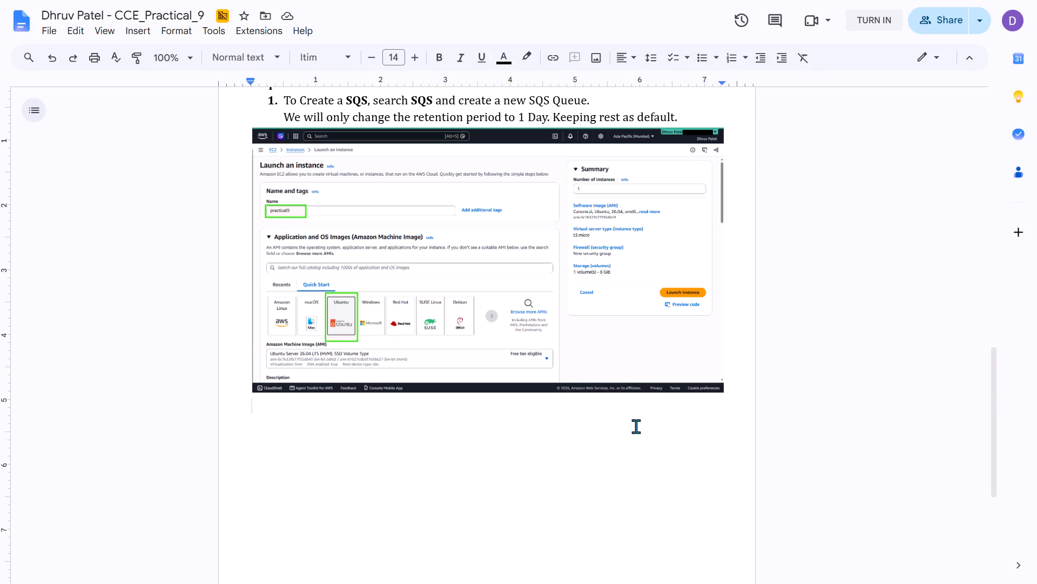
key(Return)
key(ctrl+v)
Replace the two-line SQS description of step 1 with "Create EC2 Instance:".
key(Up)
key(Up)
key(Up)
key(Up)
key(Up)
key(Up)
key(Up)
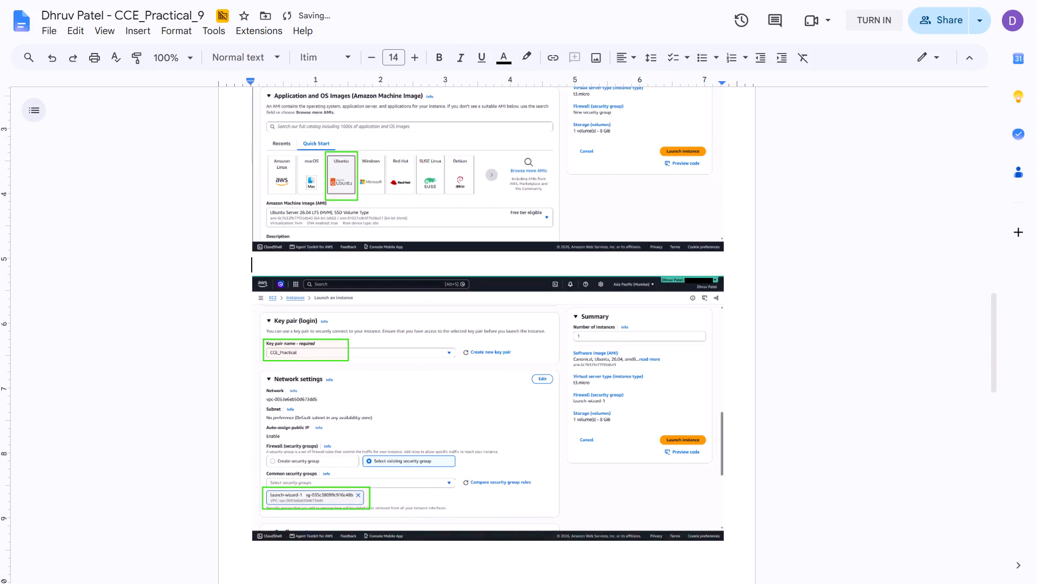
key(Down)
key(Down)
key(Down)
key(ctrl+Up)
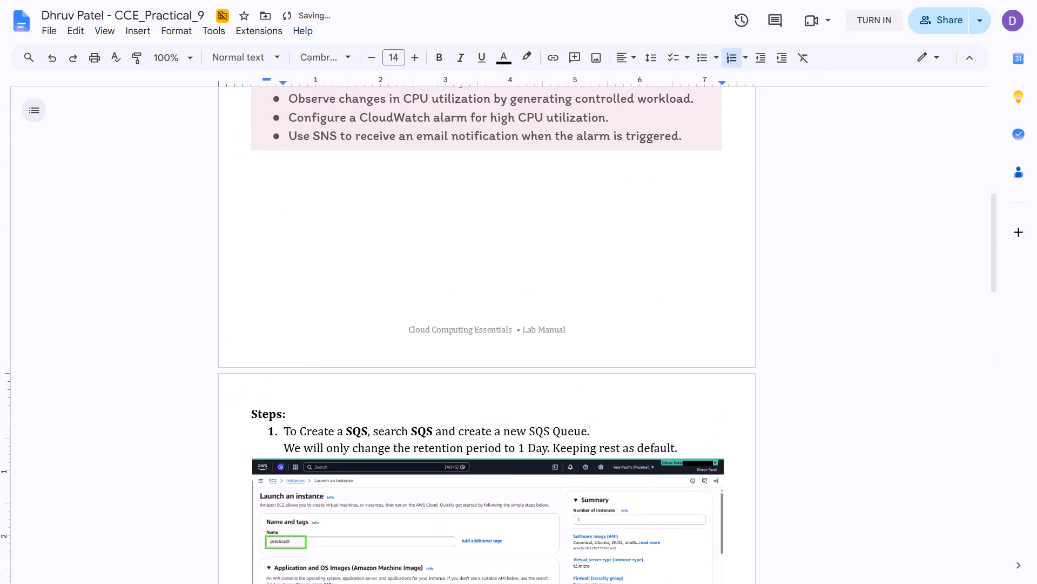
key(ctrl+Right)
key(ctrl+Left)
key(ctrl+shift+Down)
key(ctrl+shift+Down)
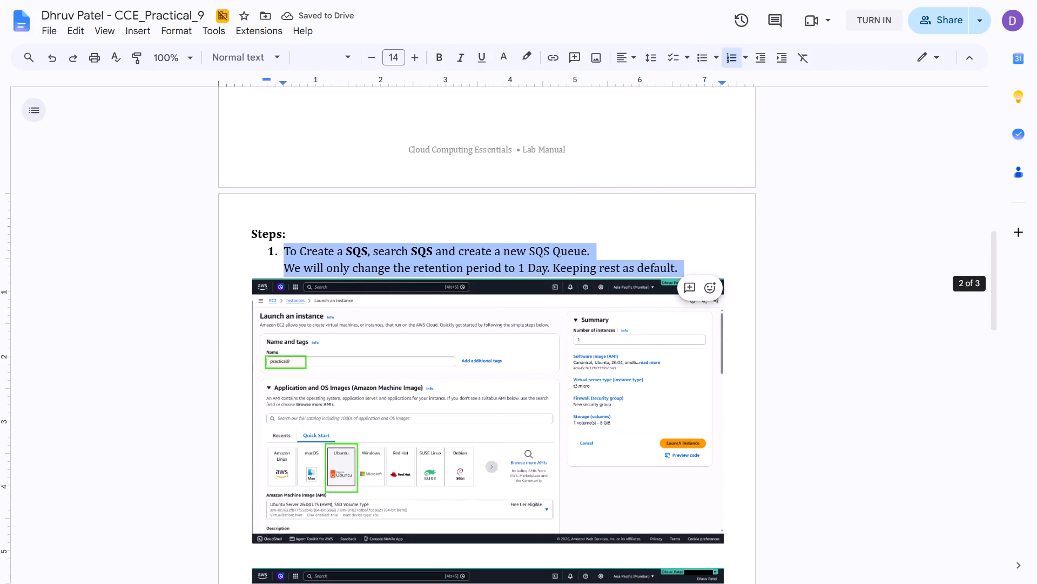
key(shift+Left)
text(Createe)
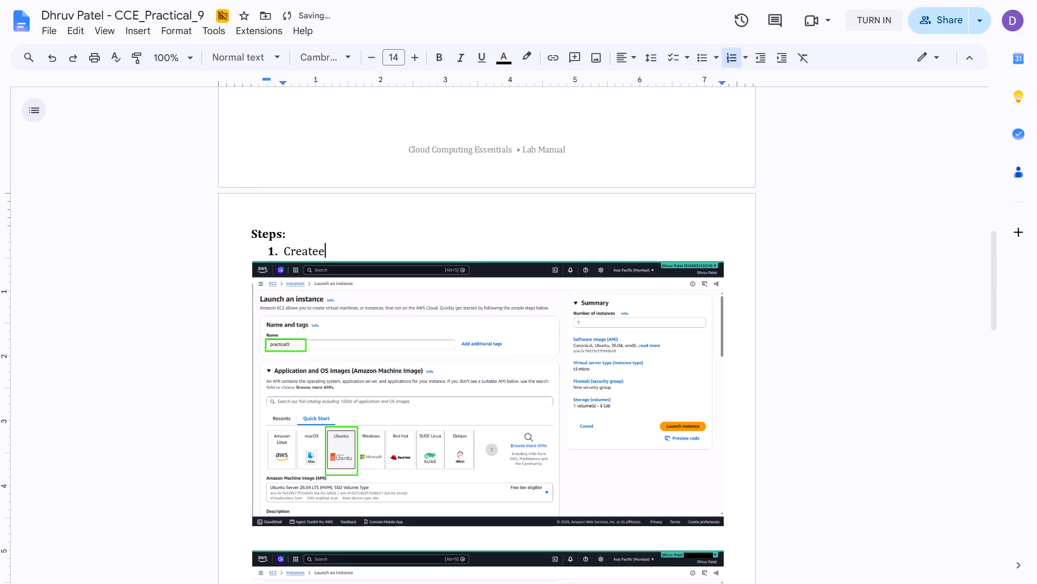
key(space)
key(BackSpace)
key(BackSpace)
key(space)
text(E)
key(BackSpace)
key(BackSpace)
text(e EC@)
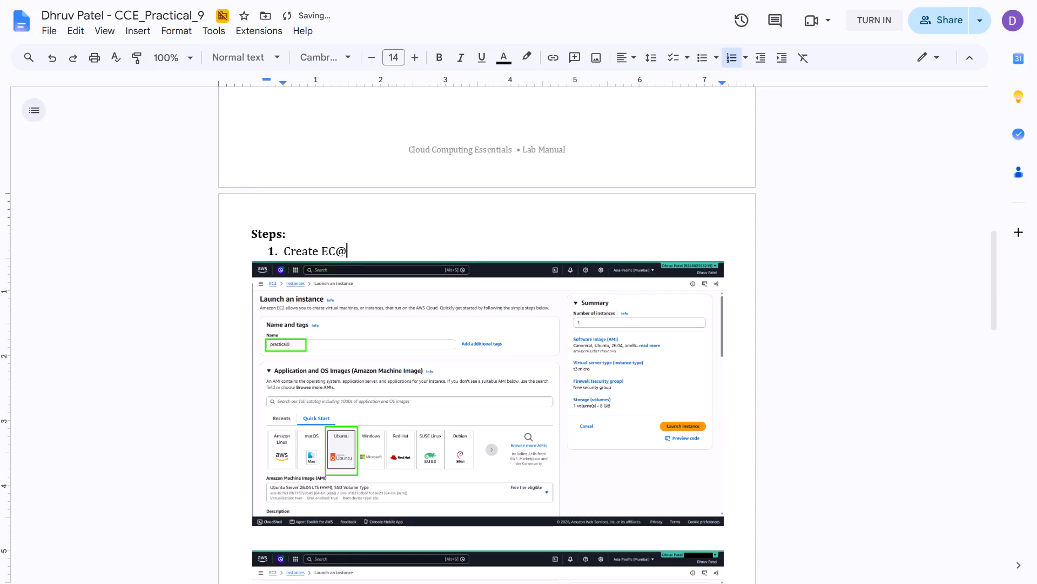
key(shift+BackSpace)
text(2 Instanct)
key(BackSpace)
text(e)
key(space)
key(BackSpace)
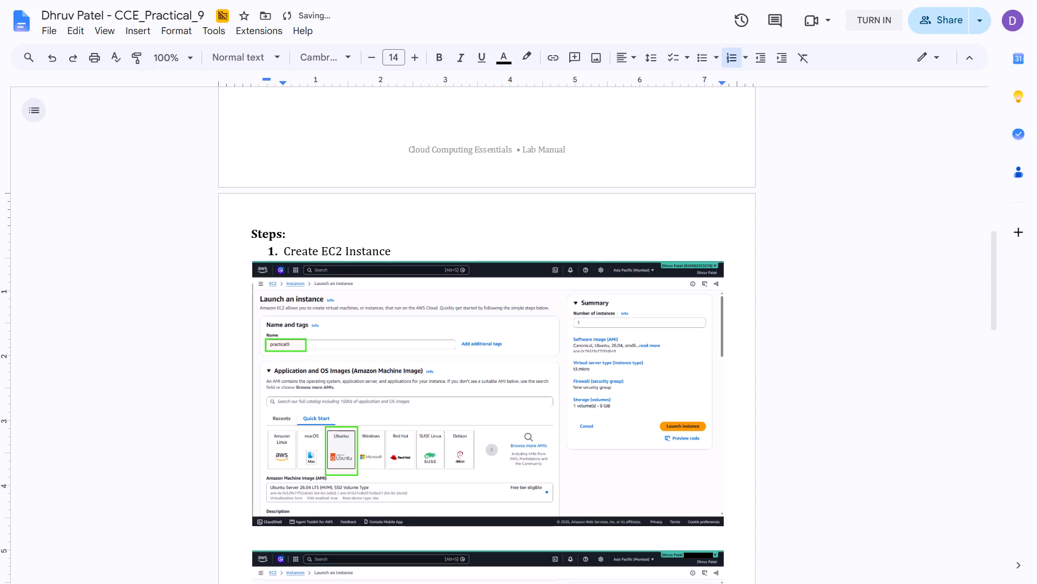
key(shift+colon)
Remove the empty line between the two launch form screenshots.
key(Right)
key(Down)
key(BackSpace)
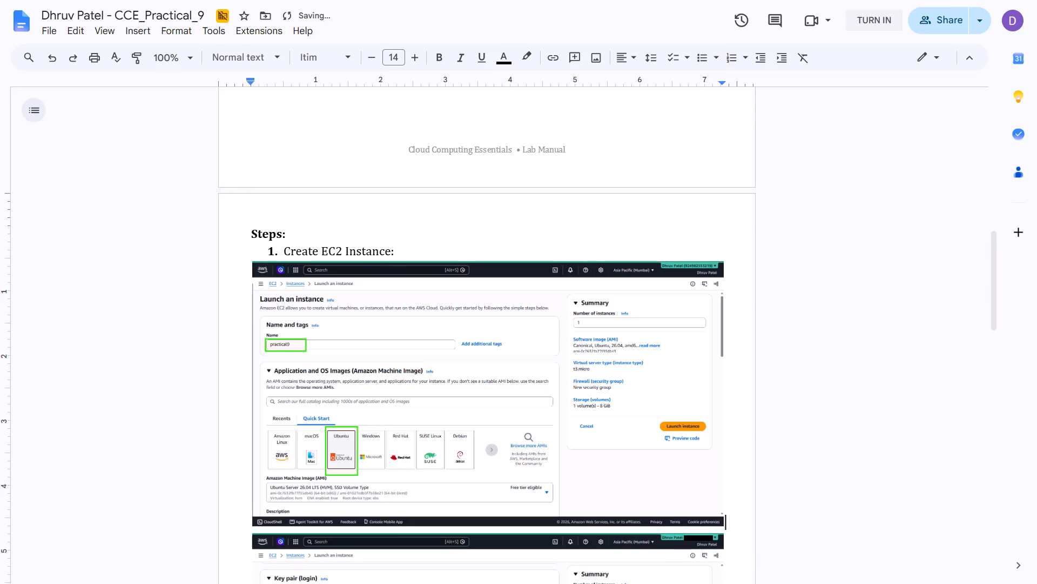
Add the caption "Used existing Security group allowing all SSH, HTTP, & HTTPS." on a new line between the two screenshots.
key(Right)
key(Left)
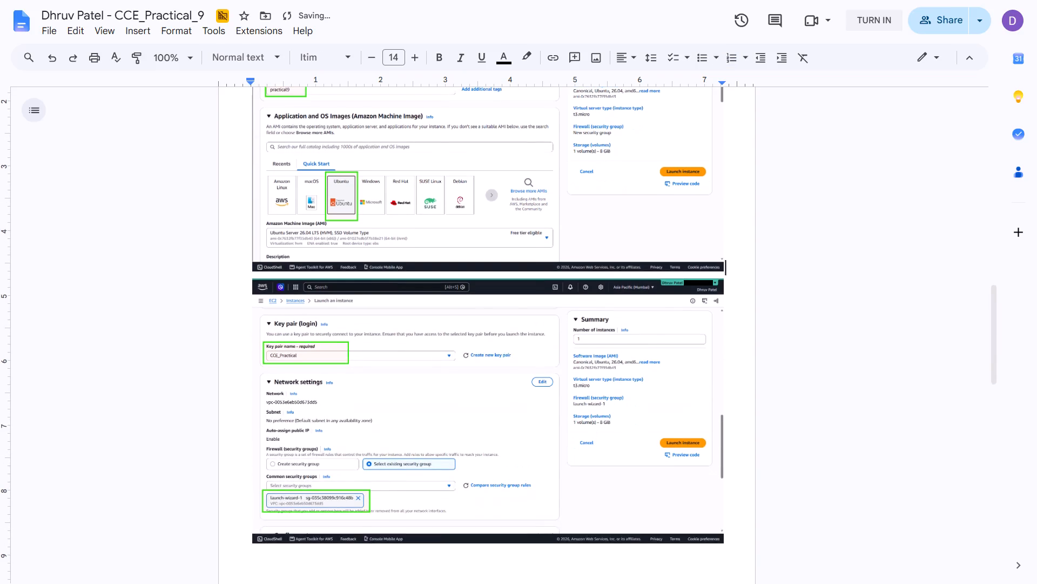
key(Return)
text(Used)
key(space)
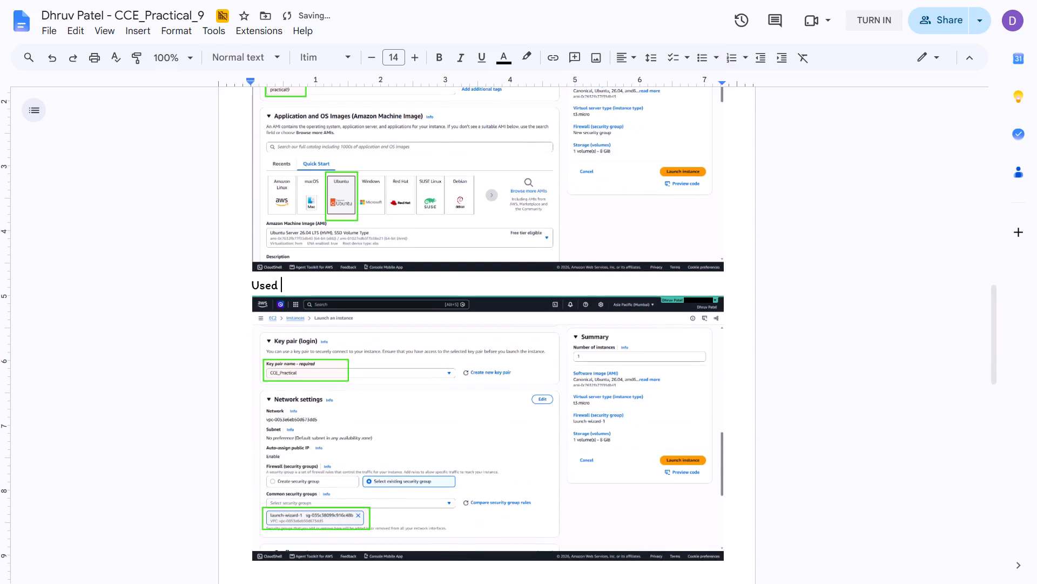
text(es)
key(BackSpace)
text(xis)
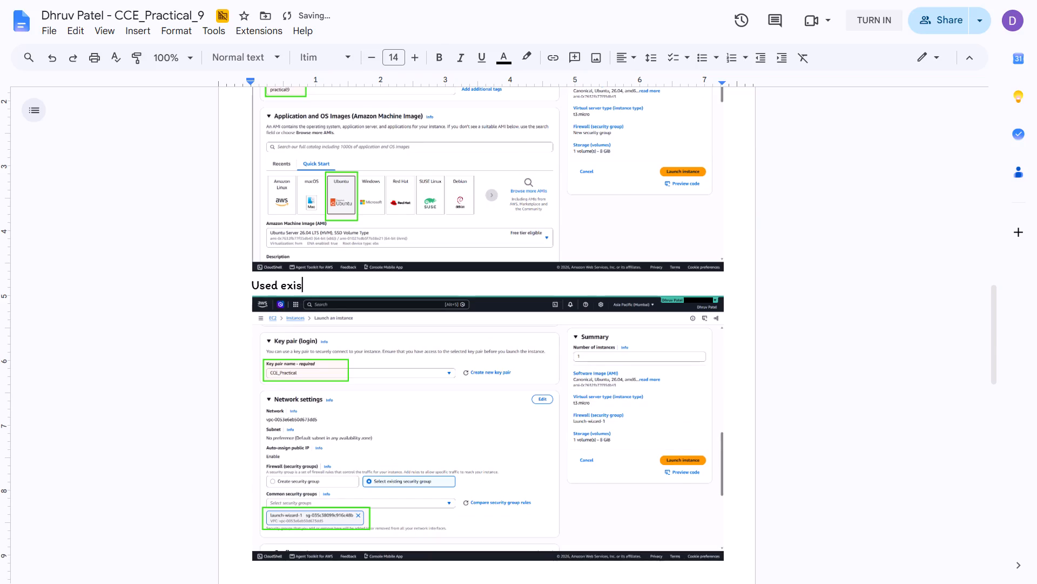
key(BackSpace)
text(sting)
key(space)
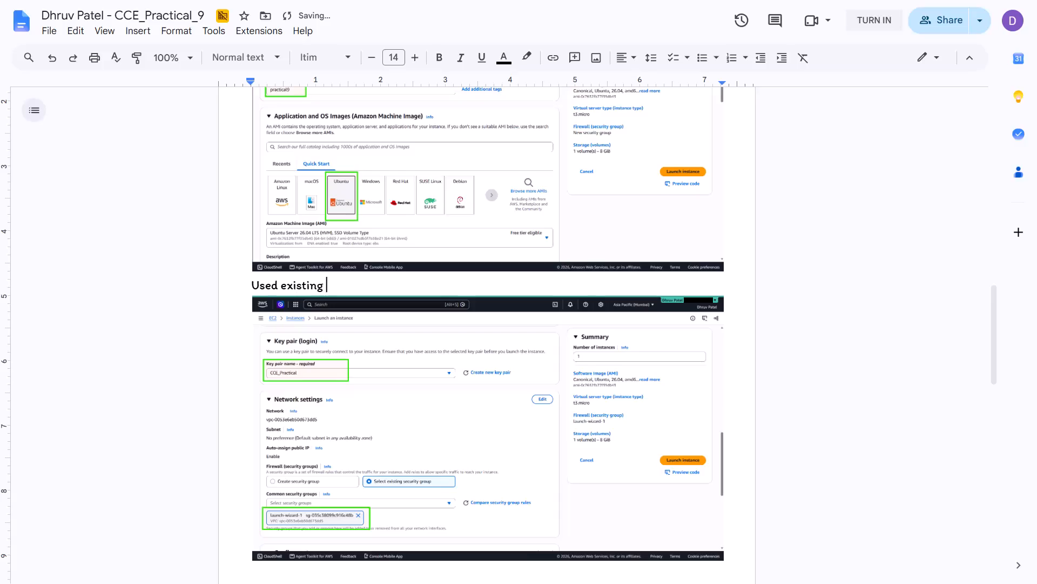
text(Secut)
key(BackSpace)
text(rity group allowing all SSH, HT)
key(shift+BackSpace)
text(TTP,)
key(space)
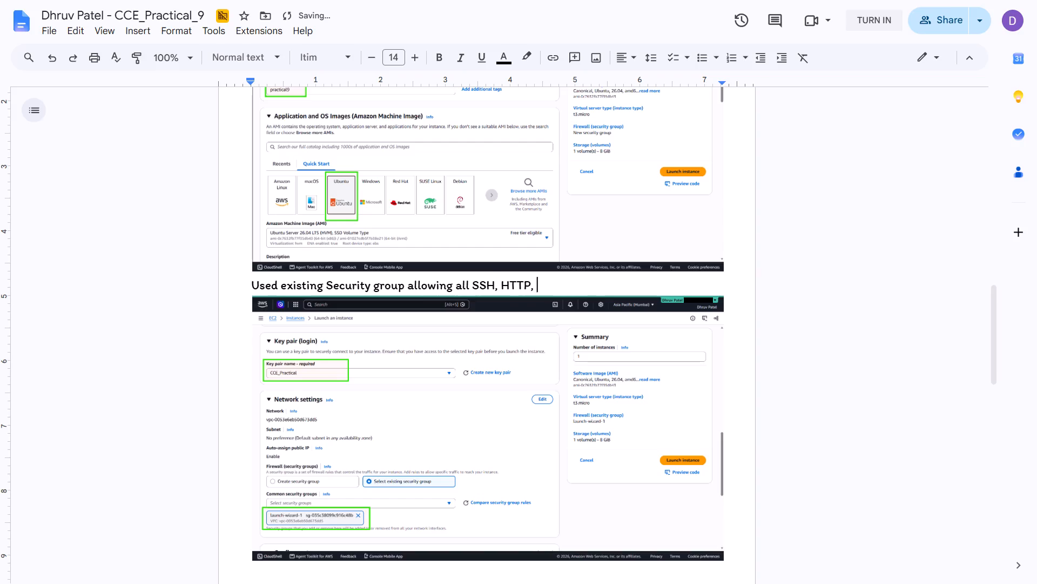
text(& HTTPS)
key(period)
Apply the grammar suggestion in the caption so it begins "Used an existing Security group".
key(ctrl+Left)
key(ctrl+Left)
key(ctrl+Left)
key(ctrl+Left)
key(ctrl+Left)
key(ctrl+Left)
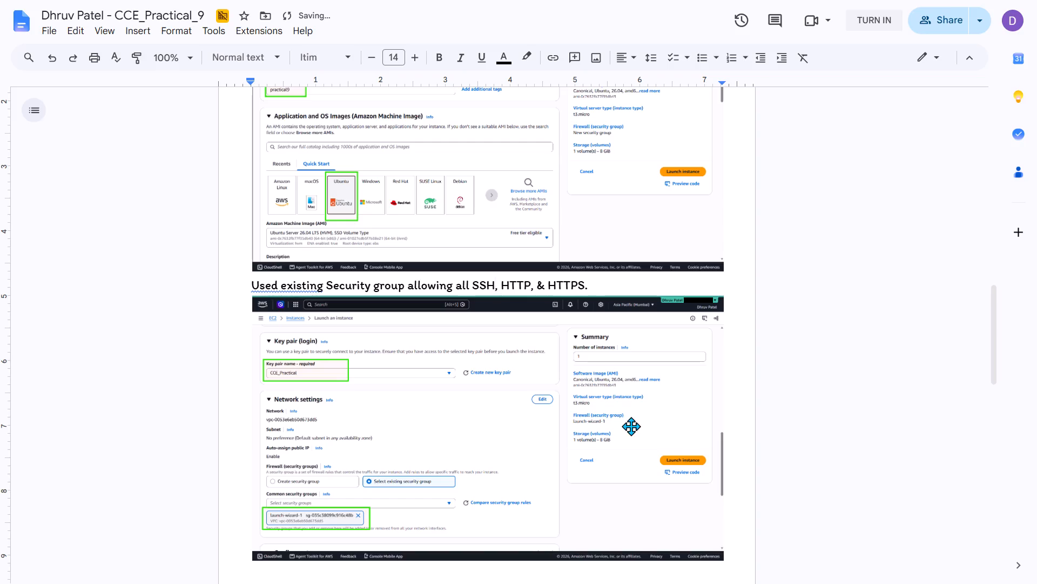
click(292, 284)
click(290, 264)
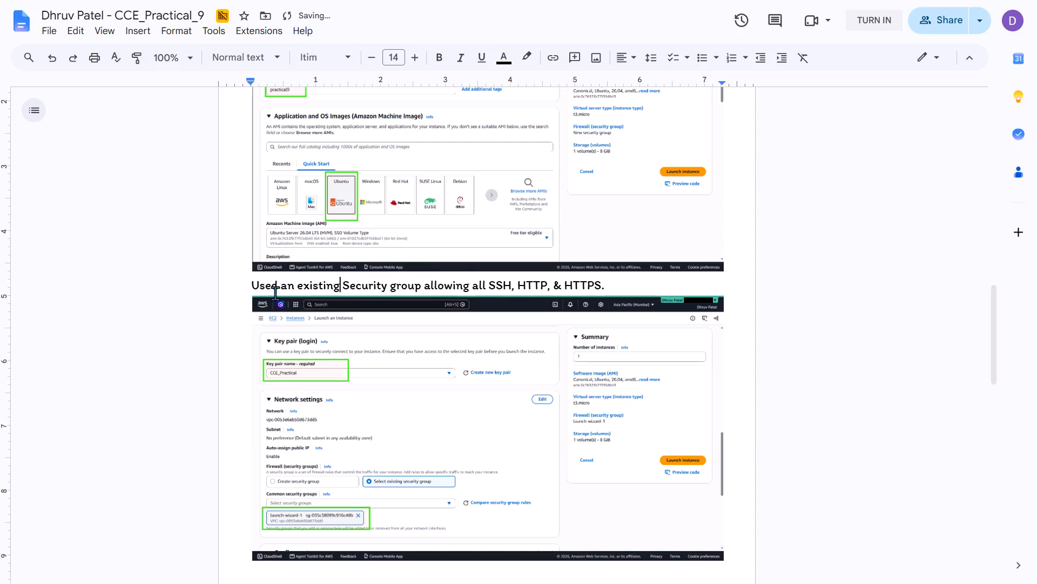
Indent the security group caption by one tab stop and prefix it with "-> ".
click(248, 286)
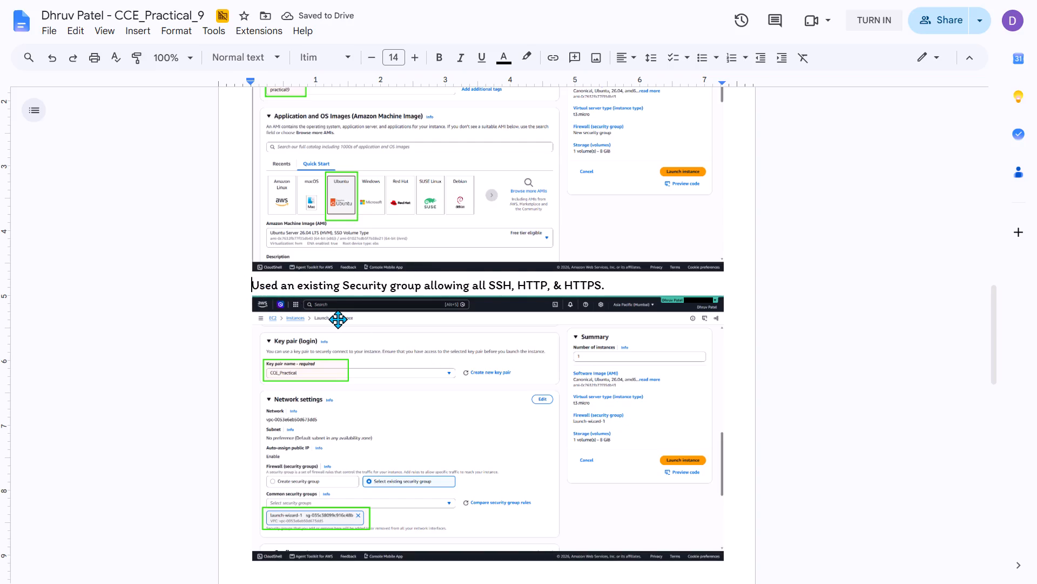
key(Tab)
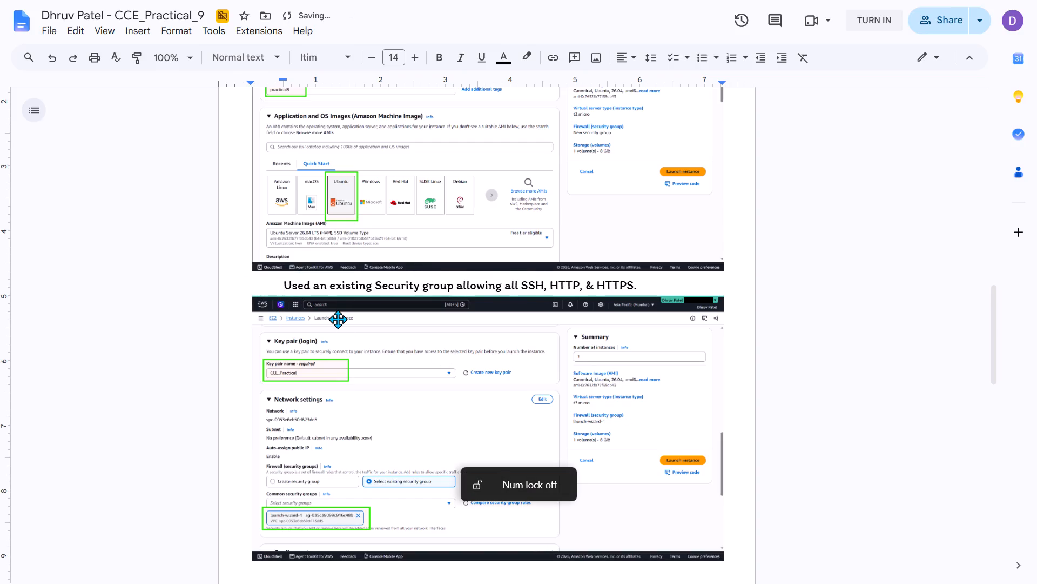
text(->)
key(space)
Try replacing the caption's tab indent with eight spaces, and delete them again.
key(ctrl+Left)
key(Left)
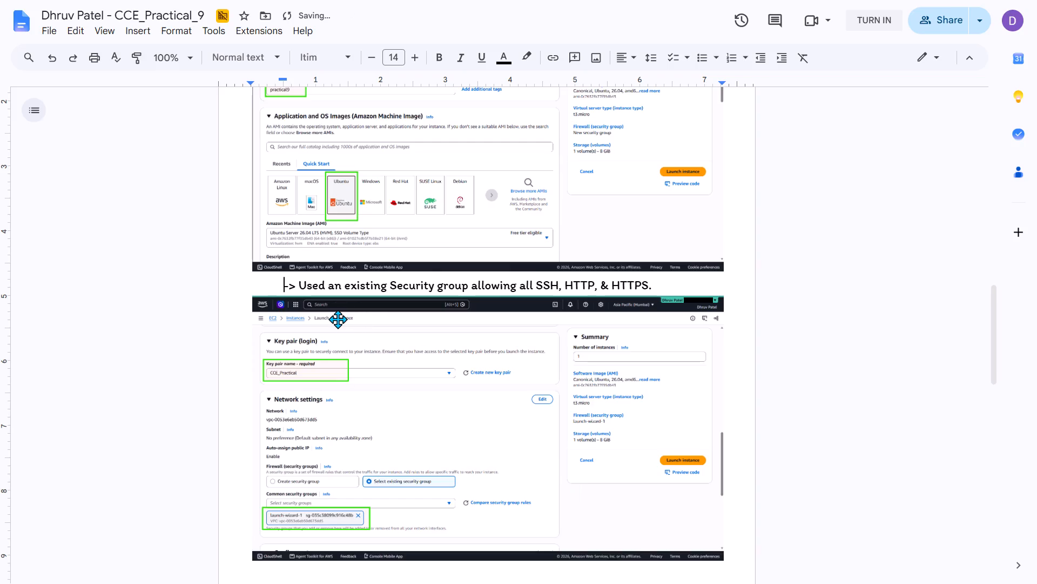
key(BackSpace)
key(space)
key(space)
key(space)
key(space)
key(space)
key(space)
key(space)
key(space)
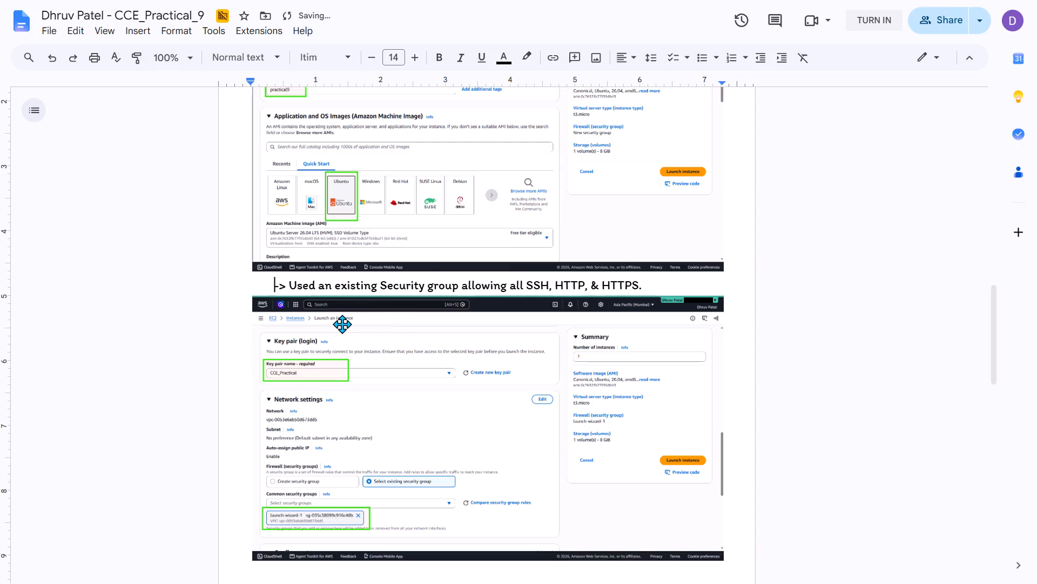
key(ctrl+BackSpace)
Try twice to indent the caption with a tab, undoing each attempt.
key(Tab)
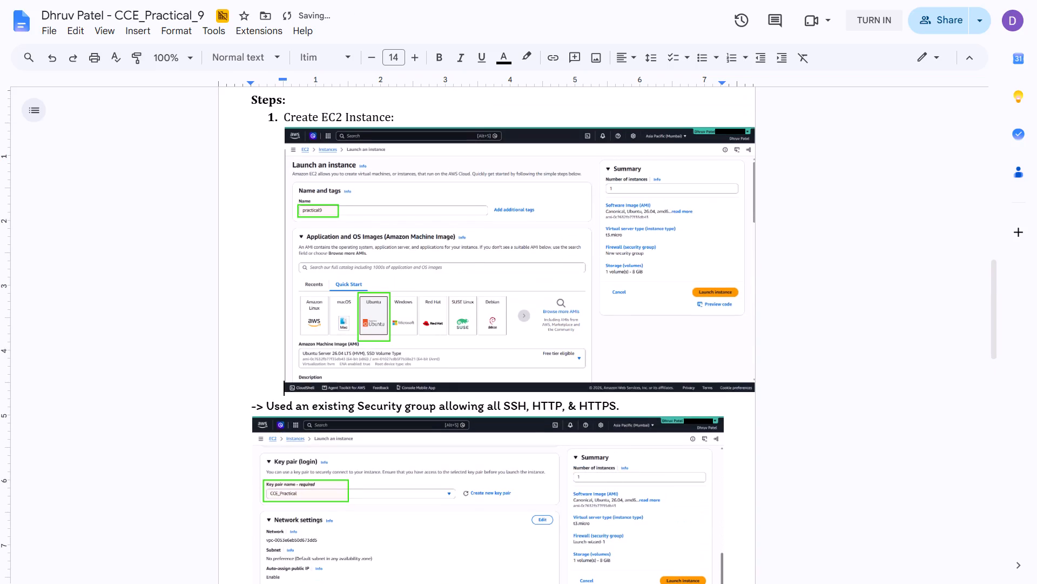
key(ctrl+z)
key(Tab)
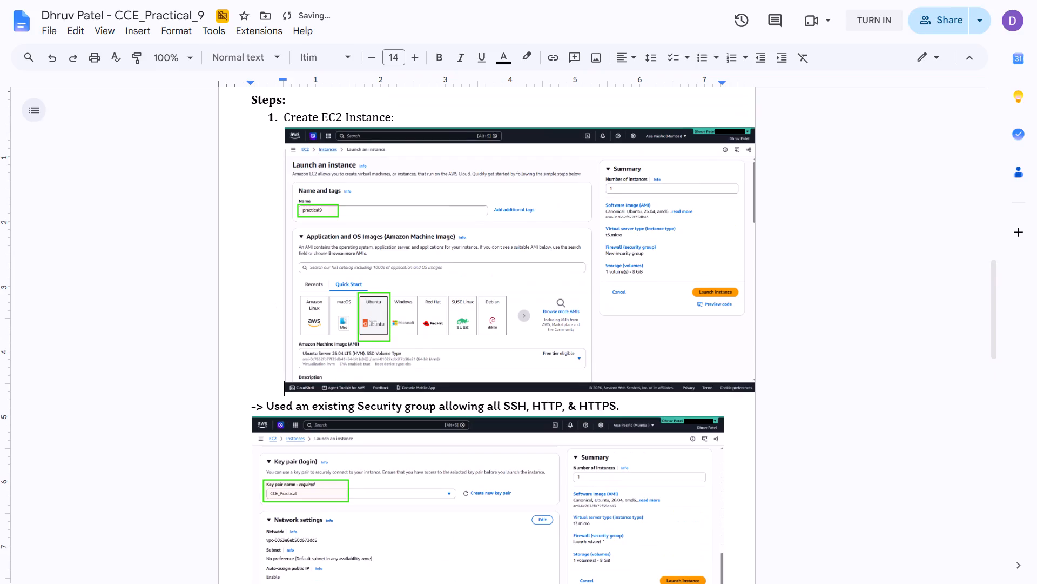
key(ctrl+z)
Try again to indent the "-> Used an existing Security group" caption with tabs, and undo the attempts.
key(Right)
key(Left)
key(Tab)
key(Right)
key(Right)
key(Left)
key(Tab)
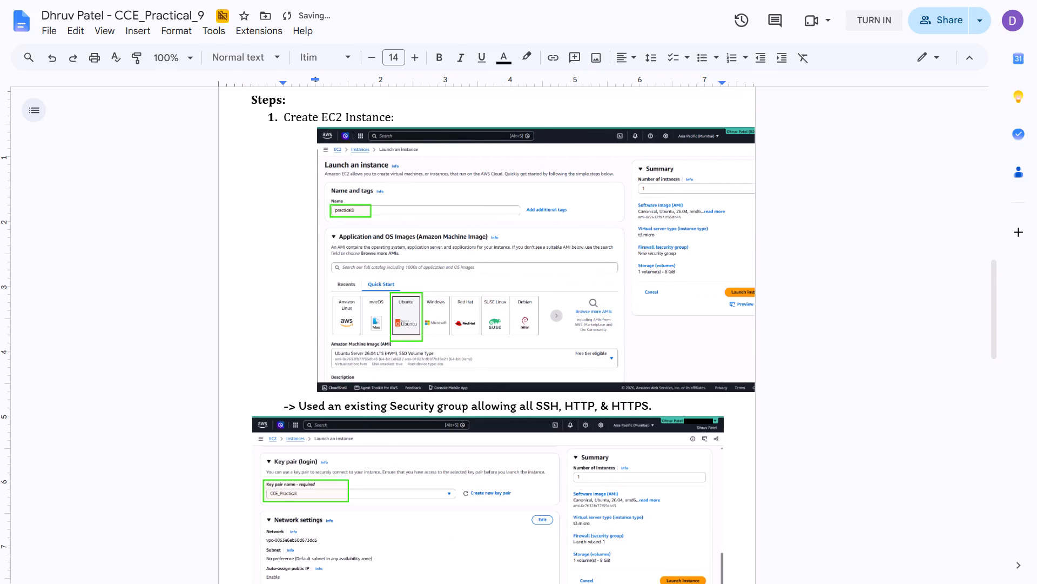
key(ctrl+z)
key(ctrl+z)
Split the security group caption from the screenshot above it into its own paragraph and indent it by one tab stop.
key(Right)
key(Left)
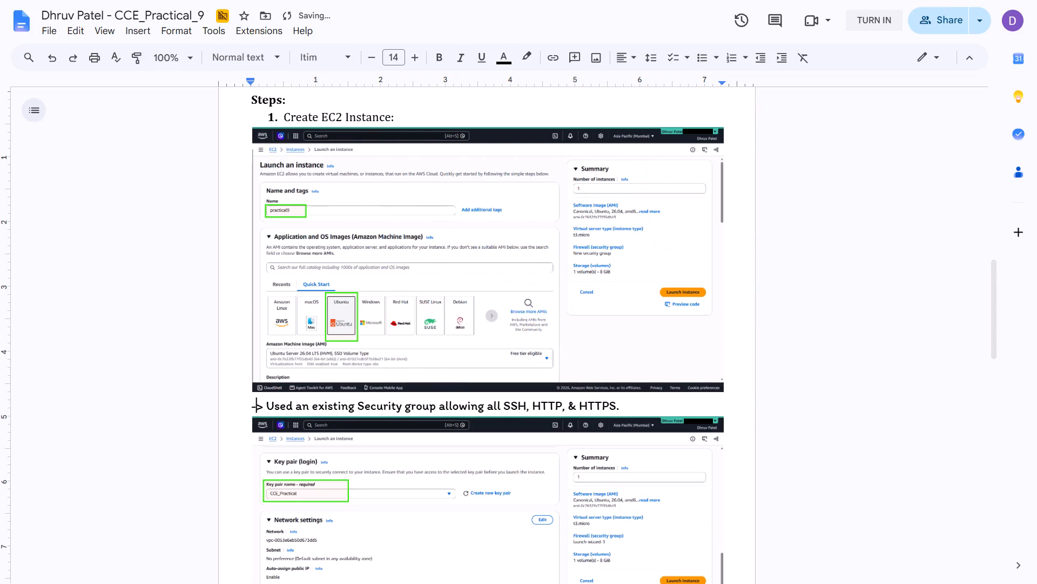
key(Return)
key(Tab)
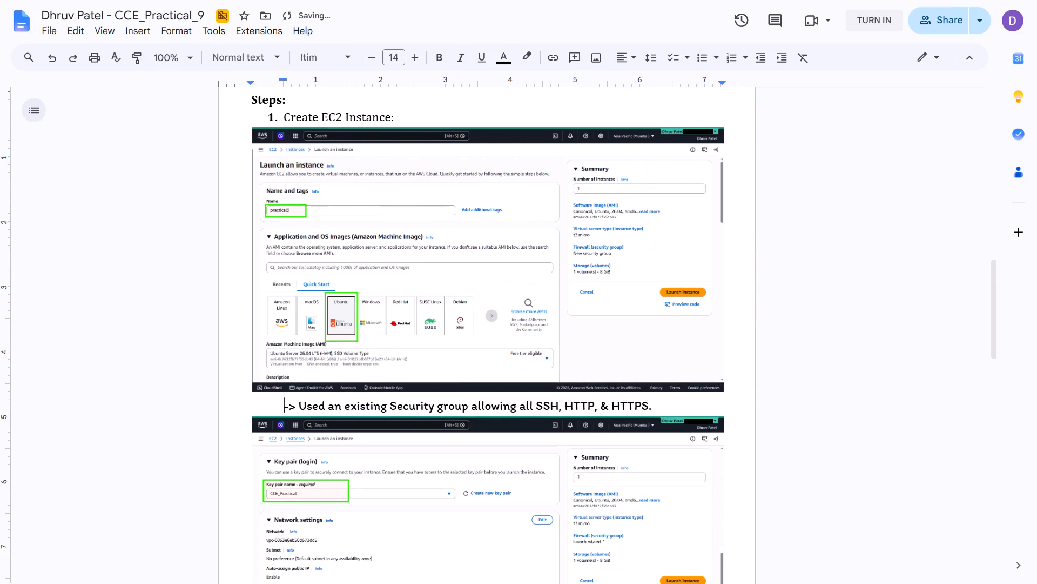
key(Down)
Place the text cursor below the key pair and network settings screenshot, and launch the configured practical9 EC2 instance in the AWS console.
scroll(399, 396, down, 3)
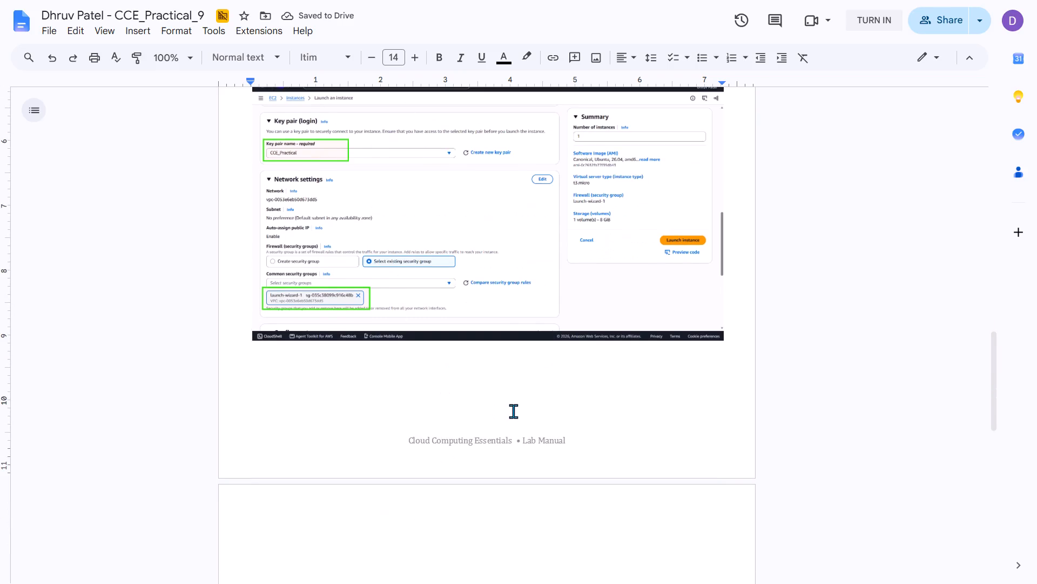
click(513, 409)
click(560, 363)
key(alt+Tab)
key(alt+Tab)
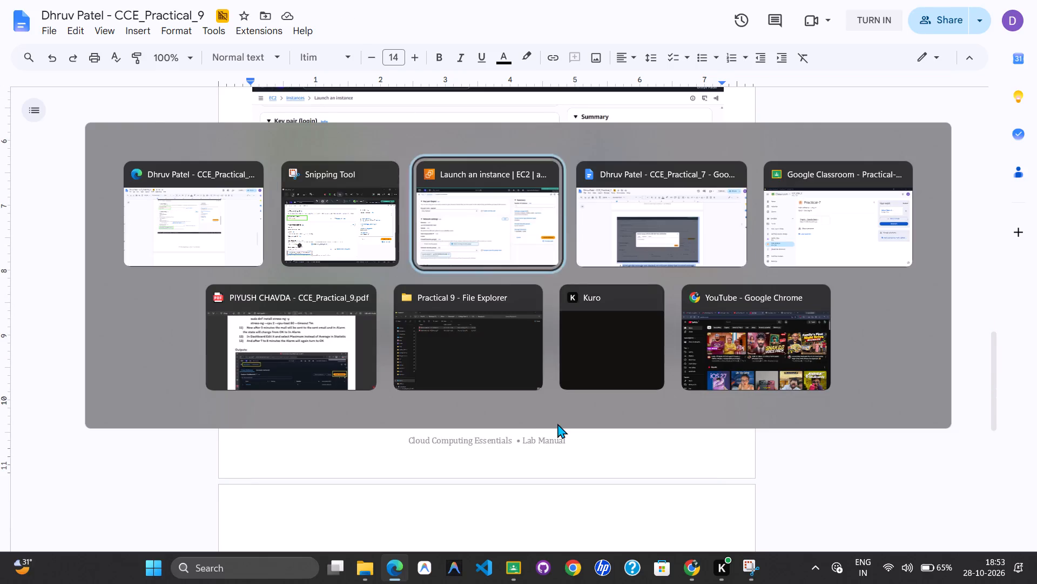
click(950, 364)
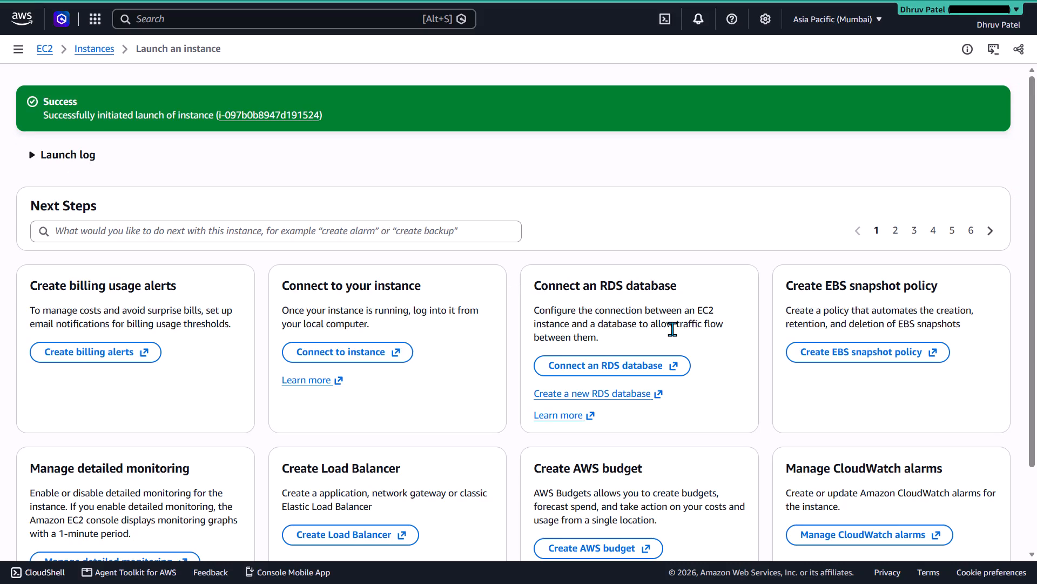
Capture the upper part of the launch page through the Launch log line, outline the success message in green, and copy the annotated image.
key(shift+super+s)
drag(0, 0, 844, 142)
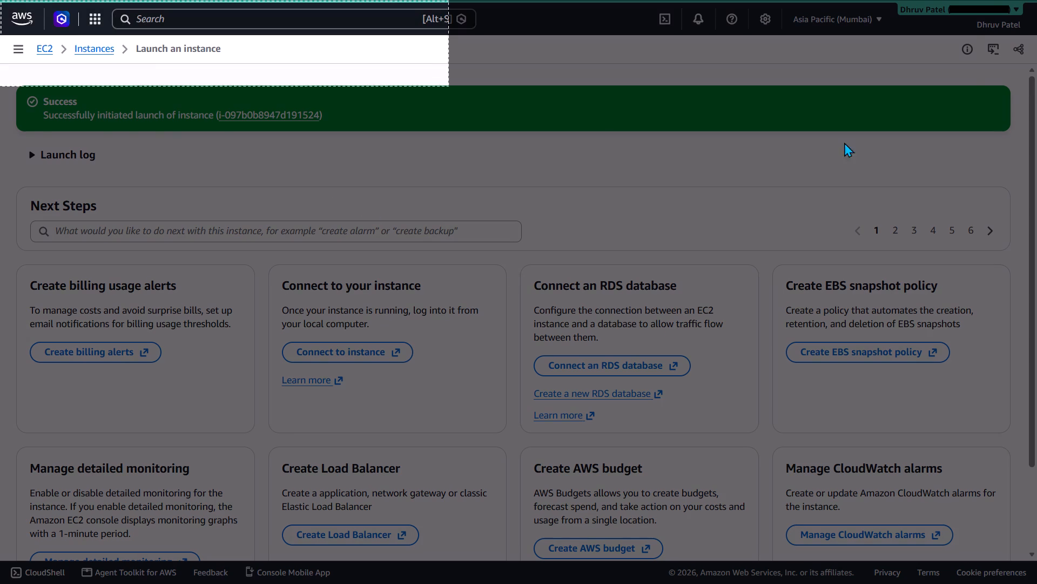
drag(844, 142, 1036, 178)
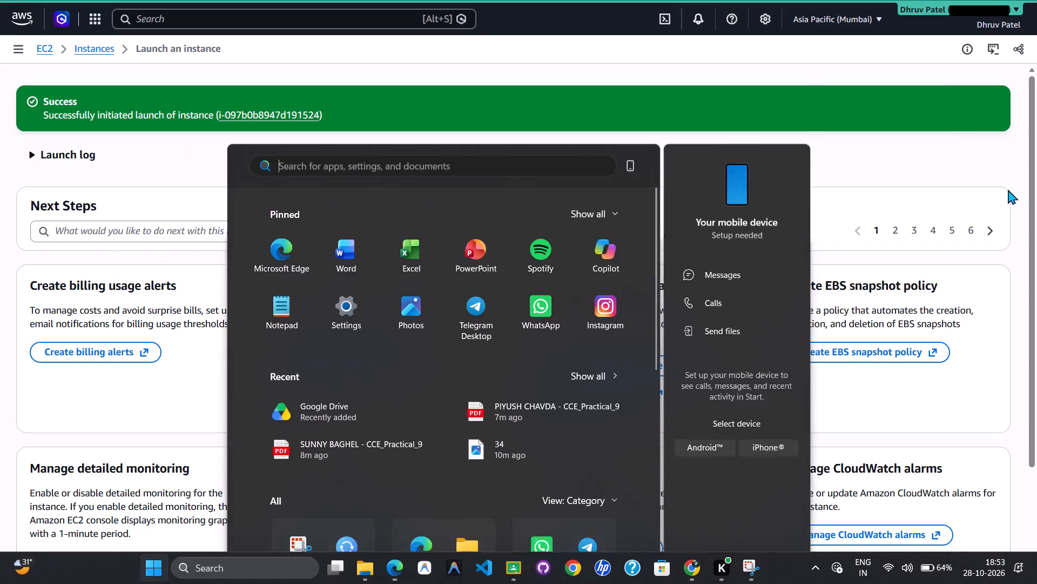
click(955, 383)
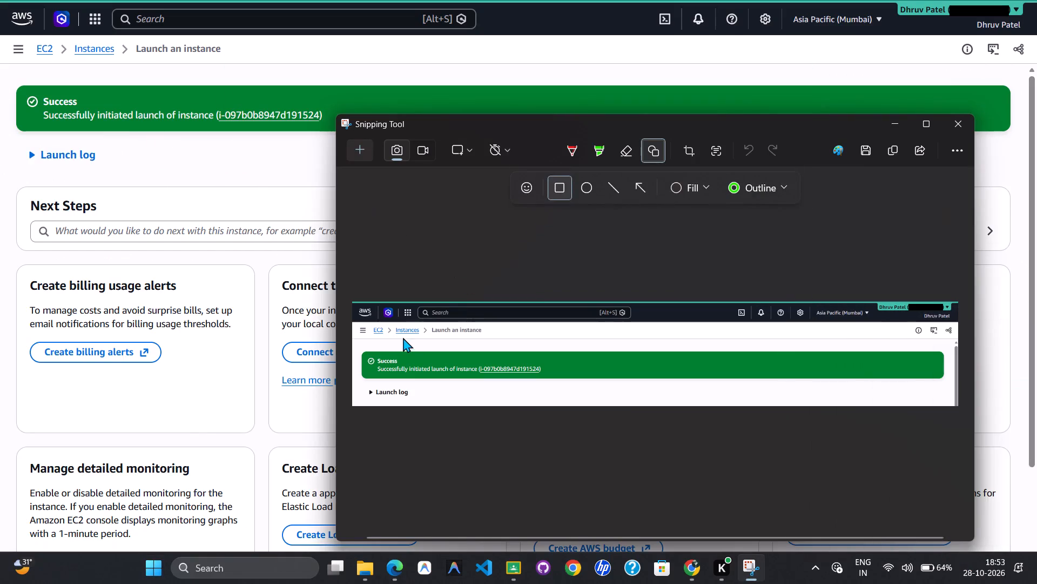
drag(360, 350, 596, 386)
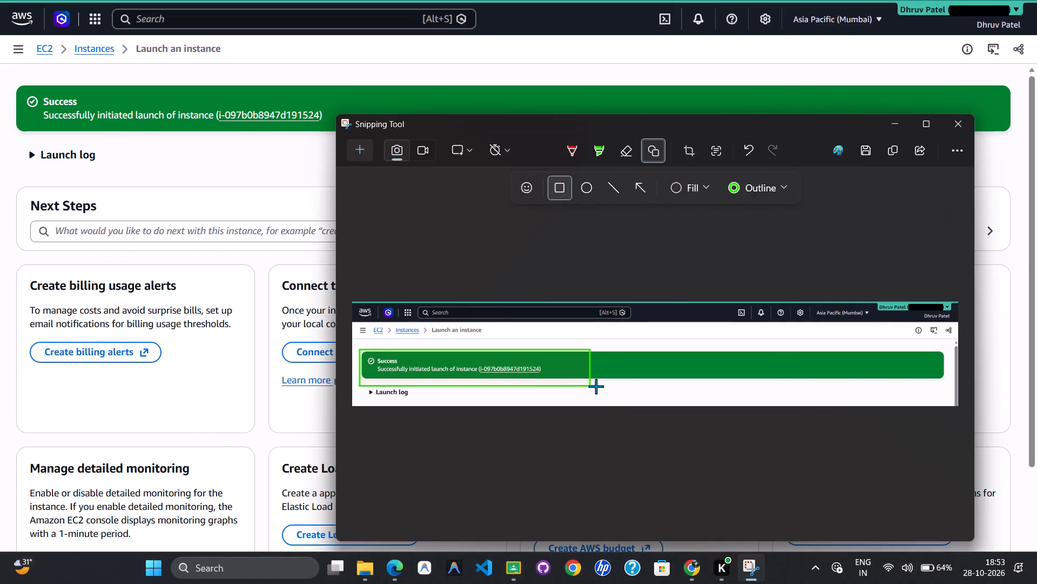
drag(596, 386, 609, 383)
click(898, 145)
Paste the annotated launch screenshot below the network settings screenshot in the Practical 9 document and insert a page break after it.
key(alt+Tab)
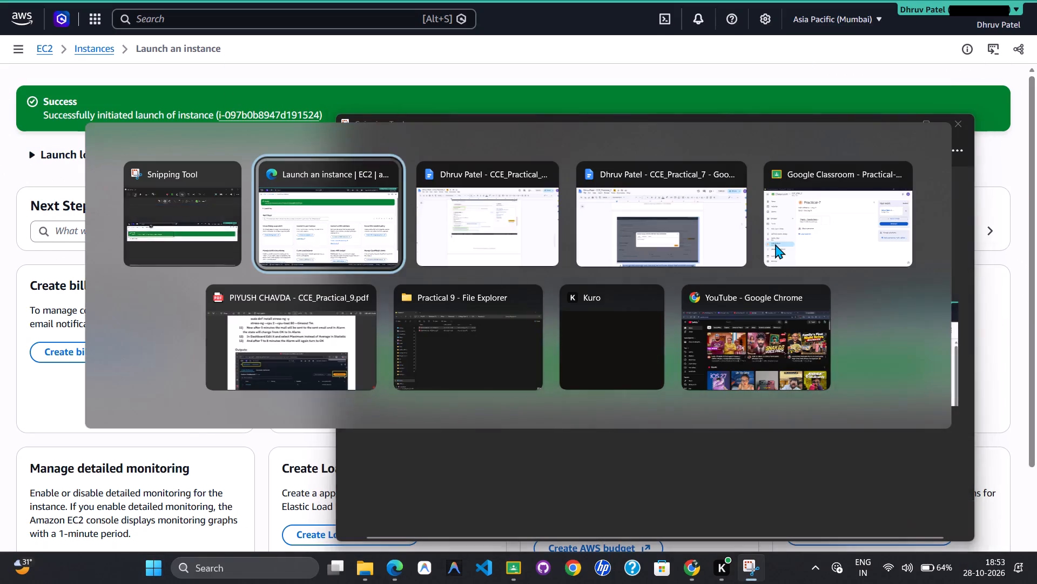
key(alt+Tab)
key(ctrl+v)
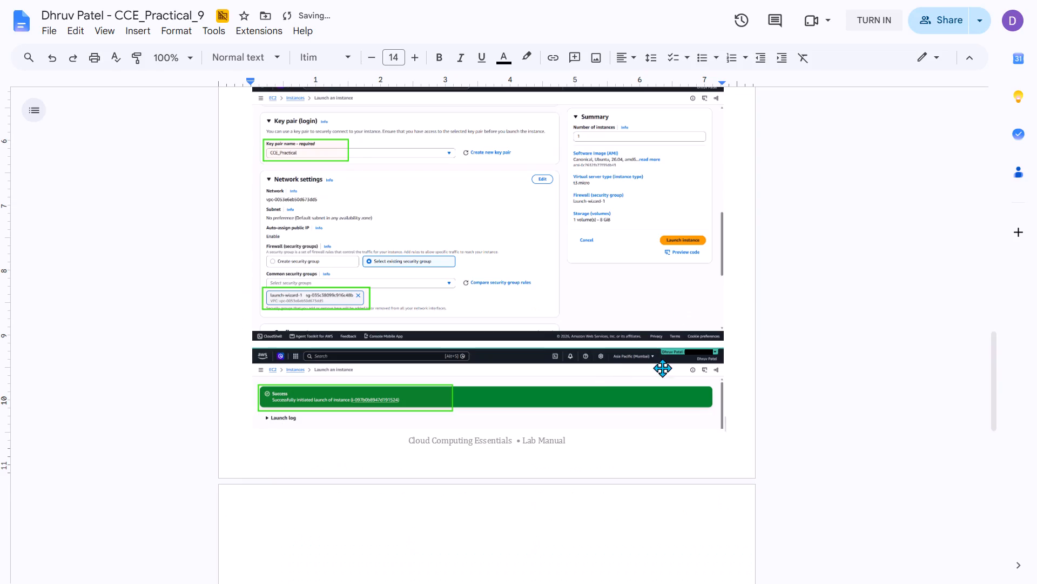
key(ctrl+Return)
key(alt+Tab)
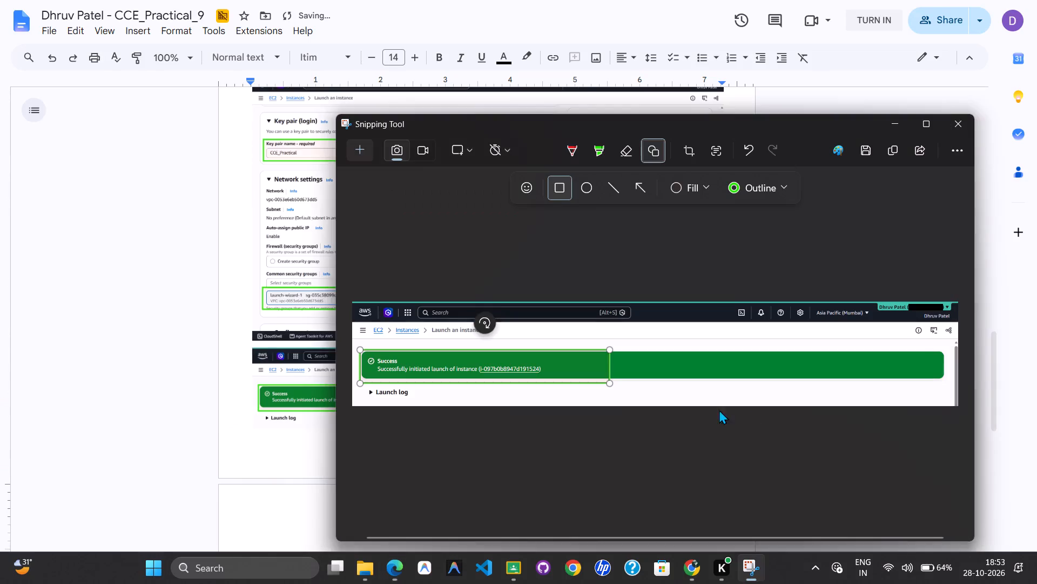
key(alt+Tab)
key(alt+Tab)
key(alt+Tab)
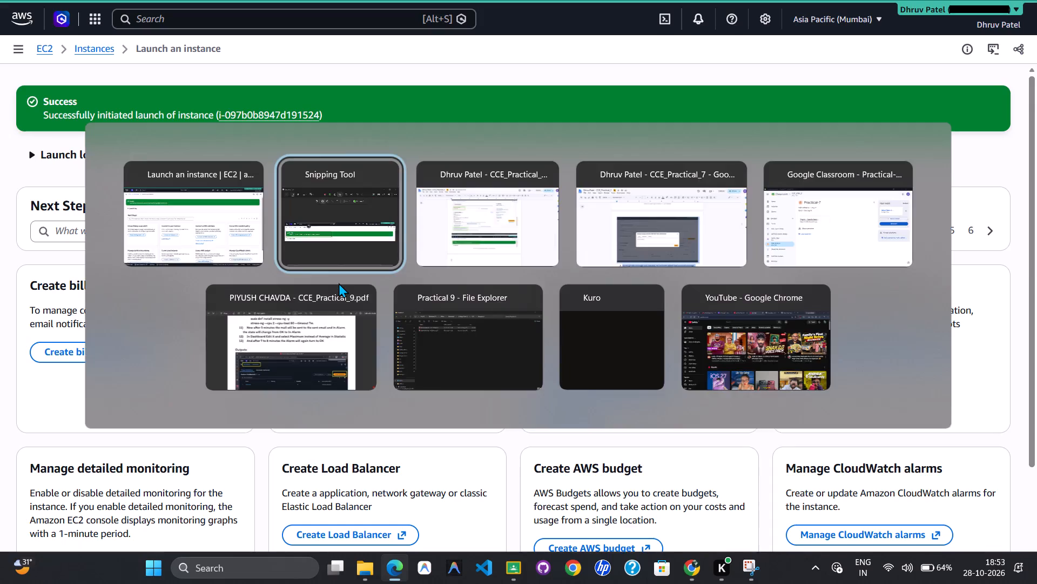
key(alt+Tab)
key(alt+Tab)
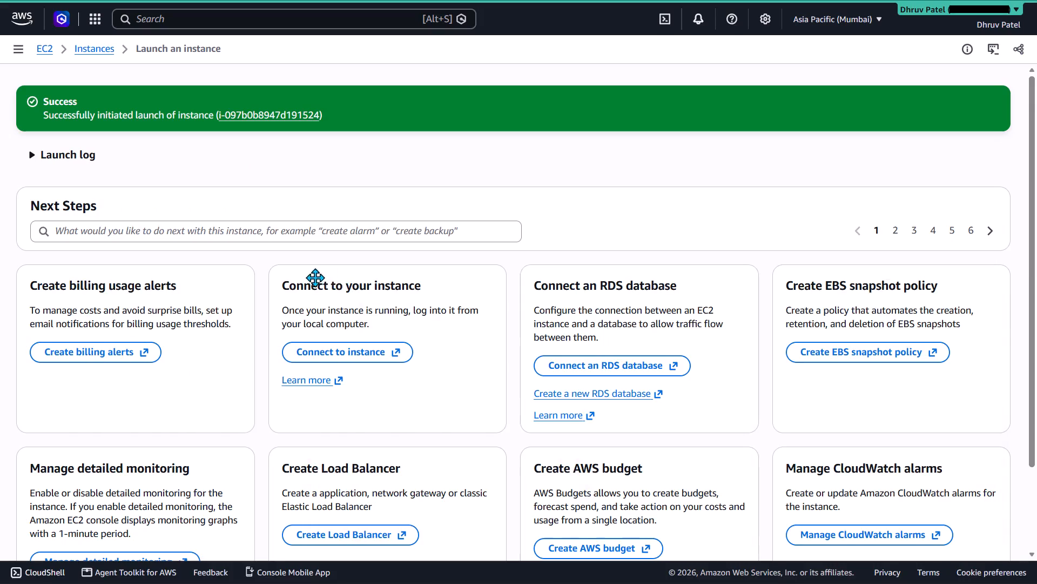
Copy the numbered "Create EC2 Instance:" step with its screenshots and paste it at the start of the new page.
scroll(315, 277, up, 9)
drag(229, 387, 738, 547)
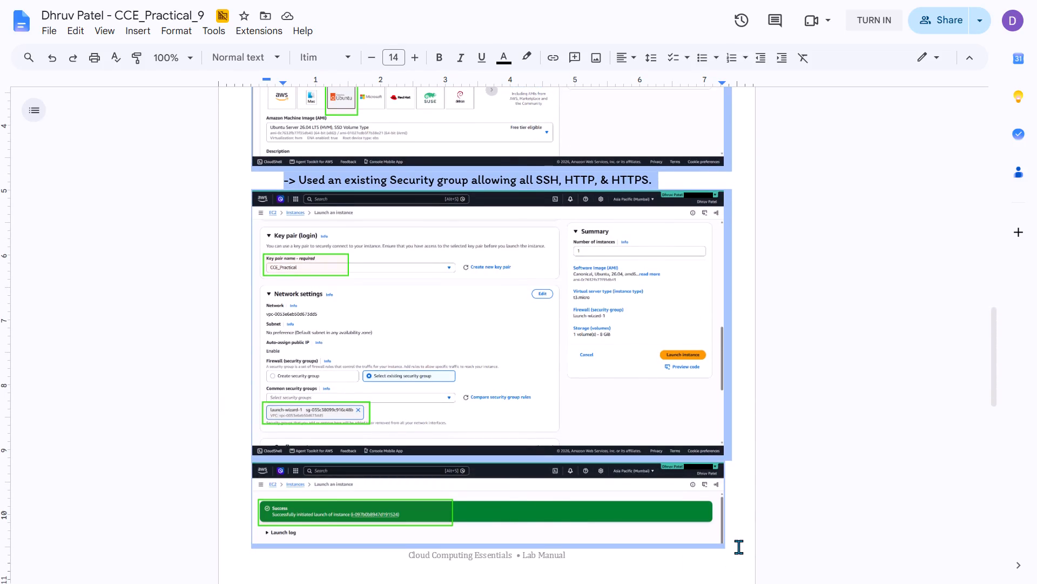
drag(738, 547, 743, 583)
drag(743, 583, 526, 468)
scroll(718, 503, down, 3)
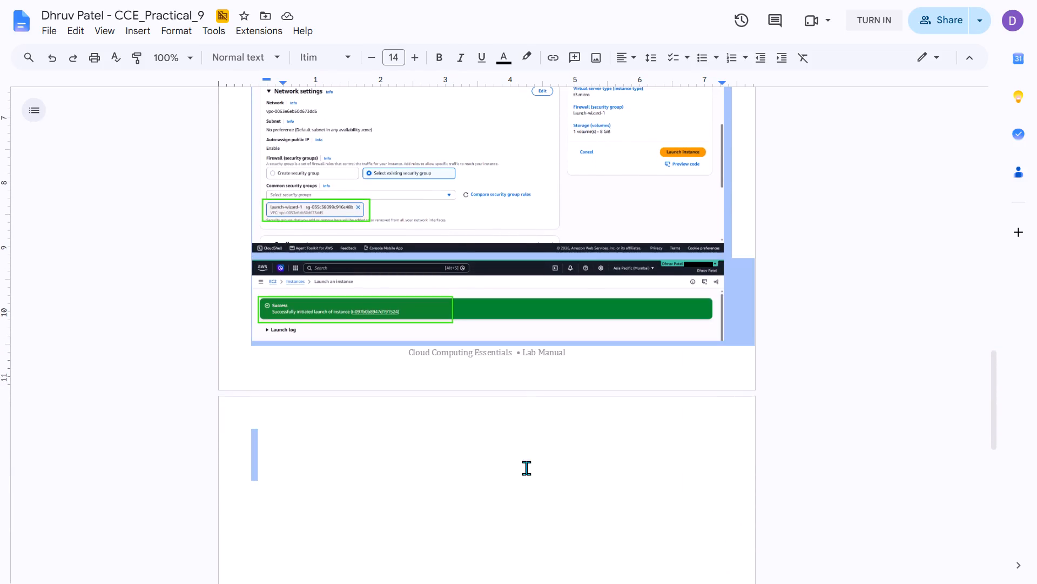
drag(526, 468, 526, 465)
key(ctrl+c)
click(395, 434)
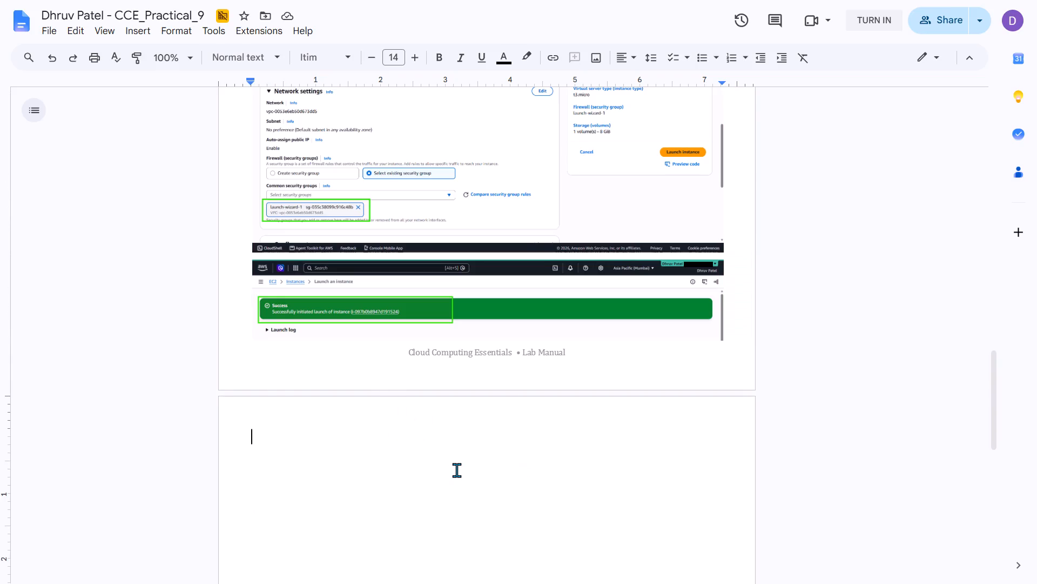
key(ctrl+v)
Replace the "Create EC2 Instance" text in the pasted step 2 heading with "Now, create CloudWatch ", keeping the colon.
scroll(418, 396, up, 13)
scroll(409, 386, down, 2)
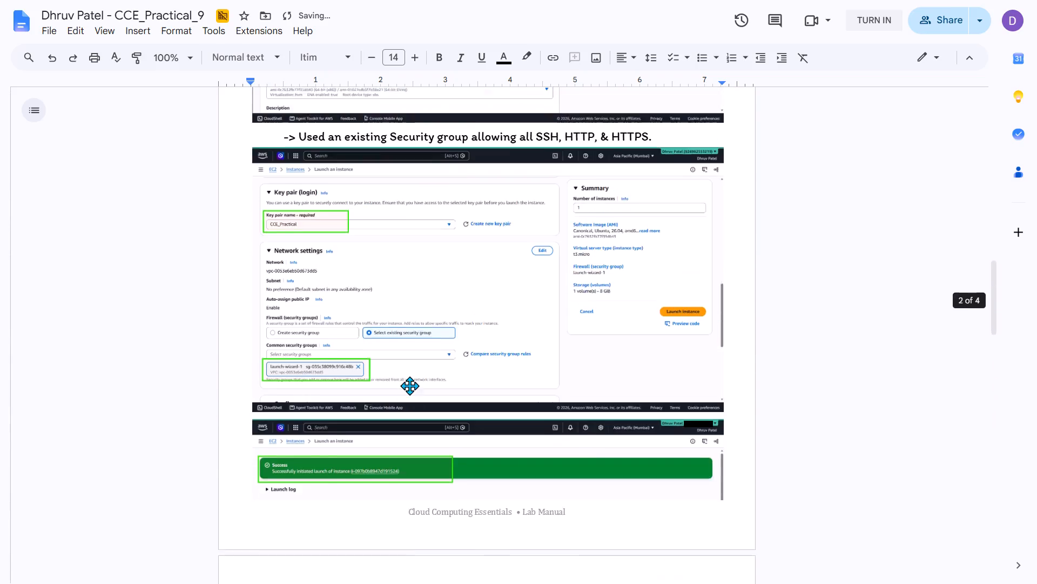
scroll(409, 386, down, 2)
click(433, 322)
key(ctrl+Left)
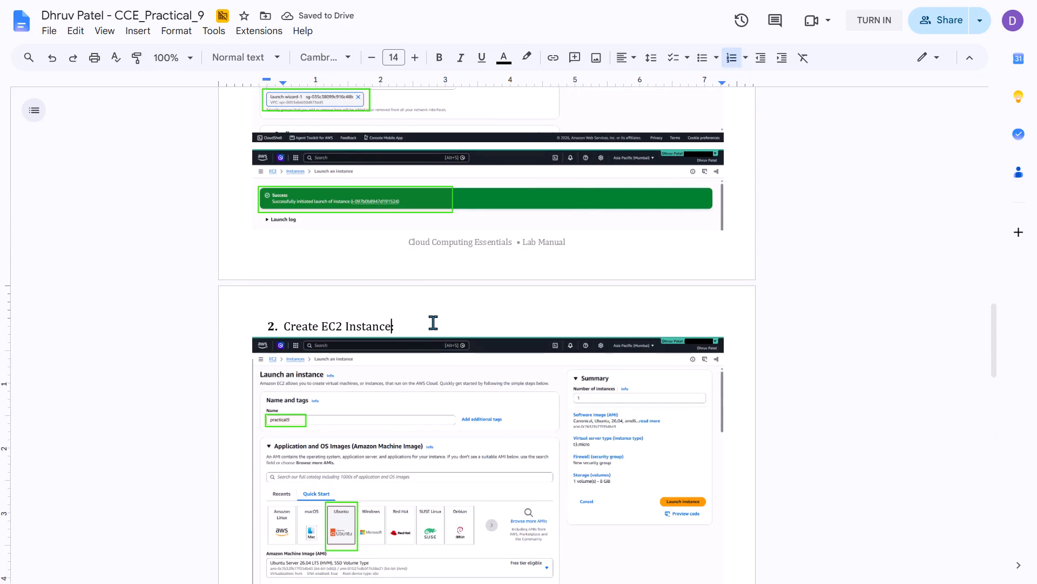
key(ctrl+shift+Left)
key(ctrl+shift+Left)
key(ctrl+shift+Left)
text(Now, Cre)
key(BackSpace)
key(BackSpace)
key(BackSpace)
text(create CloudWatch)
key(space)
Switch to the AWS console, open the EC2 instances list, search services for "clodwatch" and open CloudWatch in a separate tab.
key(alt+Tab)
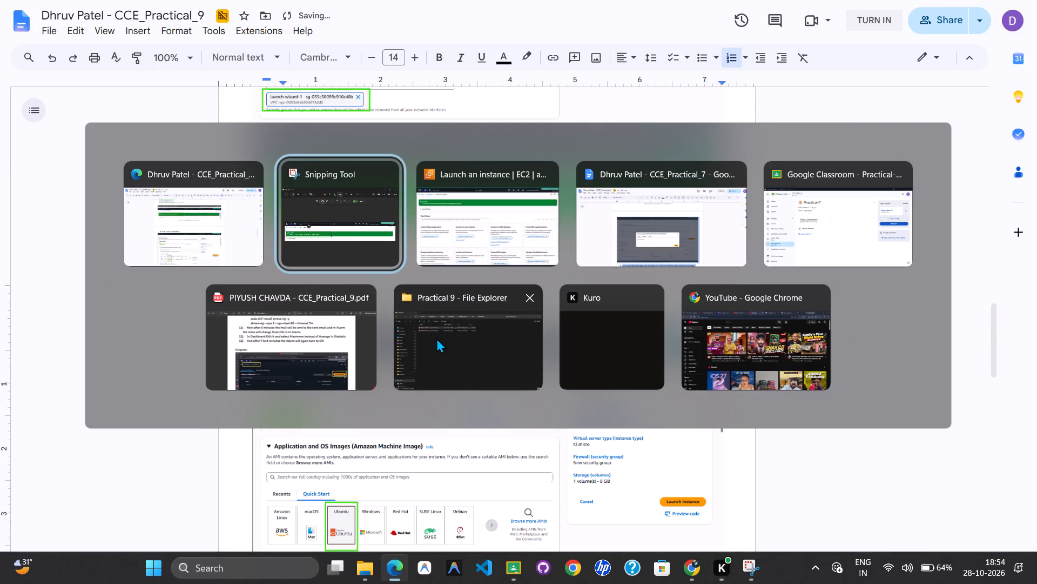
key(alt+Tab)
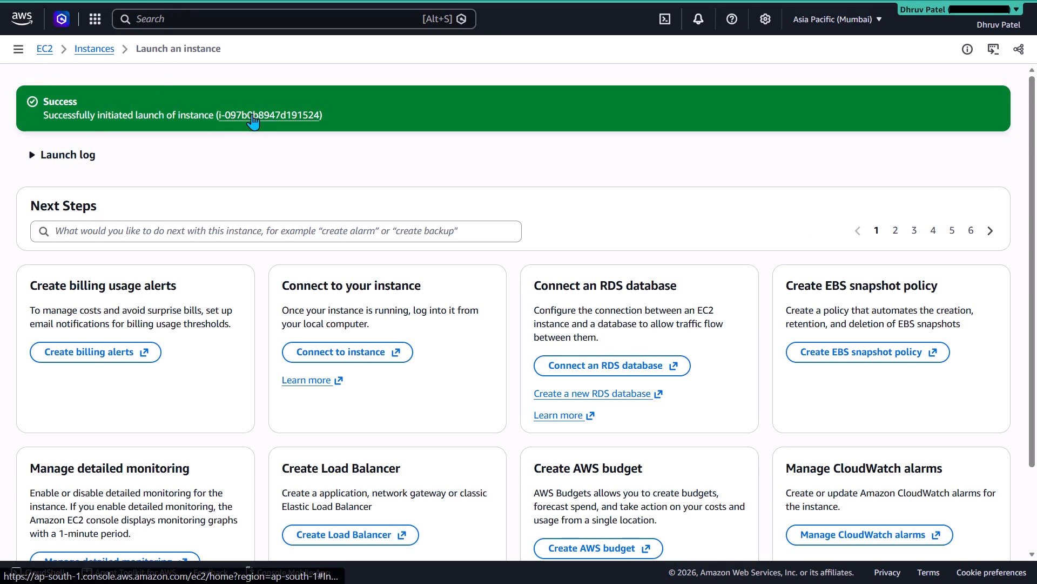
click(92, 47)
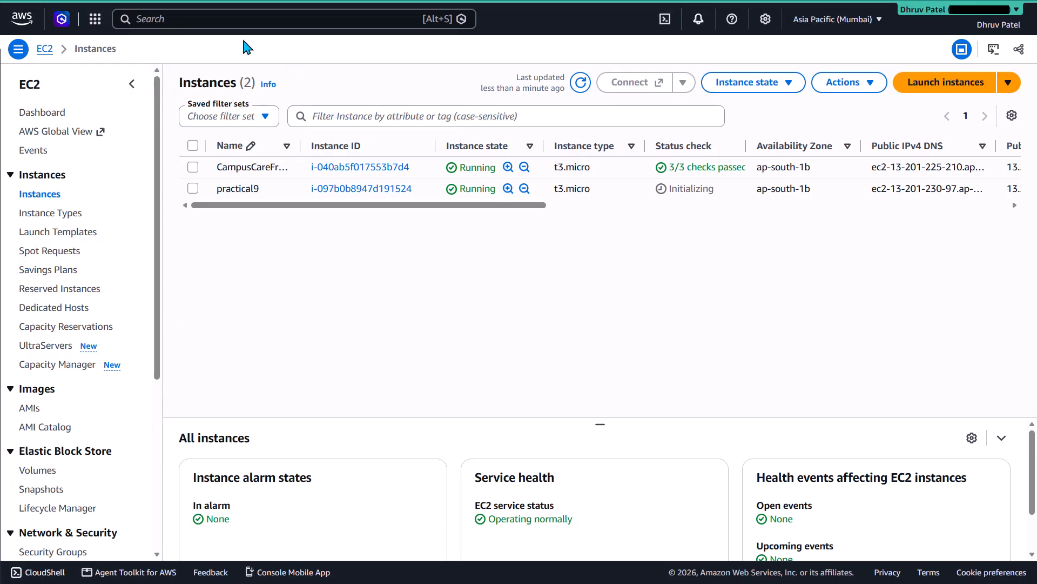
click(238, 28)
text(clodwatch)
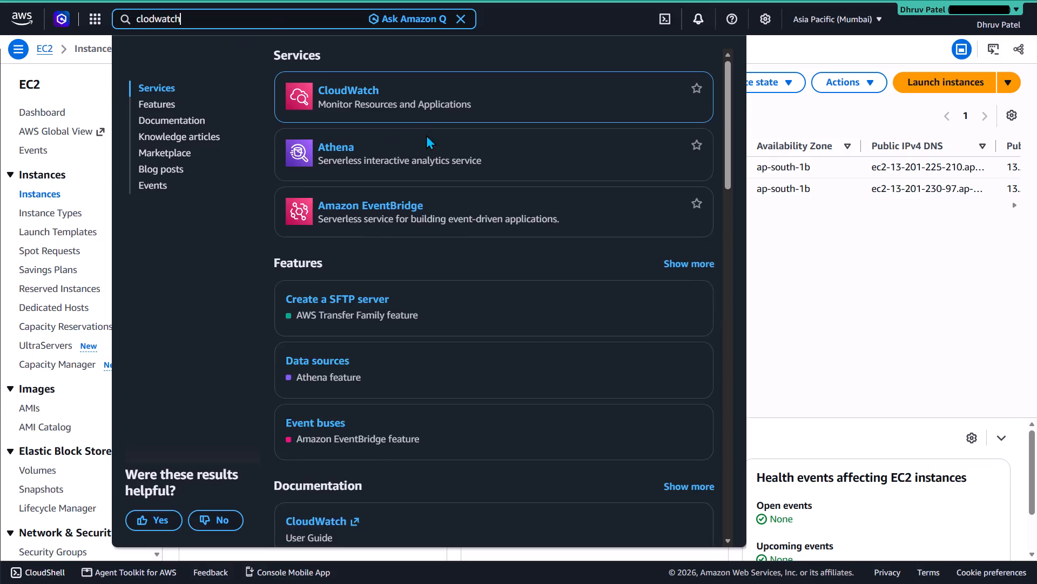
ctrl+click(367, 89)
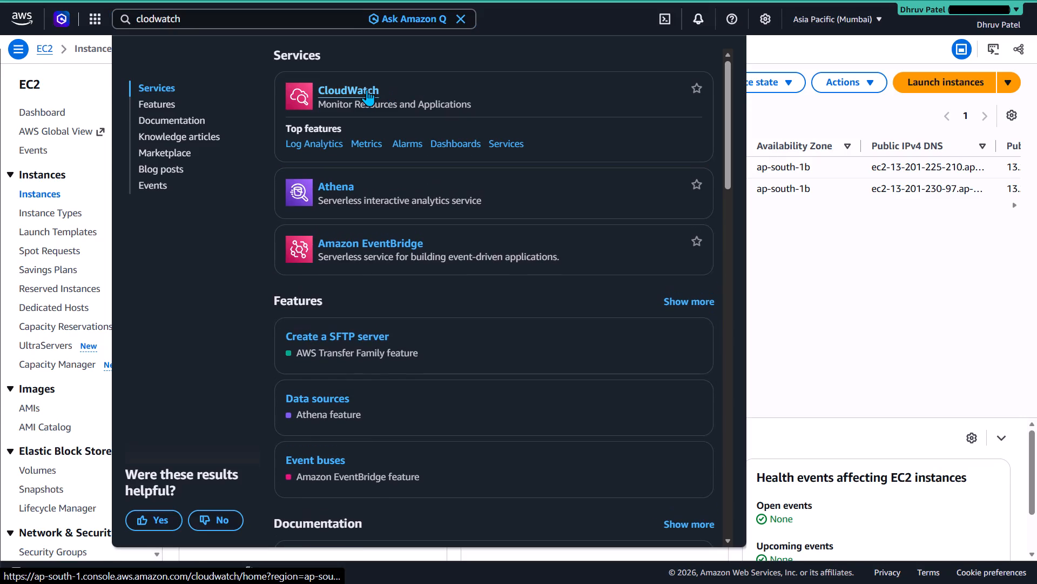
click(829, 287)
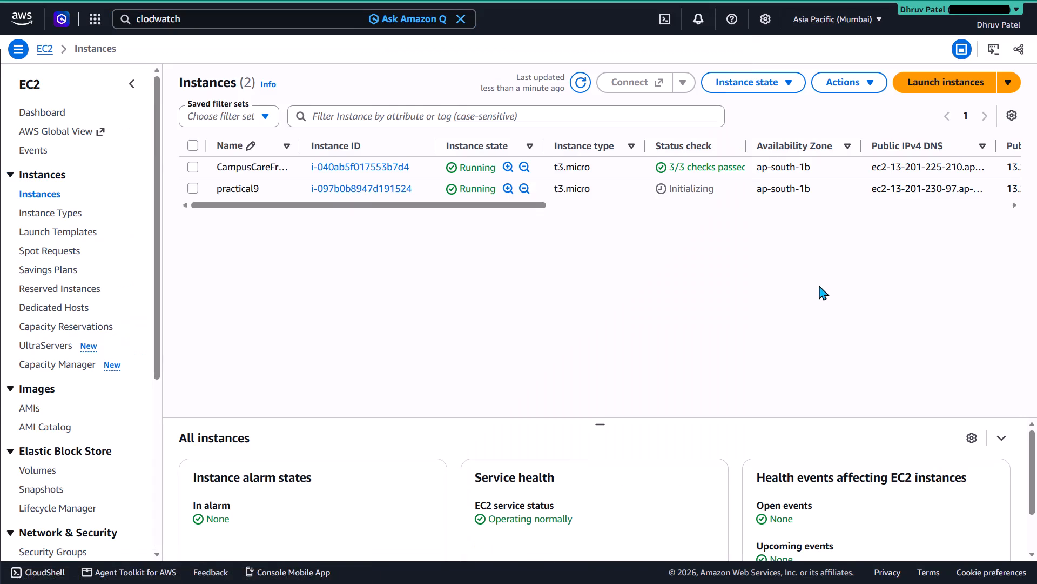
key(alt+Tab)
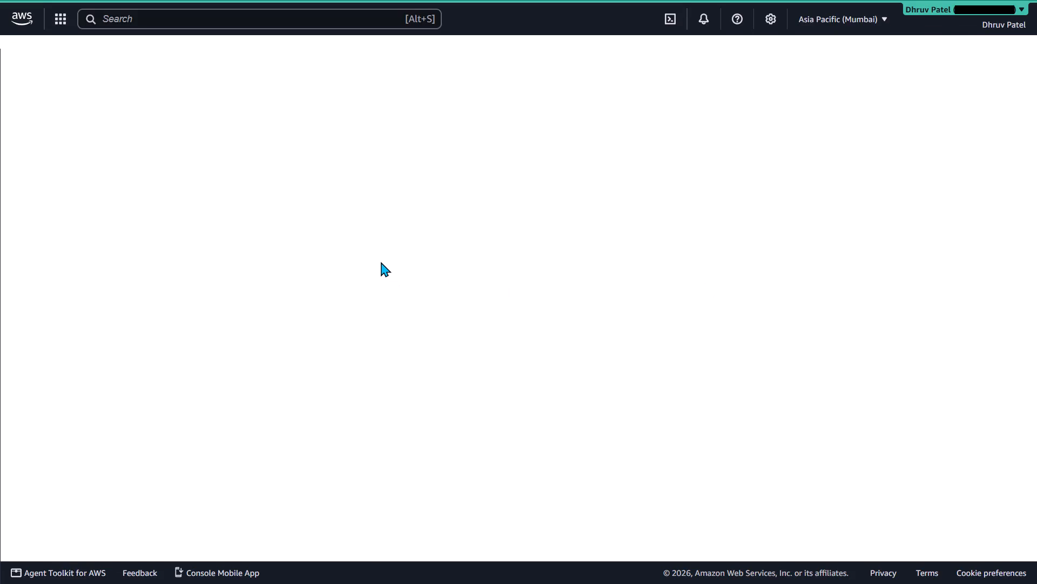
click(381, 262)
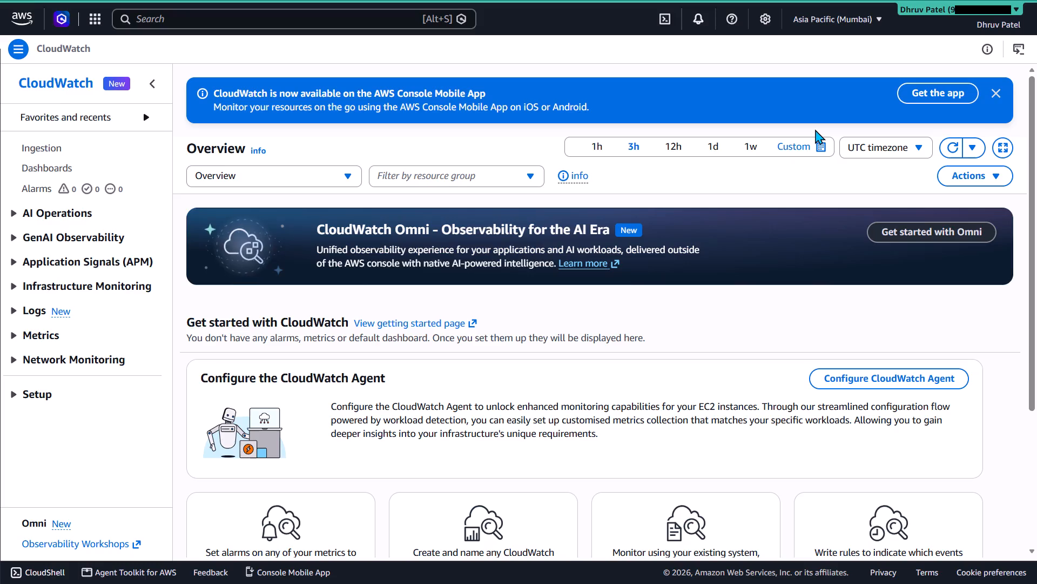
Capture a full-screen screenshot of the CloudWatch overview page.
key(shift+super+s)
drag(0, 0, 1036, 445)
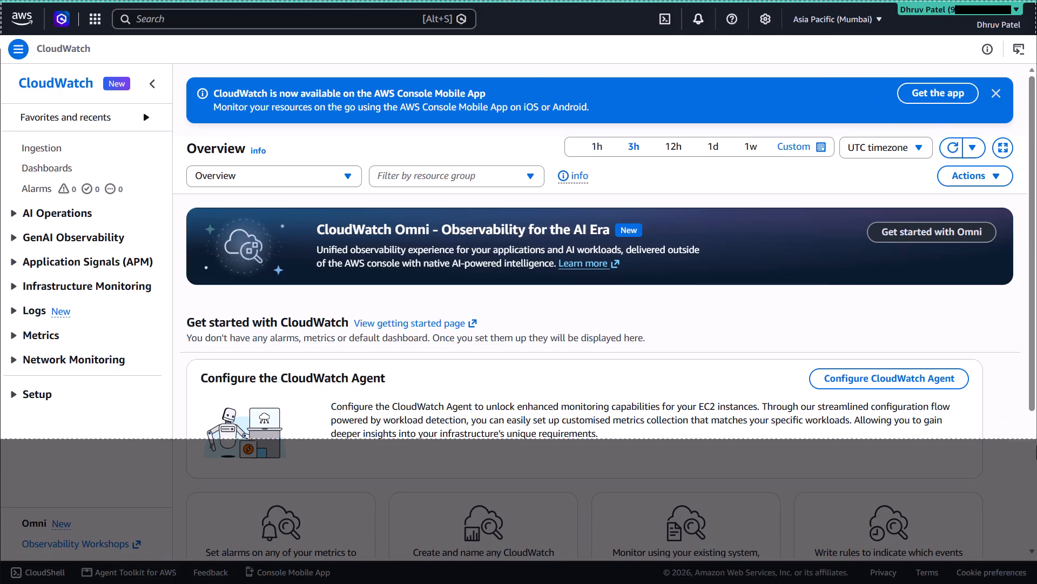
drag(1036, 445, 1036, 583)
In the Practical 9 document, make the step 2 heading "Now, create a CloudWatch Dashboard." and start a line below with "To Create CloudWatch".
key(alt+Tab)
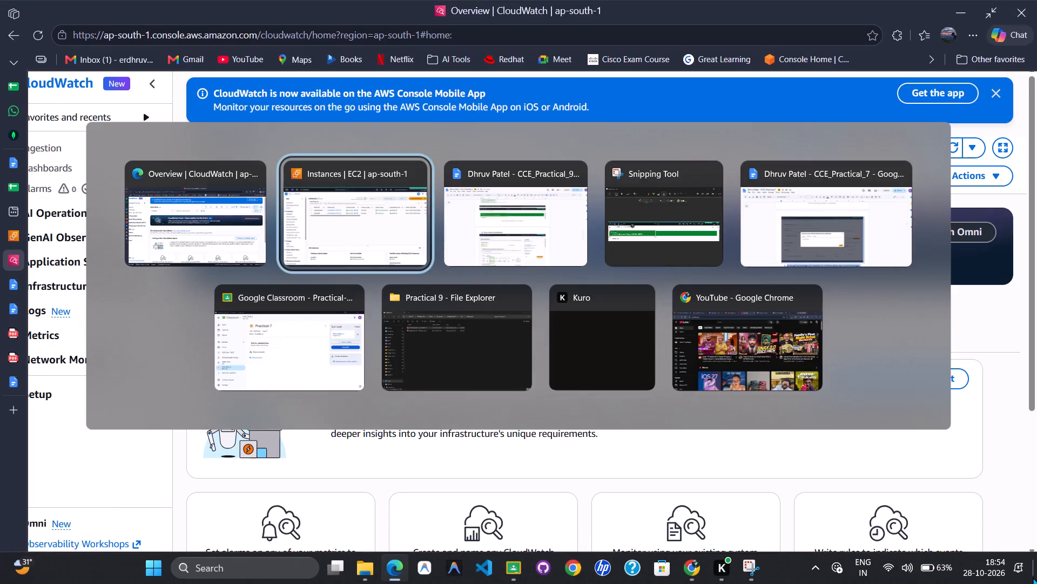
key(alt+Tab)
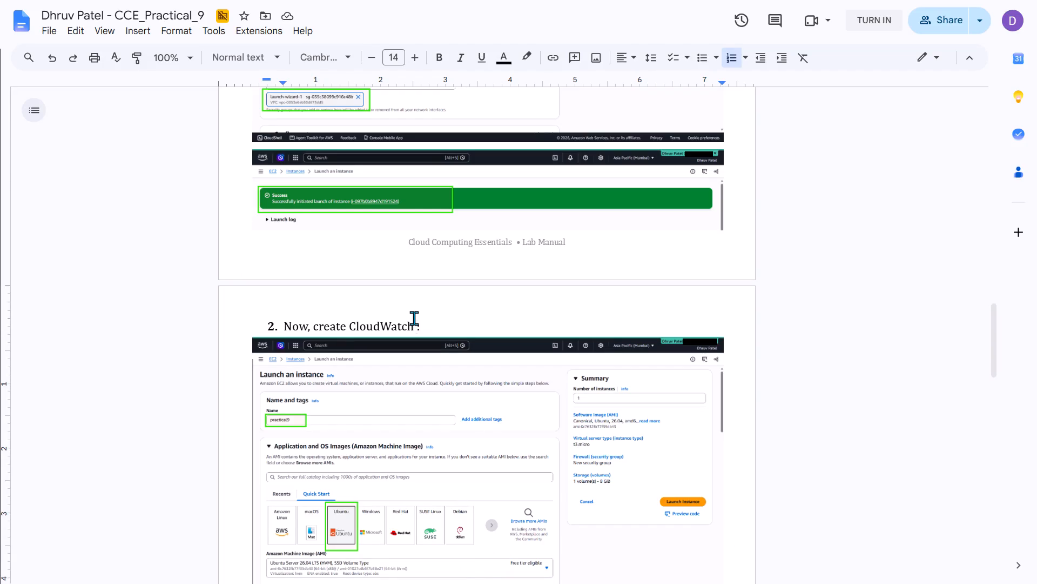
key(Delete)
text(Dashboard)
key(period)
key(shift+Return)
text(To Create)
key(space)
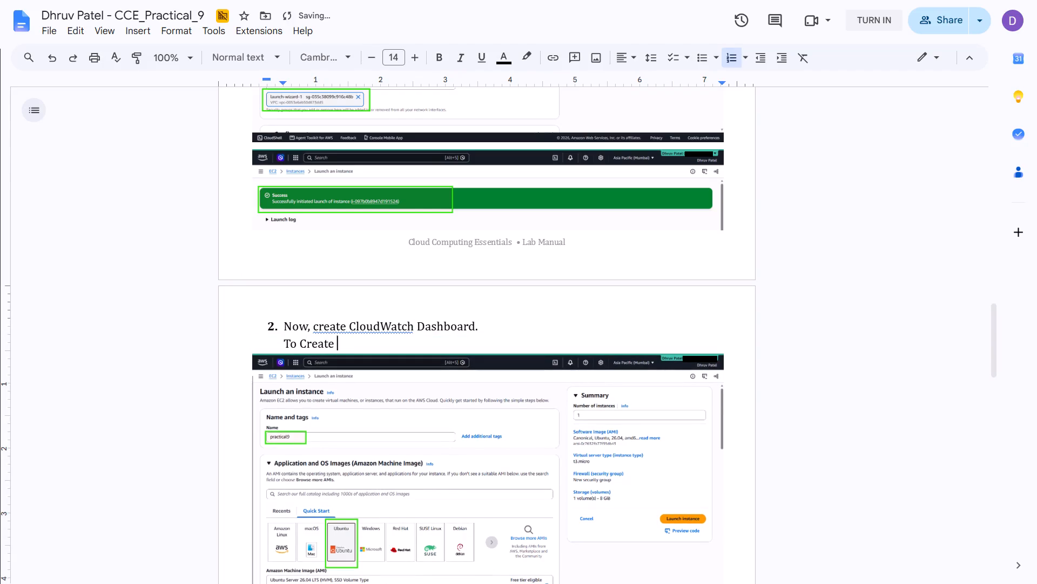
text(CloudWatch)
click(349, 328)
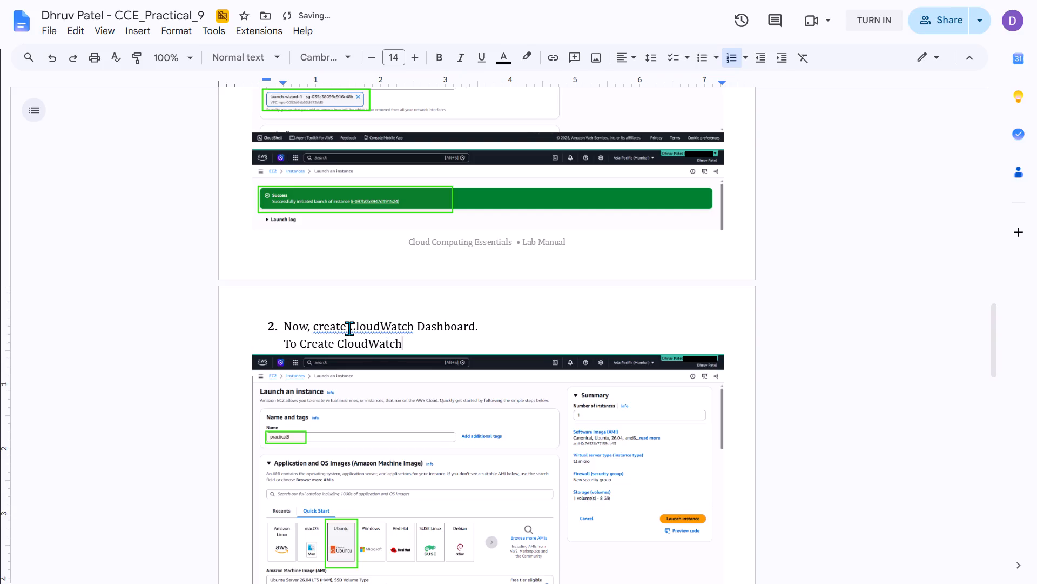
click(355, 301)
click(376, 351)
click(407, 344)
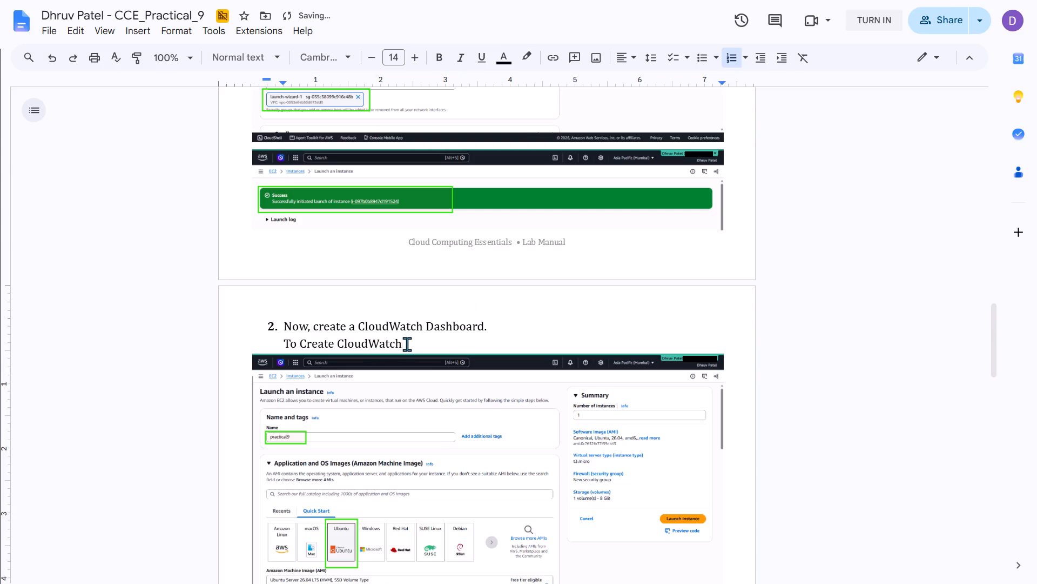
Complete the line below the heading with "dashboard, search CloudWatch and select it.".
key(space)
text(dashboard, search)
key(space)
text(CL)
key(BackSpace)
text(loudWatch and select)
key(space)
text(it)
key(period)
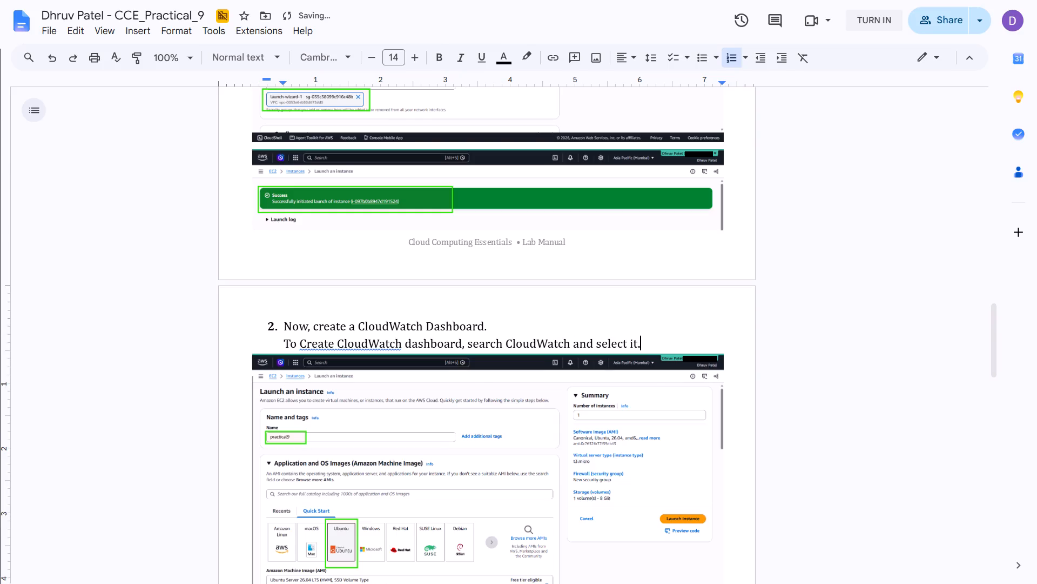
Add a further line reading "In dashboard, create new dashboard" under step 2.
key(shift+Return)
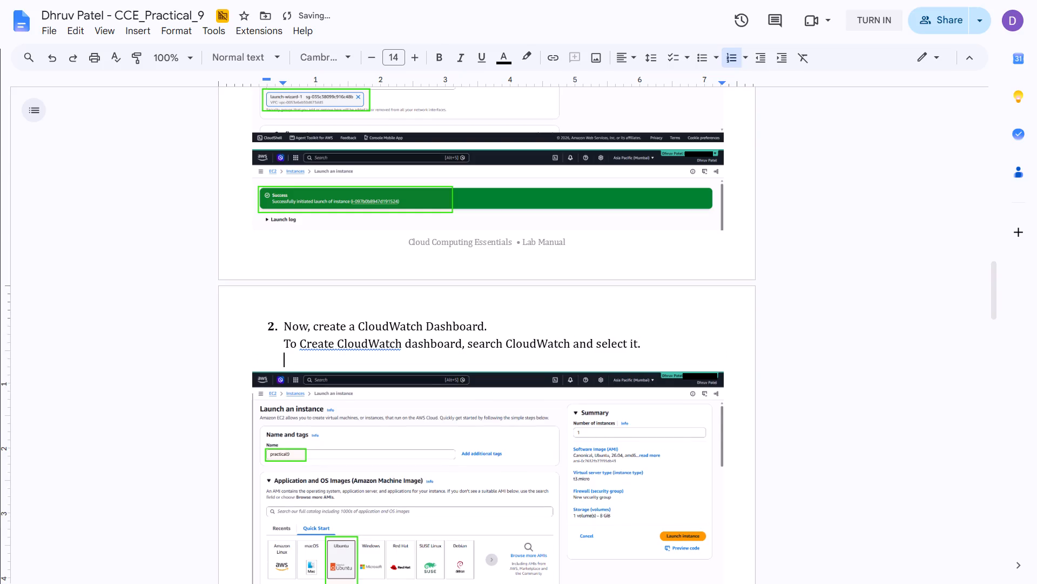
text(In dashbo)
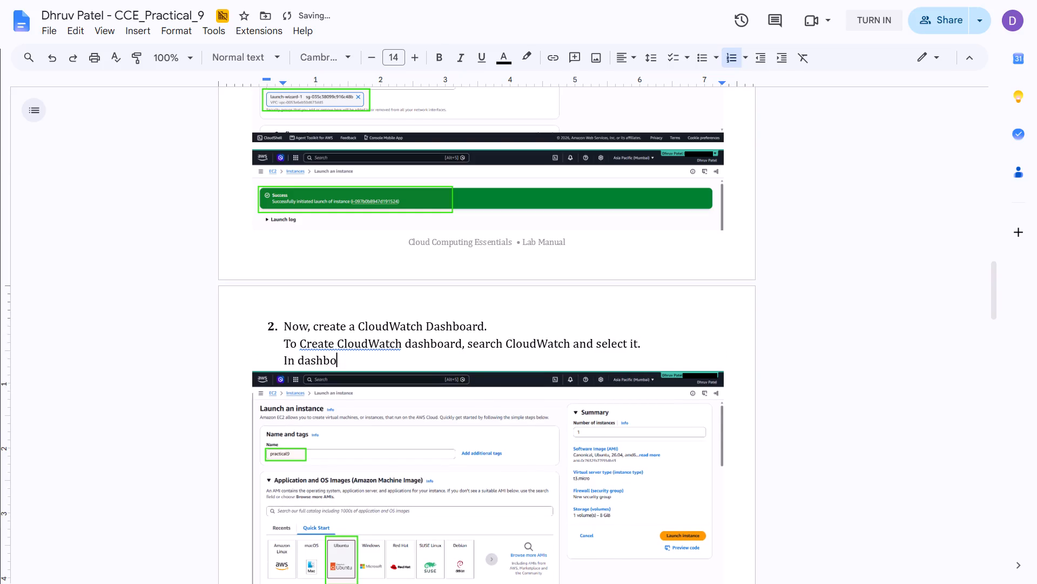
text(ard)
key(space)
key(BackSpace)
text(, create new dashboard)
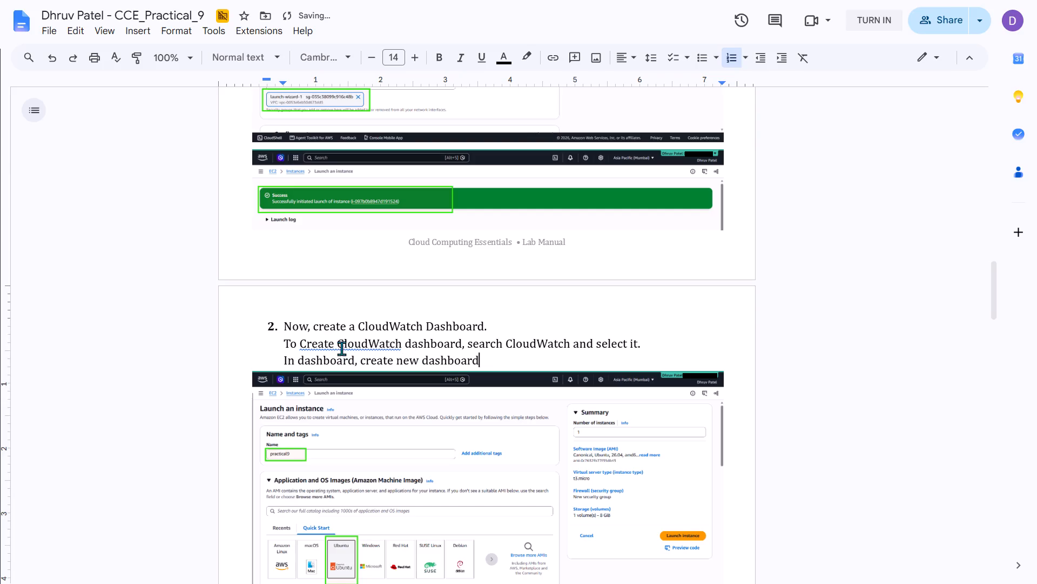
Correct the beginning of the first instruction line under step 2 to "To create a CloudWatch dashboard".
click(341, 347)
click(334, 324)
click(307, 340)
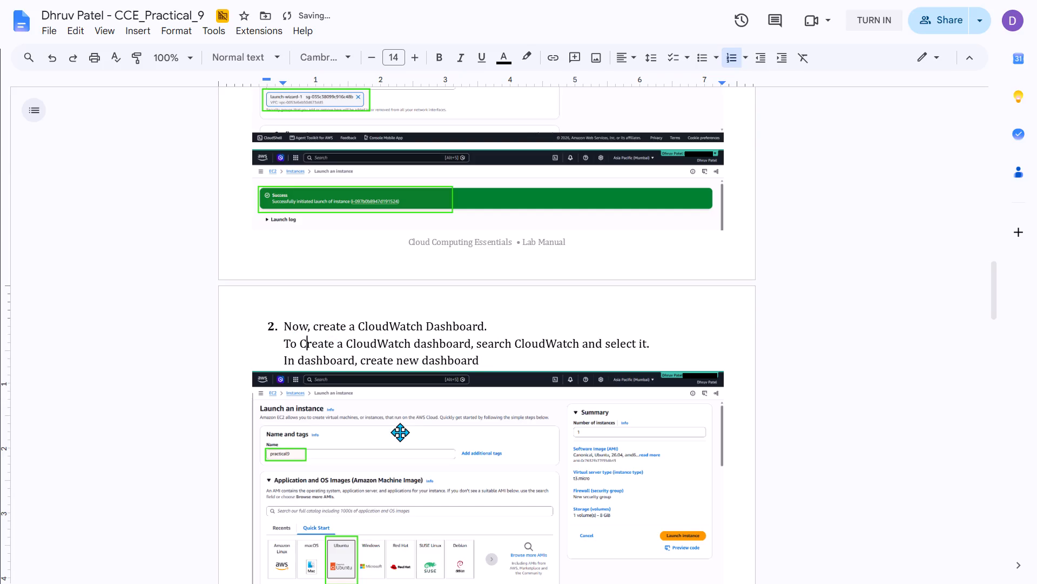
key(BackSpace)
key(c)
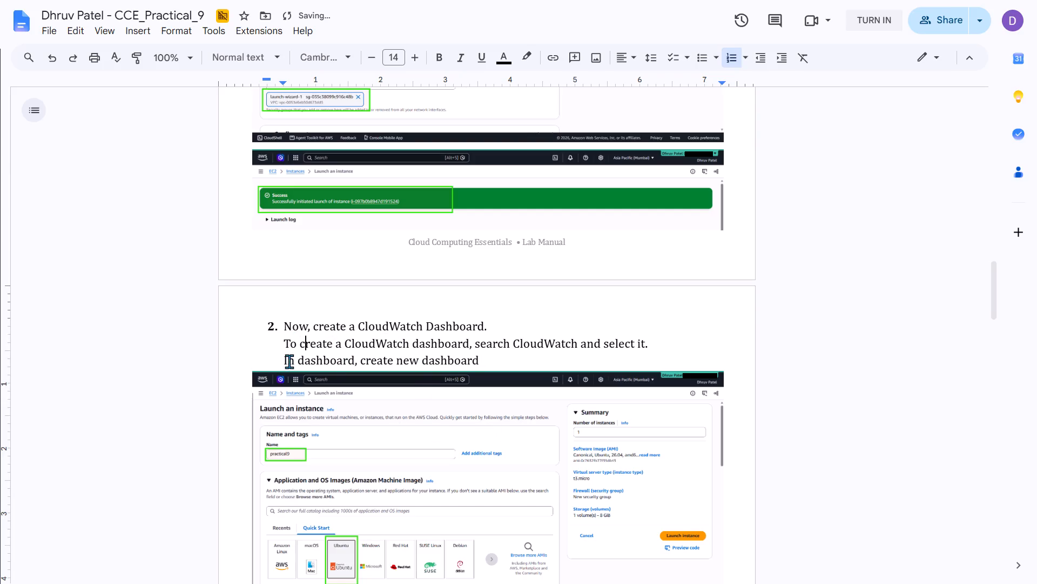
Replace the first instance launch screenshot under step 2 with the captured CloudWatch overview screenshot.
scroll(324, 336, down, 2)
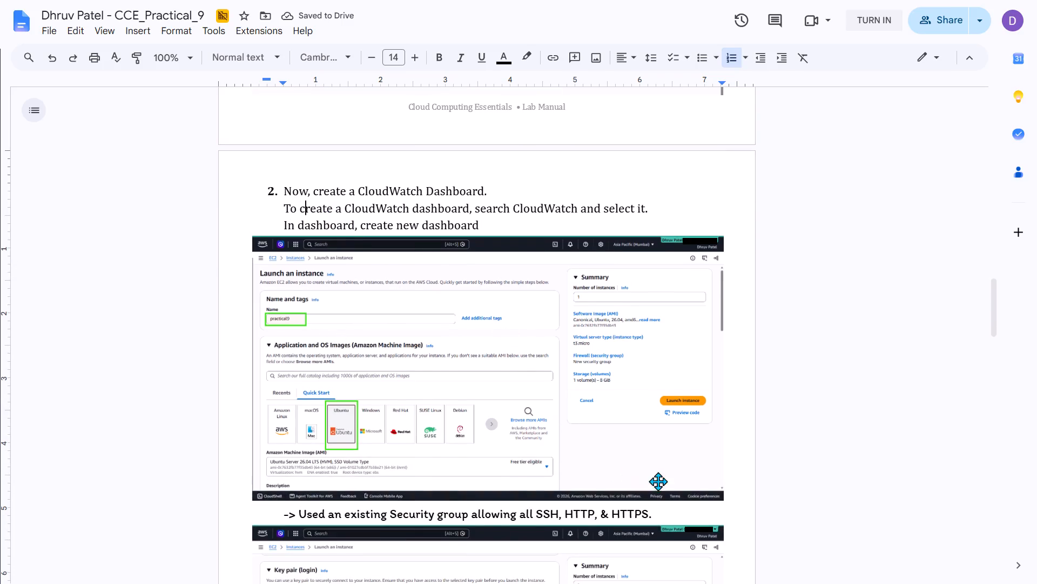
click(401, 384)
key(ctrl+v)
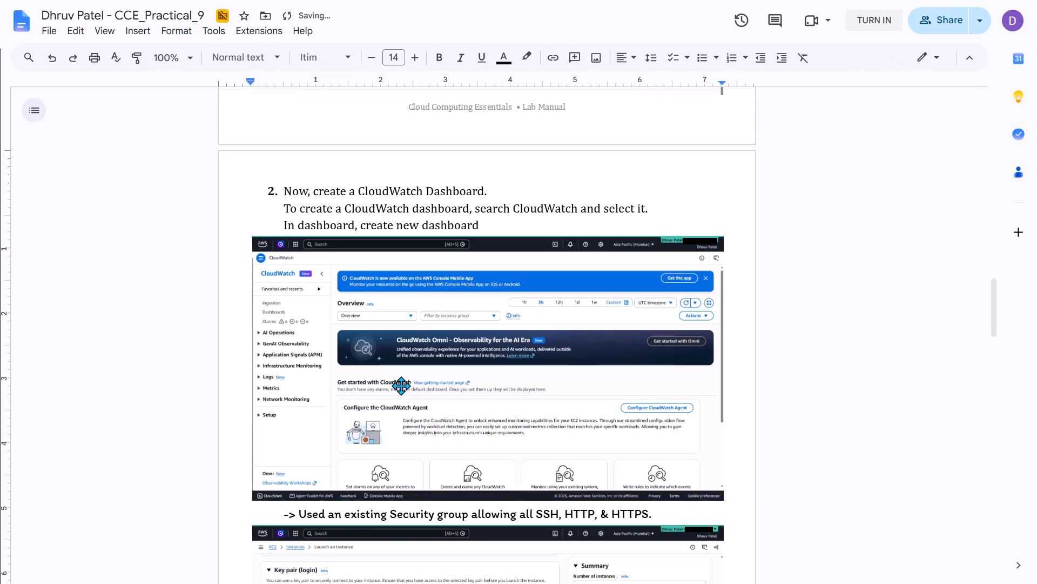
Switch to the AWS console, open the CloudWatch Dashboards page and capture a full-screen screenshot of it.
key(alt+Tab)
click(66, 171)
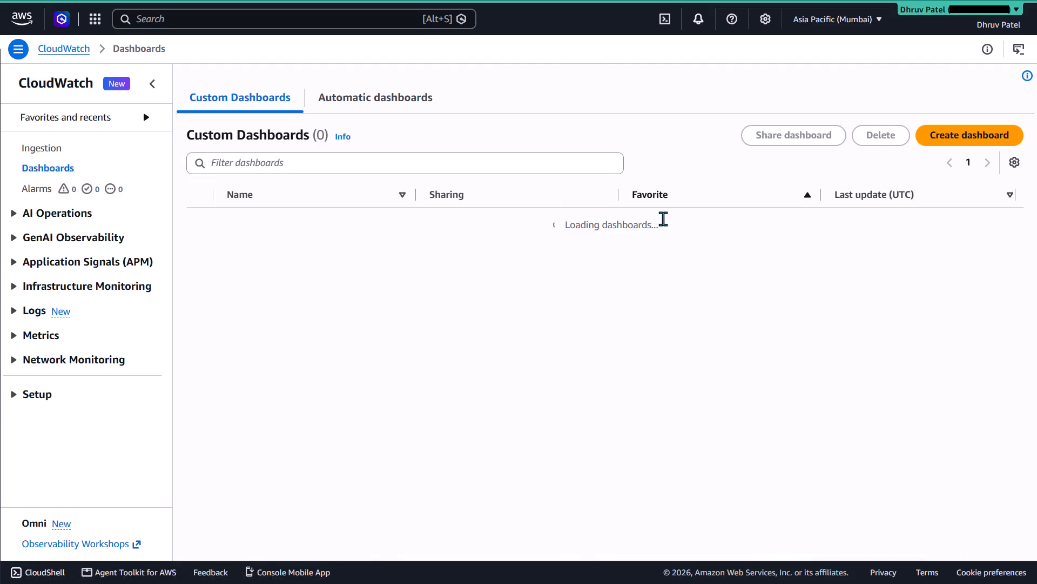
key(shift+super+s)
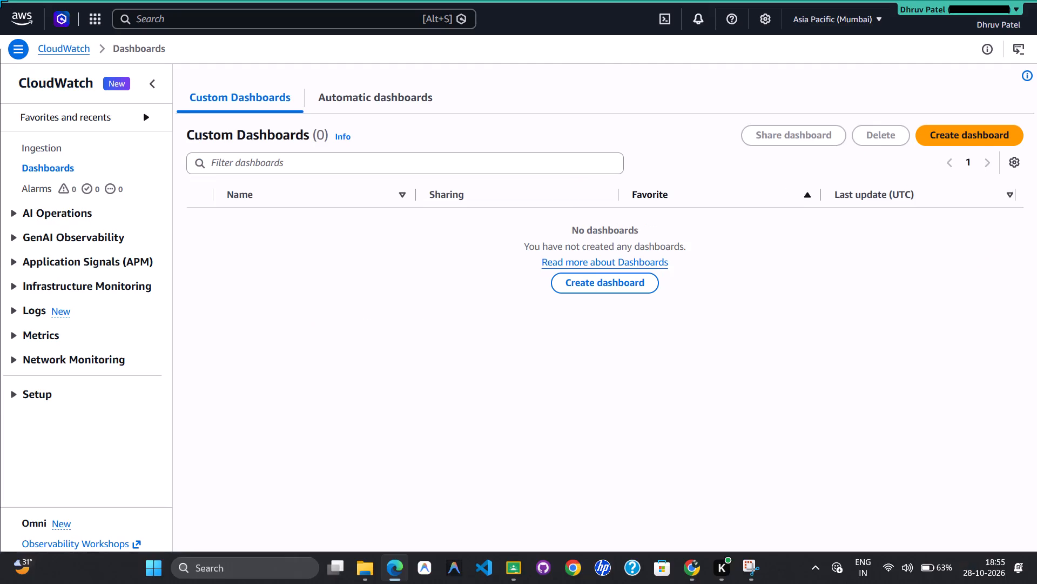
drag(1, 0, 1036, 453)
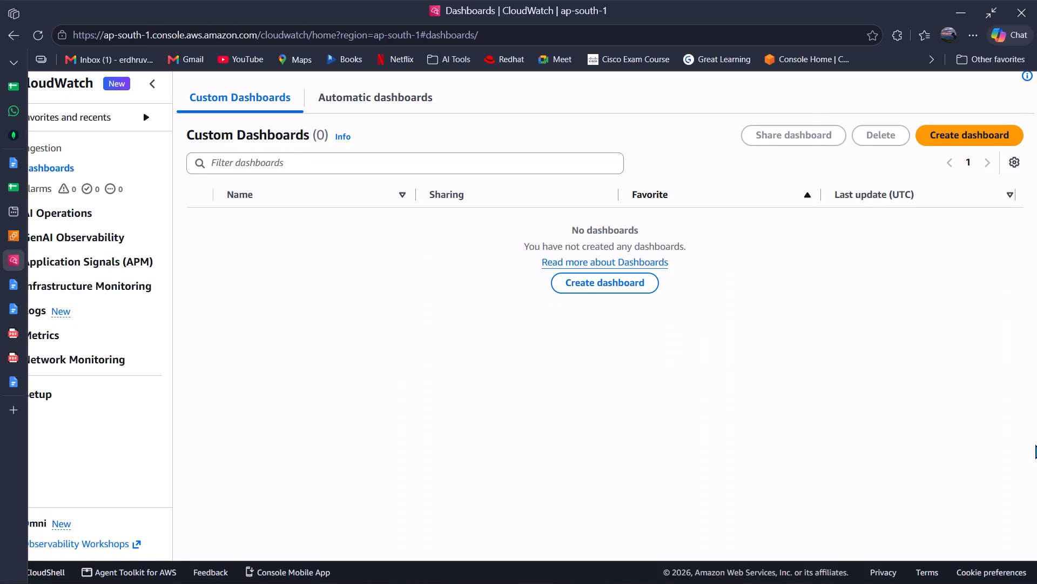
Outline the orange Create dashboard button in the captured screenshot with a green rectangle and copy the annotated image.
click(908, 348)
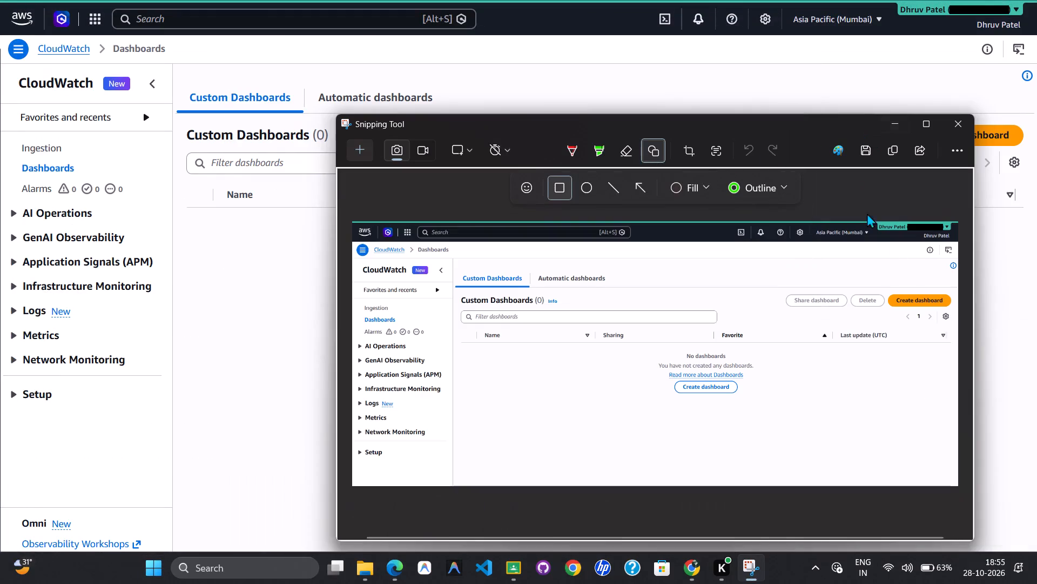
drag(886, 291, 951, 314)
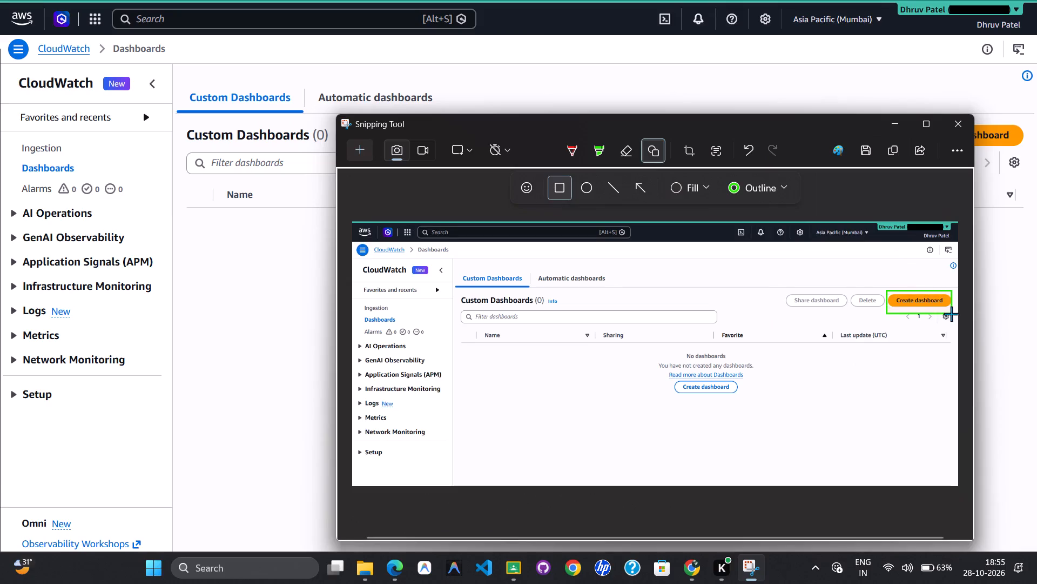
drag(951, 314, 953, 312)
click(896, 151)
Replace the key pair and network settings screenshot under step 2 with the annotated Custom Dashboards screenshot.
key(alt+Tab)
key(alt+Tab)
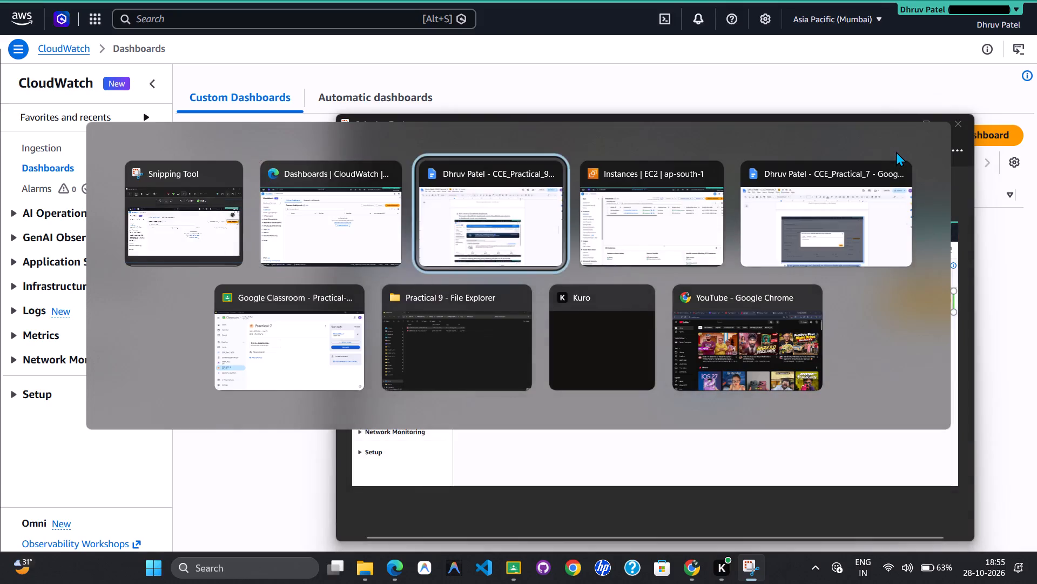
scroll(302, 479, down, 2)
click(303, 476)
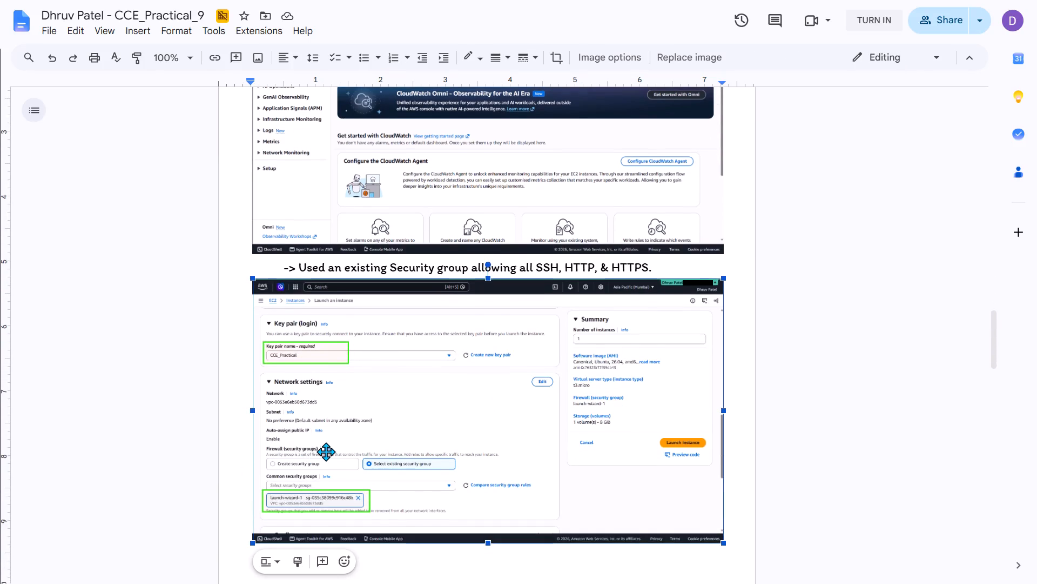
key(ctrl+v)
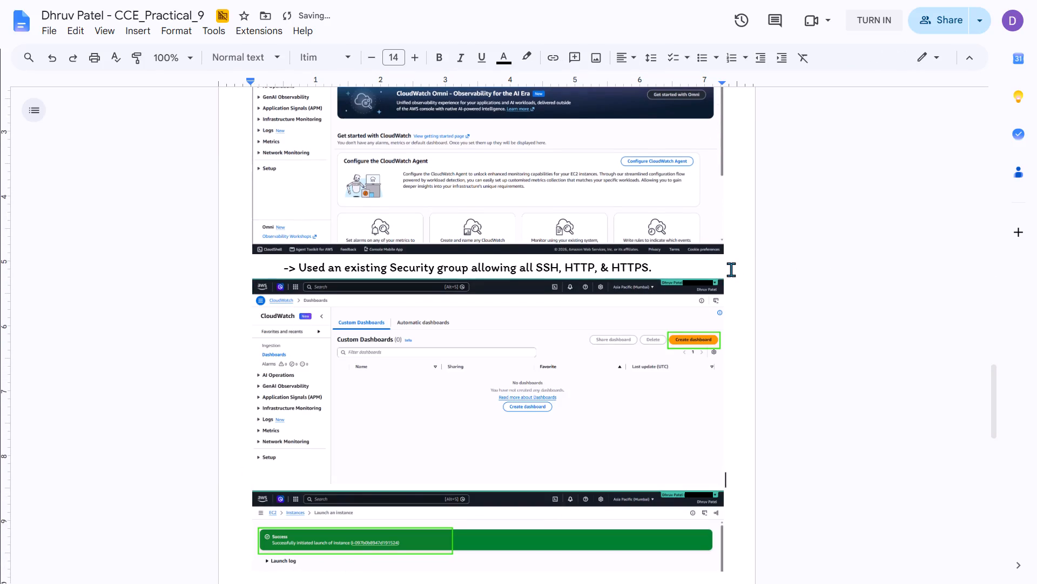
Delete the "Used an existing Security group allowing all SSH, HTTP, & HTTPS." caption between the two CloudWatch screenshots.
drag(731, 270, 742, 302)
key(BackSpace)
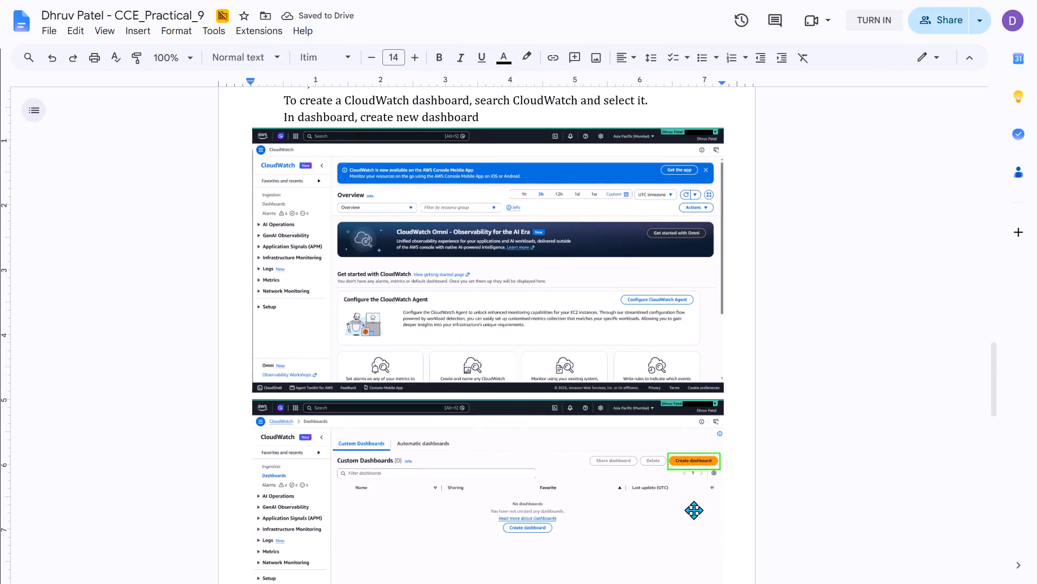
scroll(691, 510, down, 2)
click(596, 409)
click(745, 225)
key(Return)
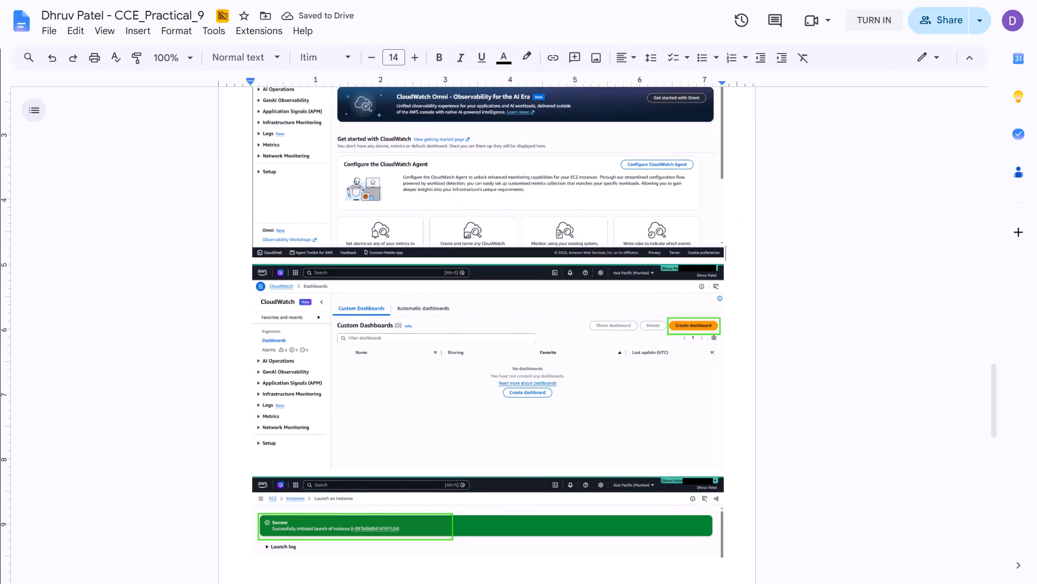
key(BackSpace)
key(Right)
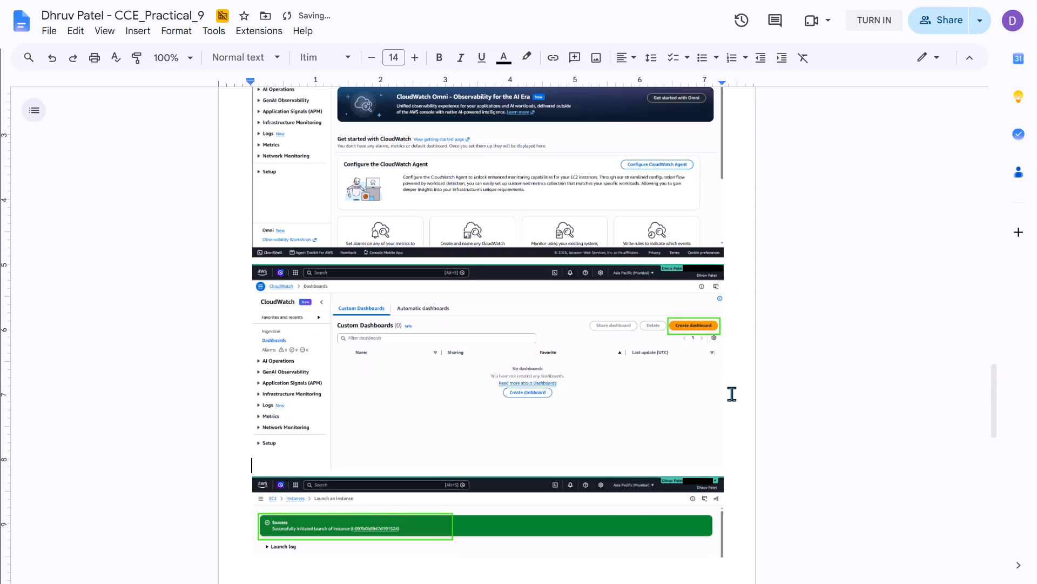
Switch to the CloudWatch console, start creating a new dashboard and name it practical9.
click(589, 523)
key(alt+Tab)
key(alt+Tab)
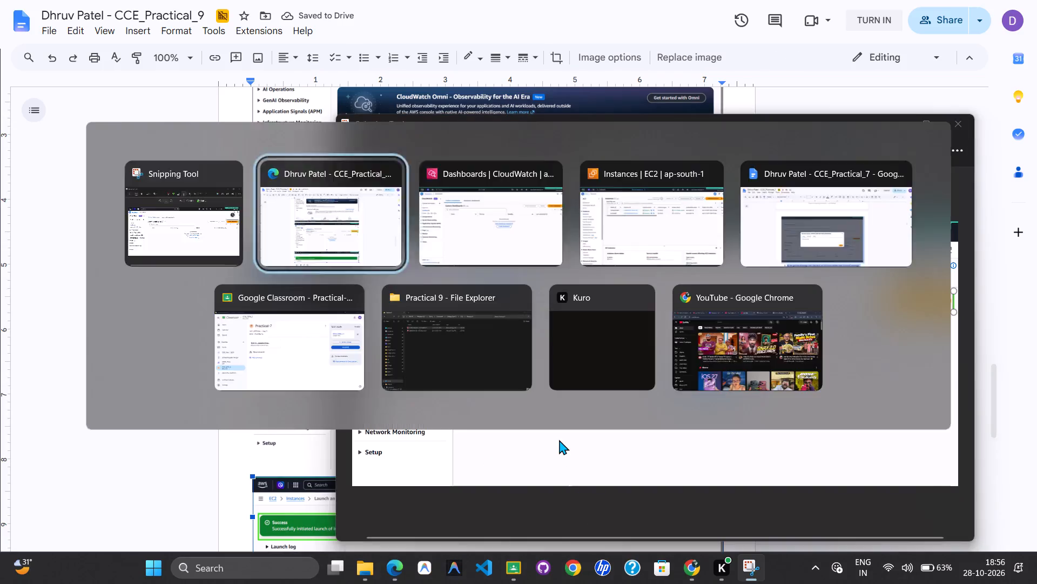
key(alt+Tab)
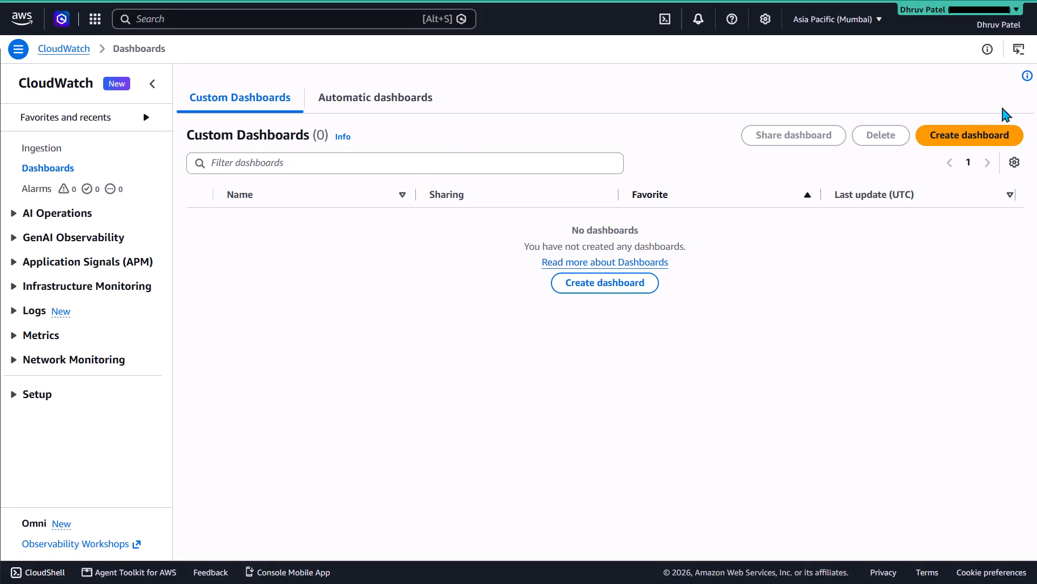
click(953, 139)
click(432, 231)
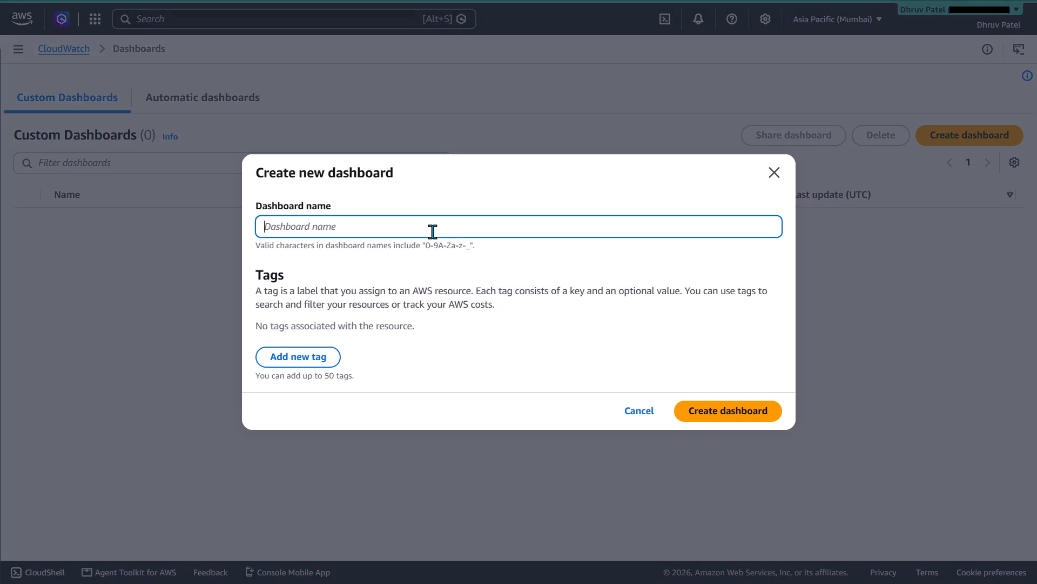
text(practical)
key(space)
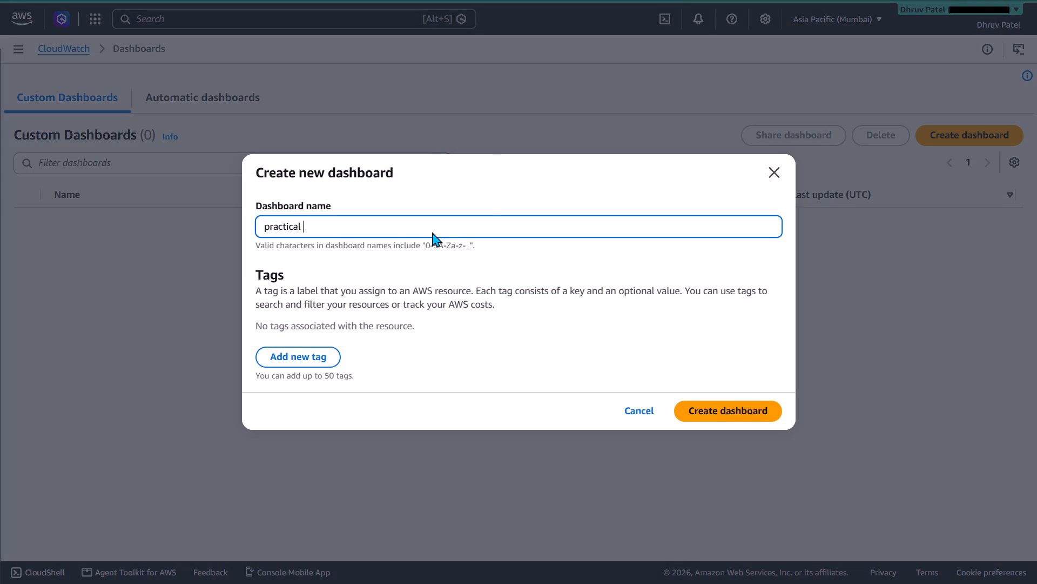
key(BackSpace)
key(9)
Capture a full-screen screenshot of the new dashboard dialog with its name filled in.
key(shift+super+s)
drag(0, 0, 1036, 543)
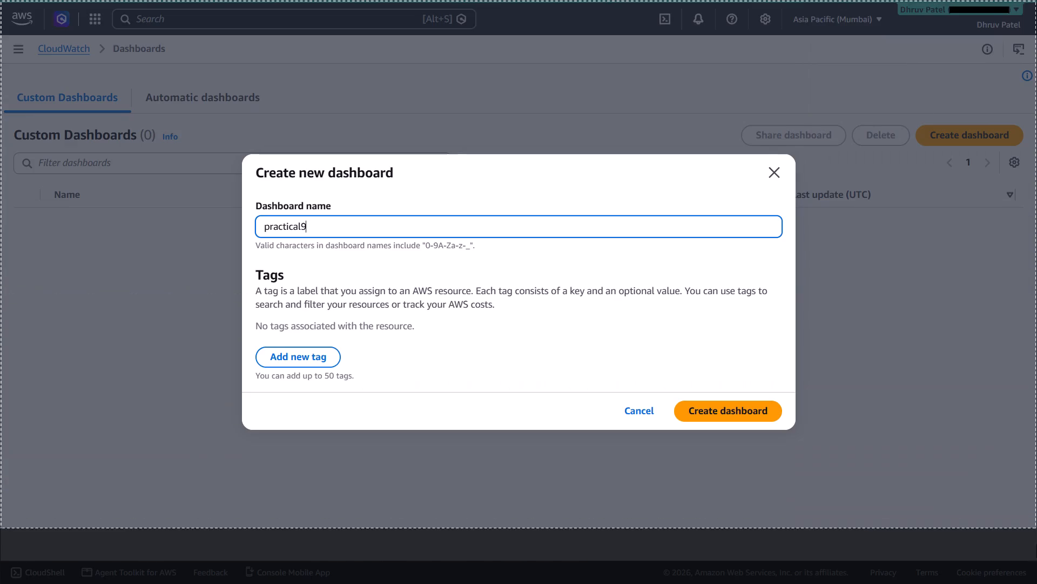
drag(1036, 543, 1036, 573)
Switch to the CCE_Practical_9 document, replace the instance launch success screenshot with the copied new-dashboard screenshot, and start a new line below.
key(alt+Tab)
key(alt+Tab)
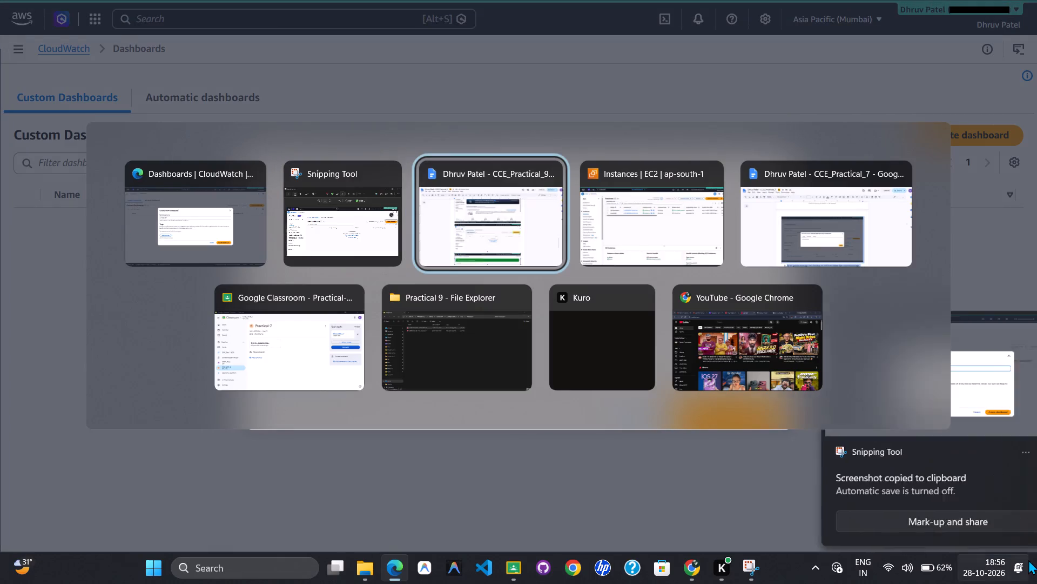
click(566, 530)
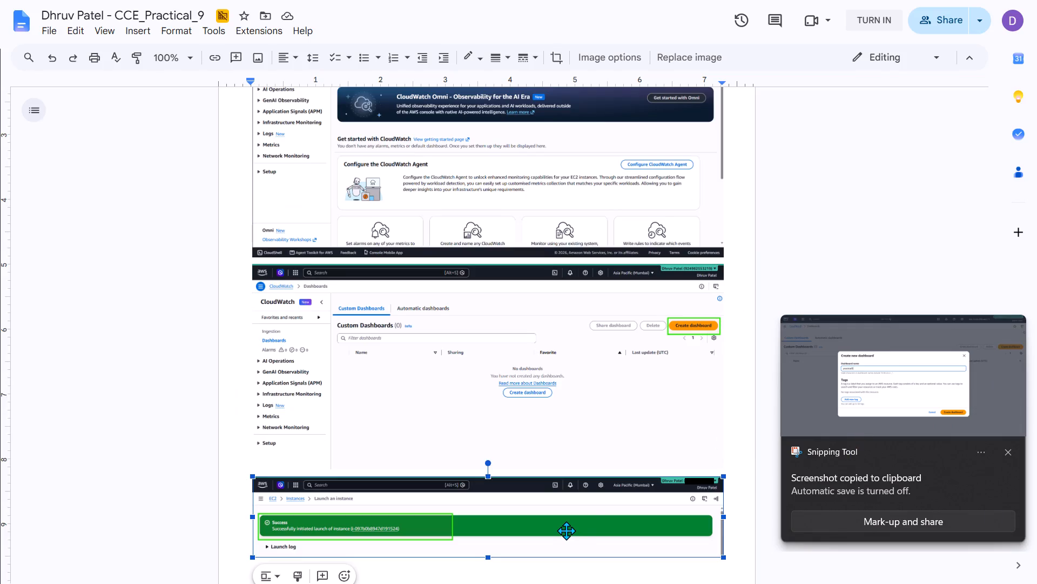
key(BackSpace)
key(ctrl+v)
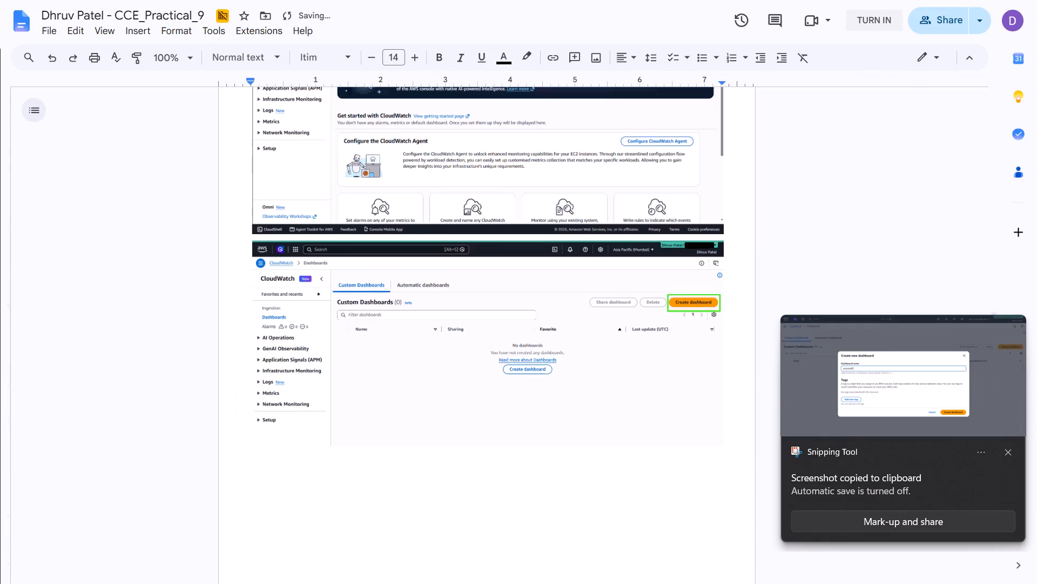
key(Return)
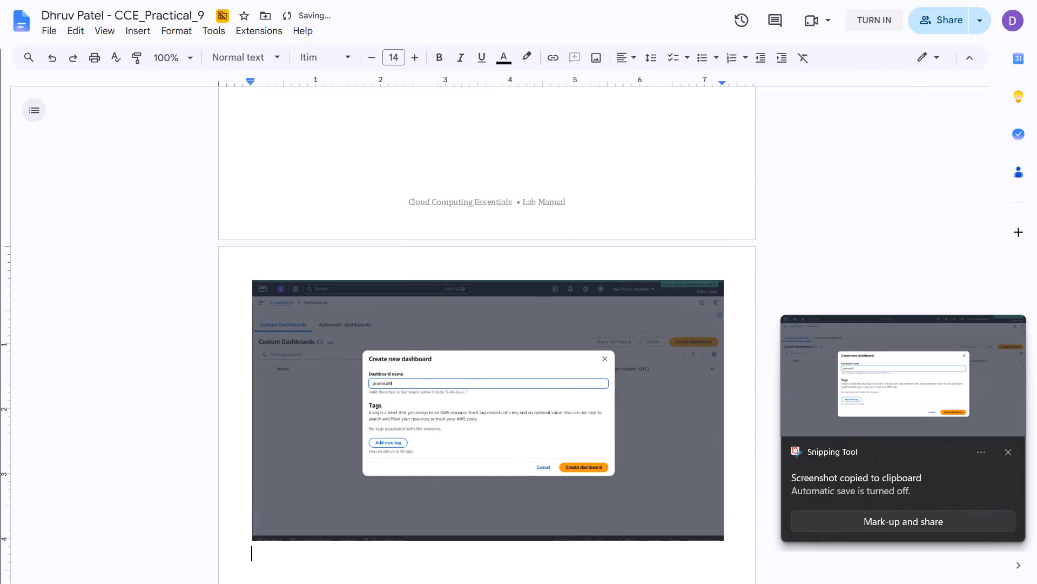
Return to the CloudWatch console and create the practical9 dashboard.
key(alt+Tab)
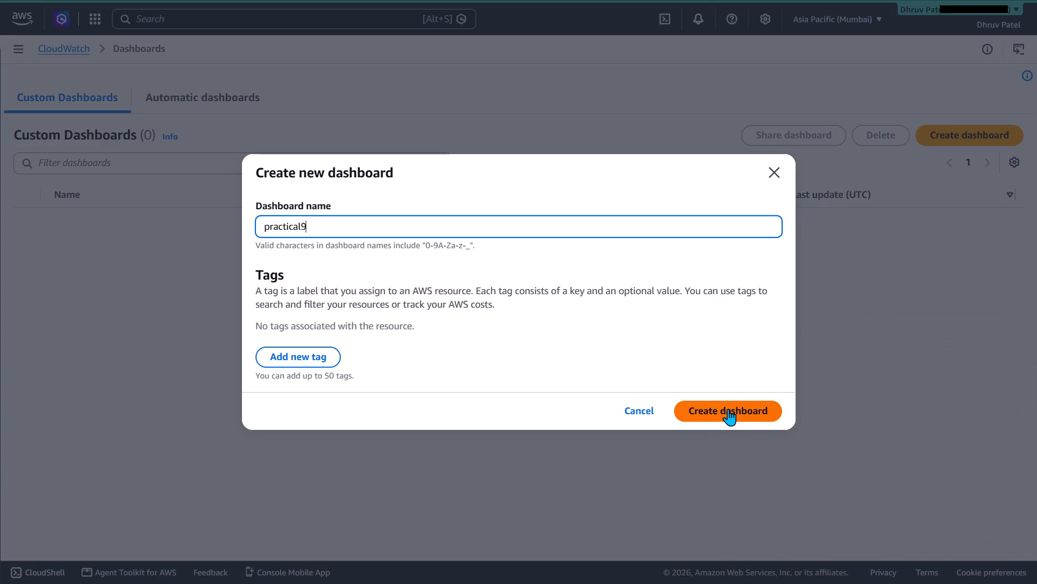
click(728, 409)
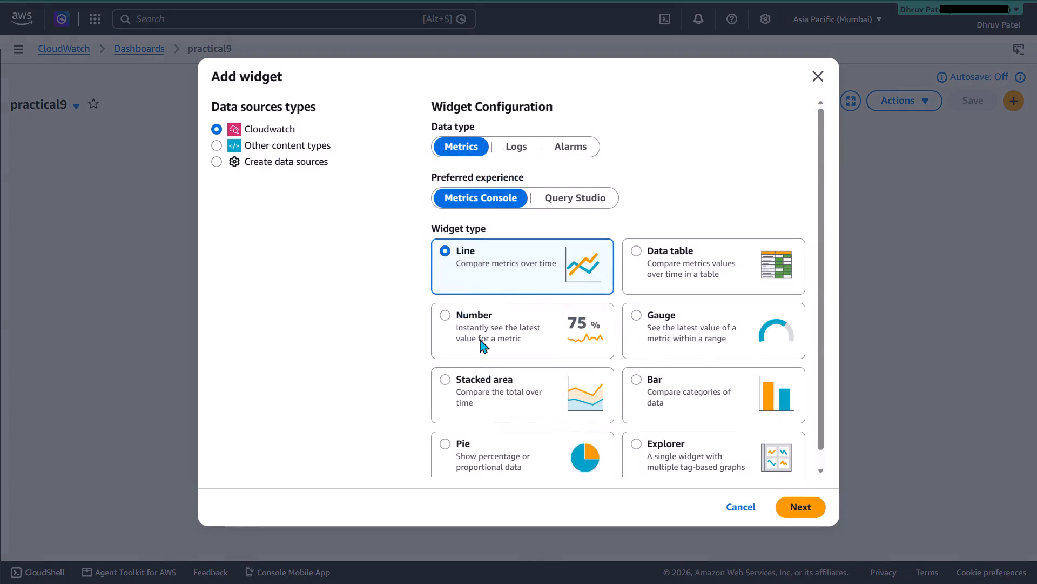
Examine the reference Practical 9 PDF for the widget setup that follows creating the dashboard.
key(alt+Tab)
key(alt+Tab)
key(alt+Tab)
key(alt+Tab)
key(alt+Tab)
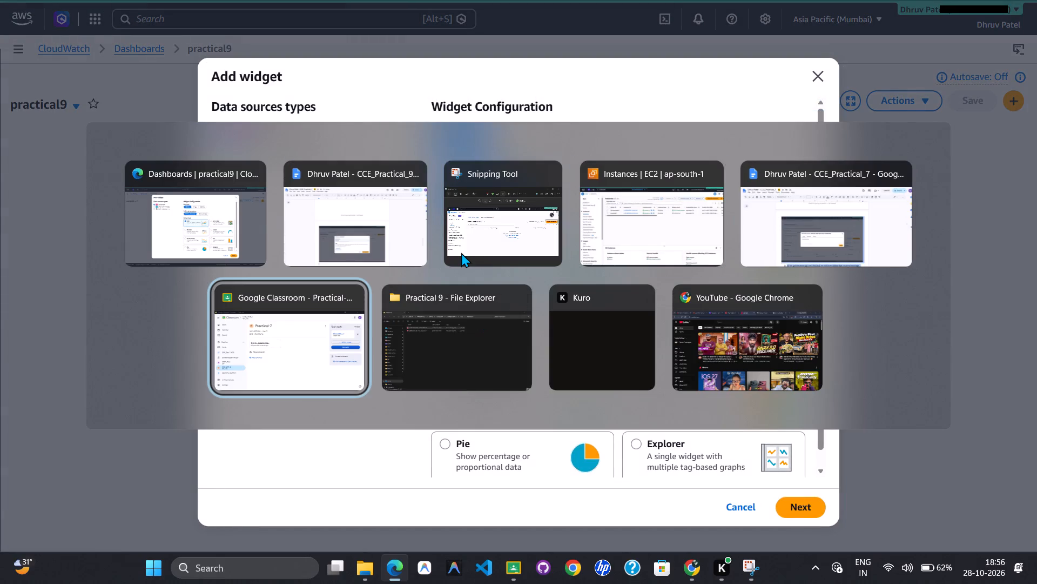
key(alt+shift+Tab)
key(alt+shift+Tab)
key(alt+shift+Tab)
key(alt+shift+Tab)
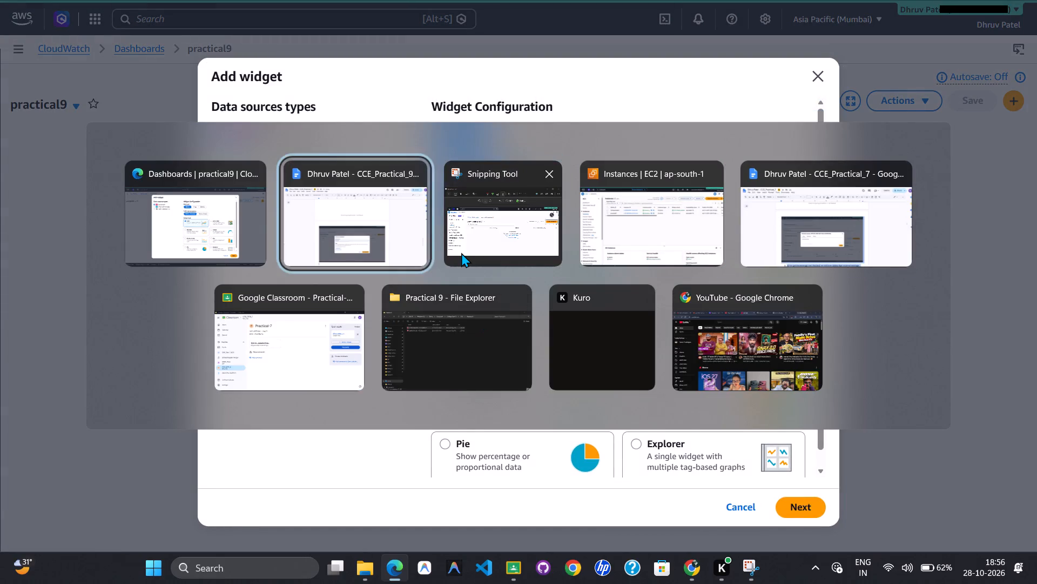
key(alt+shift+Tab)
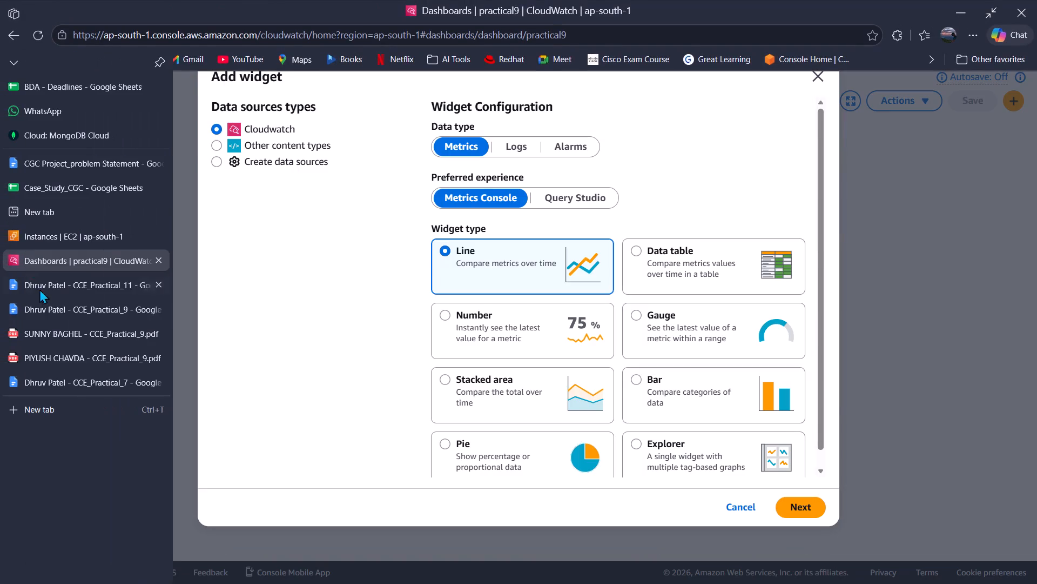
click(68, 361)
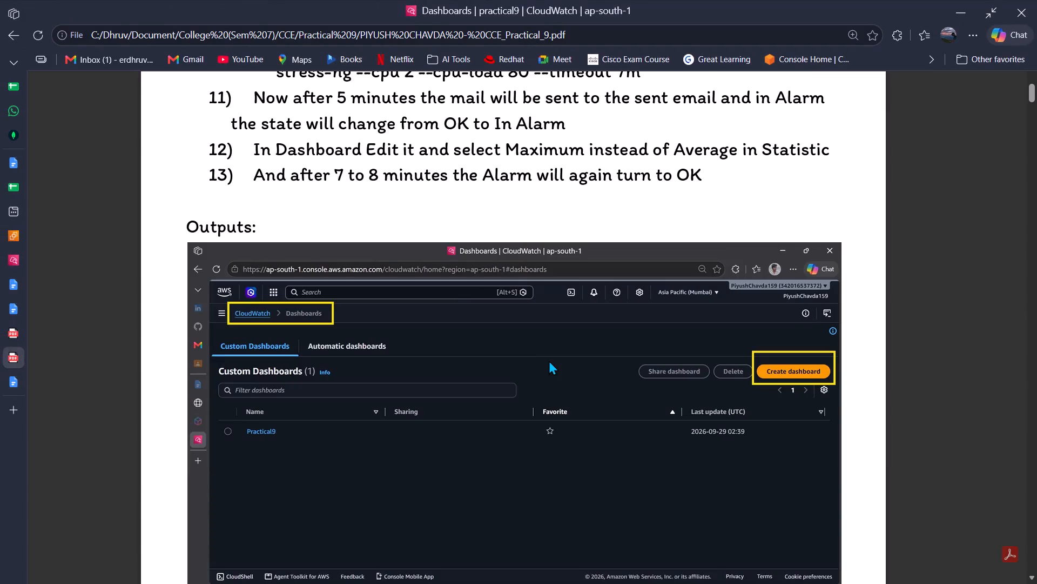
scroll(541, 360, down, 11)
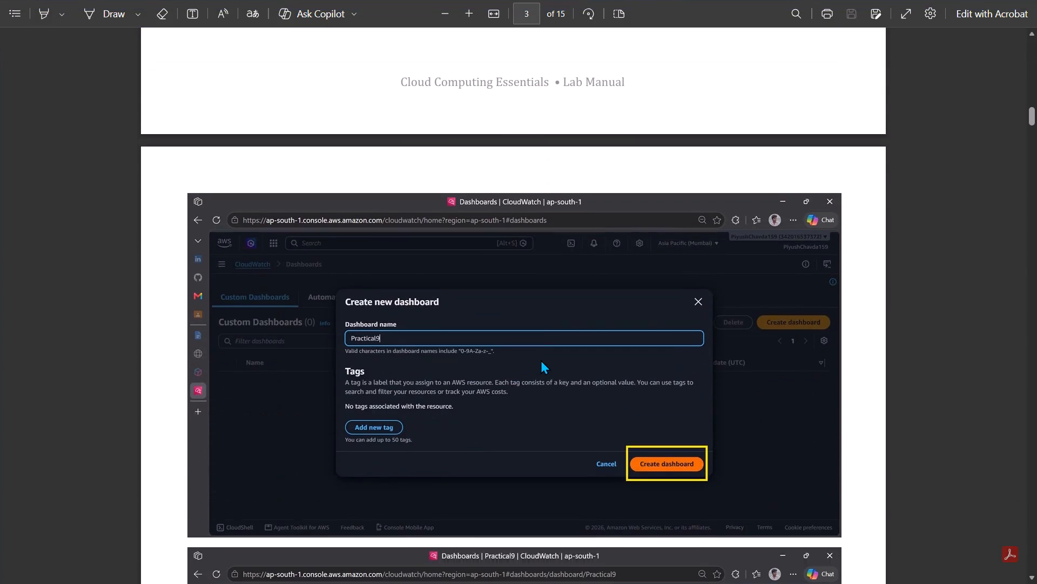
scroll(541, 360, down, 3)
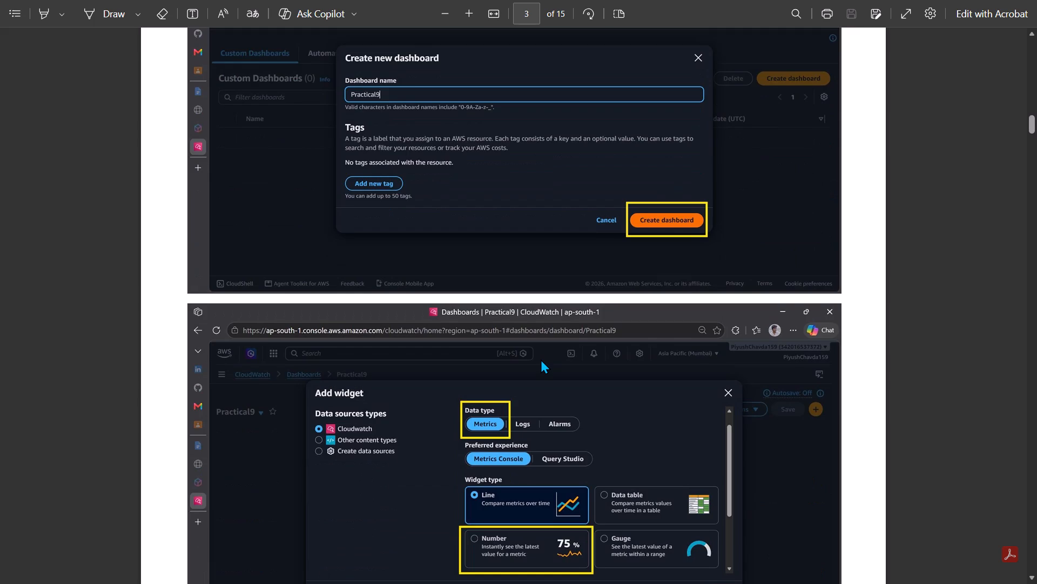
scroll(541, 359, down, 3)
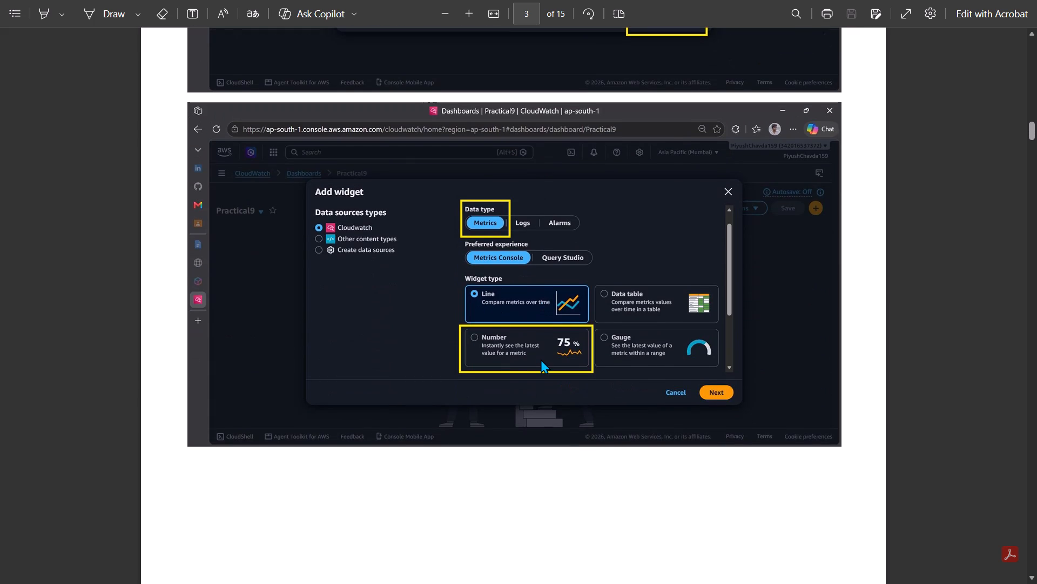
scroll(541, 359, down, 9)
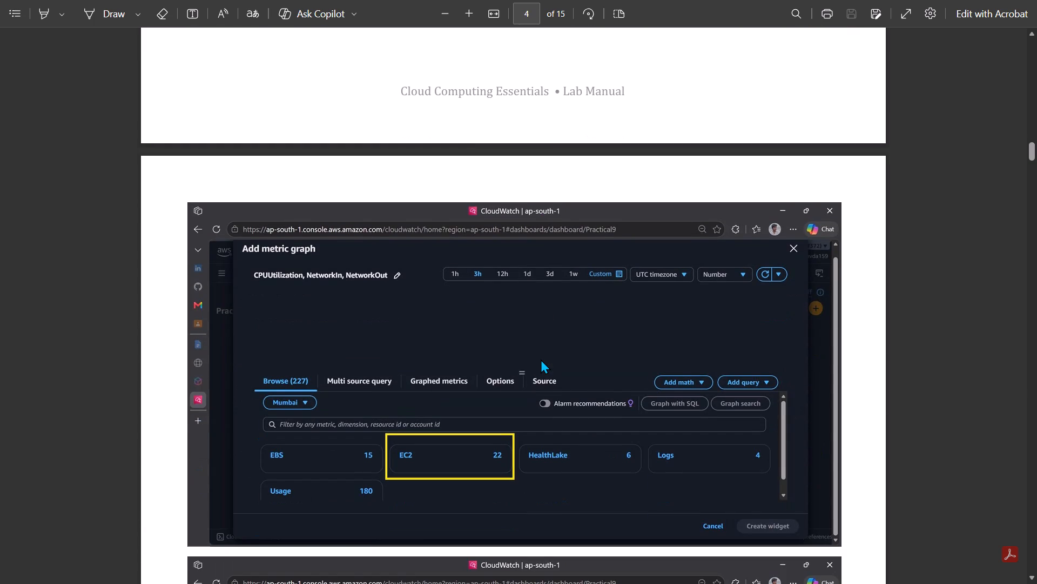
scroll(541, 359, up, 7)
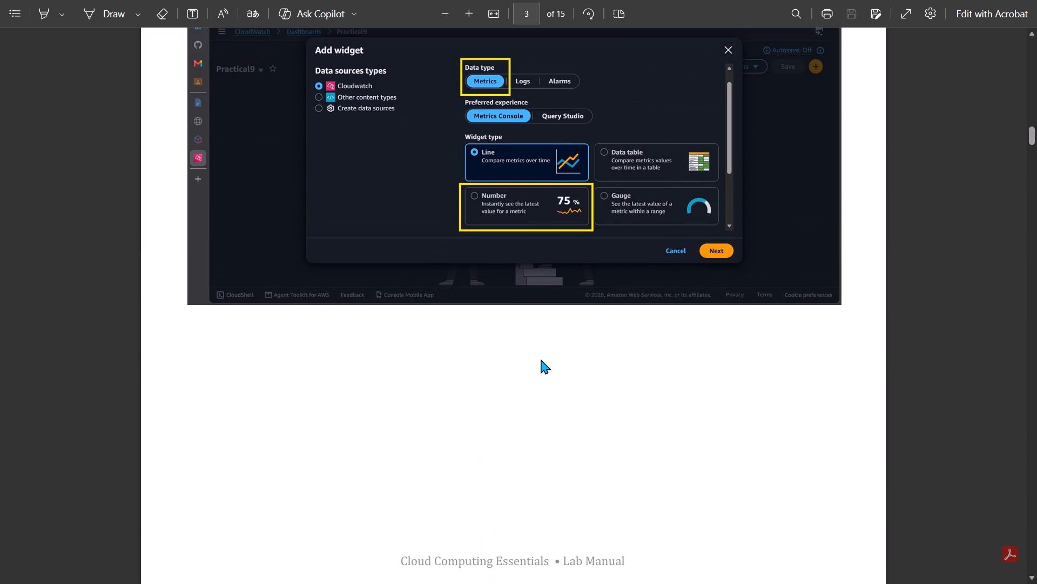
key(alt+Tab)
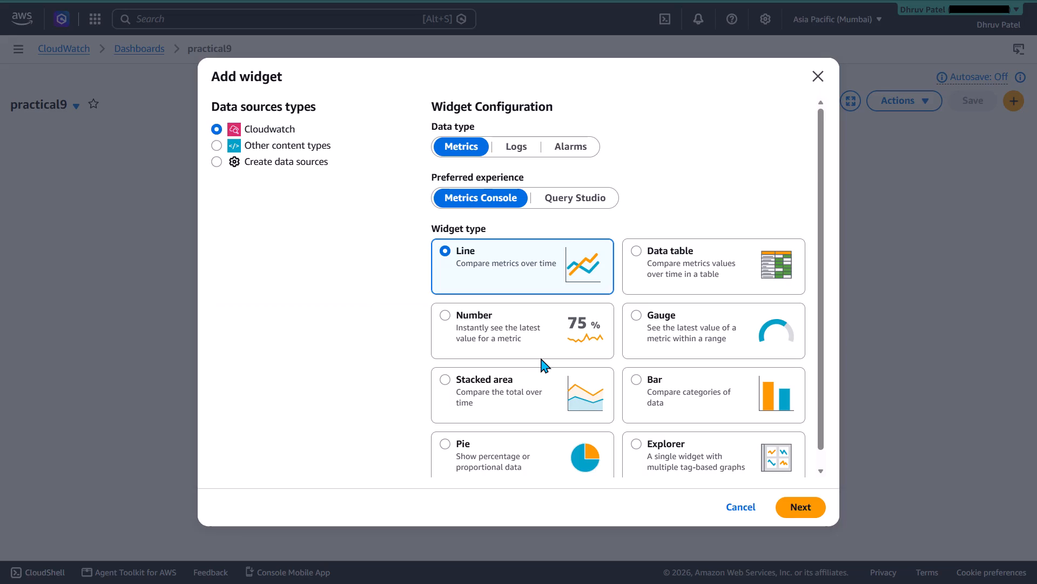
Choose the Number widget type for practical9, capture a full-screen screenshot of the Add widget dialog and open it for markup.
click(523, 337)
key(shift+super+s)
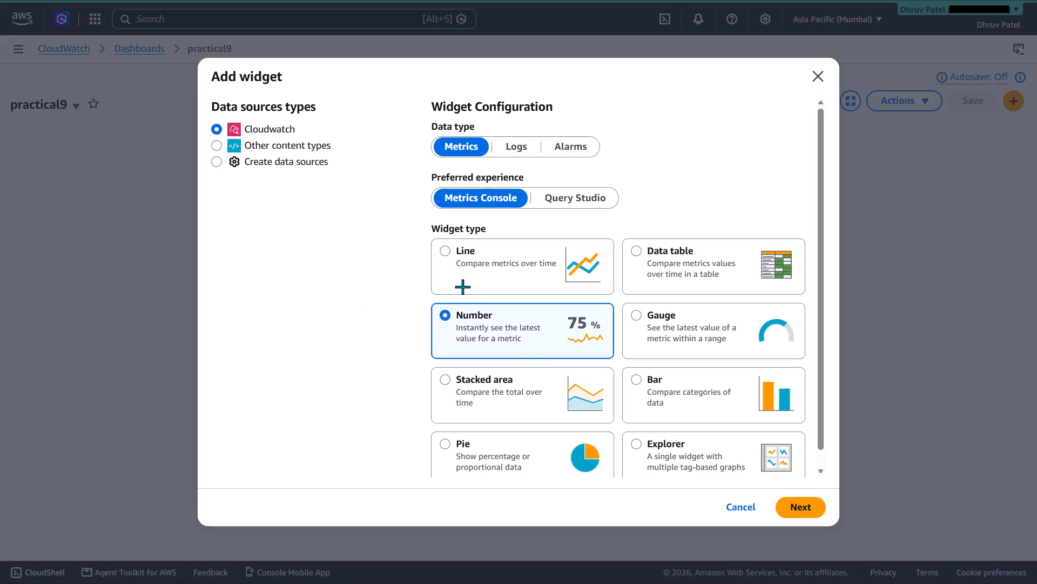
drag(6, 0, 1036, 583)
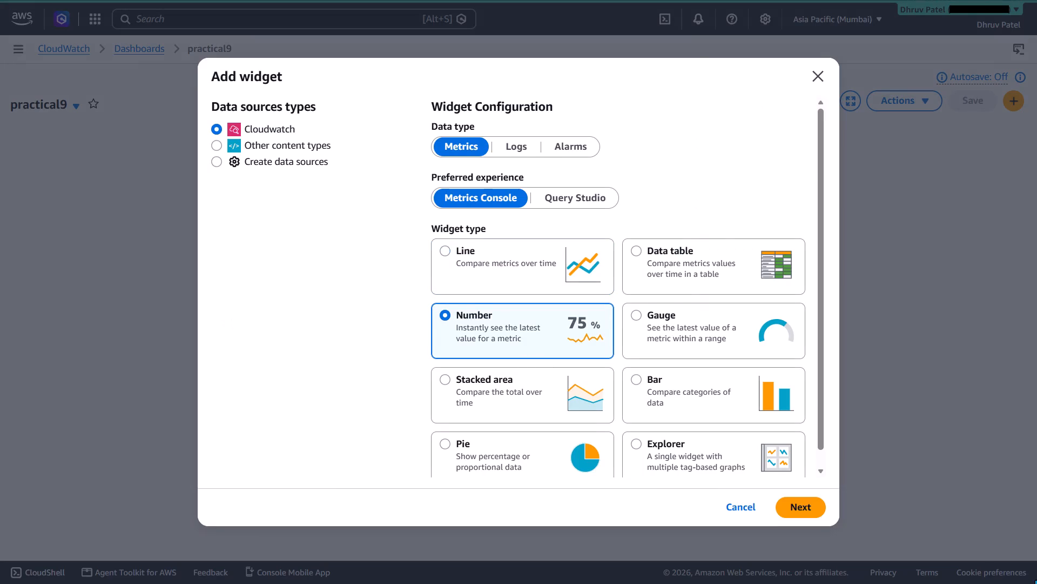
click(912, 372)
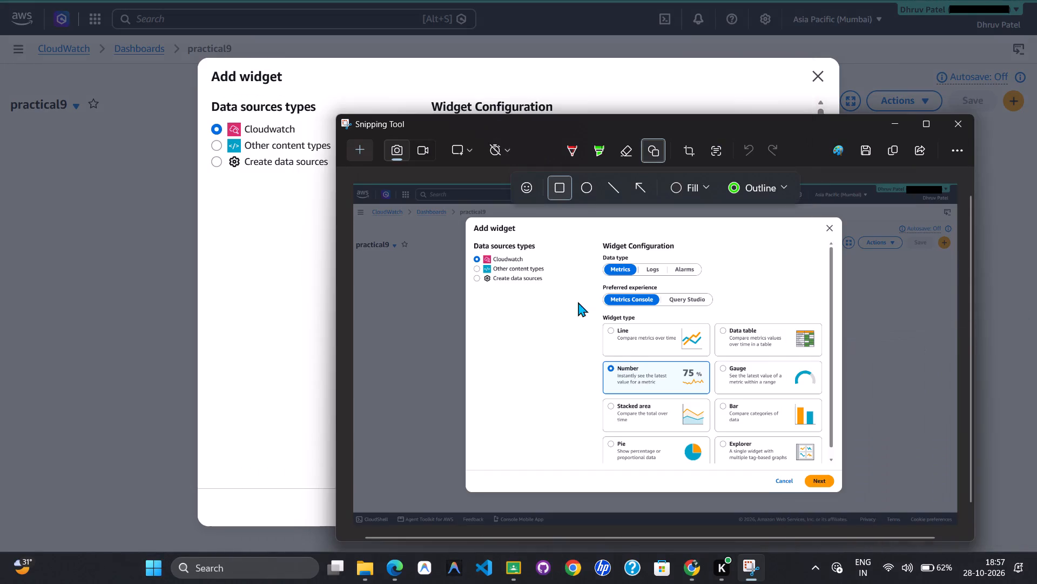
Outline the Number widget type and the Next option with green rectangles on the screenshot, and copy the annotated image.
drag(598, 358, 712, 399)
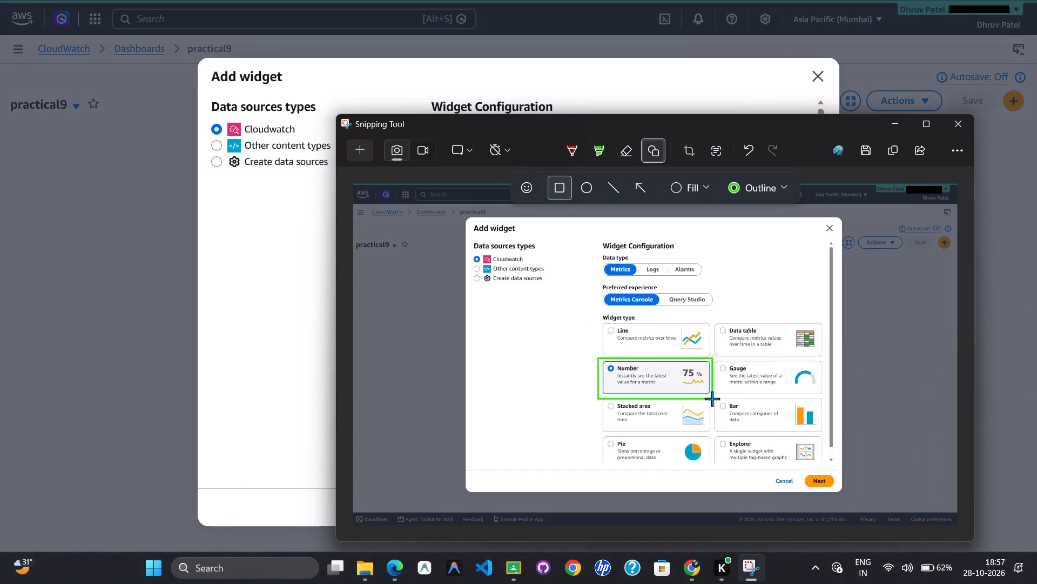
drag(712, 399, 712, 399)
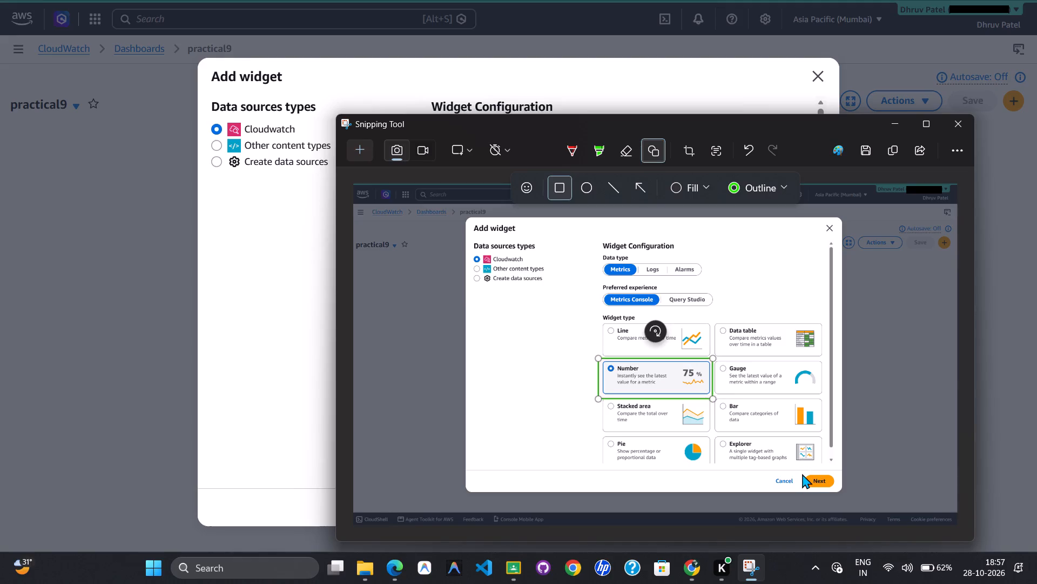
drag(802, 474, 838, 492)
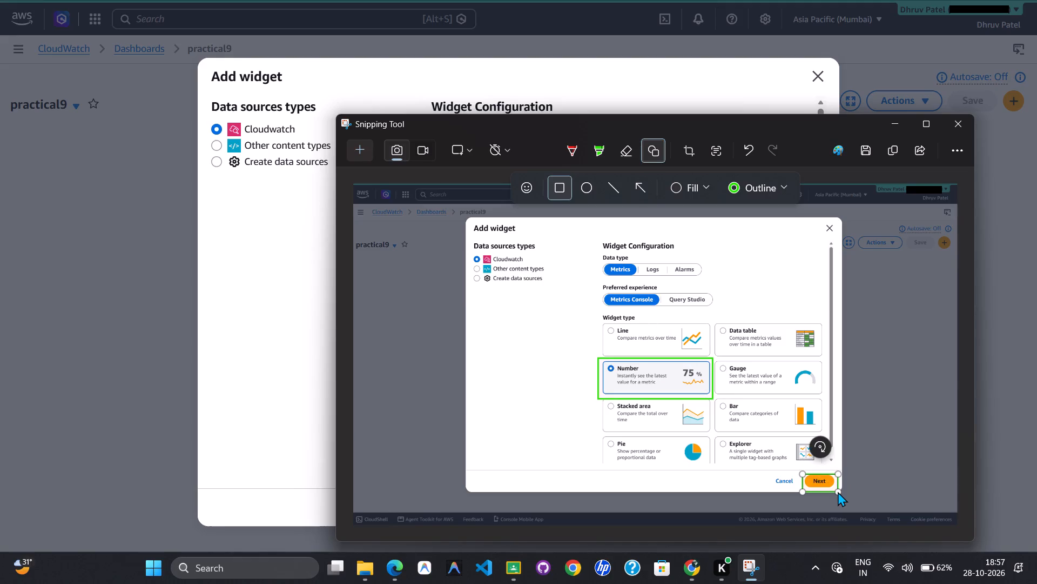
key(Up)
key(Up)
key(Up)
key(Up)
key(Up)
key(Up)
key(Down)
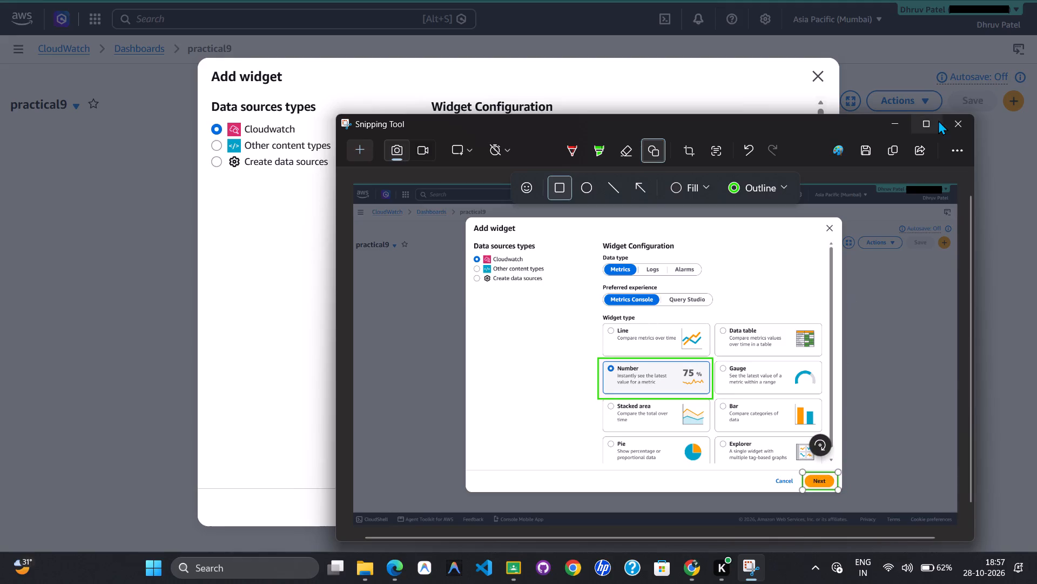
click(879, 152)
click(891, 152)
Review the widget pages in the two reference Practical 9 PDFs.
key(alt+Tab)
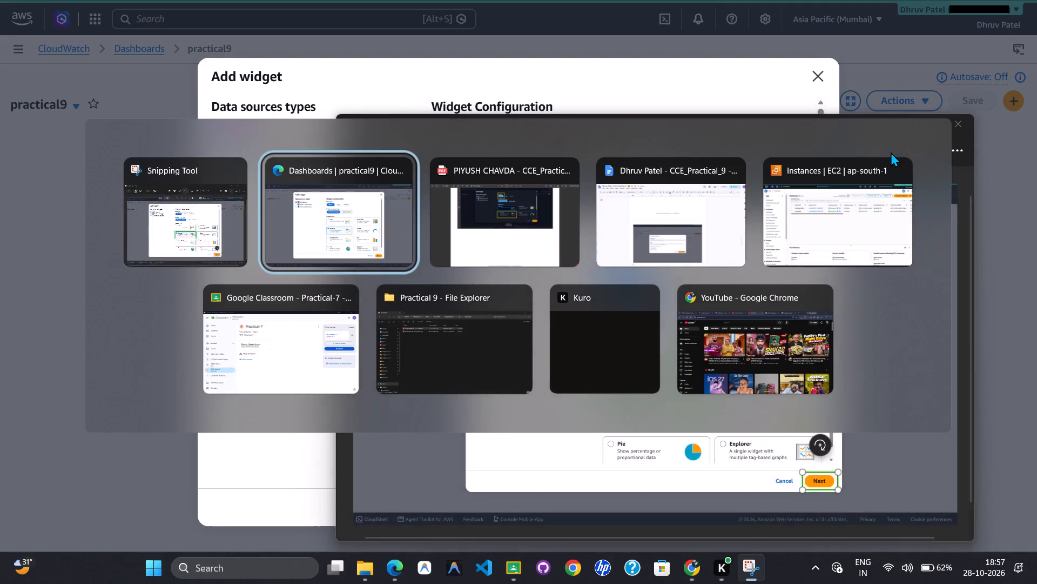
key(alt+Tab)
key(alt+Tab)
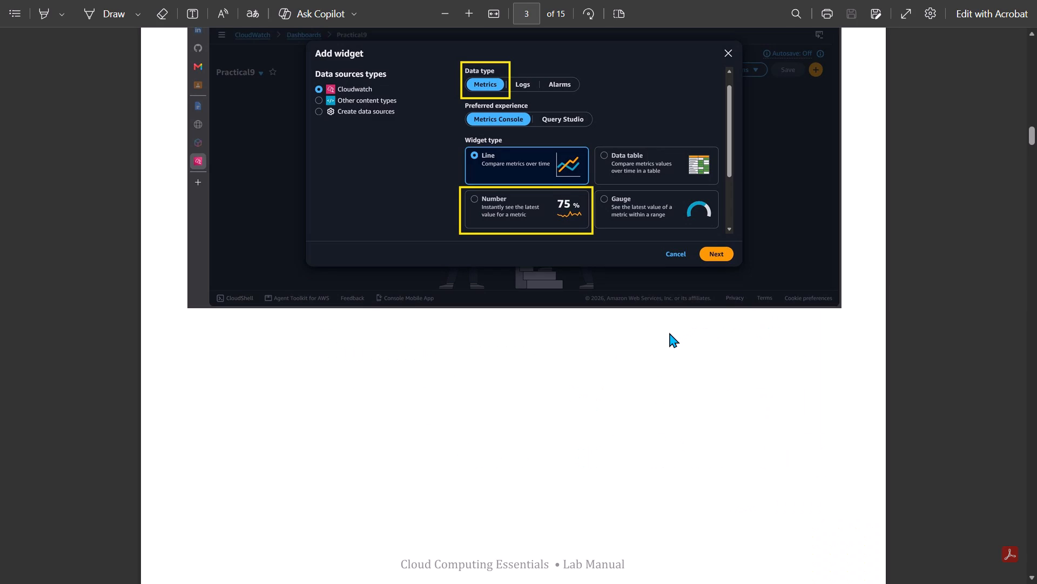
scroll(669, 333, down, 6)
key(alt+Tab)
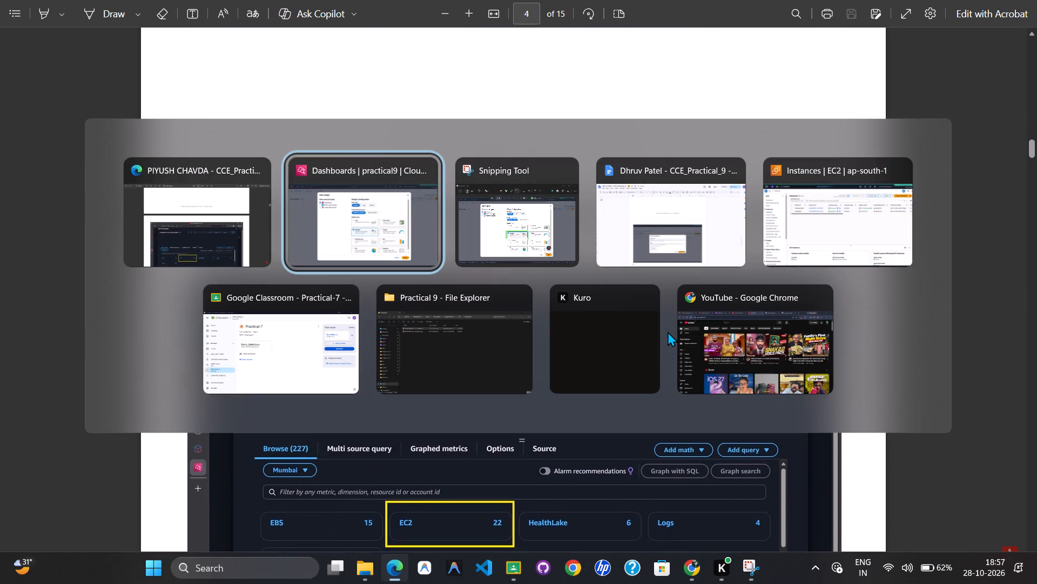
key(alt+Tab)
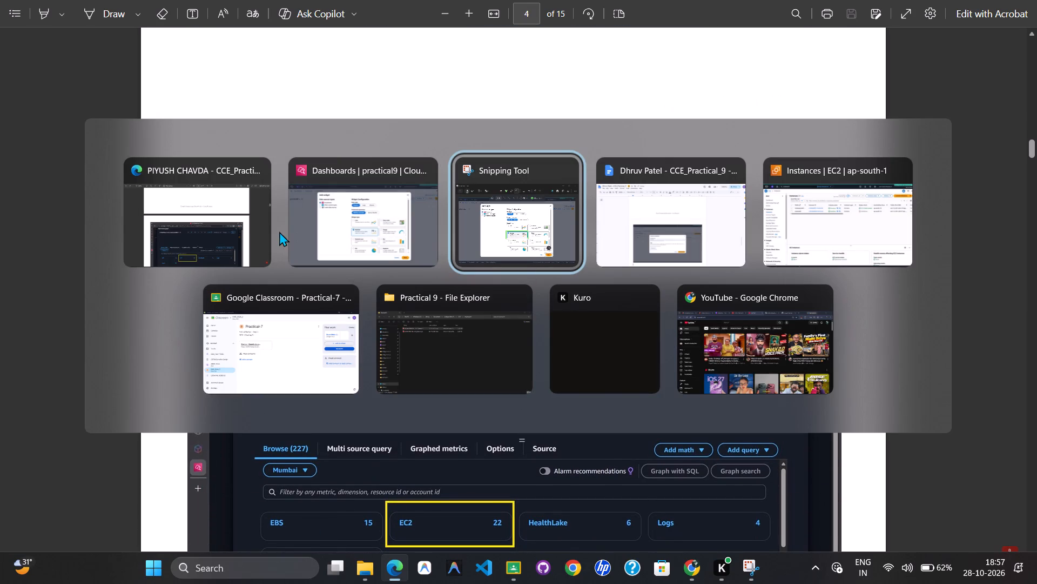
alt+click(253, 225)
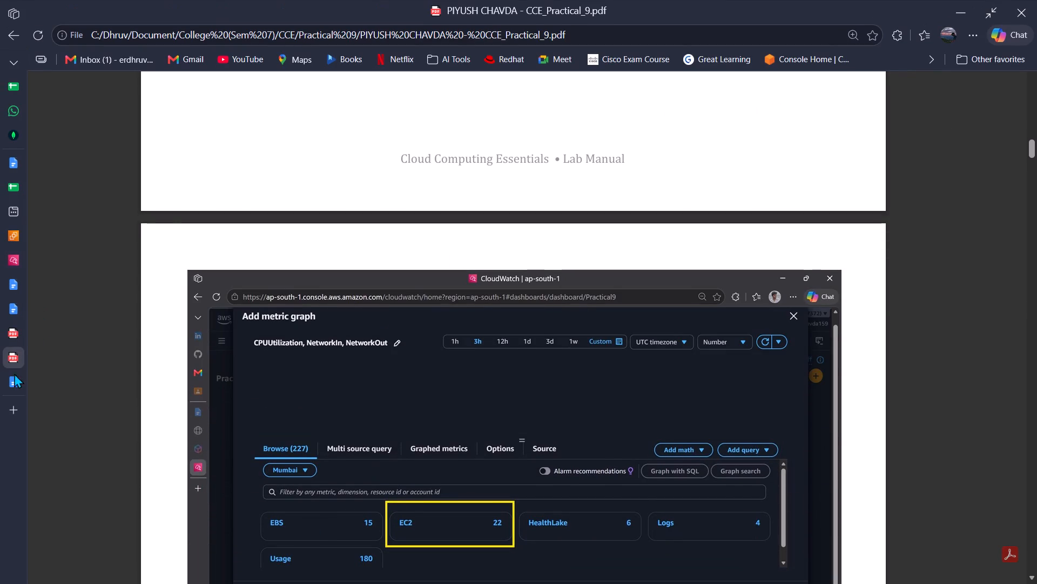
click(12, 342)
scroll(425, 344, down, 17)
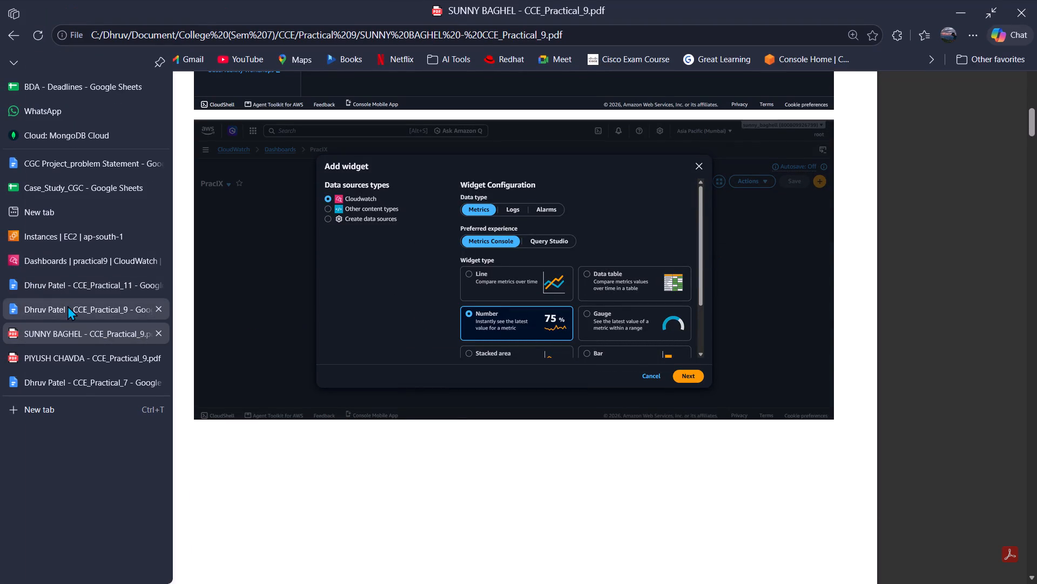
Insert the annotated Add widget screenshot below the new-dashboard screenshot in the CCE_Practical_9 document.
click(99, 377)
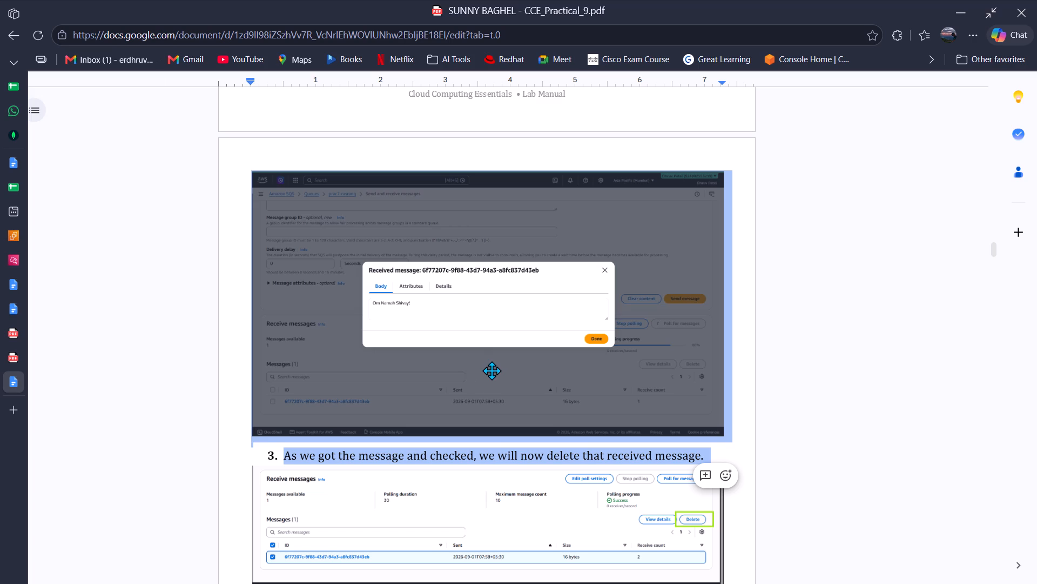
click(156, 380)
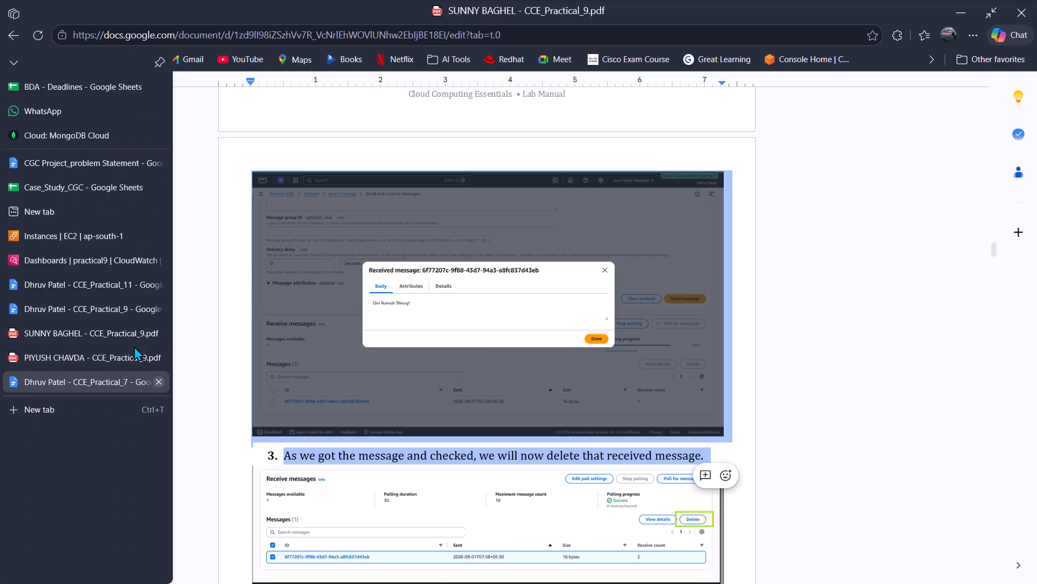
click(75, 300)
scroll(480, 389, down, 1)
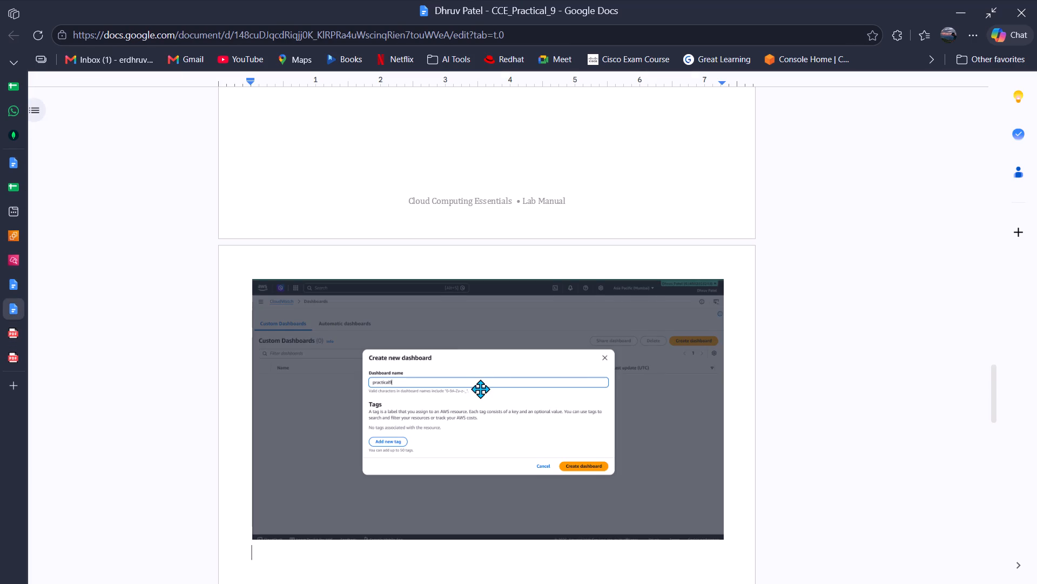
scroll(479, 385, down, 1)
key(ctrl+v)
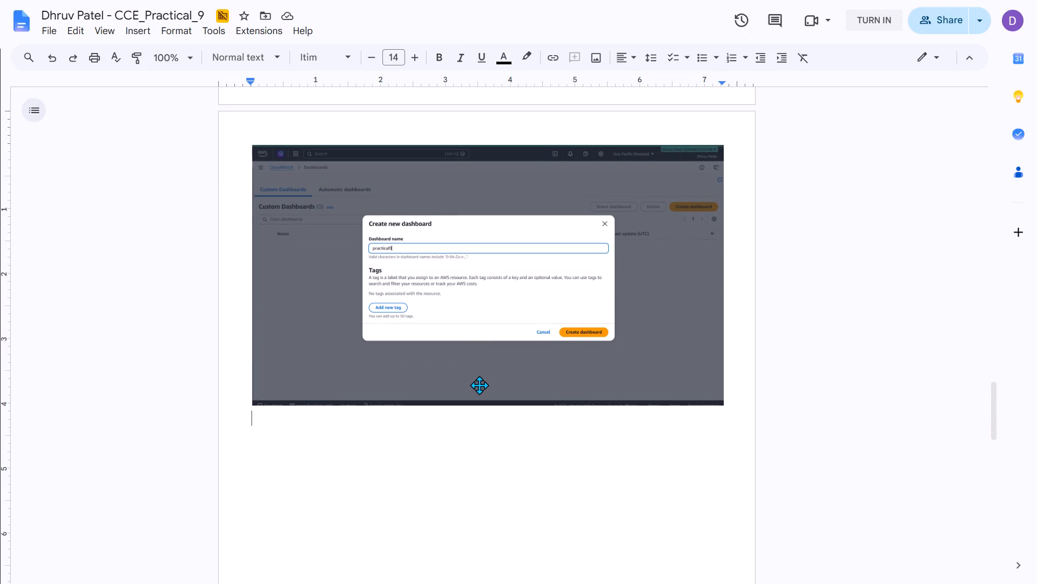
scroll(499, 423, down, 2)
Switch back to the practical9 dashboard in CloudWatch and proceed with the selected Number widget to its metric selection.
key(alt+Tab)
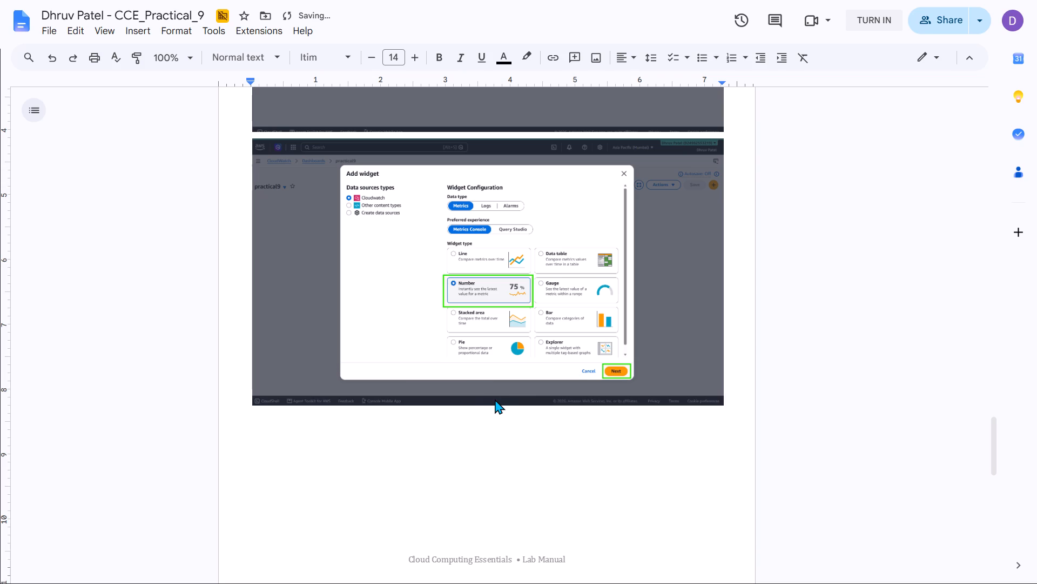
scroll(280, 371, down, 2)
key(alt+Tab)
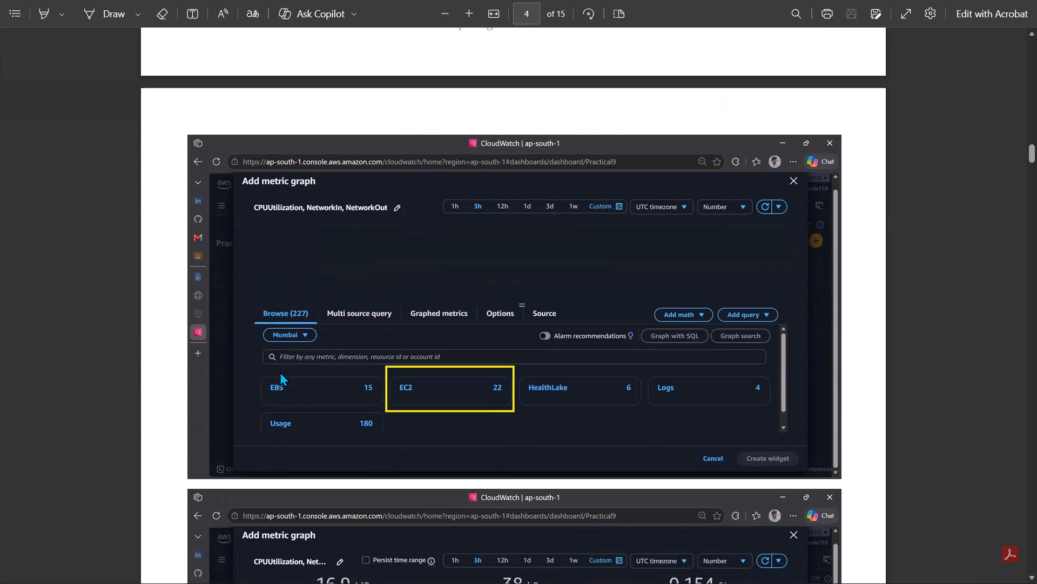
key(alt+Tab)
key(alt+Tab)
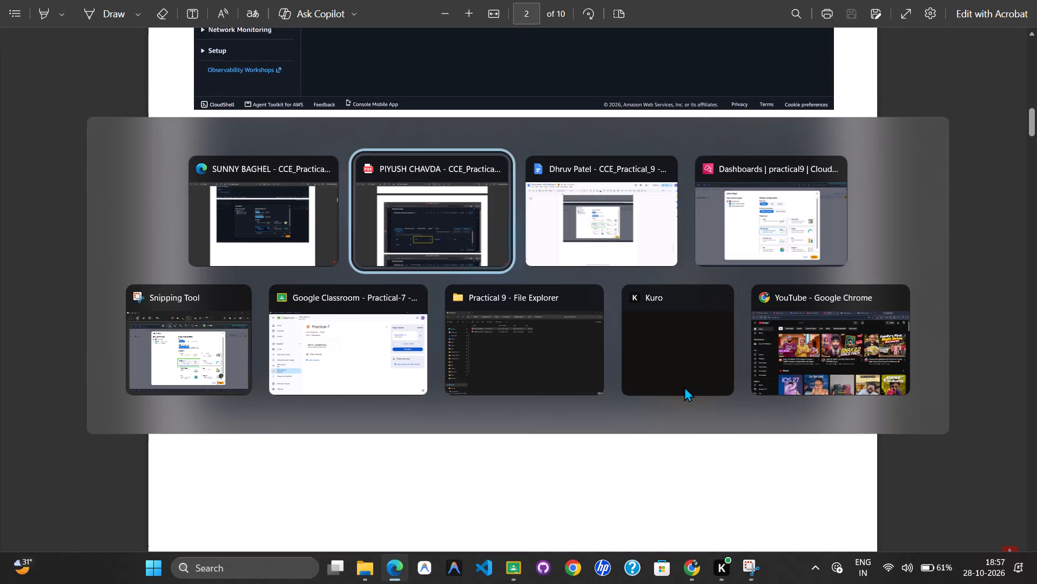
key(alt+Tab)
key(alt+Tab)
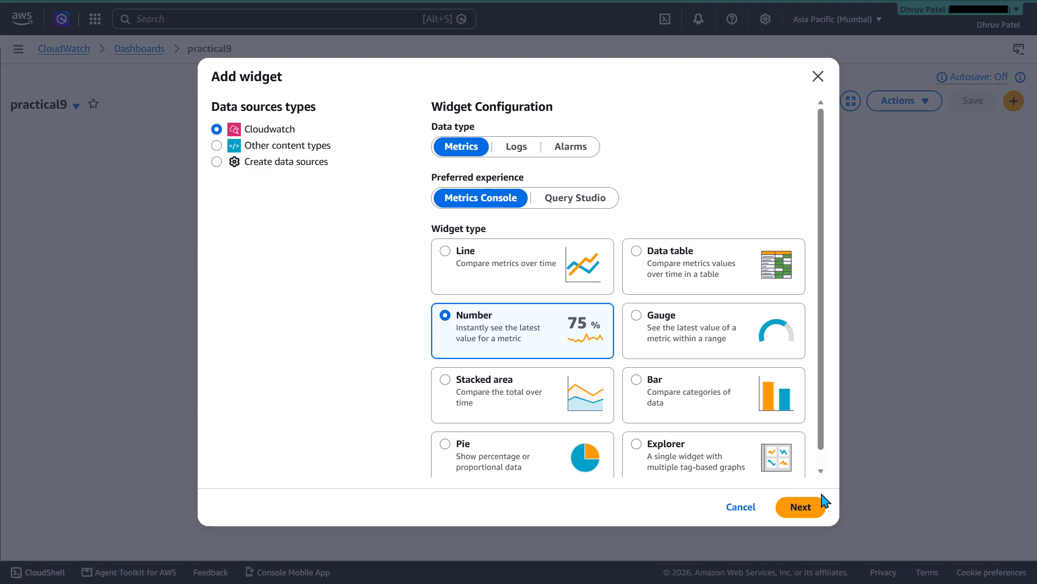
click(810, 509)
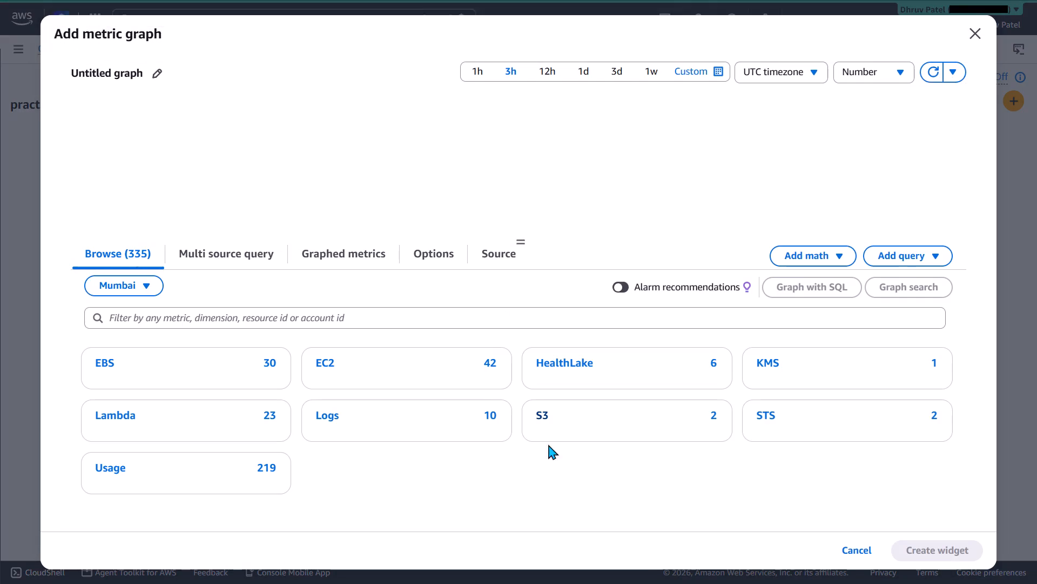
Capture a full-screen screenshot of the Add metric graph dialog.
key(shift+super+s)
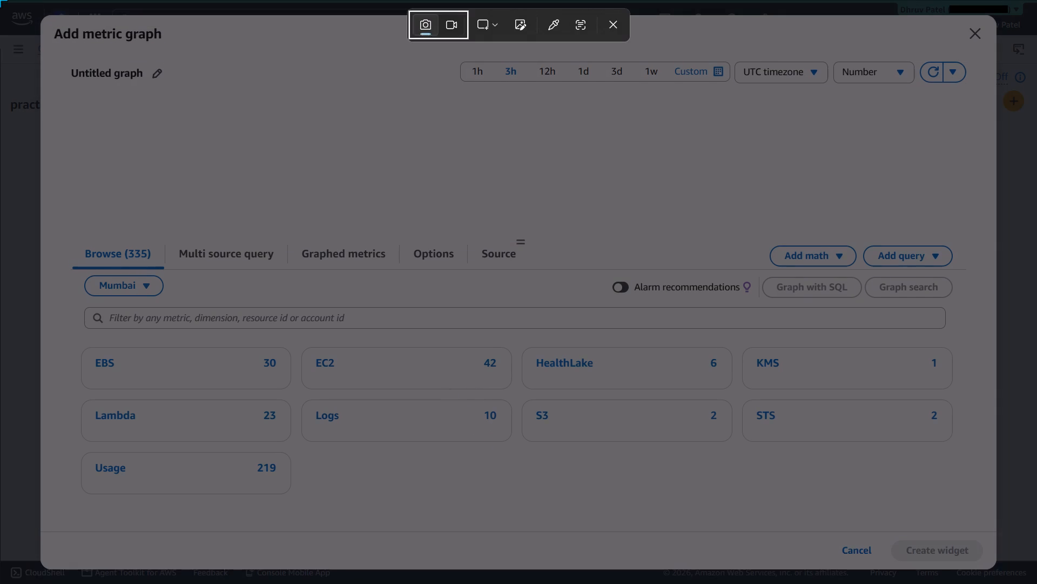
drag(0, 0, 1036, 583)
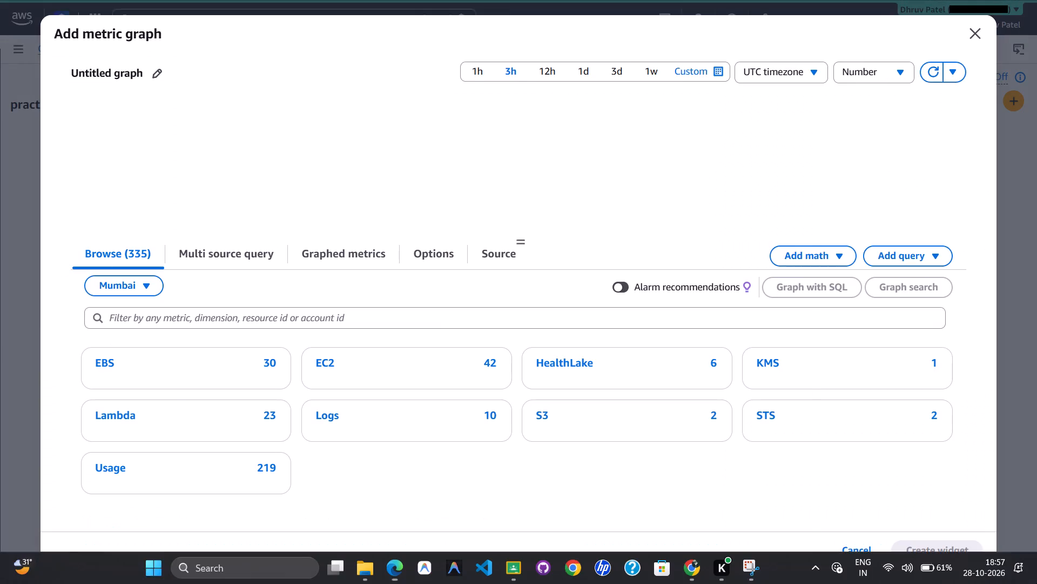
Review in the two reference Practical 9 PDFs how EC2 and the monitored metrics are chosen and highlighted.
key(alt+Tab)
key(alt+Tab)
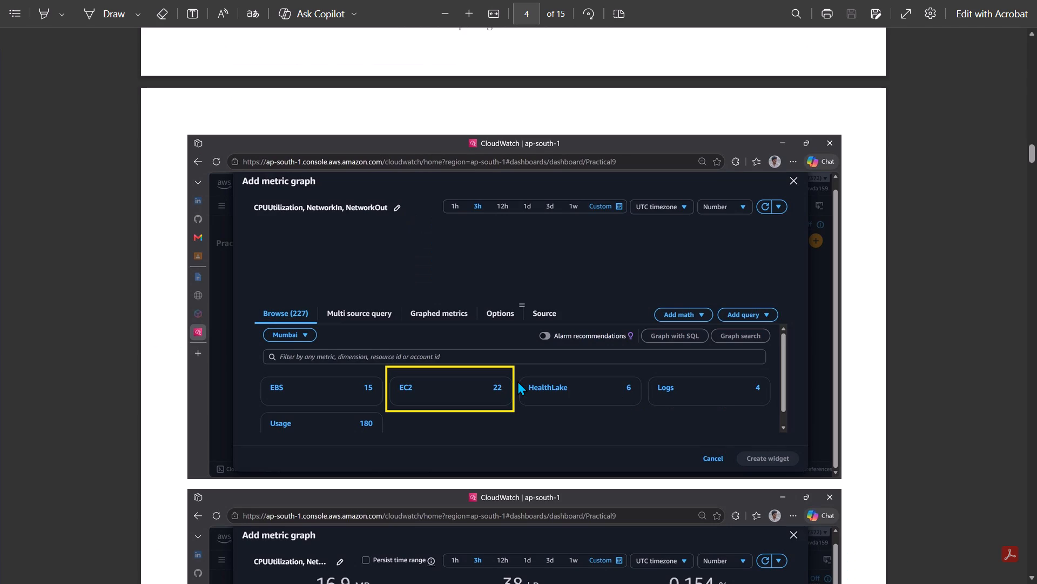
scroll(517, 380, down, 3)
key(alt+Tab)
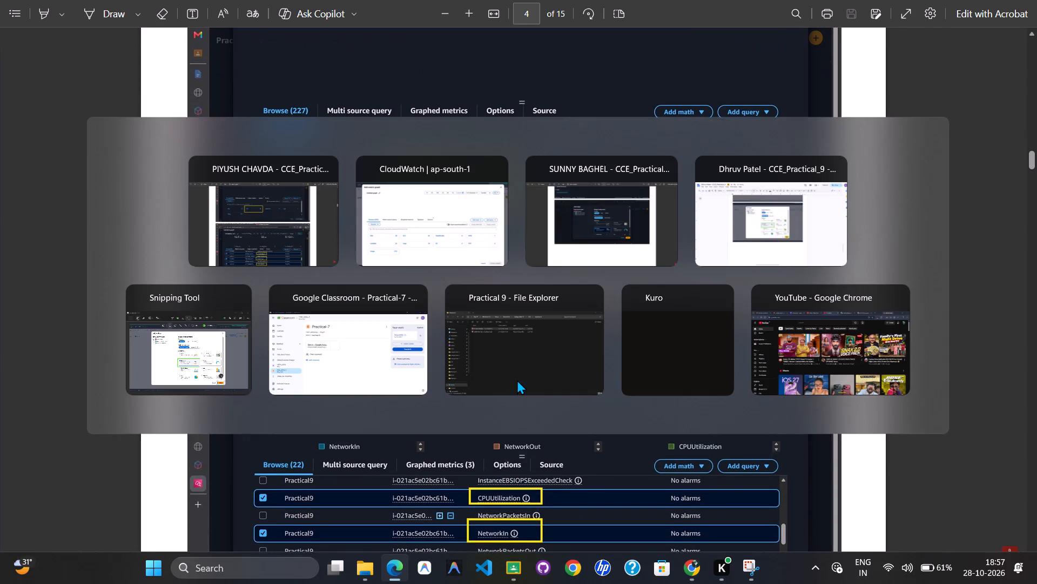
key(alt+Tab)
scroll(517, 379, down, 9)
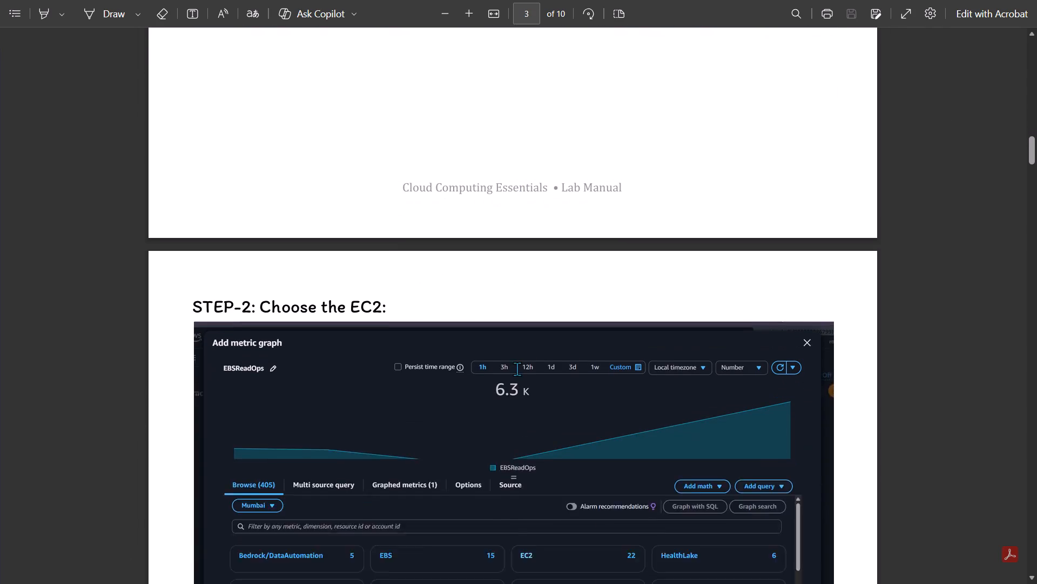
scroll(517, 369, down, 4)
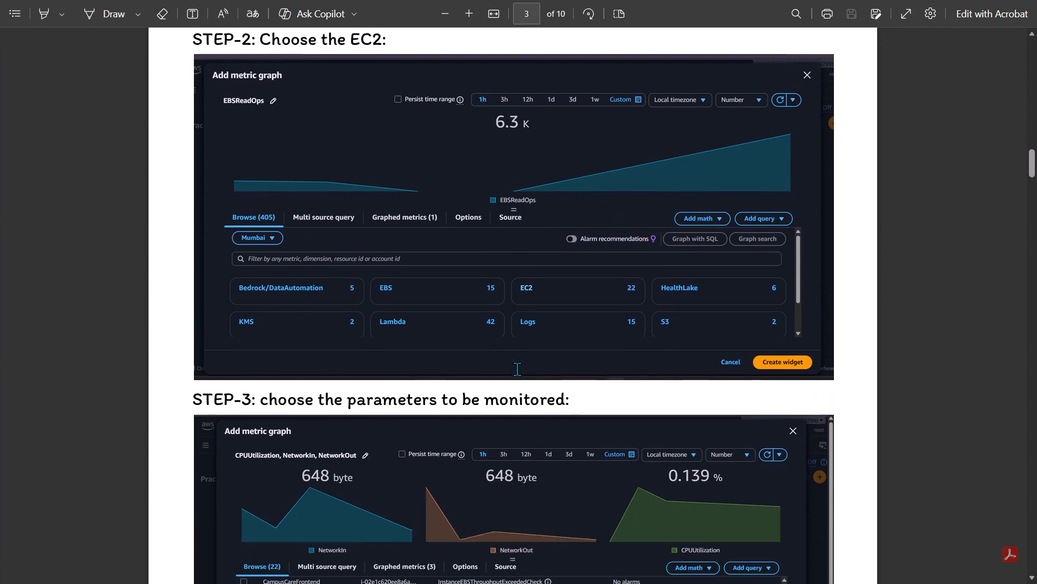
scroll(517, 369, down, 2)
key(alt+Tab)
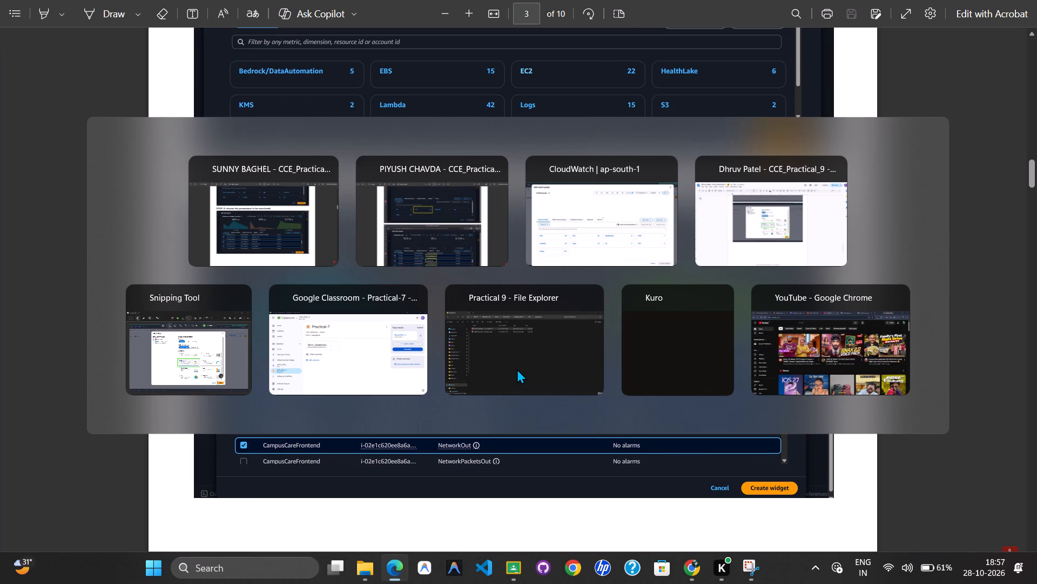
scroll(517, 369, down, 2)
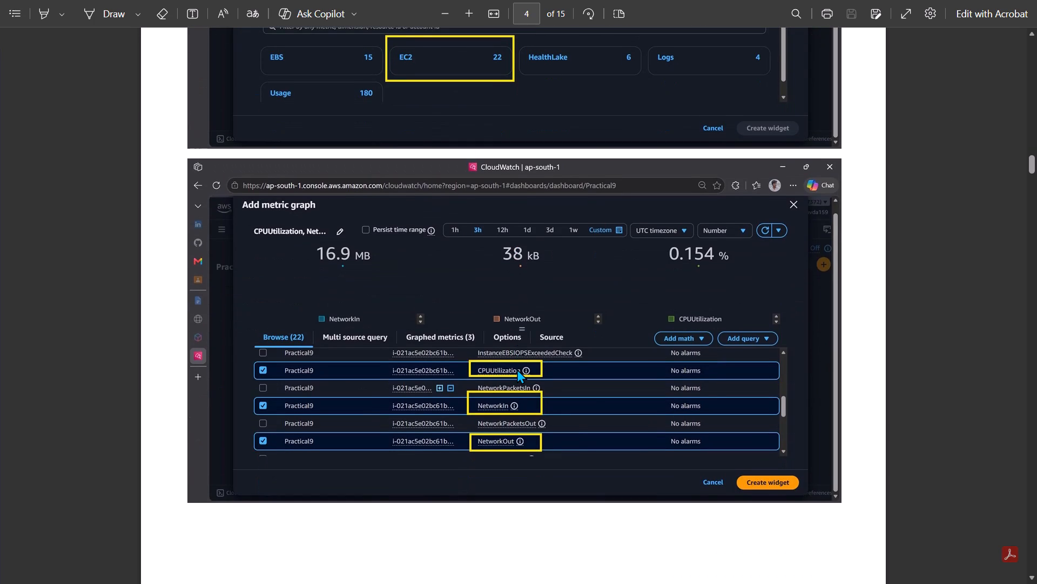
scroll(517, 369, up, 2)
scroll(517, 369, down, 1)
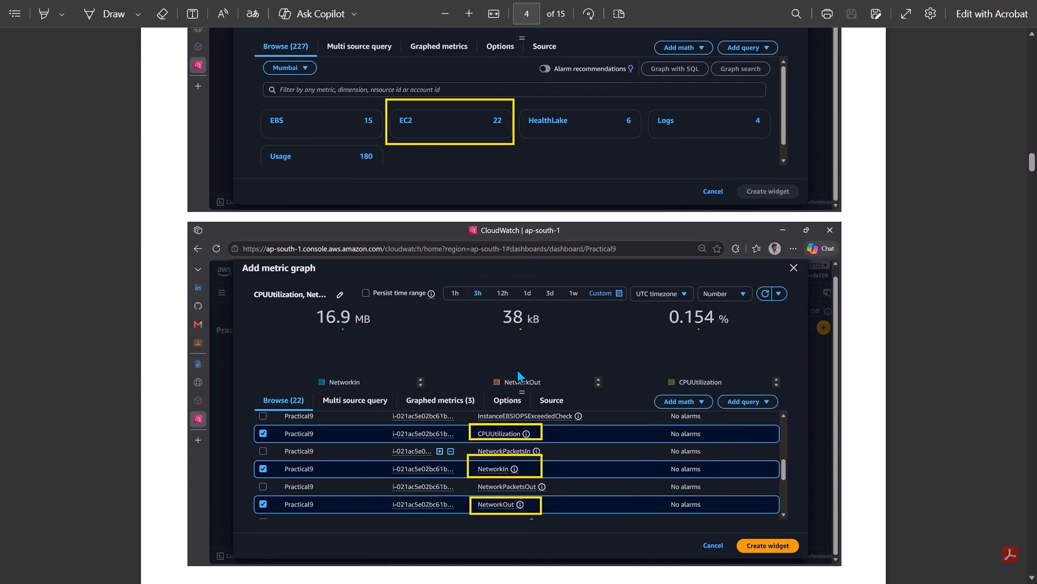
key(alt+Tab)
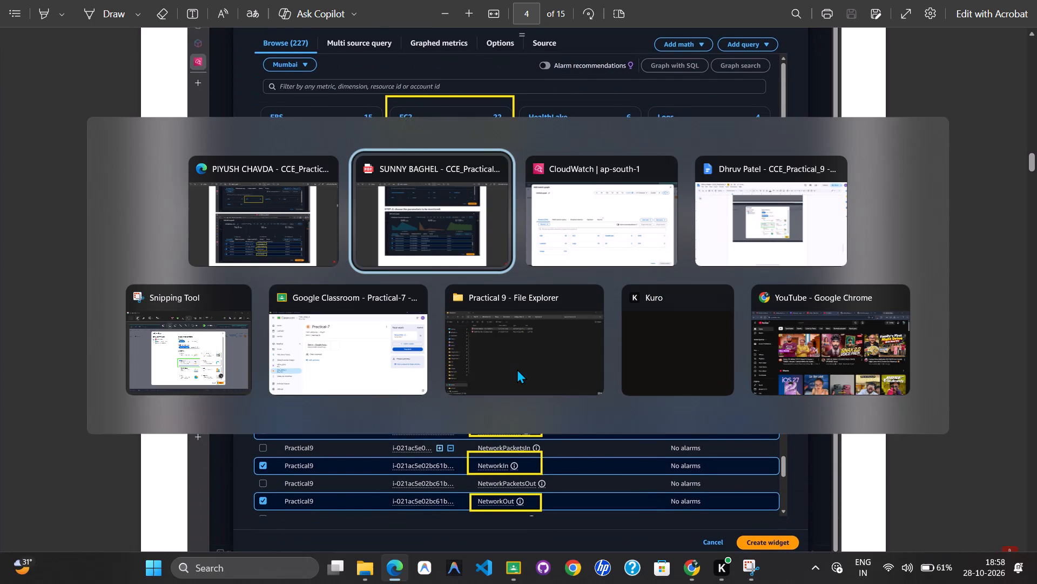
key(alt+Tab)
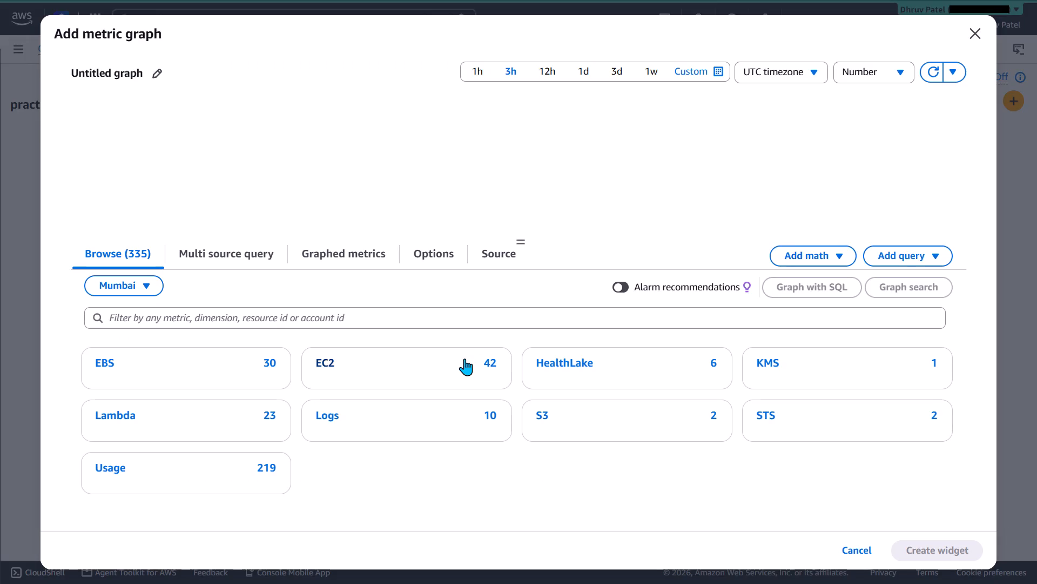
Examine the EC2 per-instance metrics list in the Add metric graph dialog, and return to the overview of all metrics.
click(464, 359)
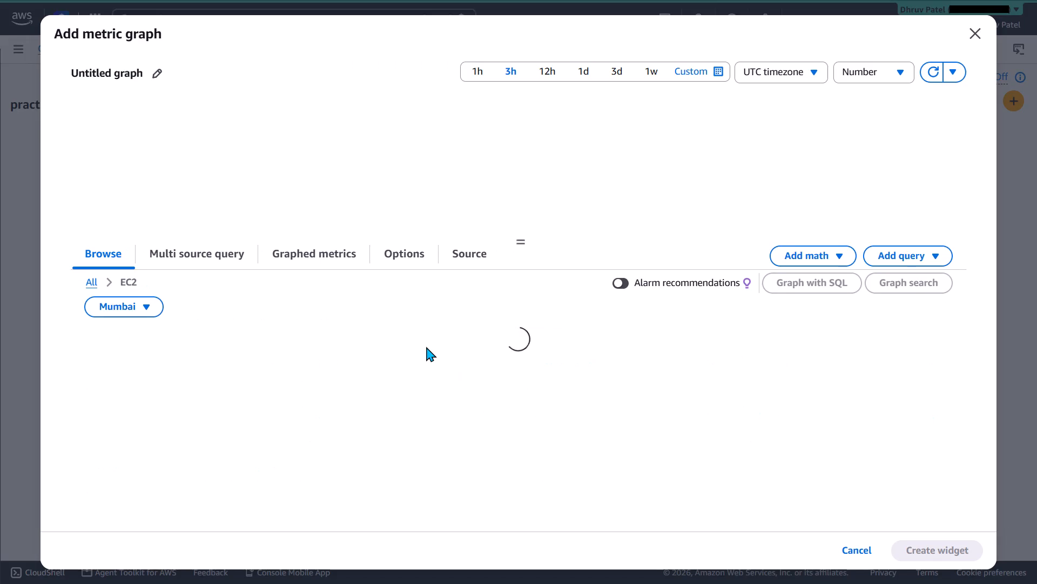
scroll(426, 347, right, 1)
click(96, 283)
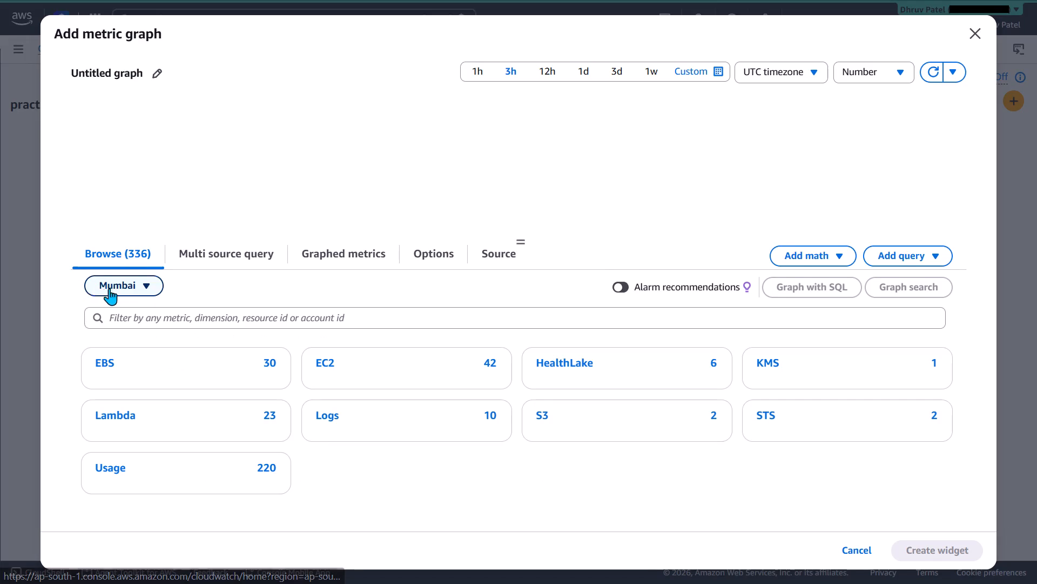
key(alt+Tab)
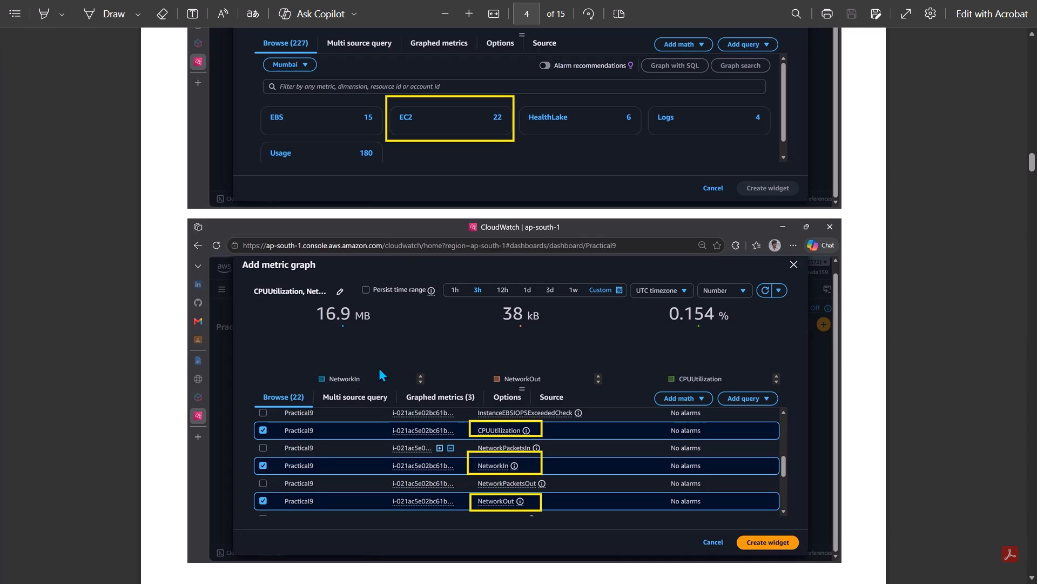
key(alt+Tab)
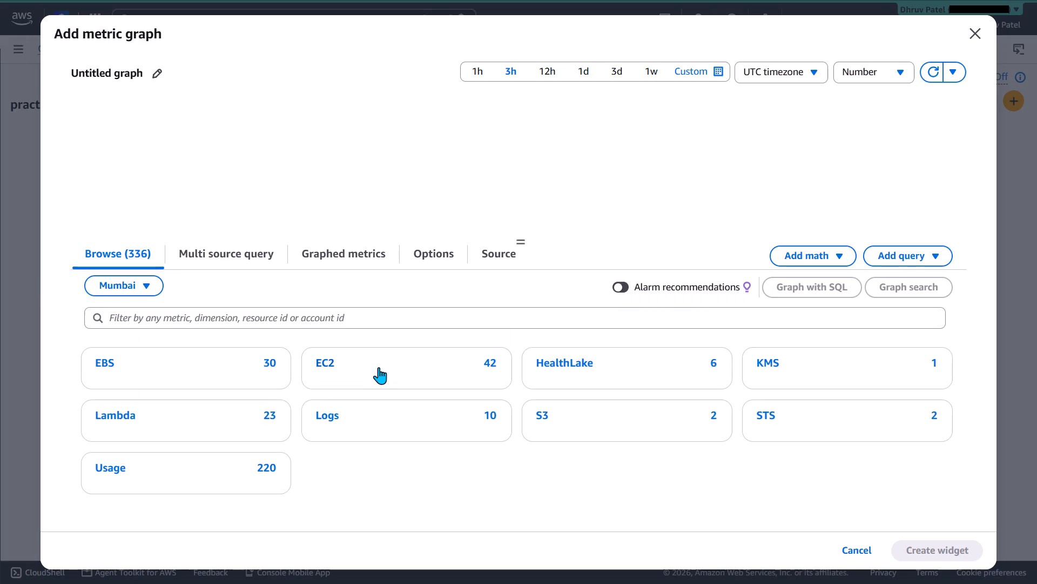
click(379, 367)
click(220, 372)
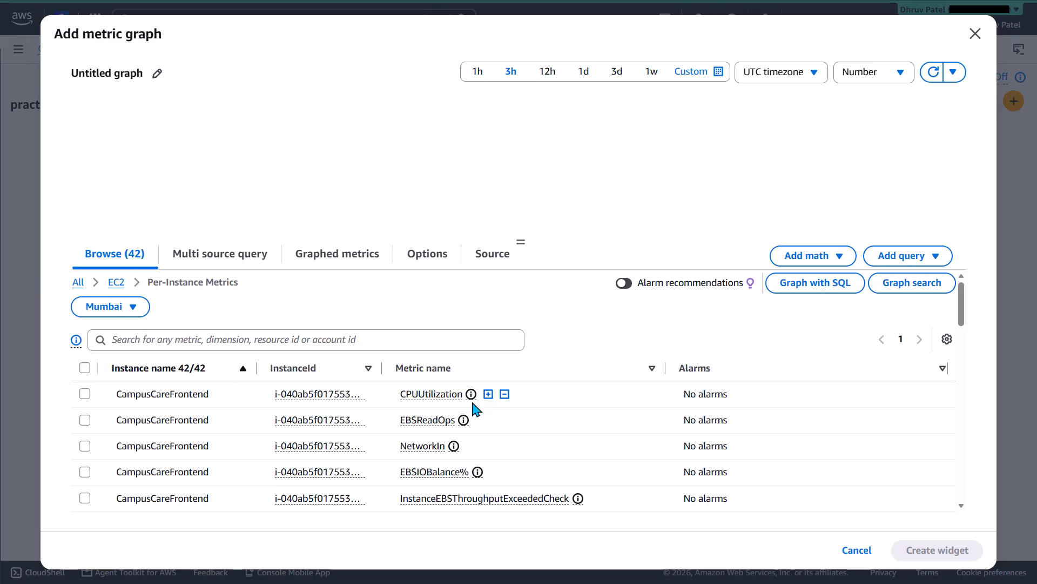
scroll(470, 413, down, 3)
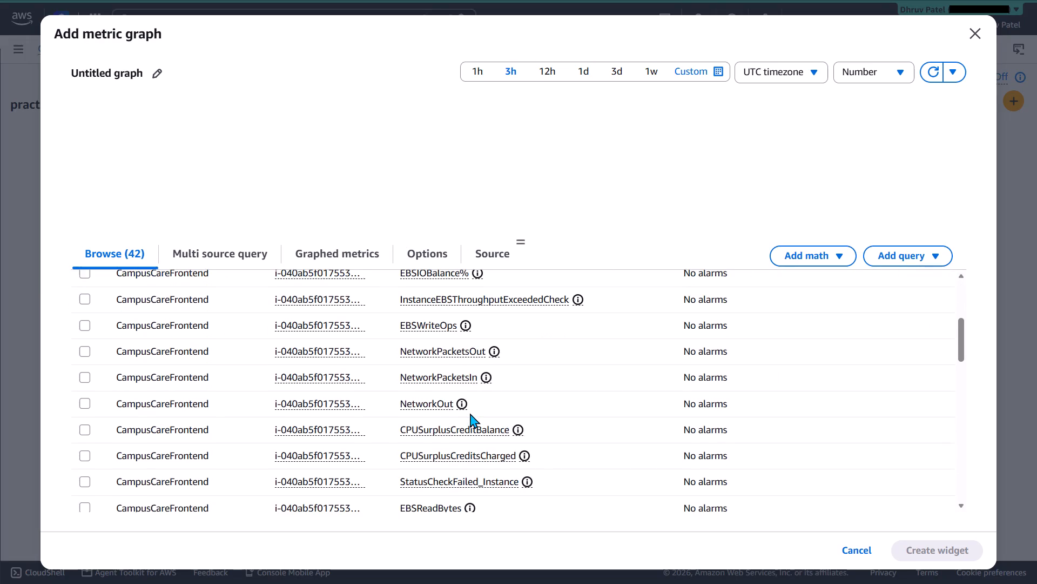
scroll(469, 413, up, 1)
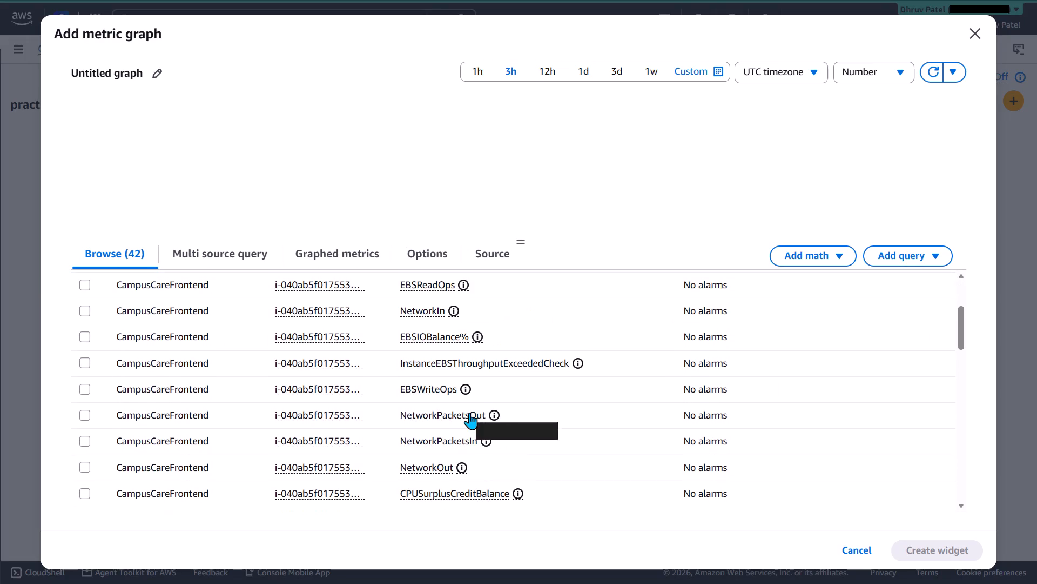
scroll(469, 413, up, 7)
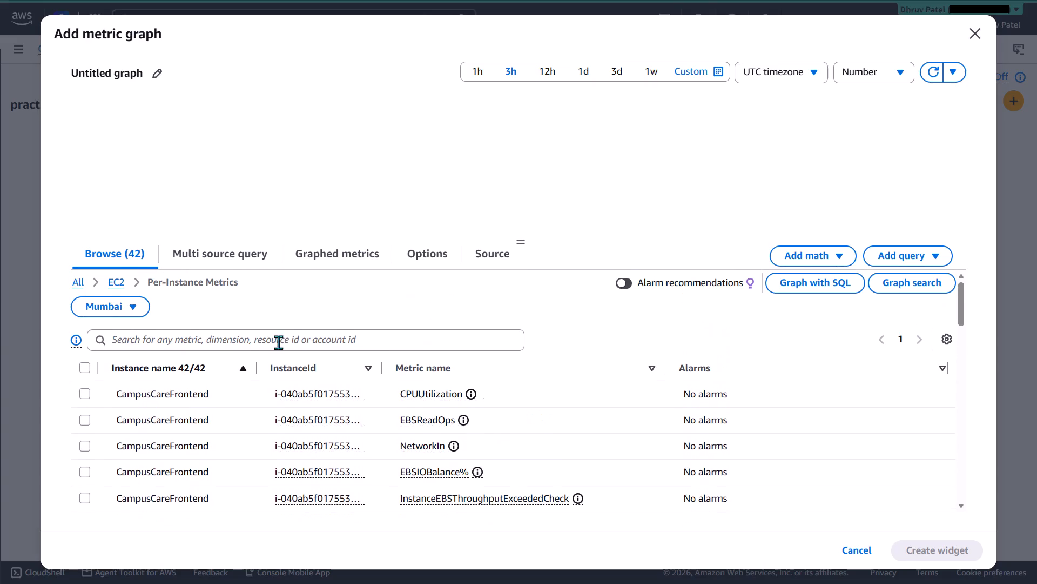
click(79, 280)
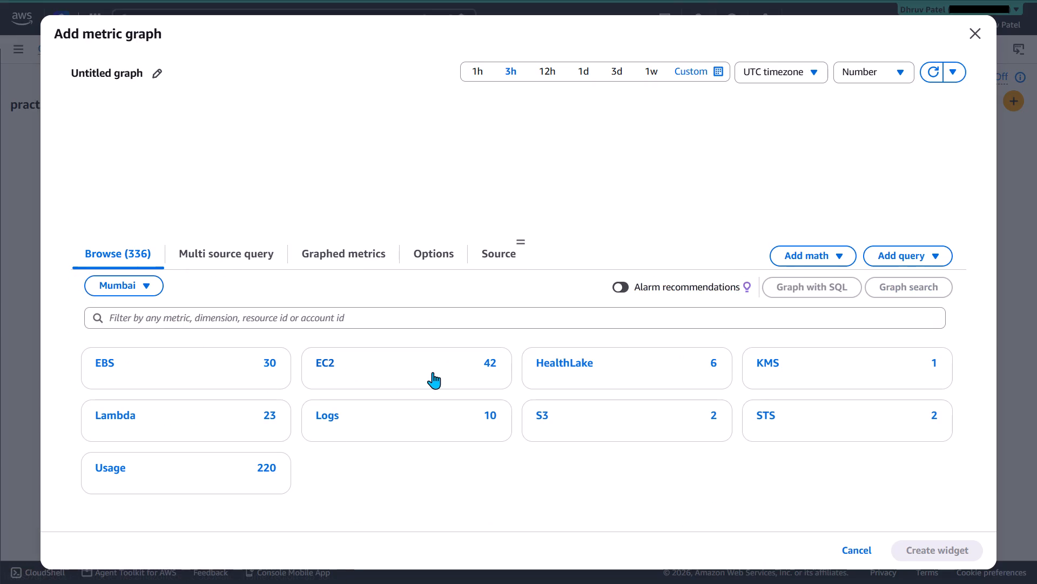
Capture a full-screen screenshot of the Add metric graph dialog showing the metric categories and open it for markup.
key(shift+super+s)
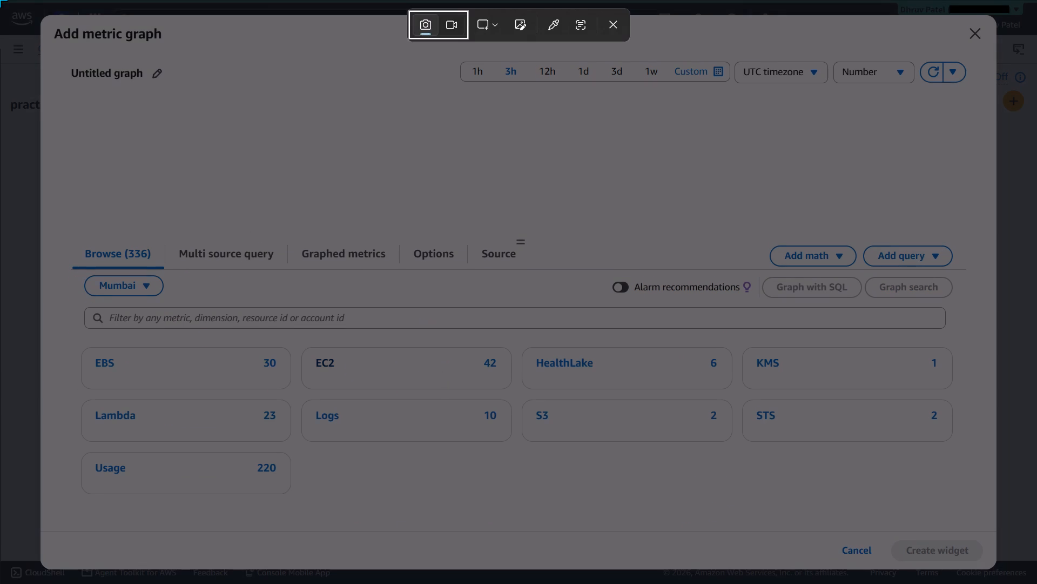
drag(0, 0, 1036, 583)
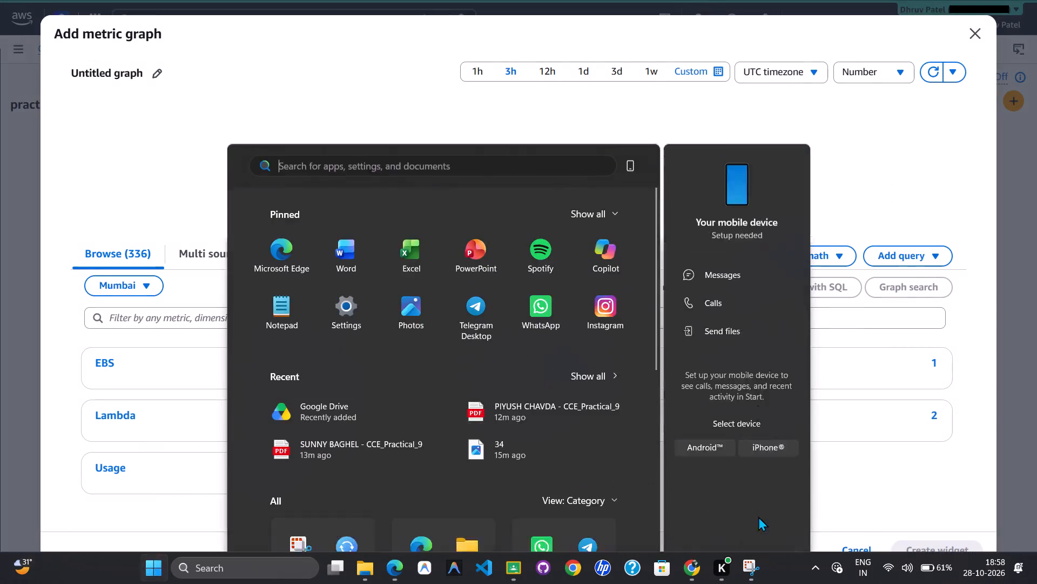
click(1020, 574)
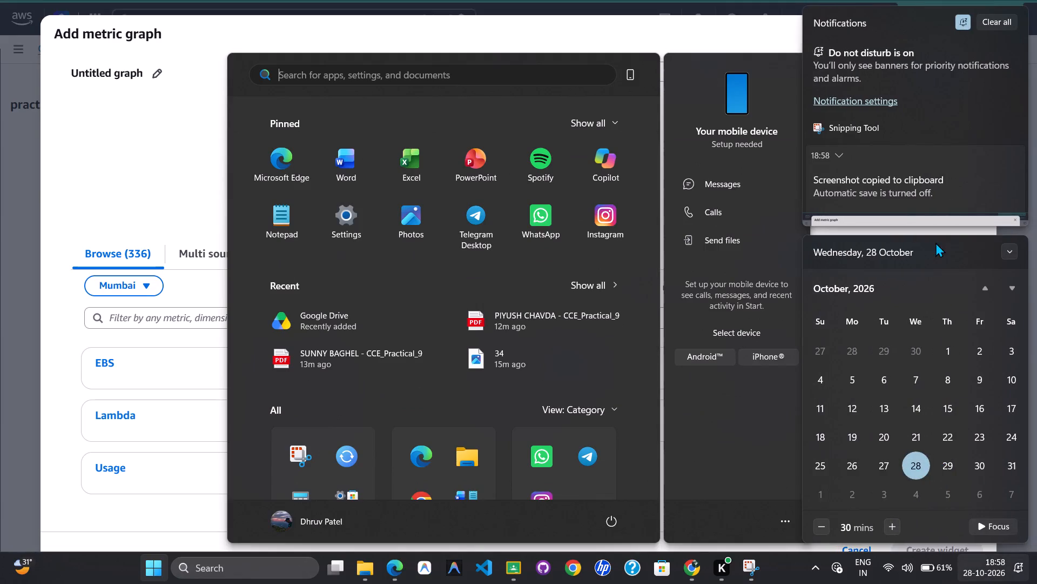
click(1011, 250)
click(899, 310)
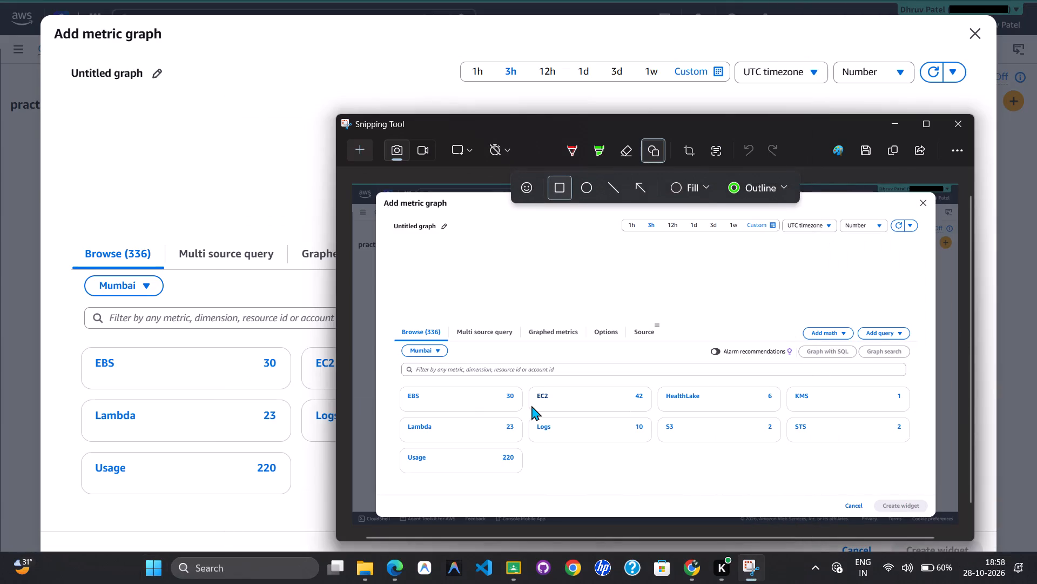
Outline the EC2 category with a green rectangle on the screenshot and copy the annotated image.
drag(526, 386, 623, 414)
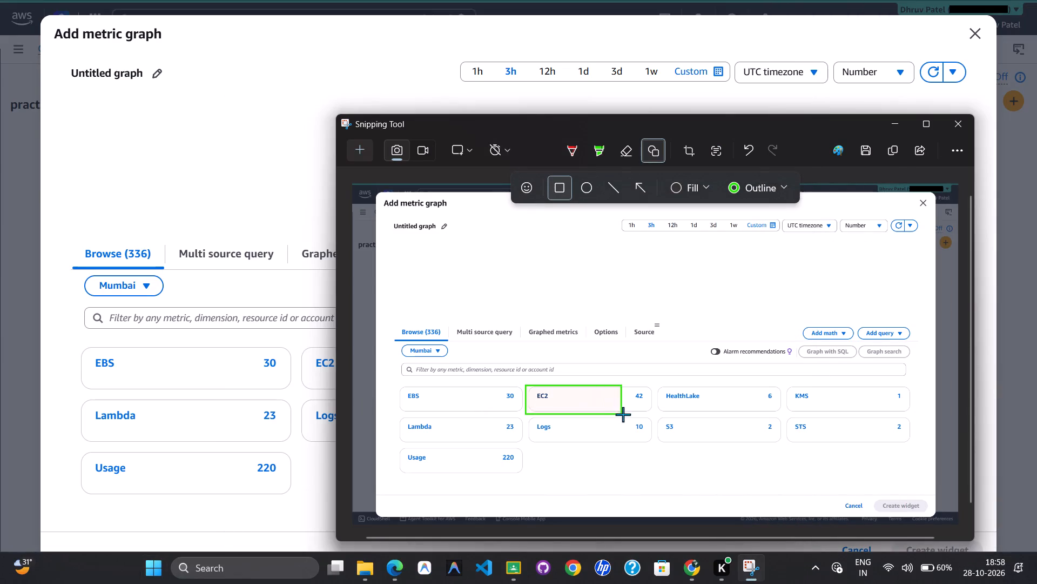
drag(623, 414, 654, 415)
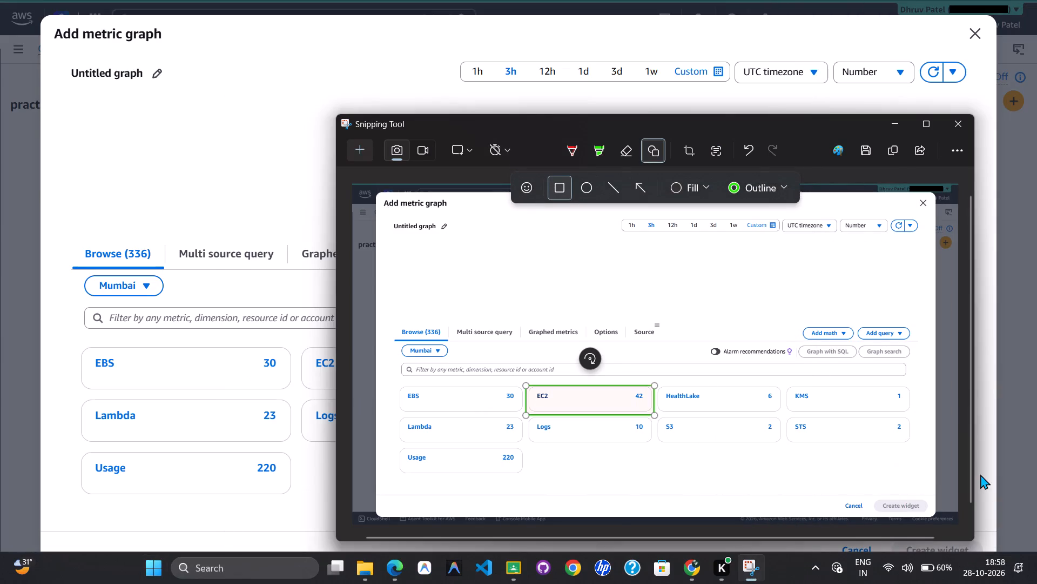
click(891, 148)
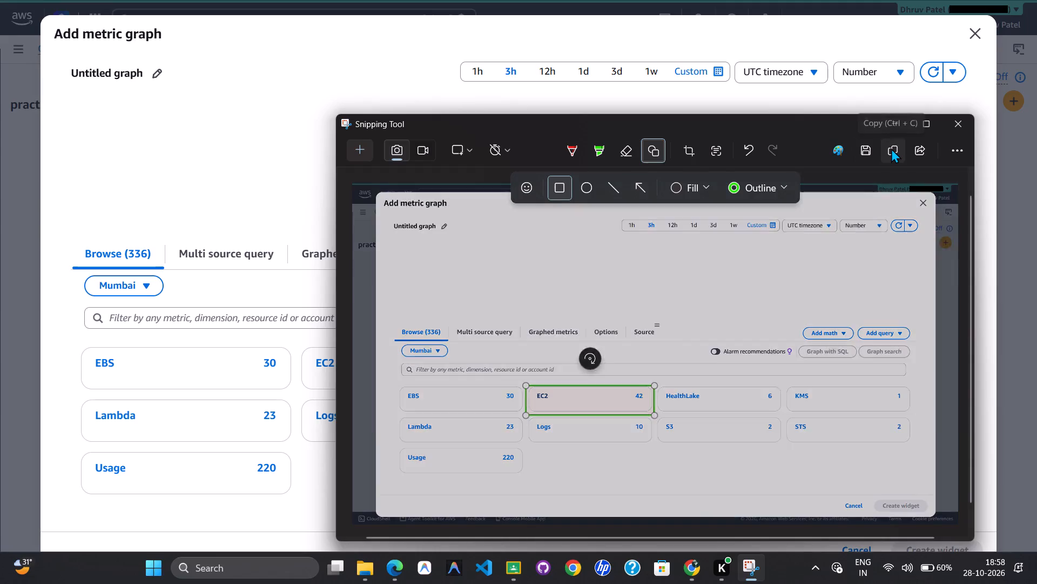
Insert the annotated Add metric graph screenshot below the Add widget screenshot in the CCE_Practical_9 document, and return to CloudWatch.
key(alt+Tab)
key(alt+Tab)
key(alt+Tab)
key(alt+Tab)
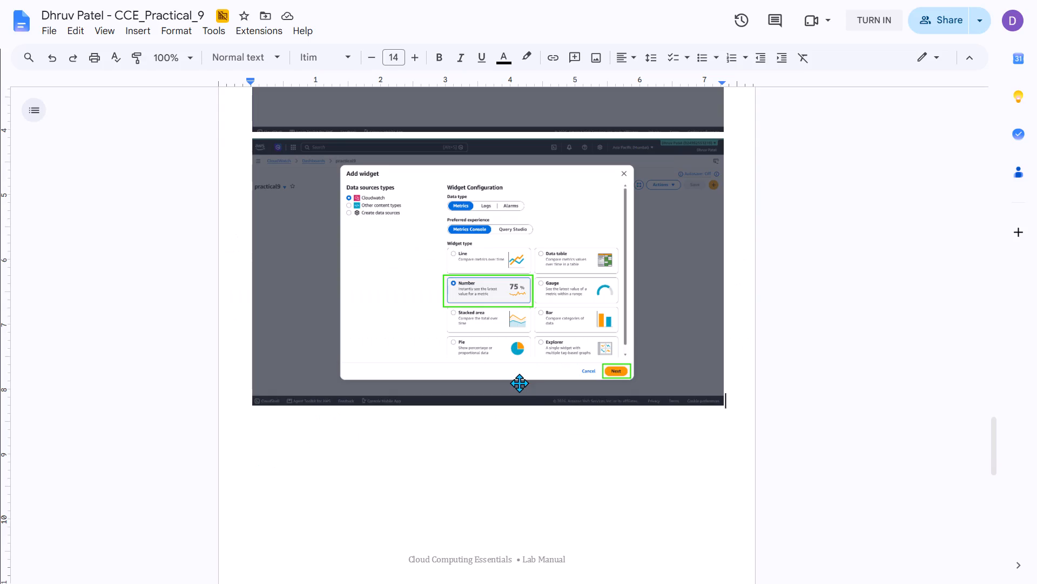
key(Return)
key(ctrl+v)
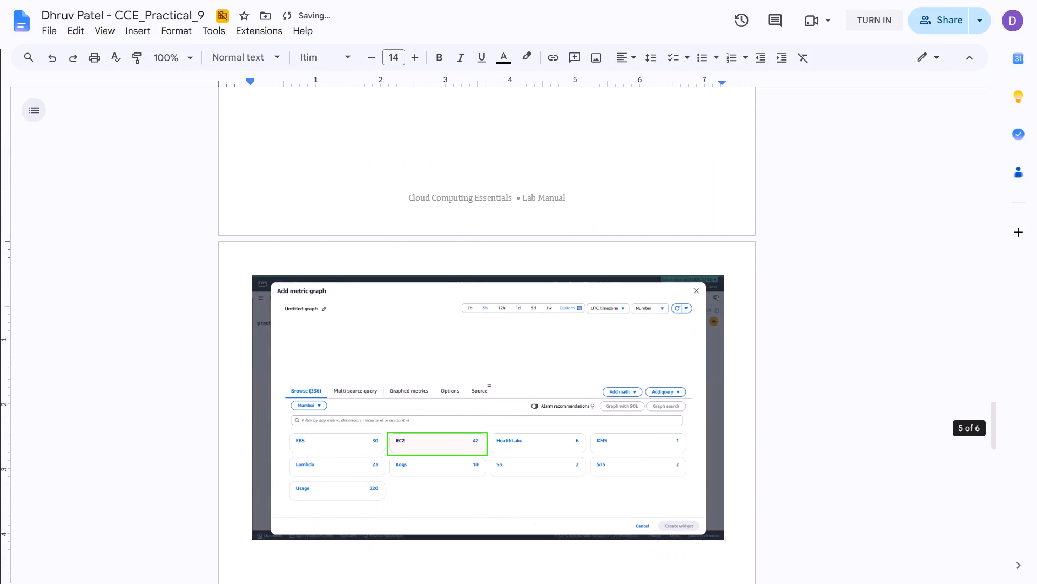
key(Return)
key(alt+Tab)
key(alt+Tab)
key(alt+Tab)
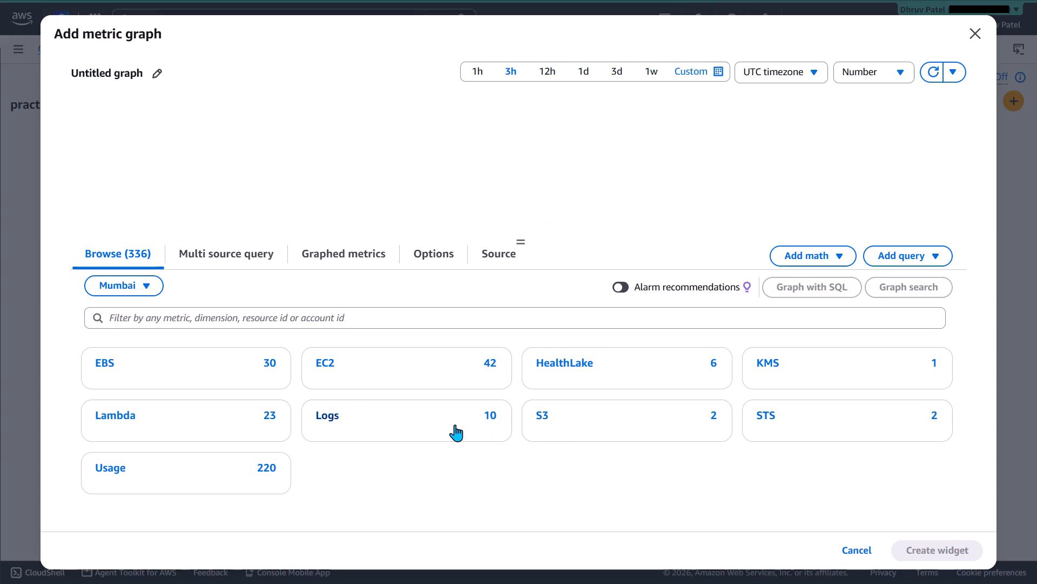
Open the EC2 per-instance metrics and add CampusCareFrontend's CPUUtilization and NetworkOut metrics to the graph.
click(453, 369)
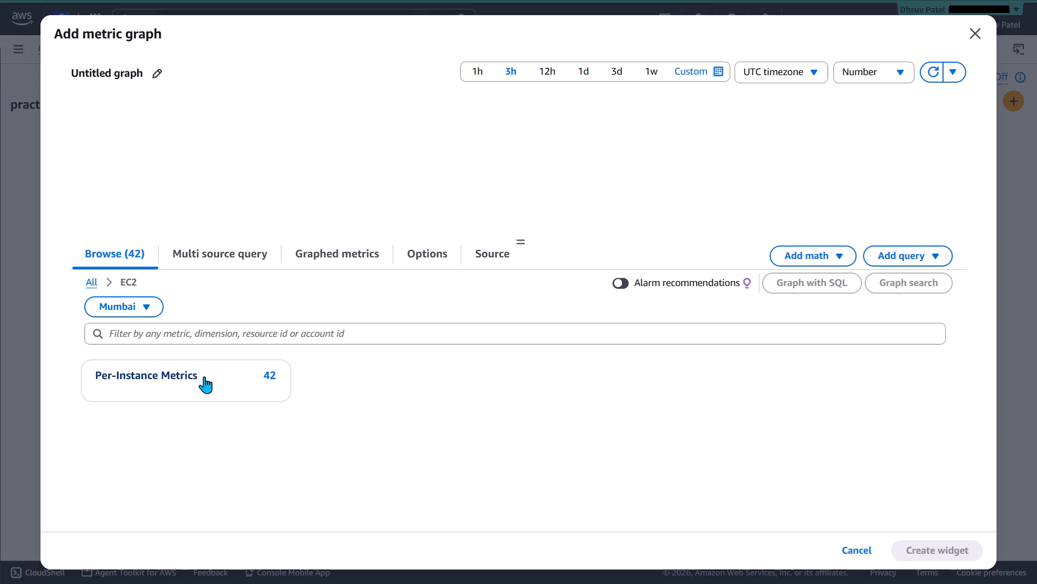
click(204, 376)
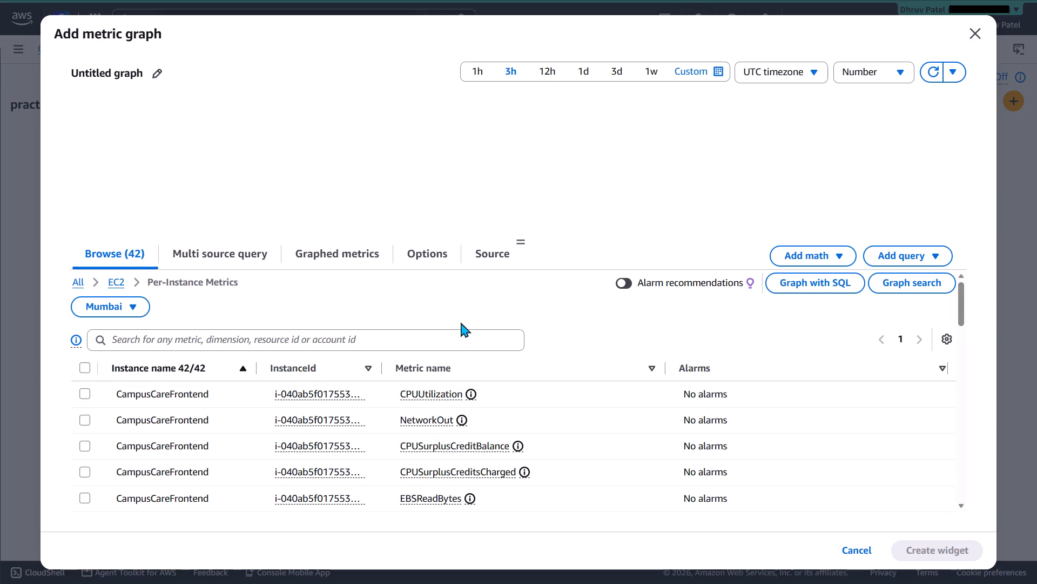
click(86, 395)
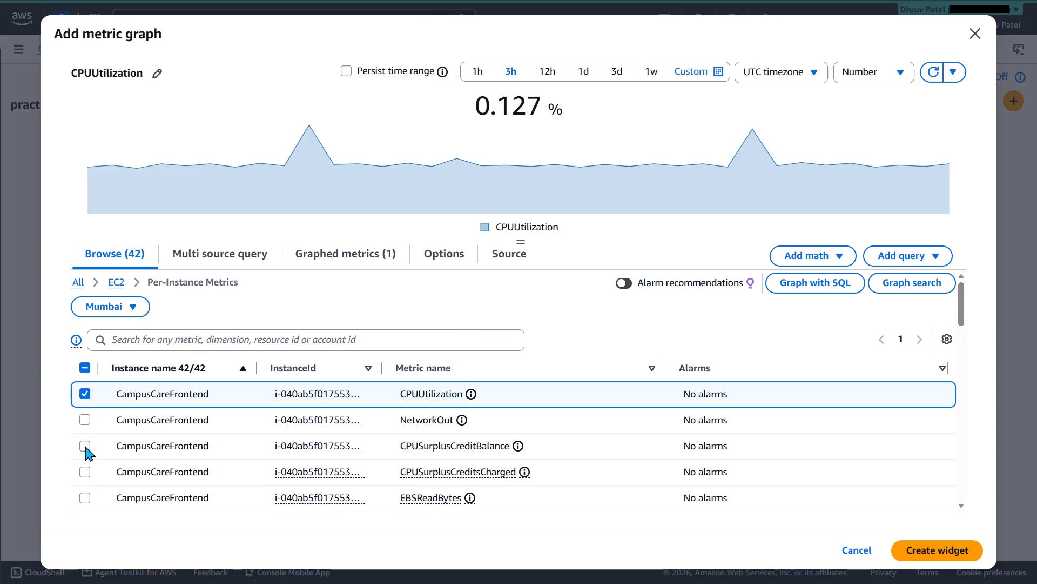
click(83, 419)
Find CampusCareFrontend's NetworkIn metric in the per-instance list and add it to the graph.
scroll(164, 417, down, 1)
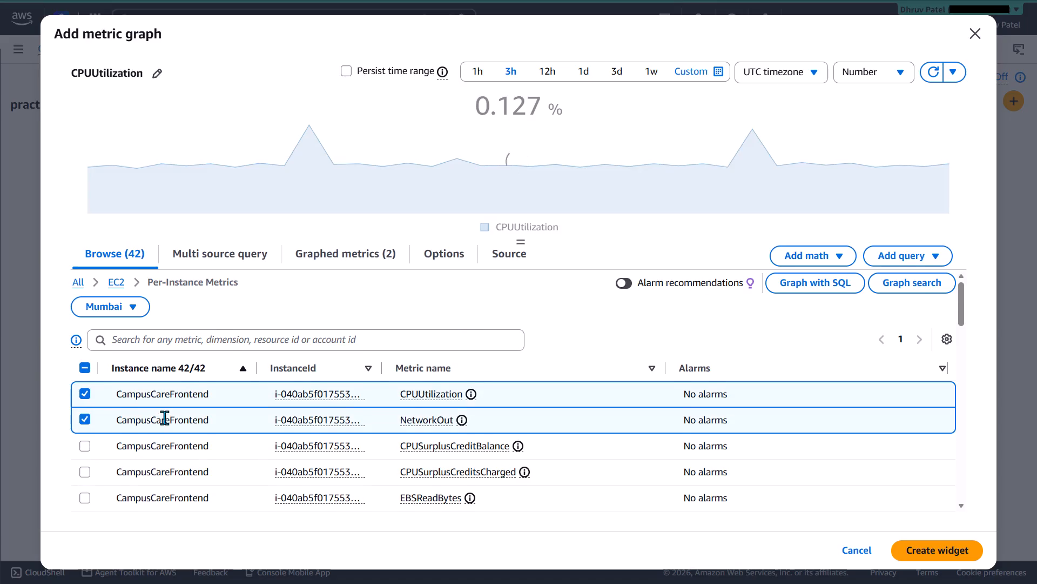
scroll(161, 420, down, 1)
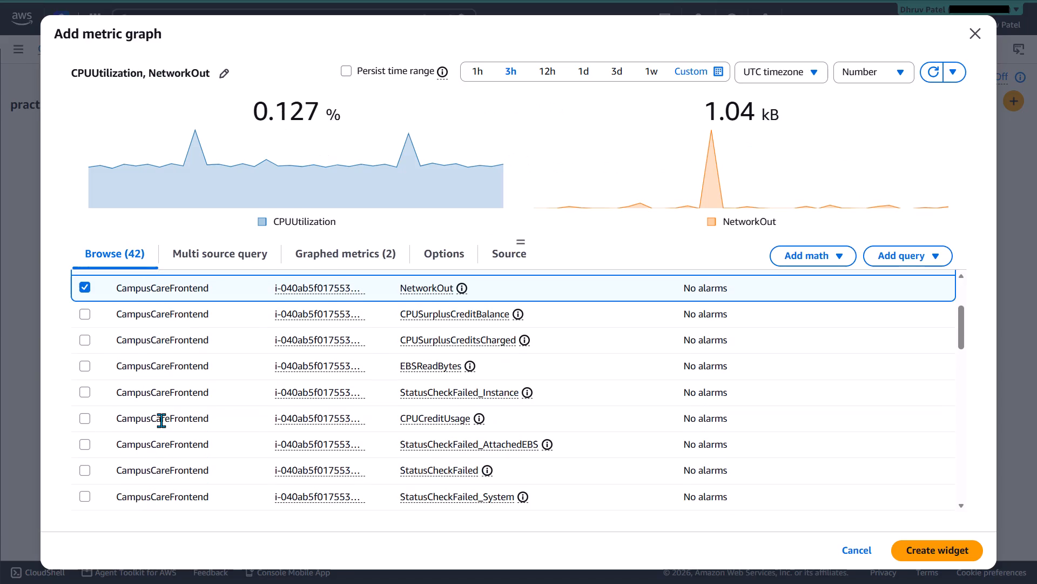
scroll(161, 420, down, 3)
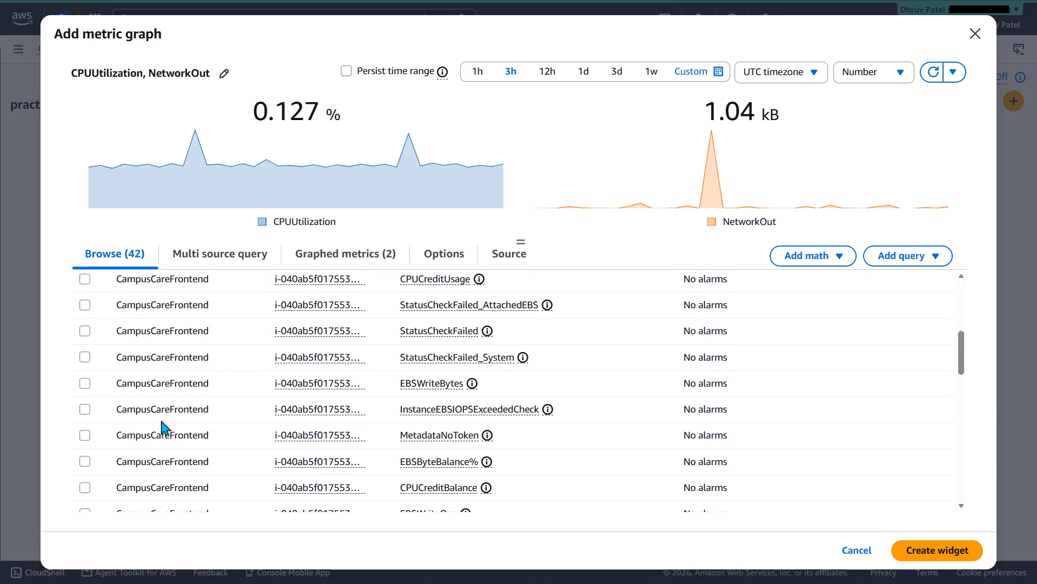
scroll(161, 420, down, 1)
scroll(161, 420, up, 7)
scroll(161, 420, down, 1)
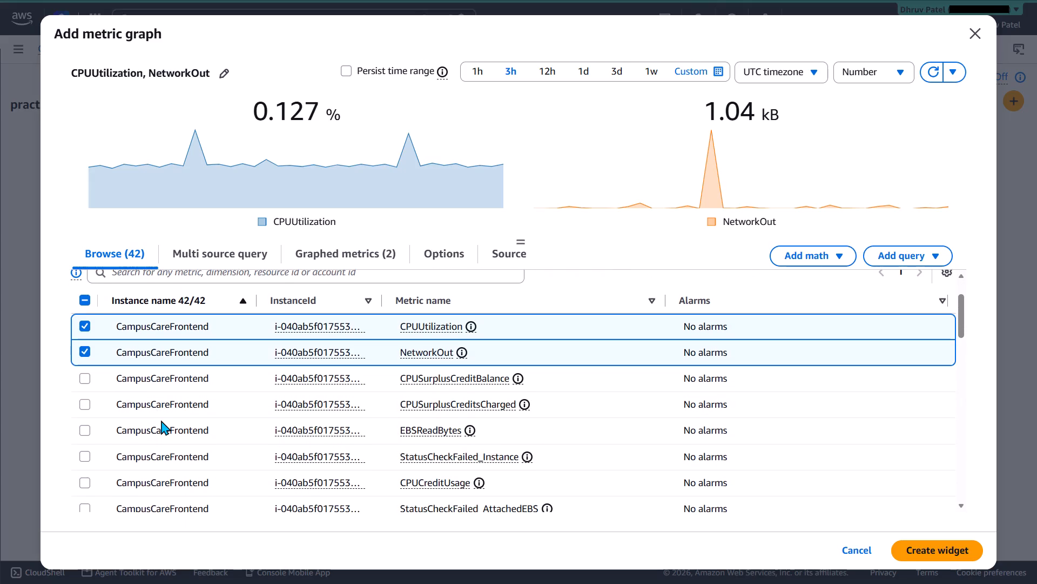
scroll(161, 420, down, 4)
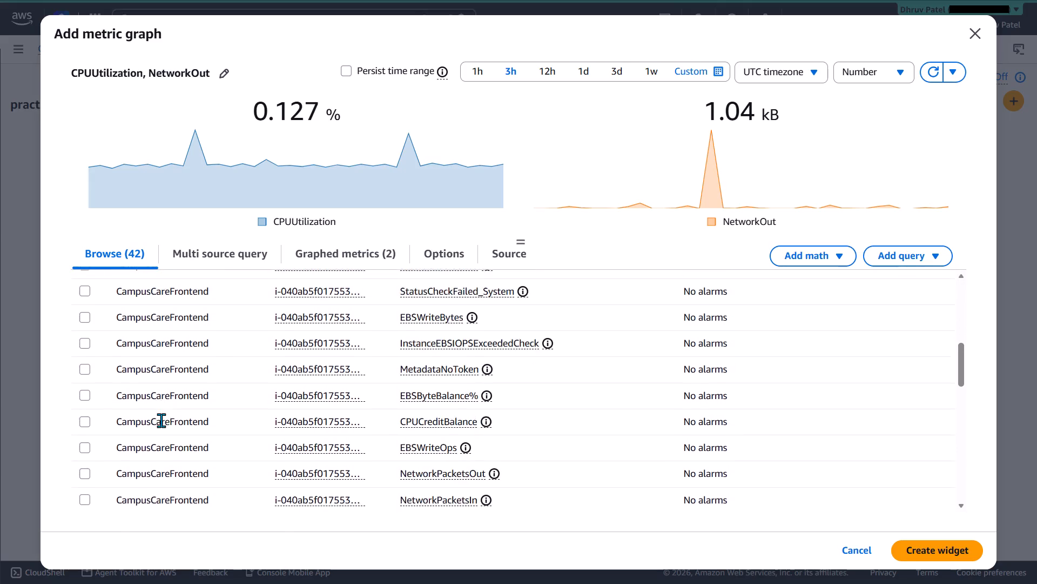
scroll(161, 420, down, 4)
scroll(169, 395, up, 2)
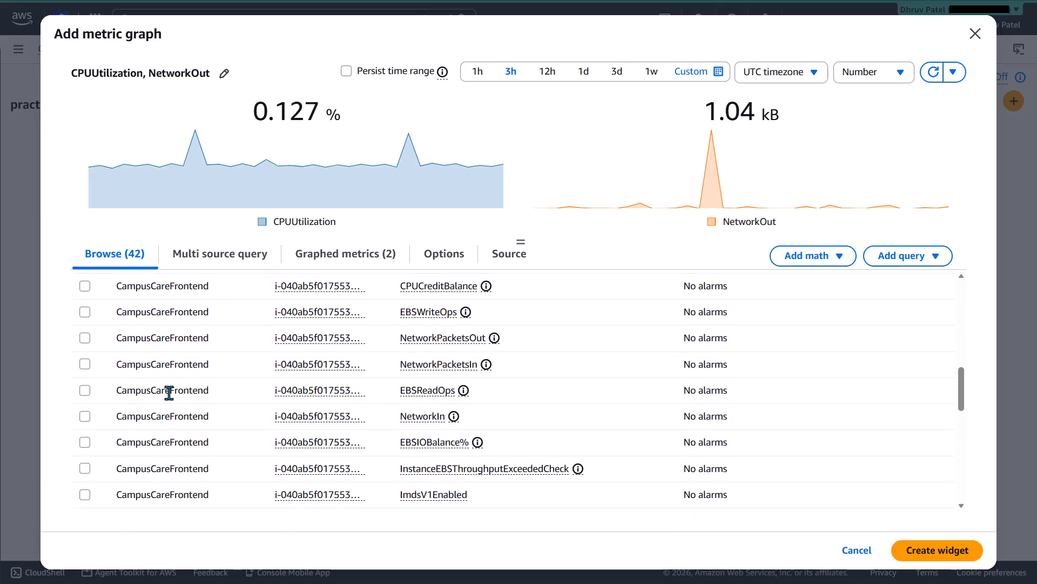
scroll(167, 391, up, 6)
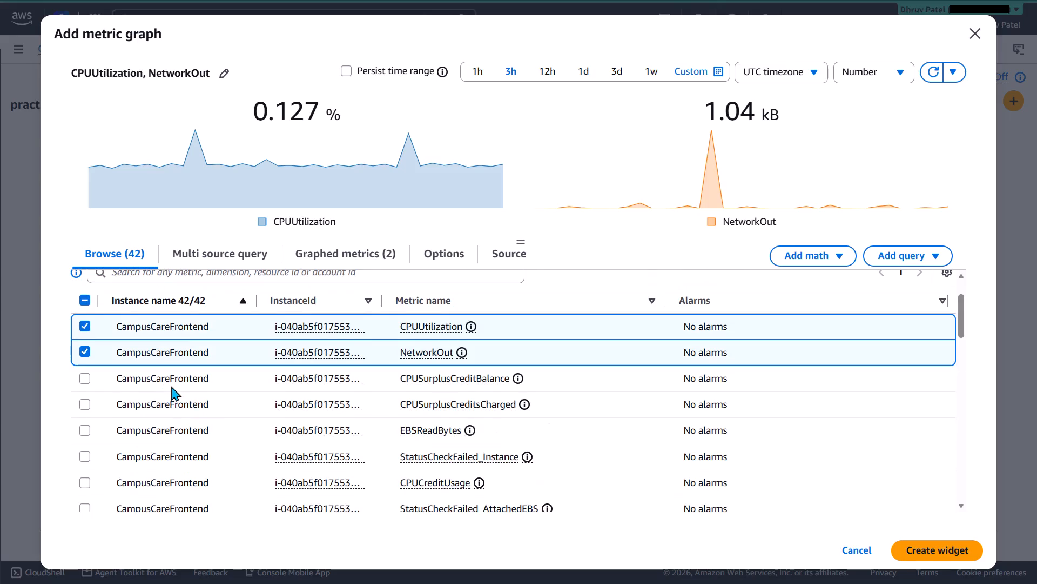
scroll(171, 386, down, 5)
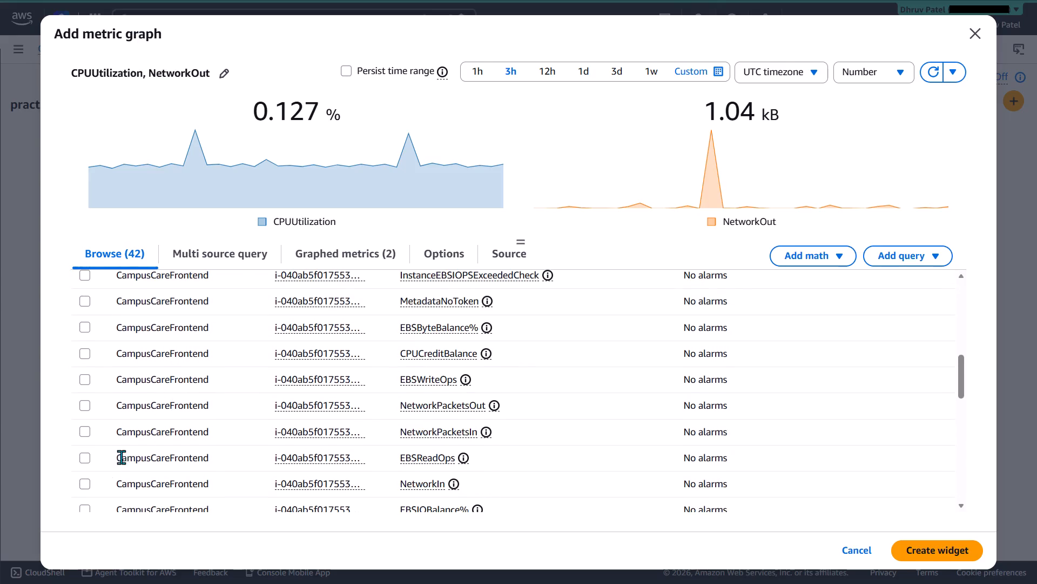
click(85, 481)
Capture a full-screen screenshot of the Add metric graph dialog with the selected CPUUtilization and NetworkOut rows in view.
scroll(86, 475, up, 3)
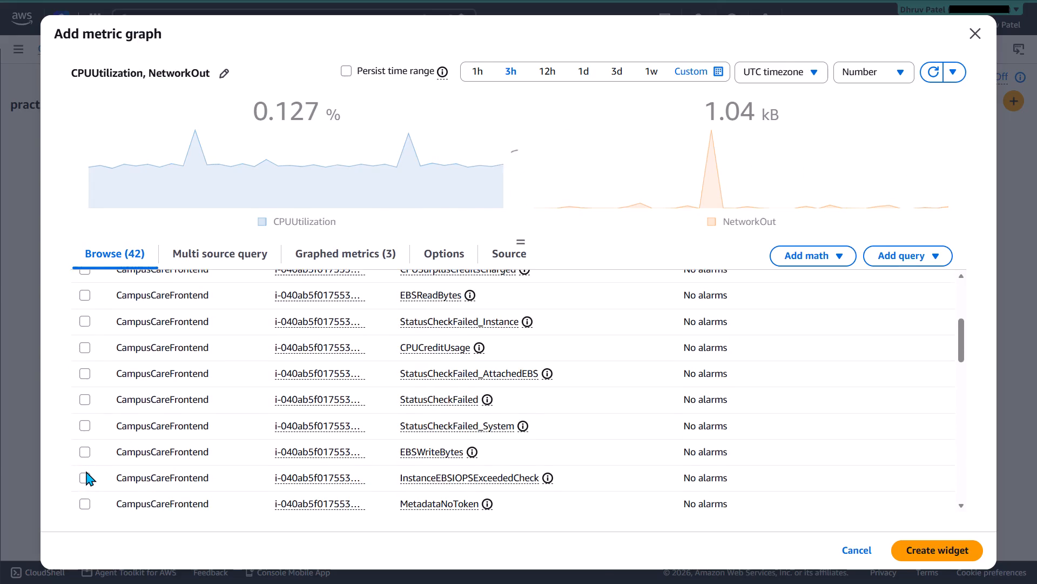
scroll(86, 471, up, 6)
key(alt+Tab)
key(alt+Tab)
key(alt+Tab)
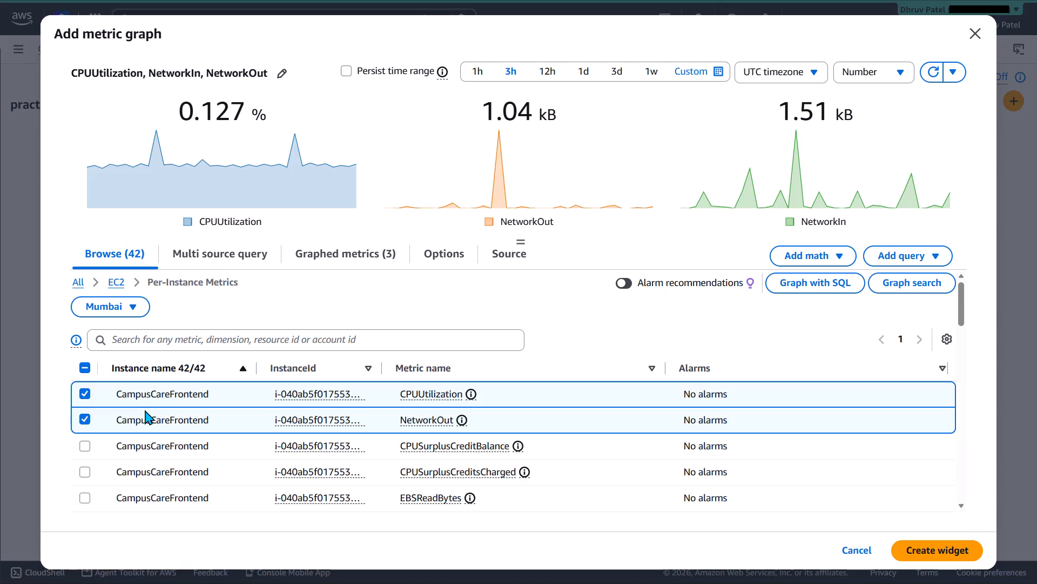
key(alt+Tab)
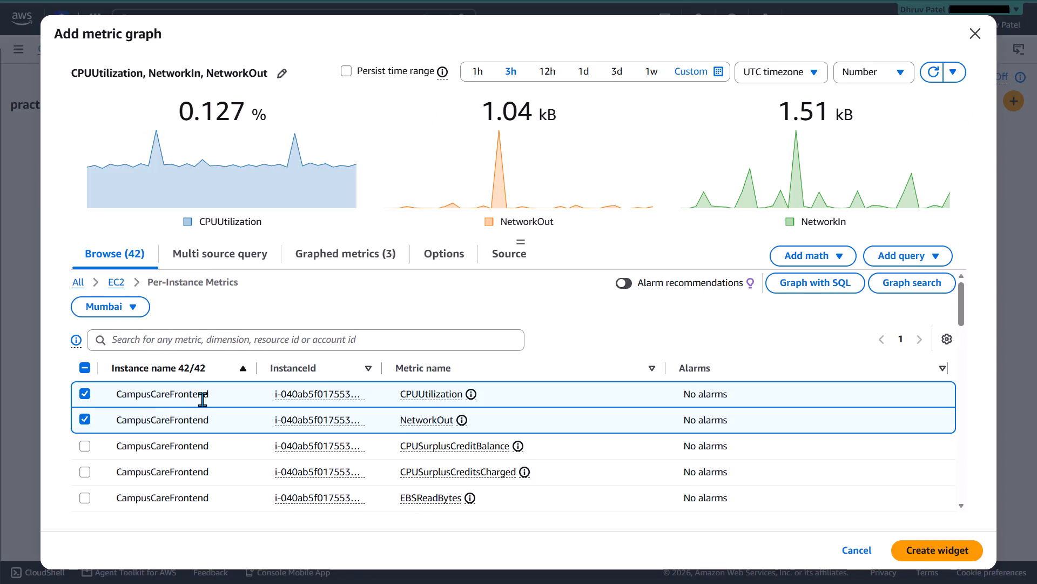
key(shift+super+s)
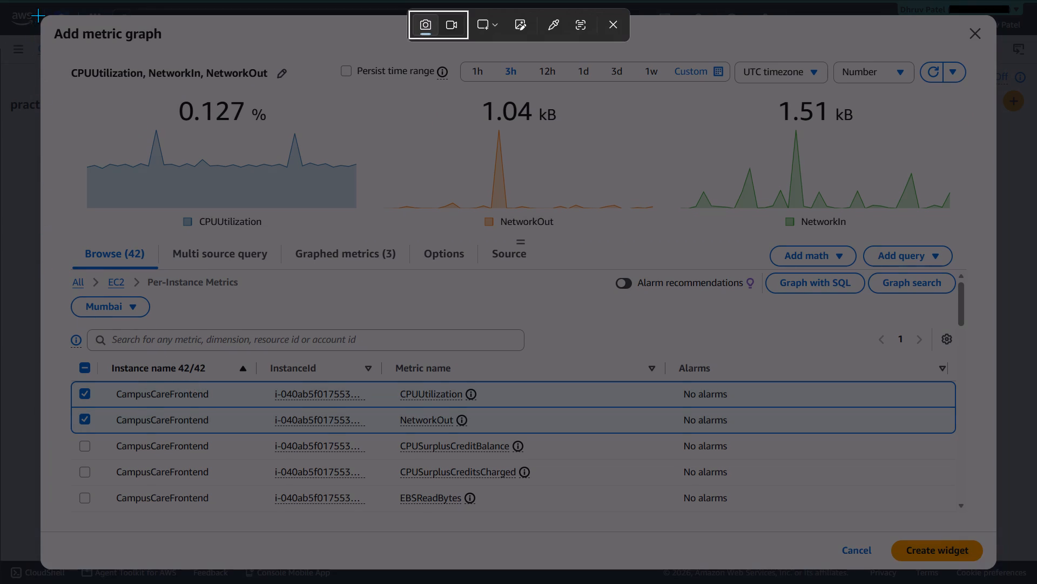
drag(0, 0, 1036, 583)
Check the metric selection in the reference Practical 9 PDF and look through the per-instance metrics list in CloudWatch.
key(alt+Tab)
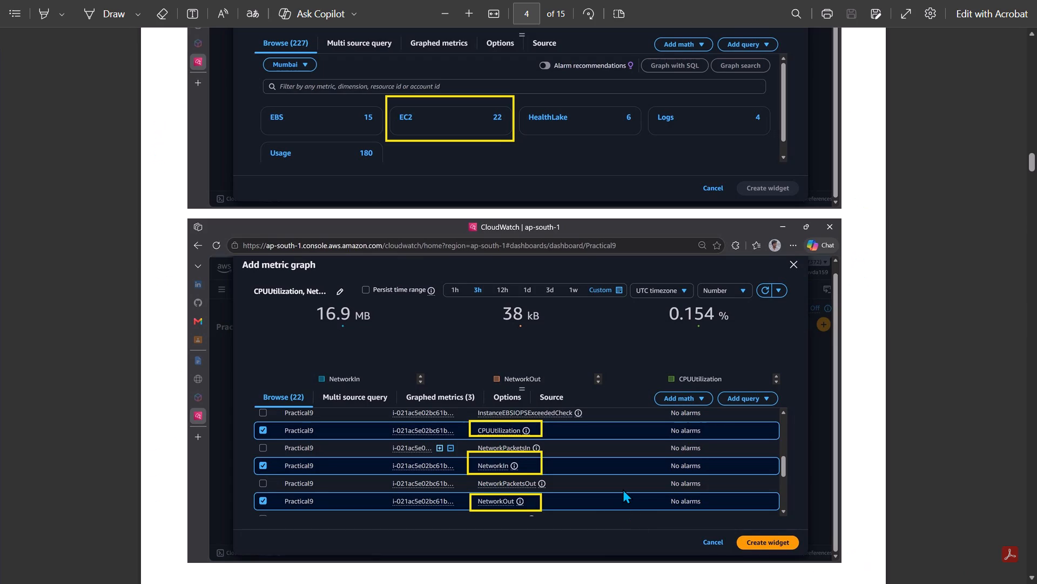
scroll(623, 489, down, 1)
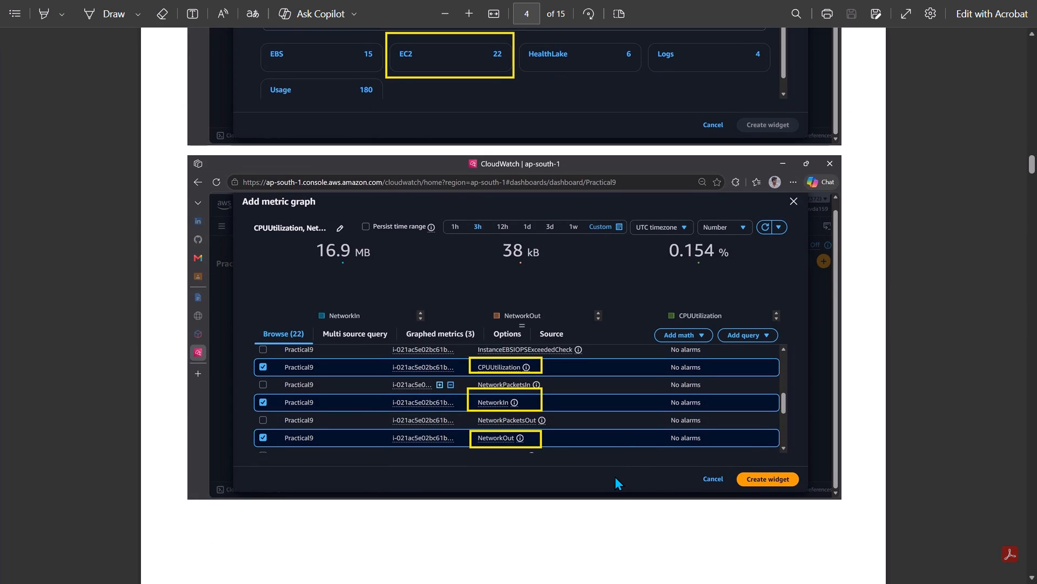
key(alt+Tab)
scroll(419, 438, down, 3)
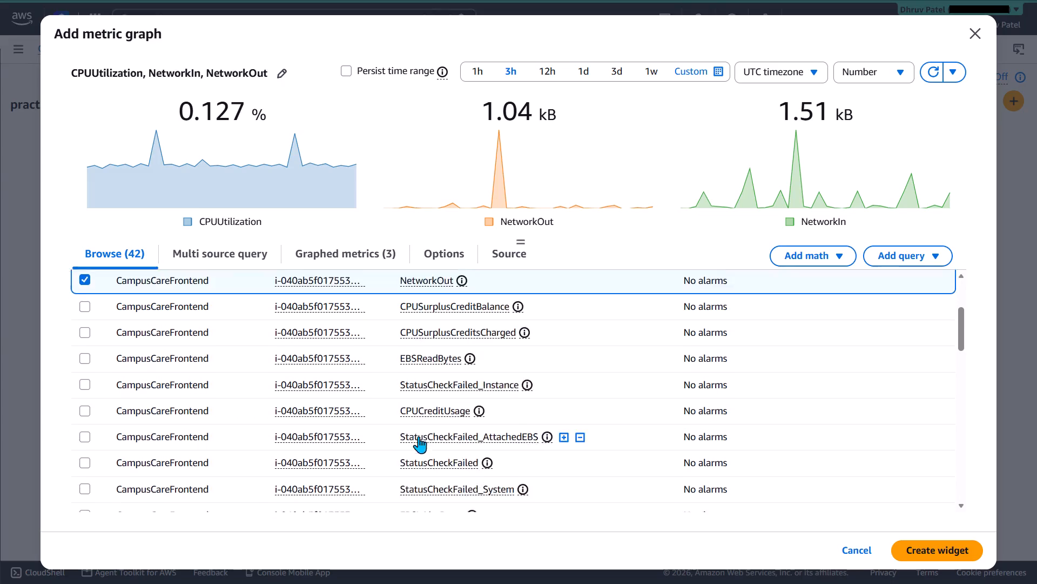
scroll(419, 436, down, 11)
scroll(417, 432, up, 3)
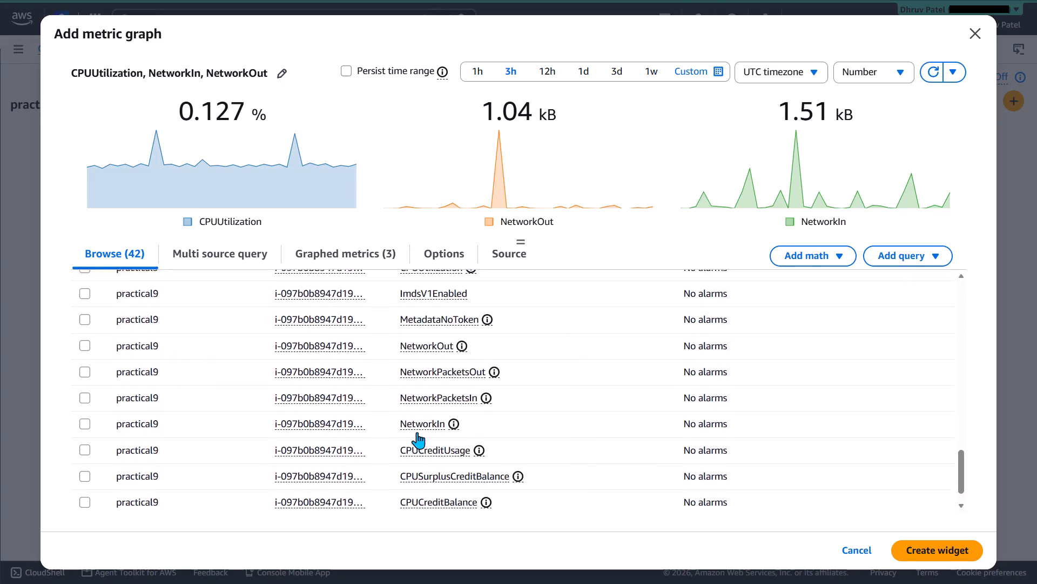
scroll(417, 432, up, 13)
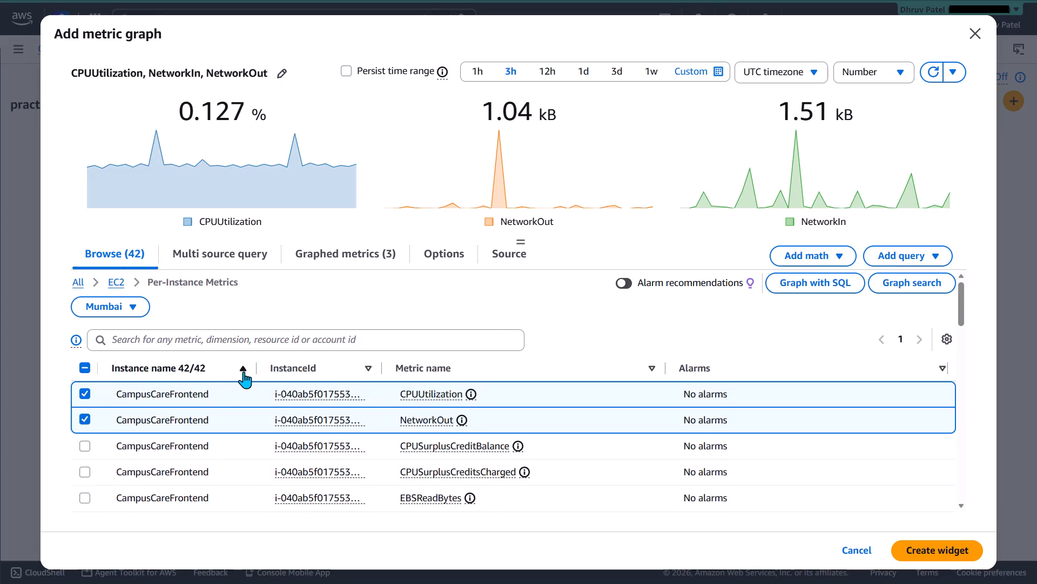
Sort the per-instance metrics by instance name and by metric name, both descending, and examine how the selected rows are arranged.
click(244, 368)
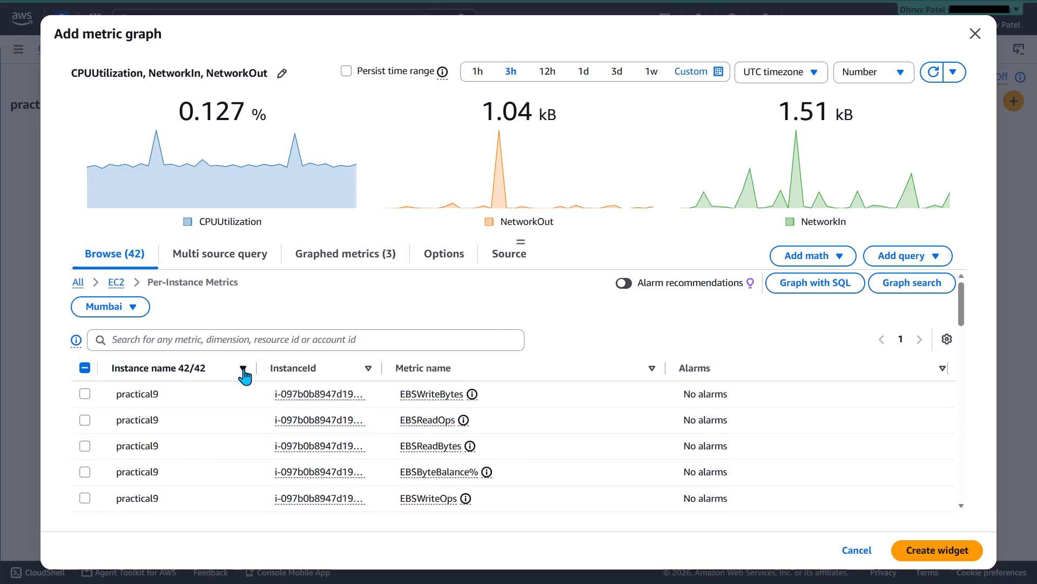
scroll(275, 453, down, 13)
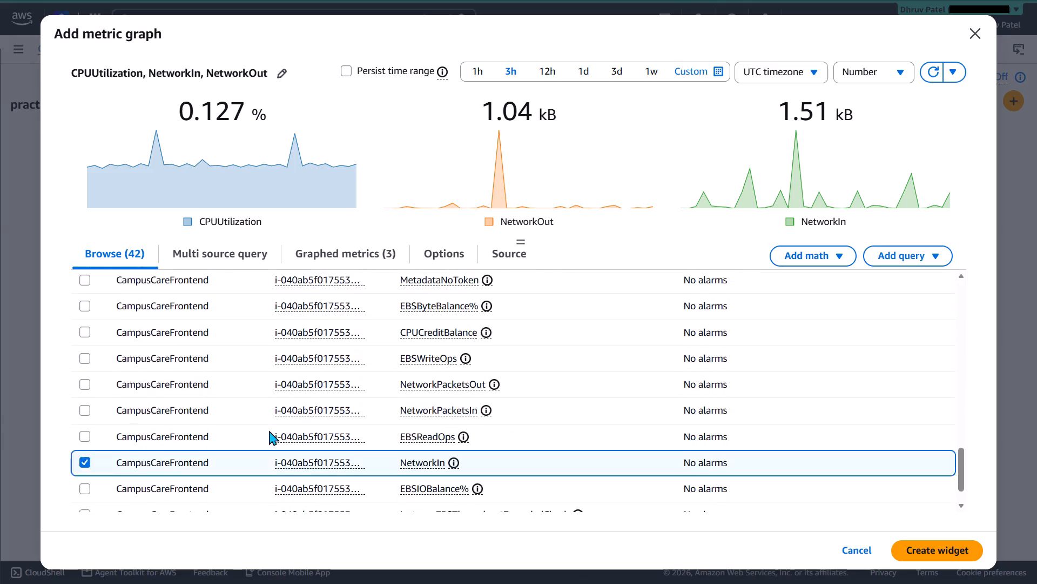
scroll(269, 430, down, 4)
scroll(269, 427, up, 13)
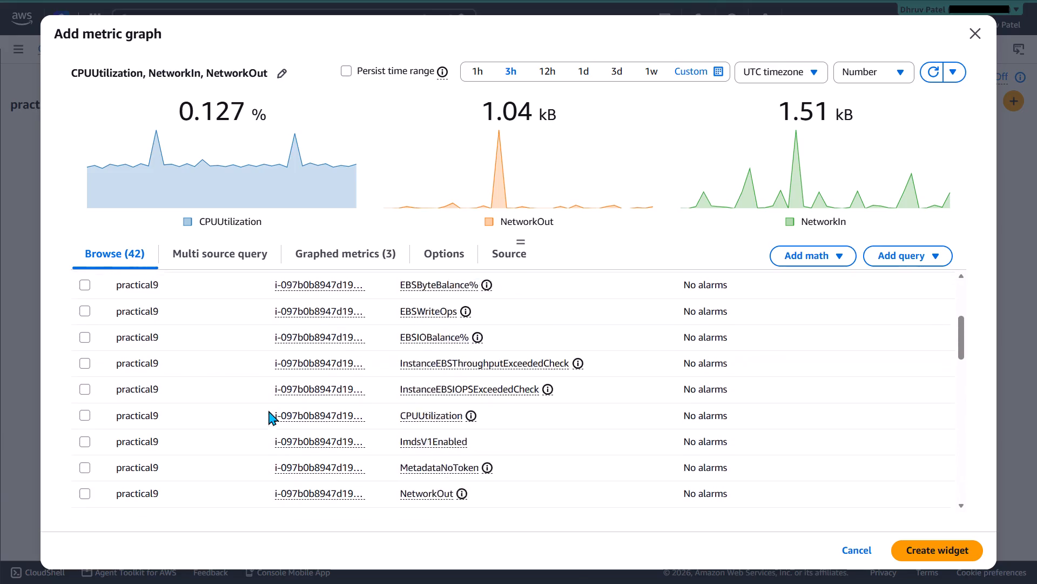
scroll(268, 410, up, 5)
click(517, 365)
click(518, 364)
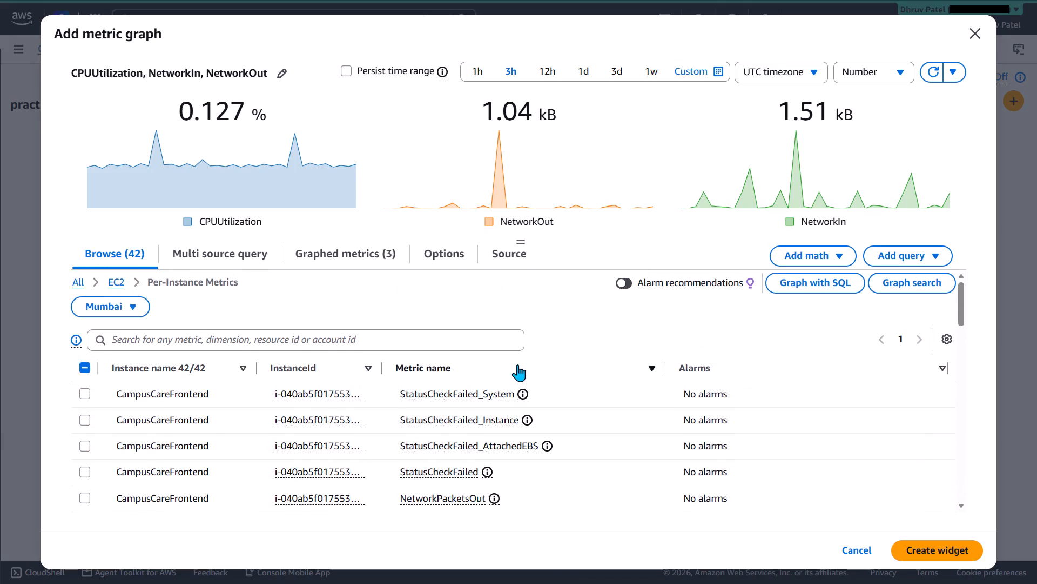
scroll(514, 363, down, 5)
scroll(512, 361, up, 2)
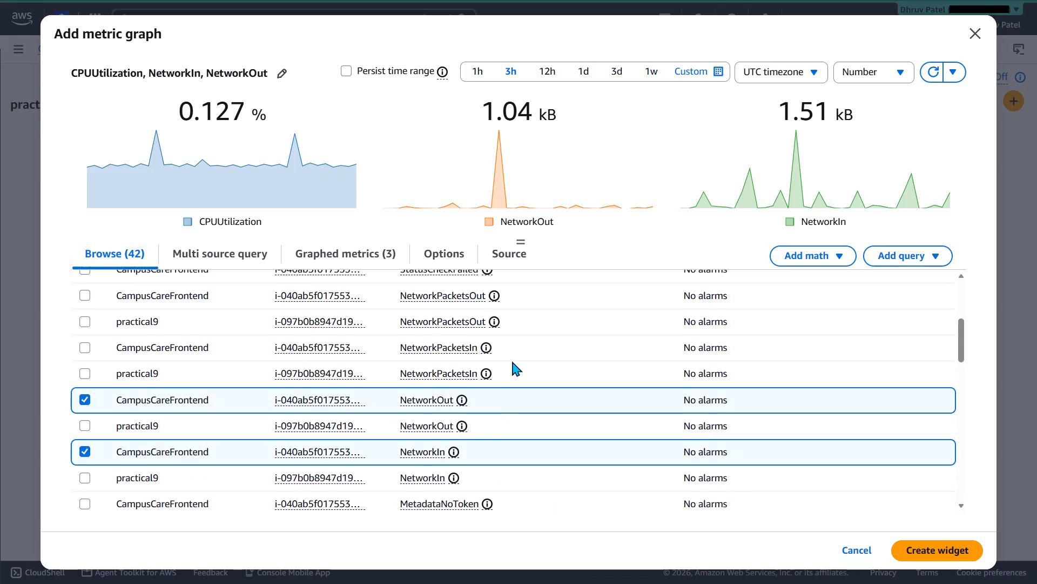
scroll(508, 355, up, 5)
scroll(507, 355, down, 8)
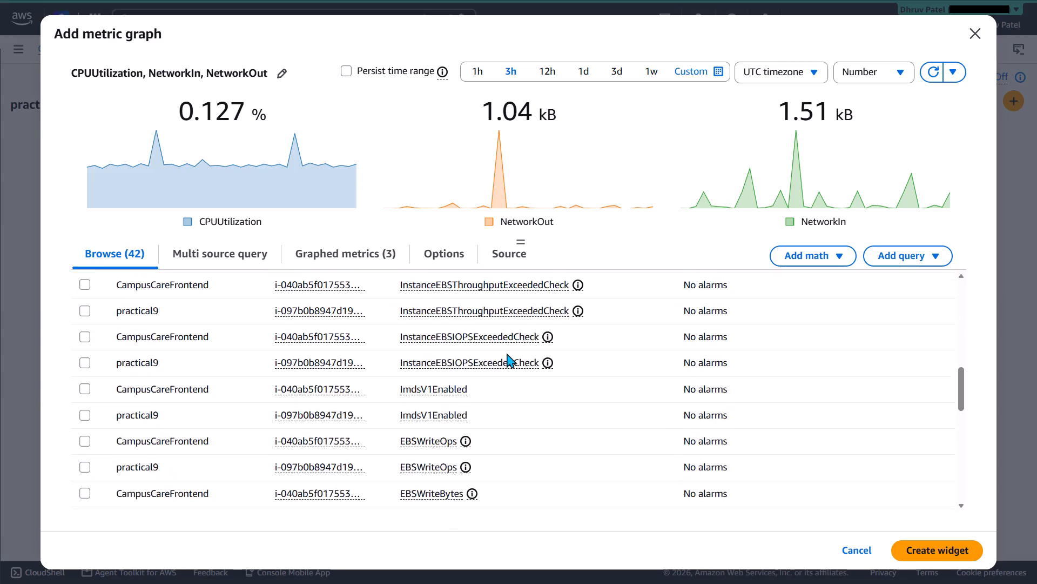
scroll(507, 353, down, 8)
scroll(507, 352, up, 3)
Outline the selected CPUUtilization and NetworkOut rows with a green rectangle on the captured screenshot and copy the annotated image.
key(alt+Tab)
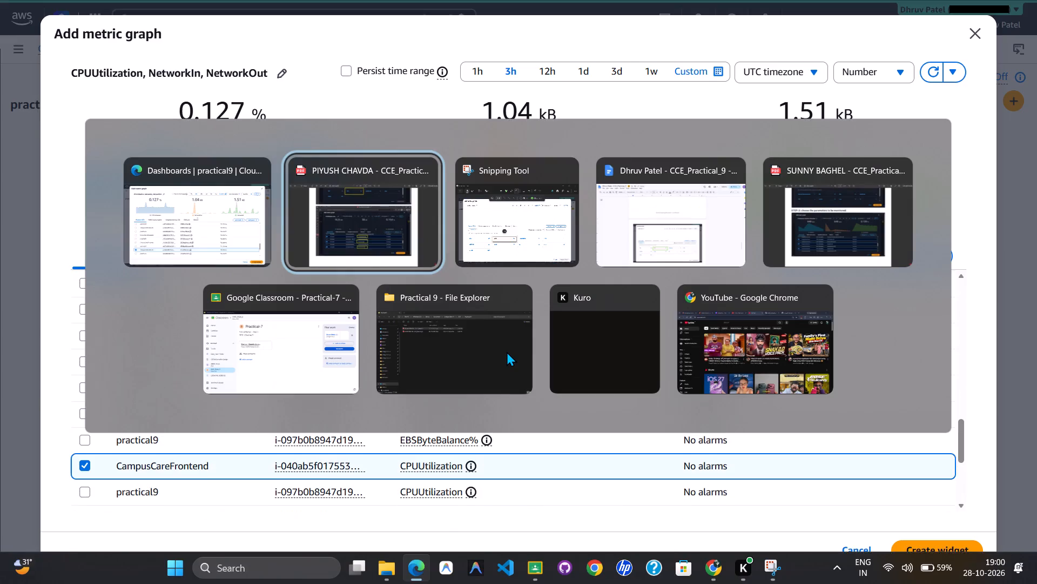
key(alt+Tab)
click(979, 563)
click(933, 284)
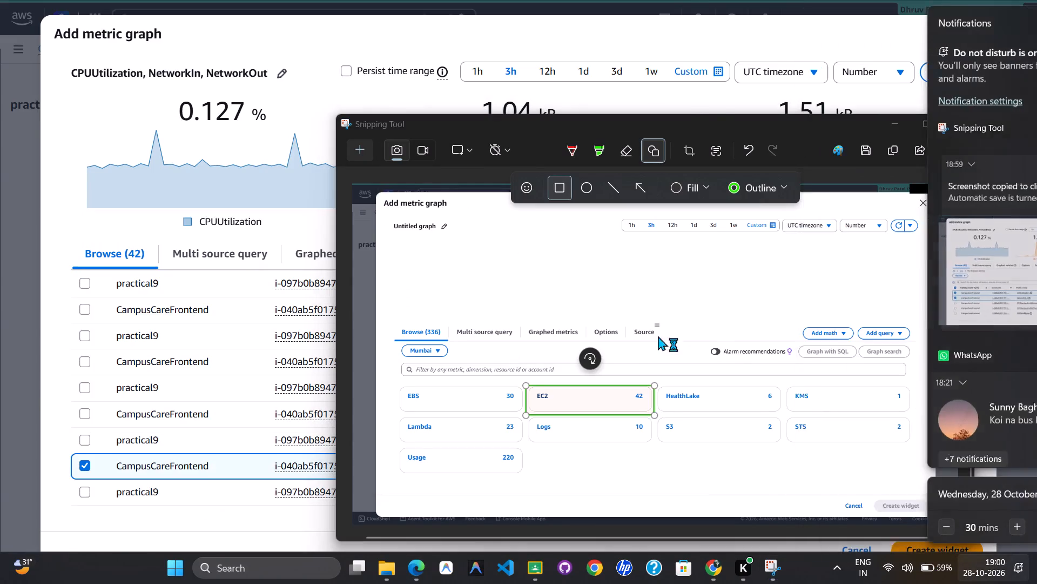
drag(387, 403, 920, 442)
click(897, 147)
Insert the annotated metric selection screenshot below the EC2 category screenshot in the CCE_Practical_9 document, followed by a new line.
key(alt+Tab)
key(alt+Tab)
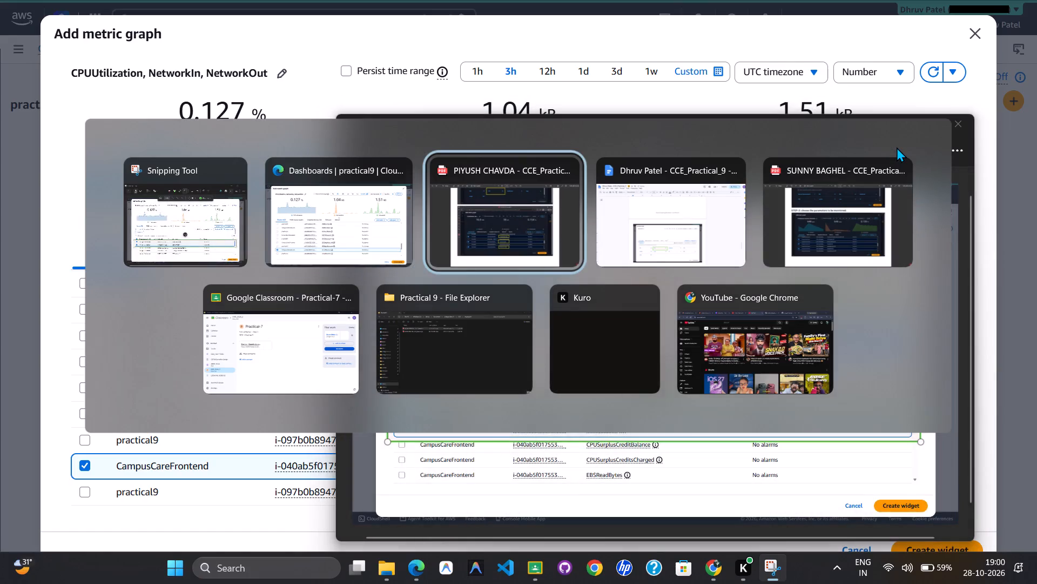
key(alt+Tab)
key(ctrl+v)
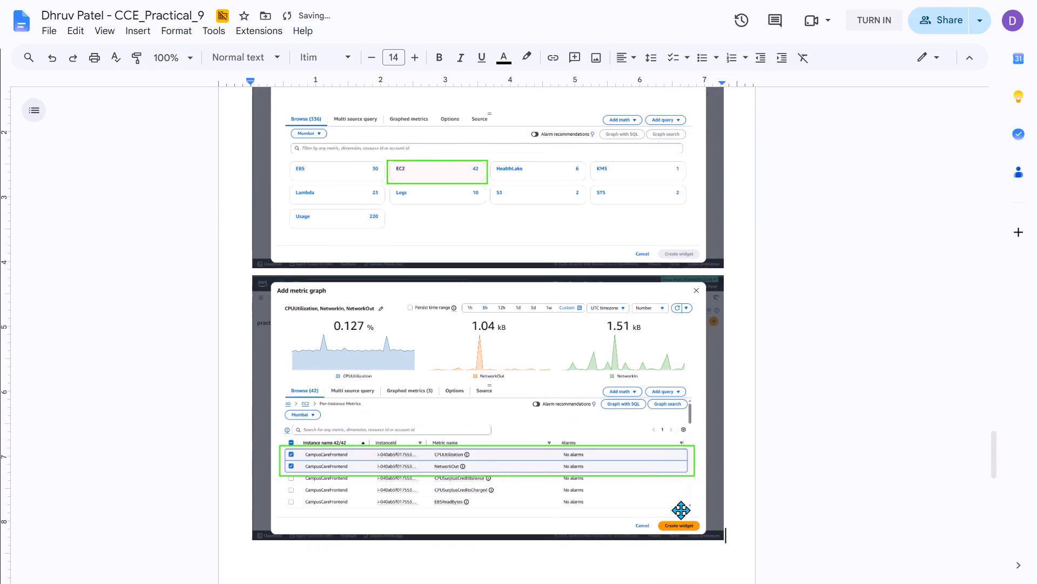
key(Return)
Switch to the CloudWatch metric dialog, sort the per-instance metrics by instance name ascending, and examine which instance the selected metrics belong to.
key(alt+Tab)
key(alt+Tab)
key(alt+Tab)
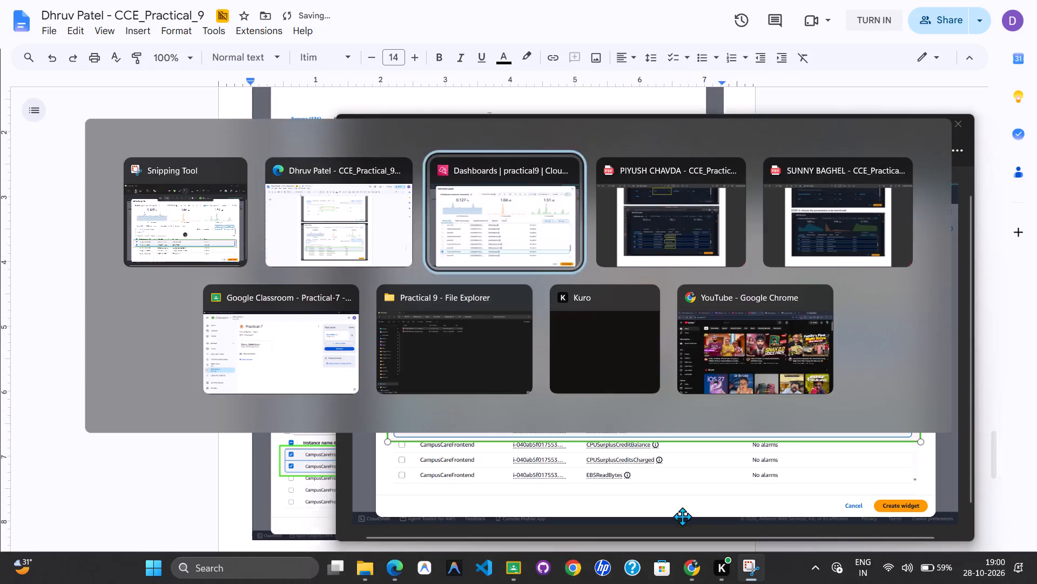
scroll(297, 433, down, 1)
scroll(297, 433, up, 5)
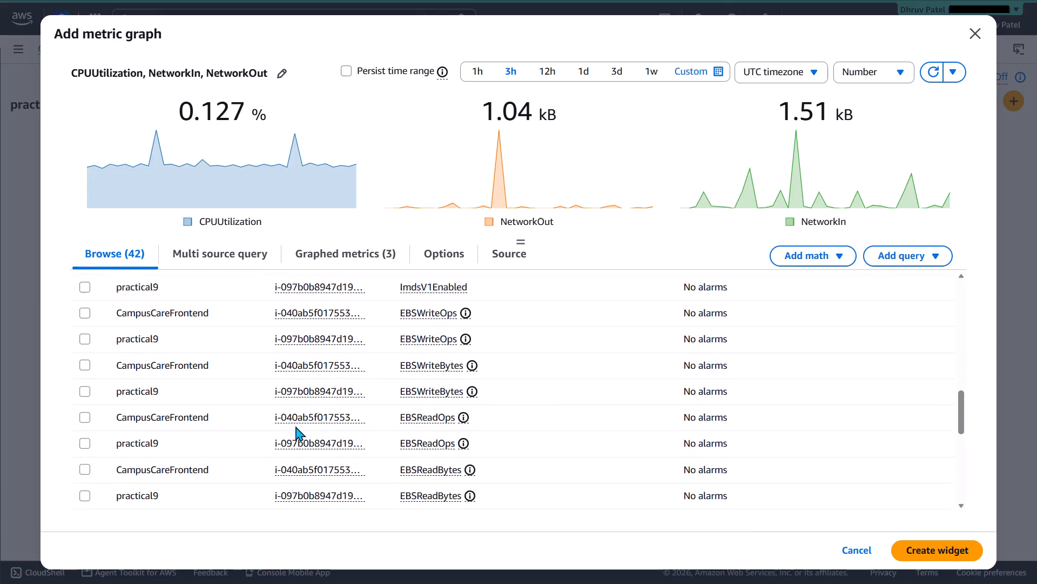
scroll(295, 426, up, 11)
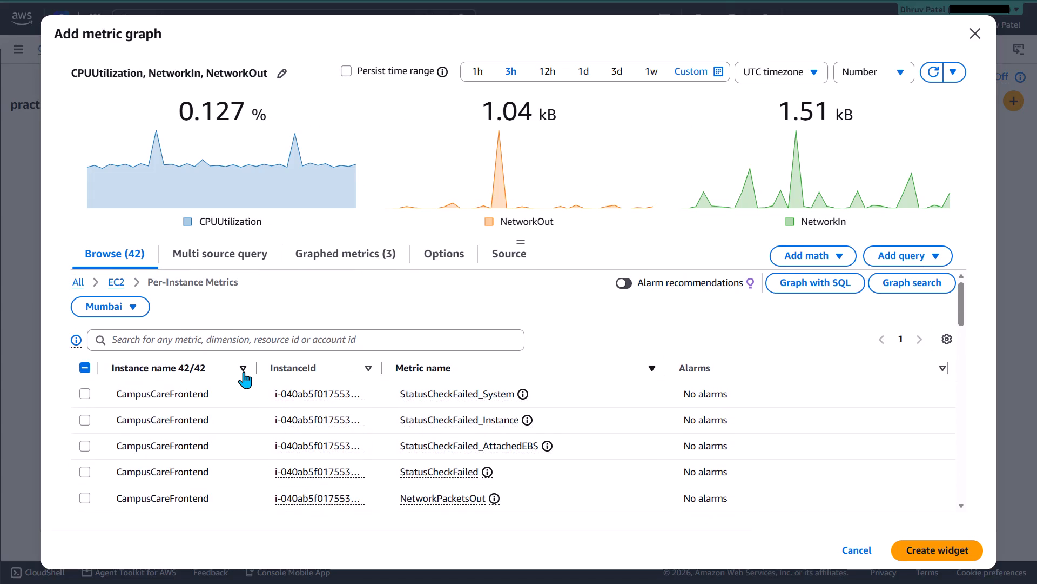
click(244, 371)
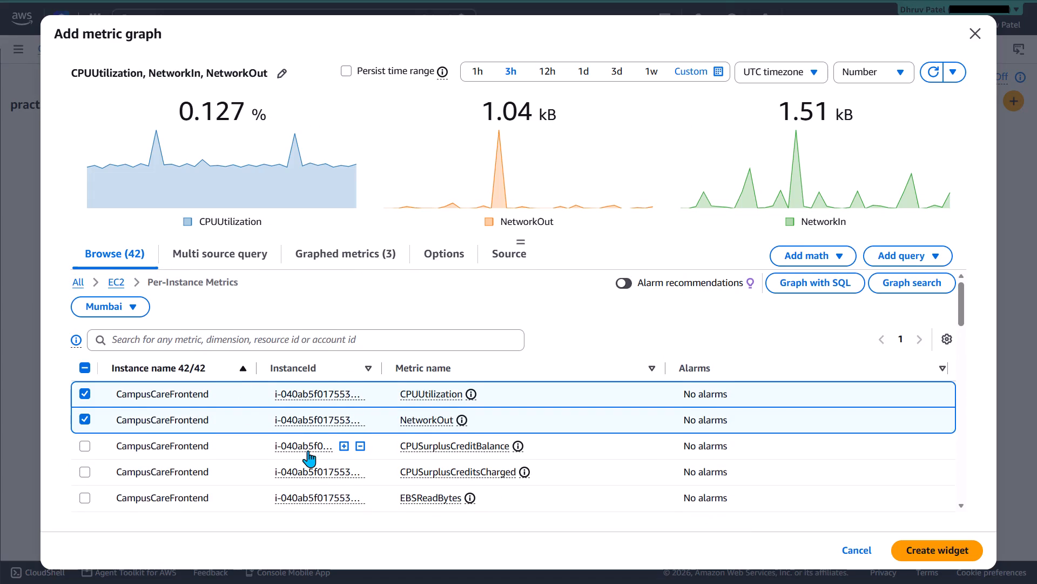
scroll(308, 450, down, 4)
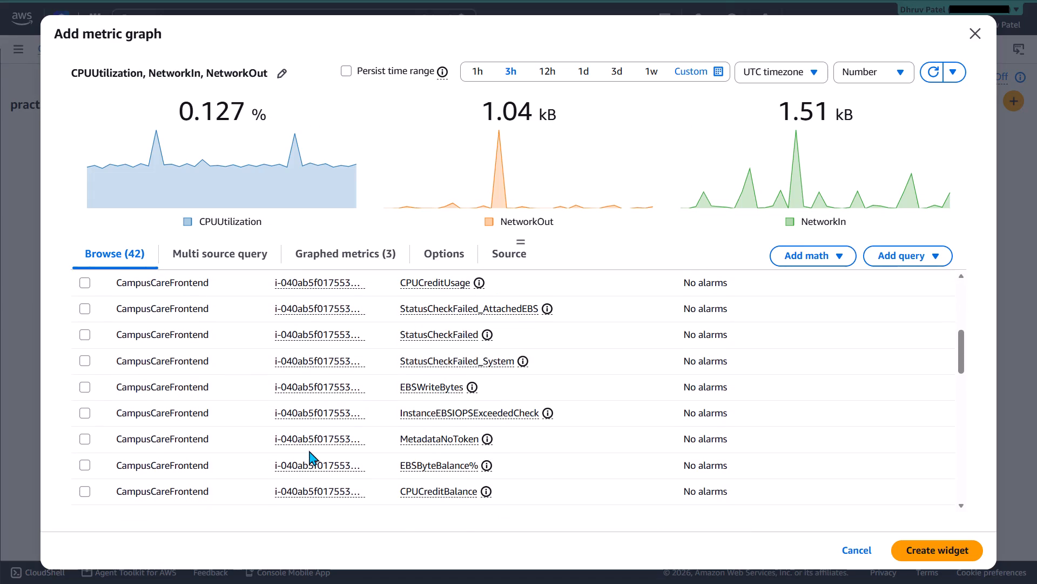
scroll(309, 450, down, 8)
scroll(309, 450, up, 3)
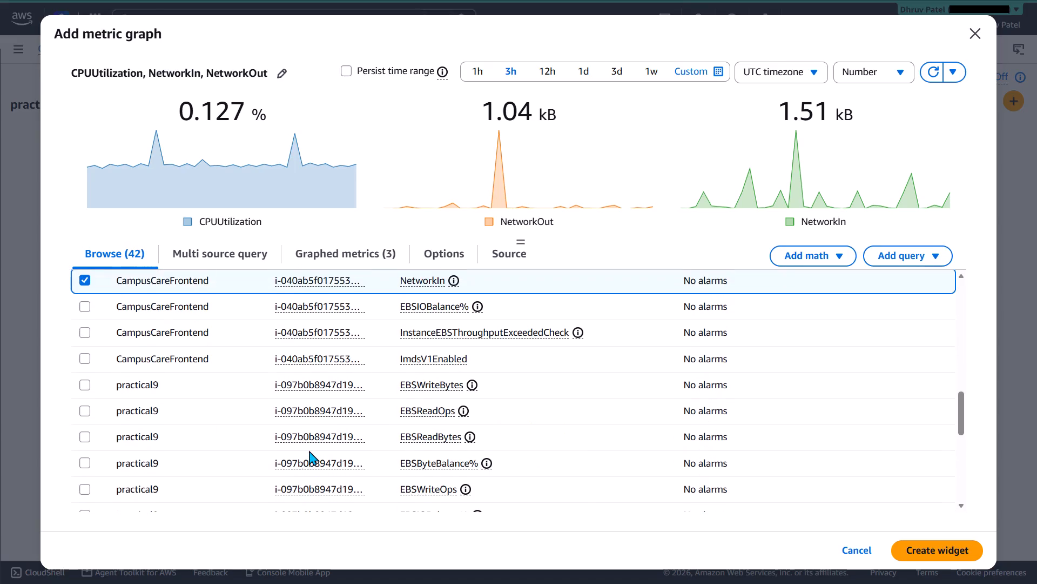
scroll(309, 450, down, 1)
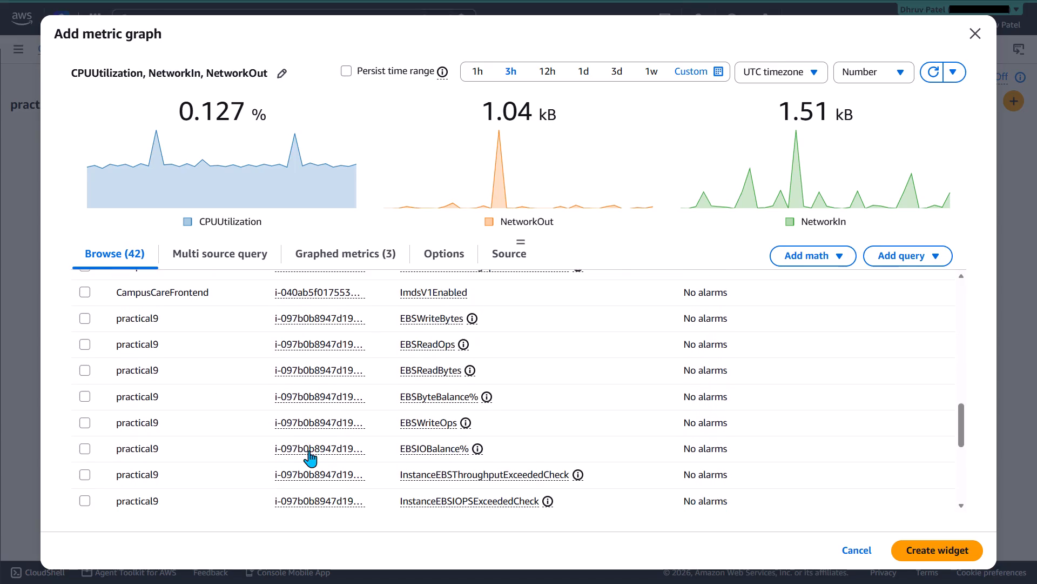
scroll(309, 450, up, 14)
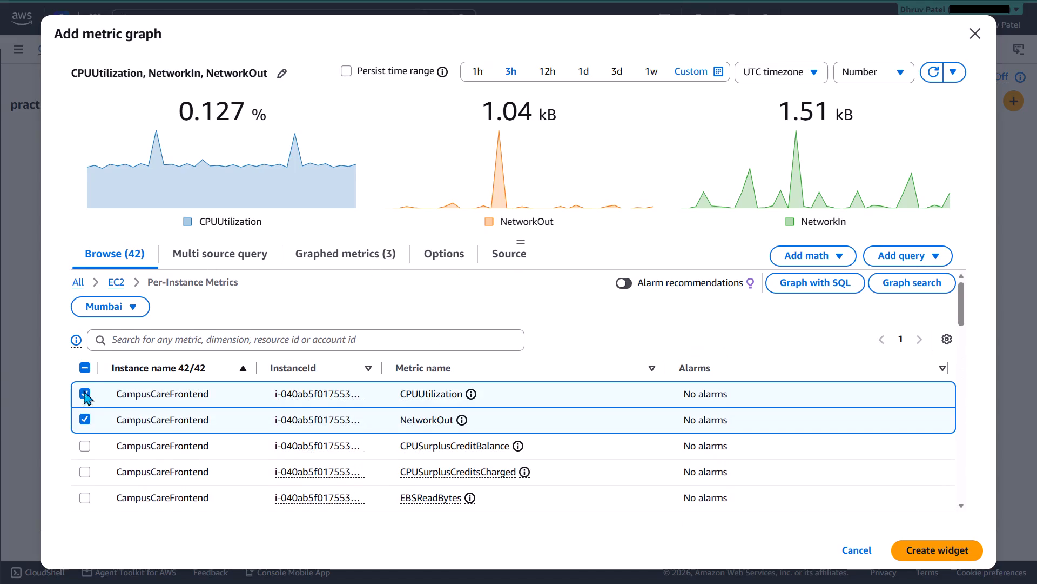
Clear the whole metric selection and select CPUUtilization, NetworkOut and NetworkIn of the practical9 instance instead.
click(86, 368)
click(86, 368)
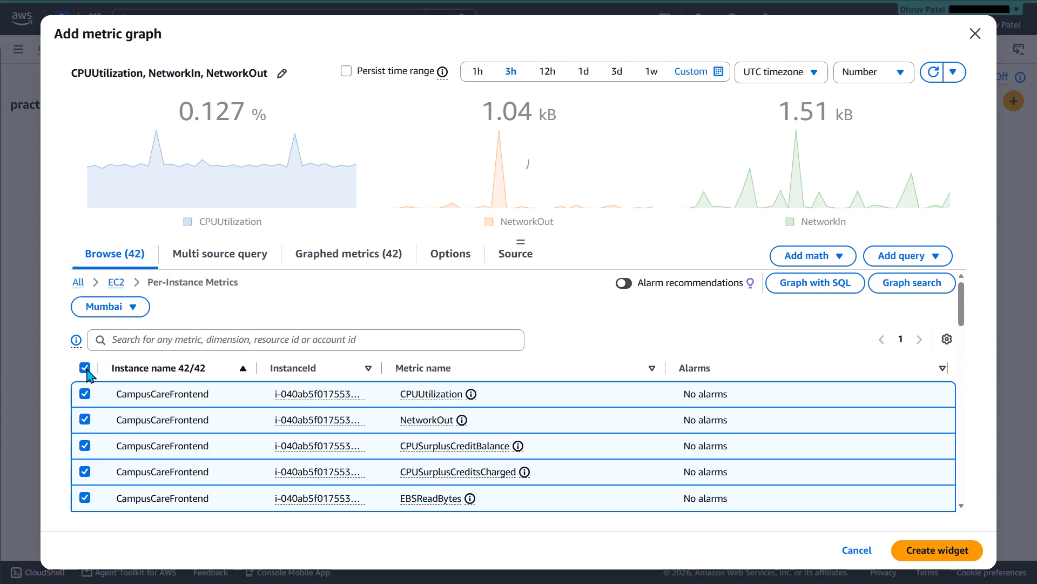
scroll(369, 471, down, 11)
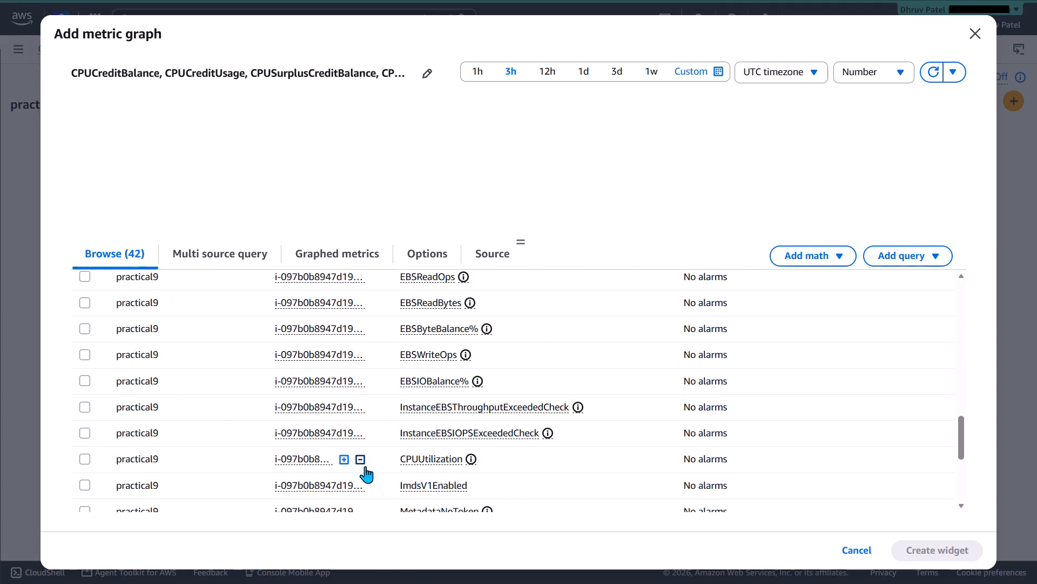
scroll(365, 466, up, 1)
scroll(365, 466, down, 1)
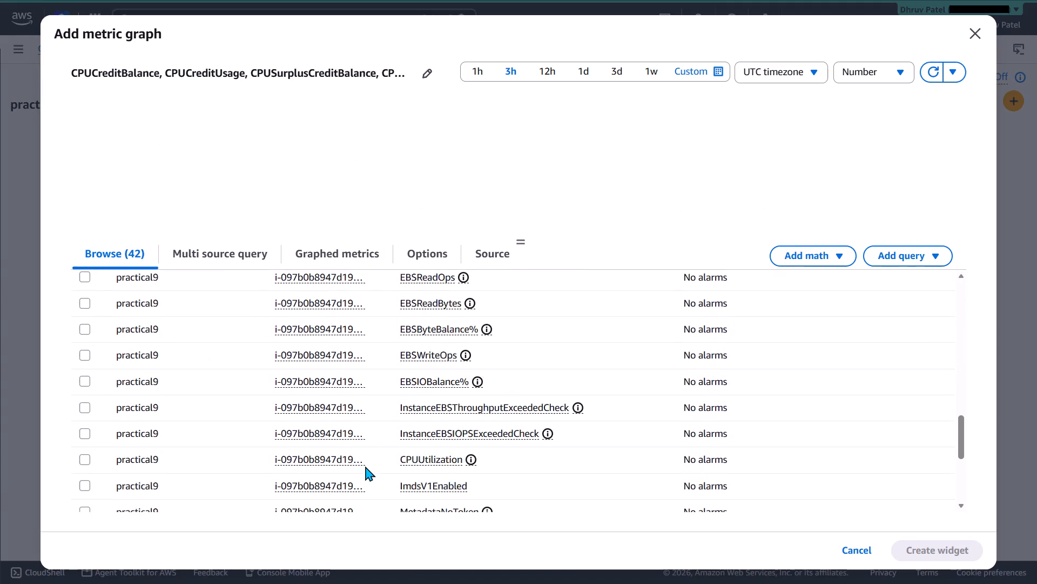
scroll(365, 466, down, 1)
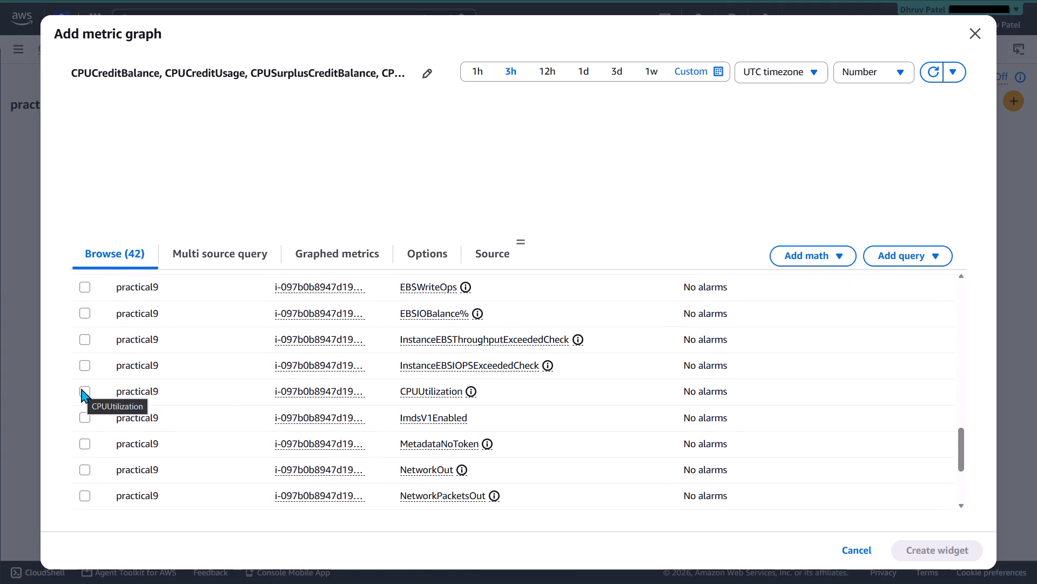
click(84, 390)
scroll(130, 463, down, 1)
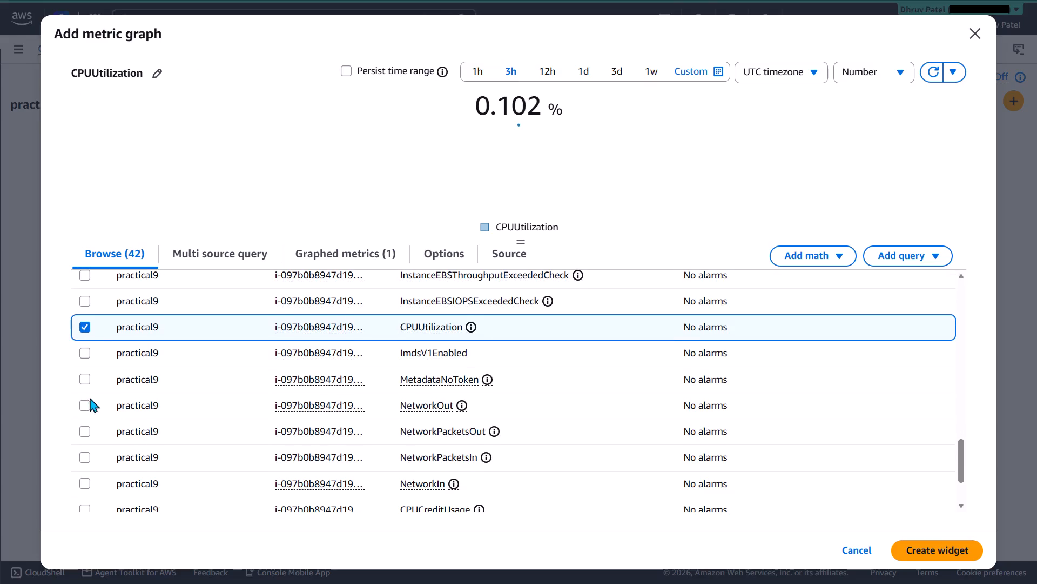
click(84, 400)
click(86, 482)
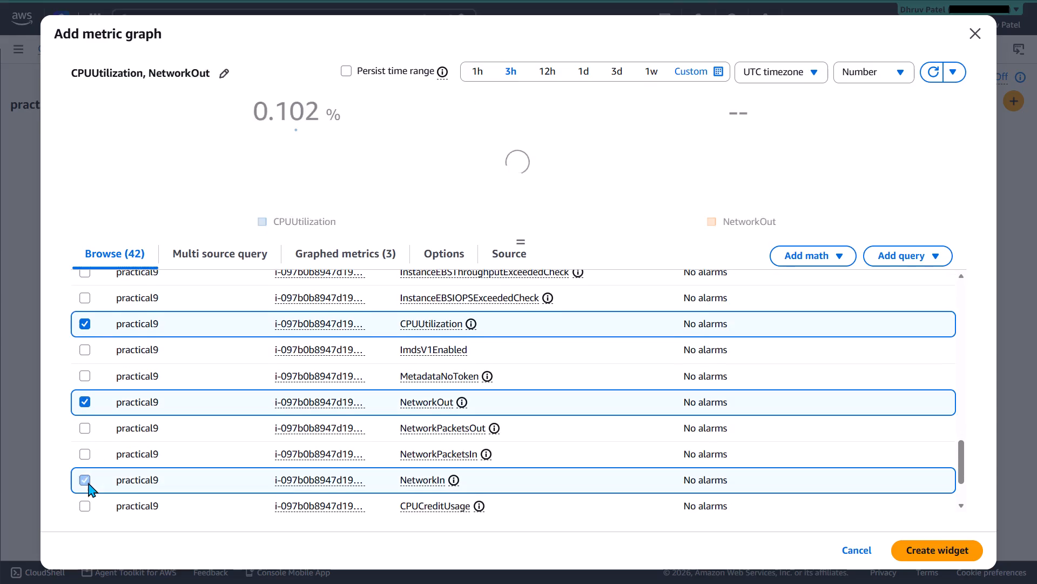
Capture the full screen, outline the CPUUtilization, NetworkOut and NetworkIn metric names with separate green rectangles, and copy the annotated image.
key(shift+super+s)
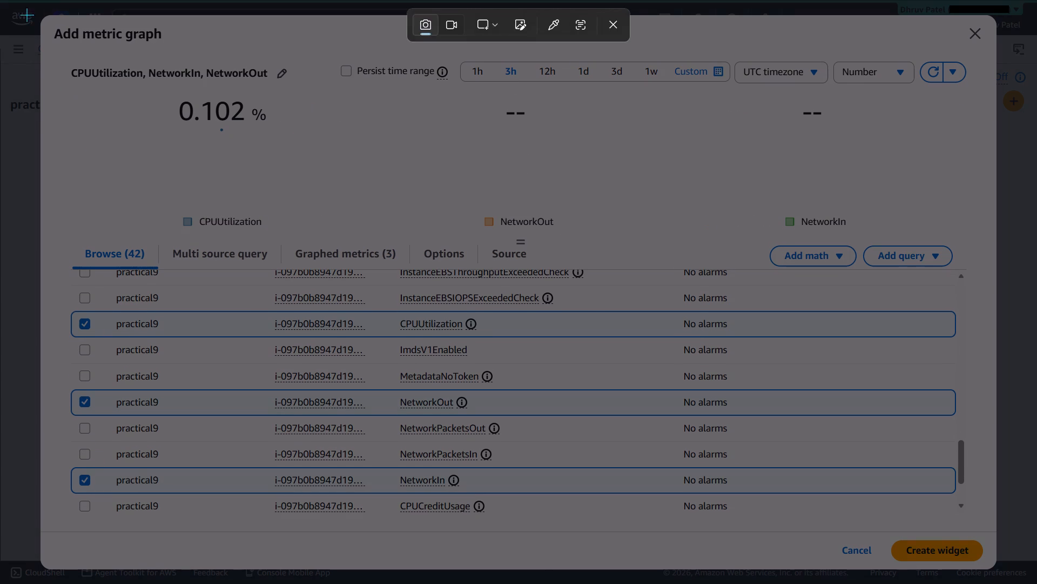
drag(0, 0, 1036, 583)
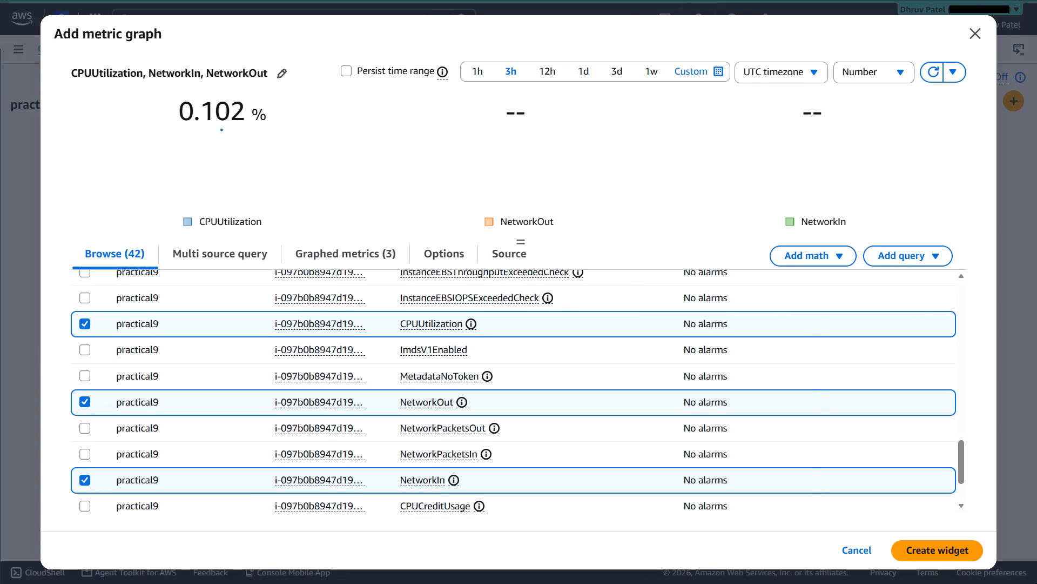
click(949, 382)
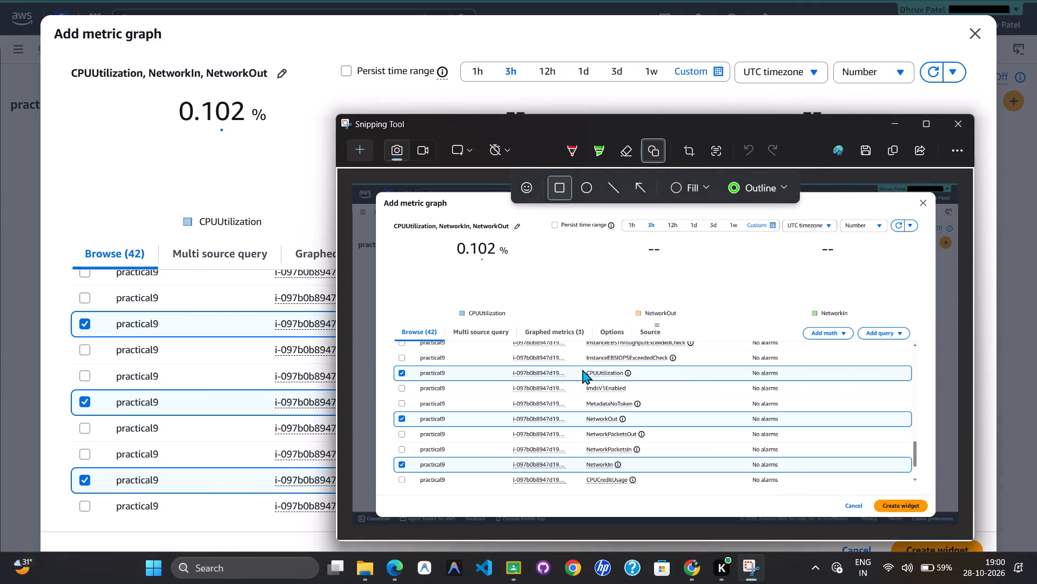
drag(582, 366, 650, 384)
drag(650, 384, 650, 381)
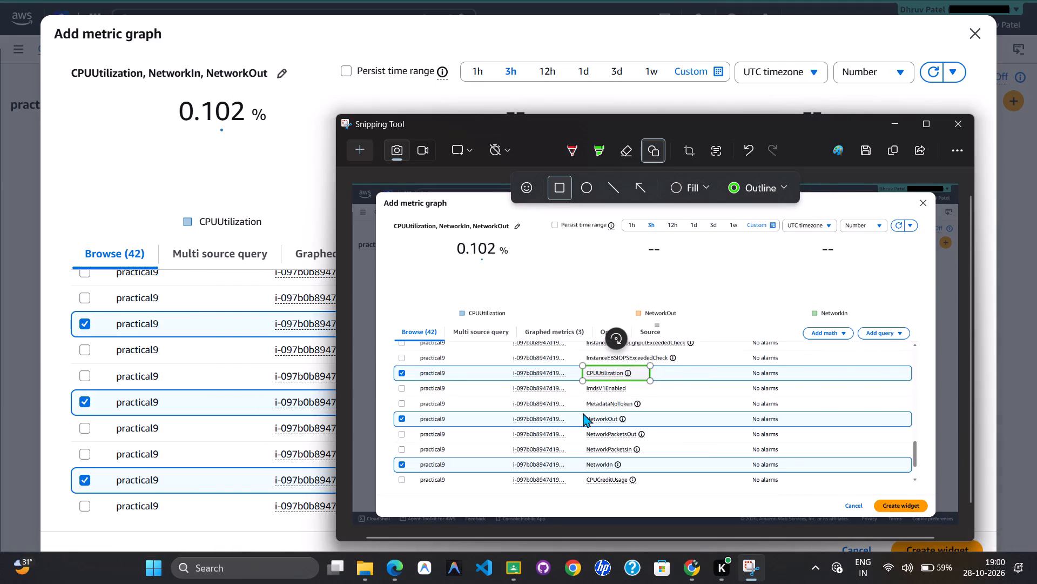
drag(583, 413, 650, 428)
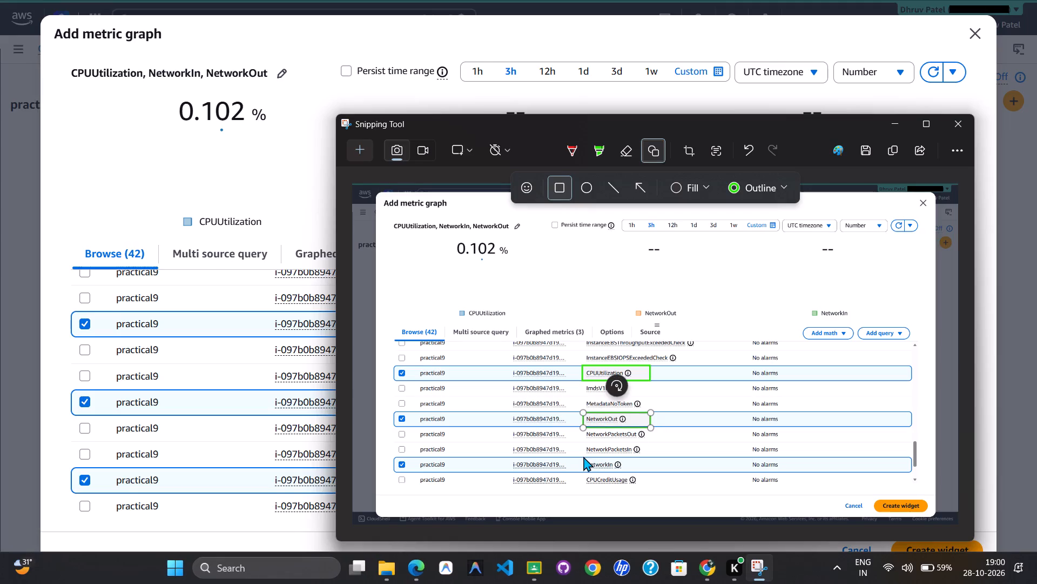
drag(583, 456, 639, 472)
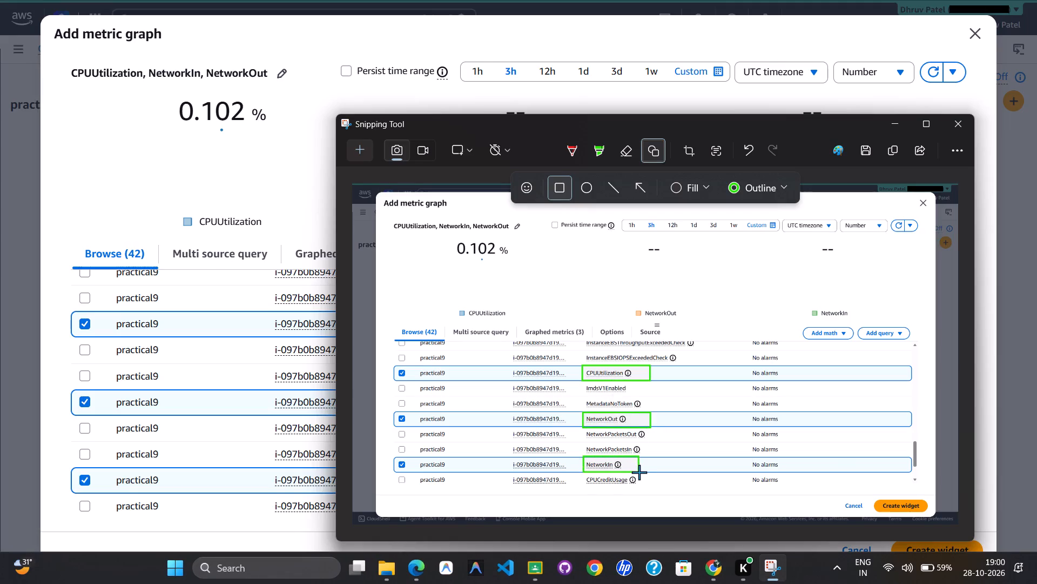
drag(639, 472, 651, 472)
click(891, 148)
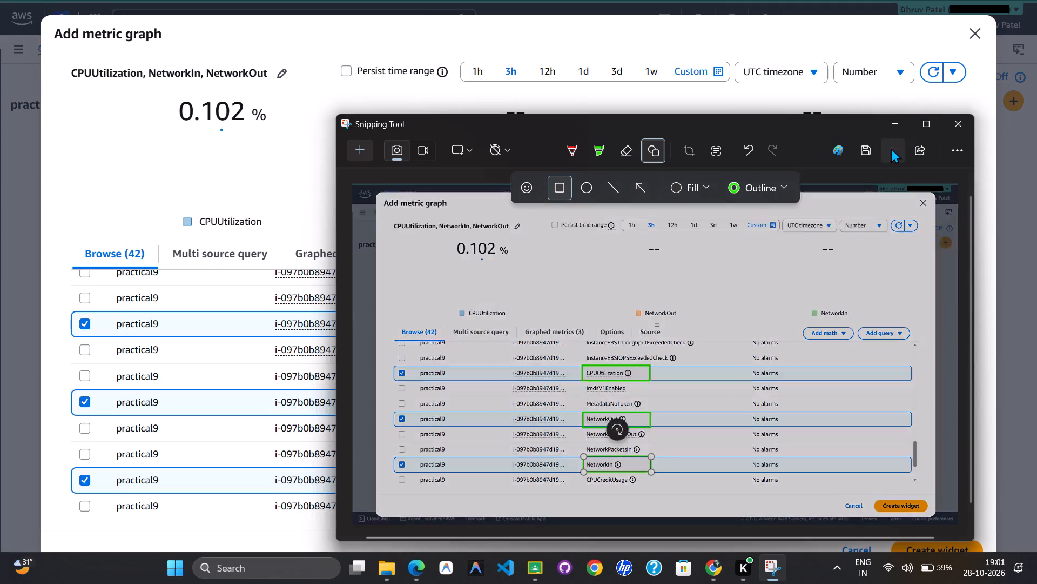
Replace the metric selection screenshot below the EC2 category screenshot in the CCE_Practical_9 document with the newly annotated one.
key(alt+Tab)
key(alt+Tab)
click(416, 419)
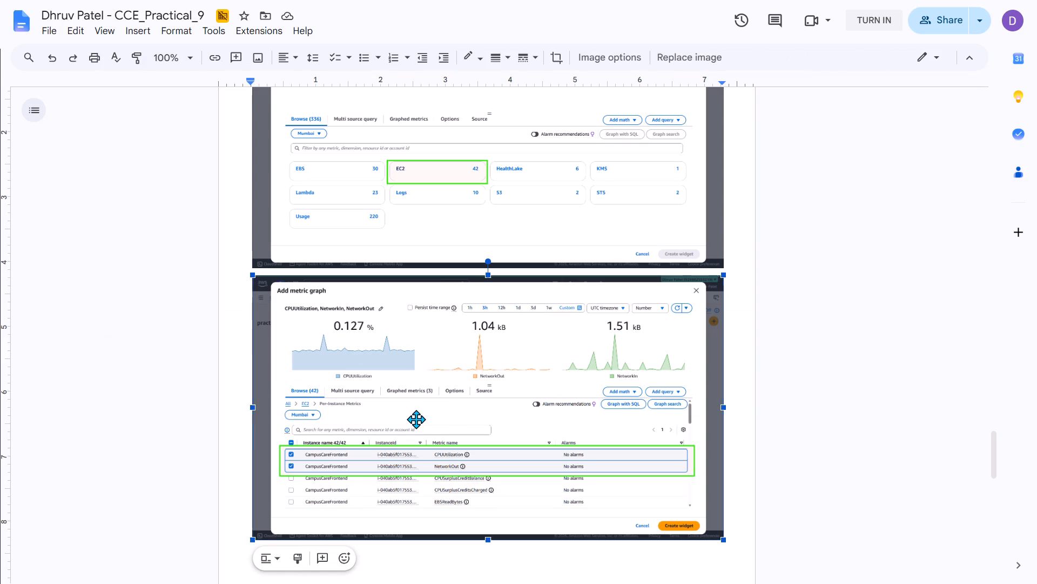
key(ctrl+v)
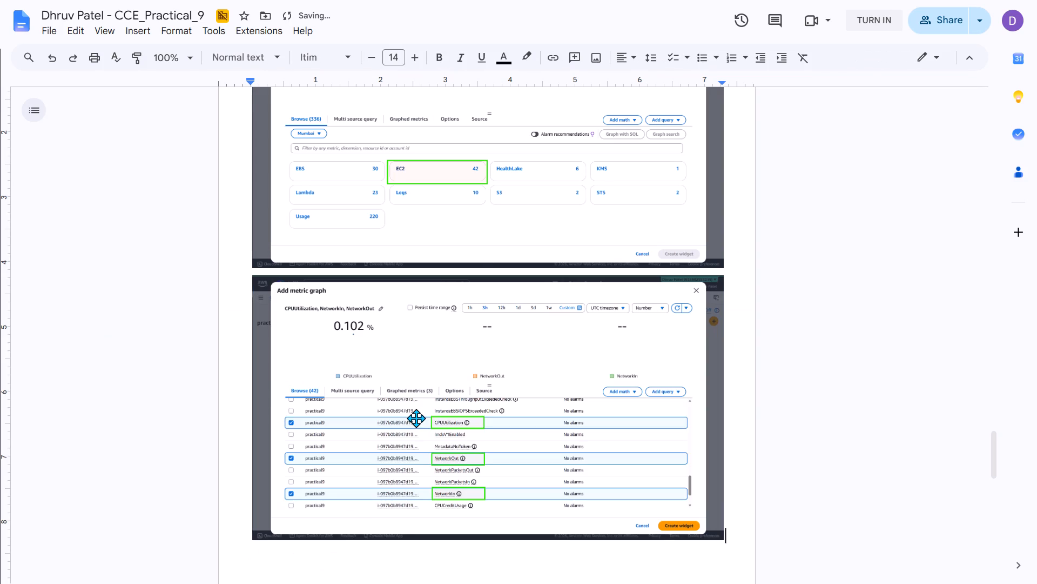
Add a caption line between the EC2 category and metric selection screenshots, beginning with "In EC2,".
click(749, 263)
key(Return)
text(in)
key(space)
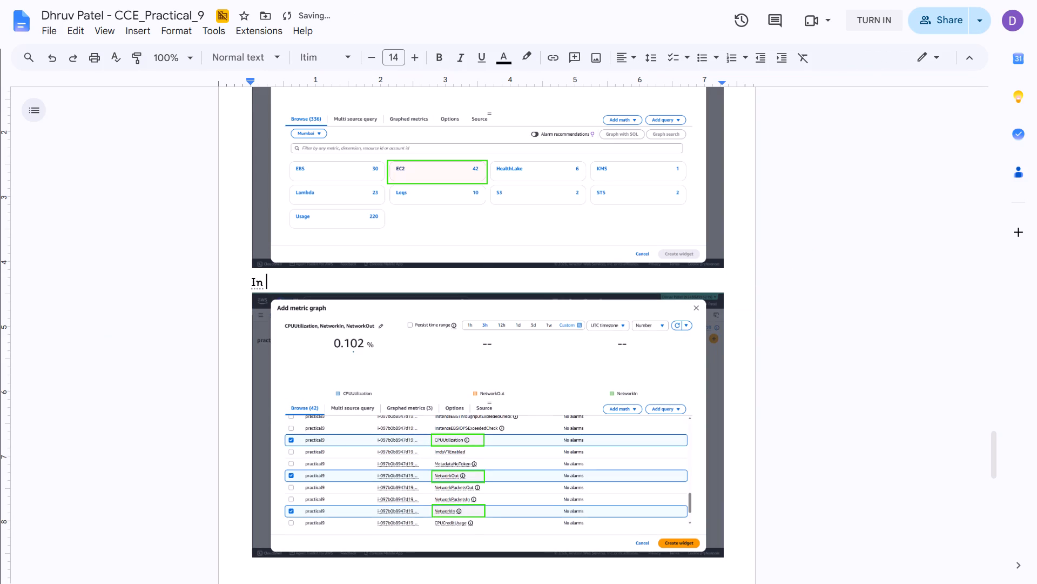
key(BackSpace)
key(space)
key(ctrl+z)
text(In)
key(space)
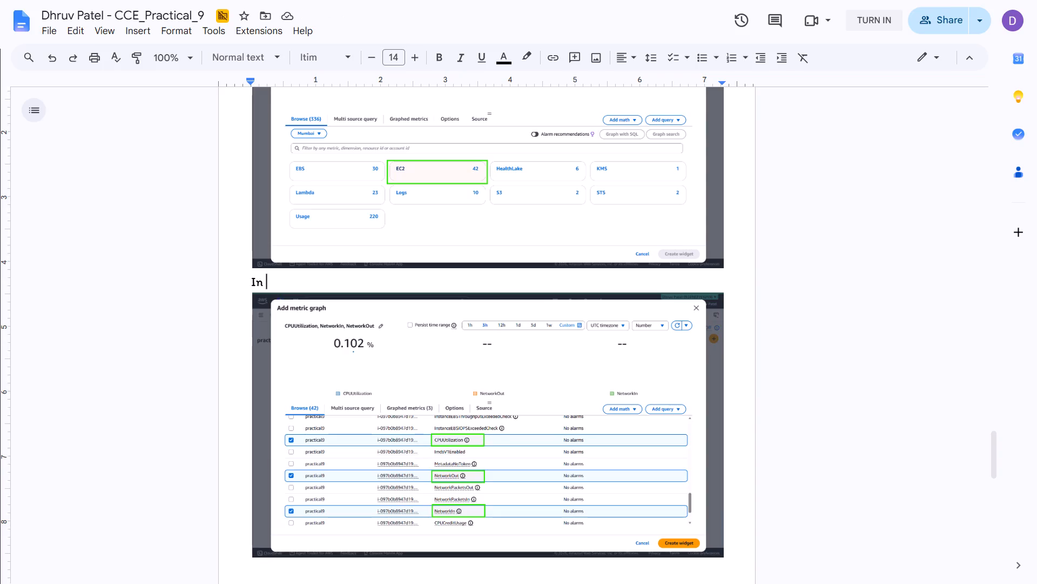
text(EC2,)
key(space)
Check the metric category path in CloudWatch and continue the caption with "per-instance metrics, we will select these three:".
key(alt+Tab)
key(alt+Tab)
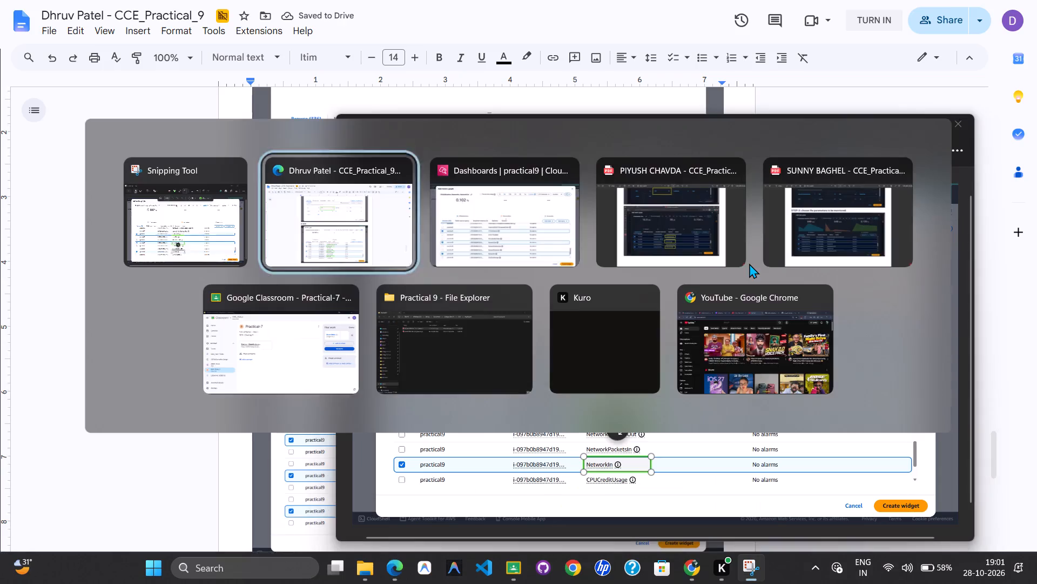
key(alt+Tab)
scroll(502, 352, up, 20)
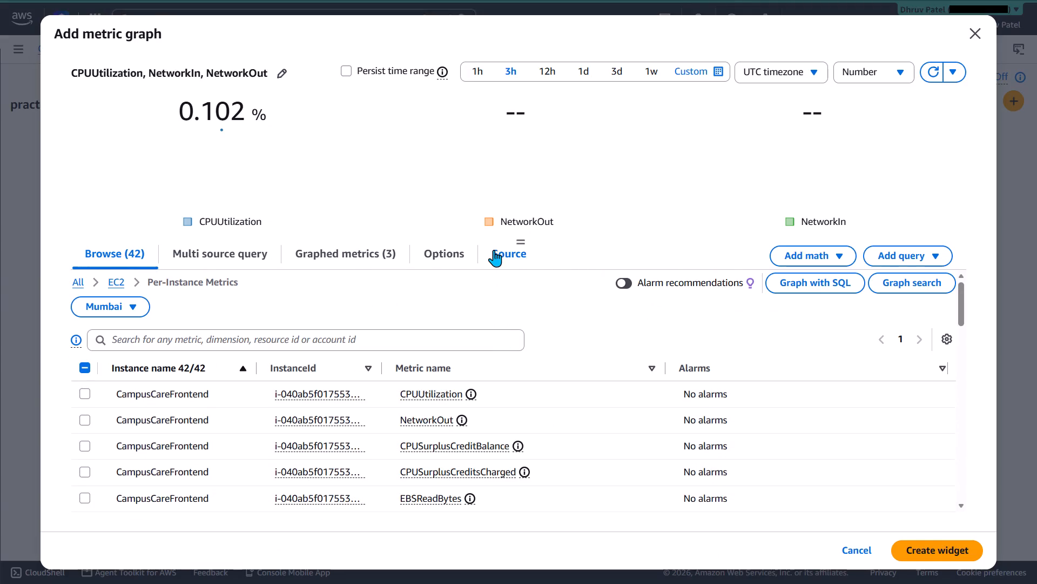
key(alt+Tab)
key(alt+Tab)
key(alt+Left)
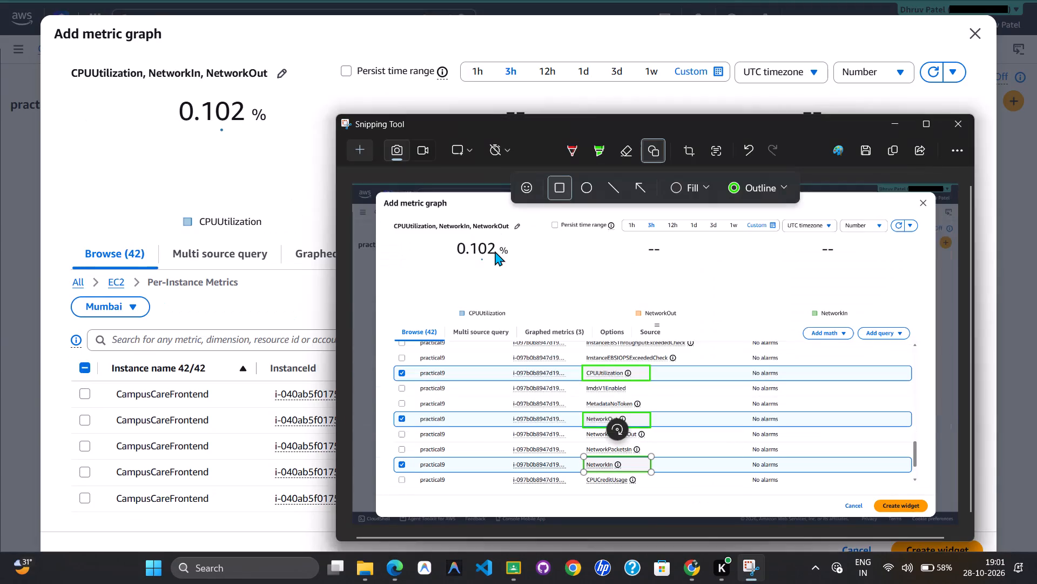
key(alt+Tab)
key(alt+Tab)
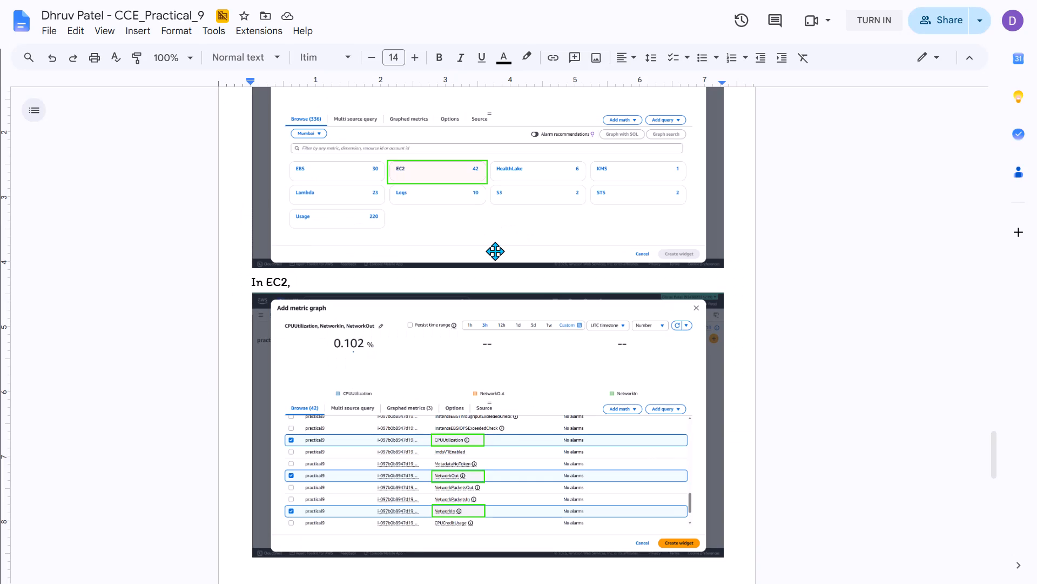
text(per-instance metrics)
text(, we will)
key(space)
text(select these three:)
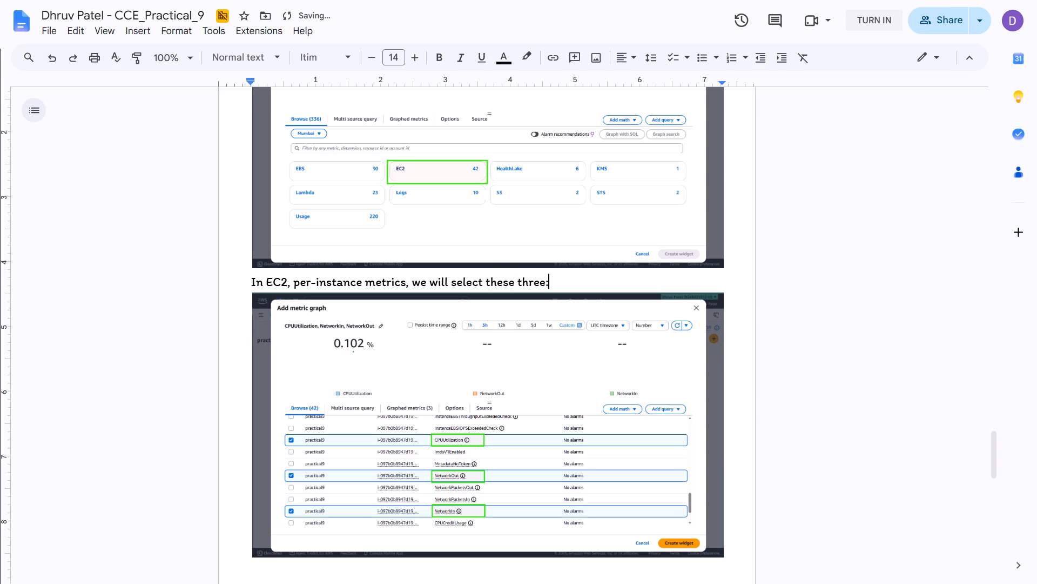
List CPUUtilization, NetworkOut and NetworkIn on separate lines below the "select these three:" caption.
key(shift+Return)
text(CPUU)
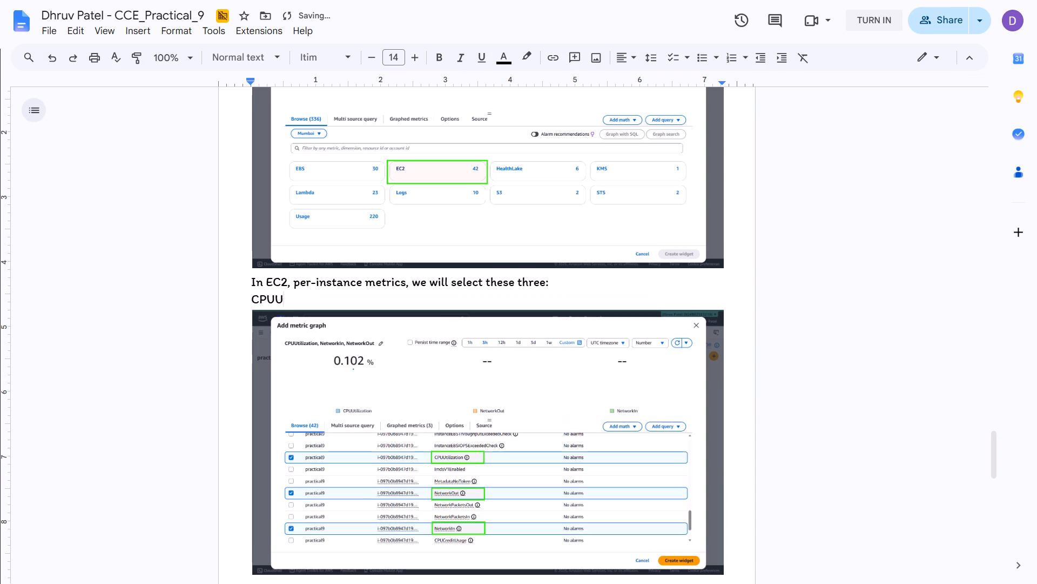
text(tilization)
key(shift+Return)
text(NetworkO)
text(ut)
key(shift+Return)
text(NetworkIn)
Indent the CPUUtilization line and number it "1.".
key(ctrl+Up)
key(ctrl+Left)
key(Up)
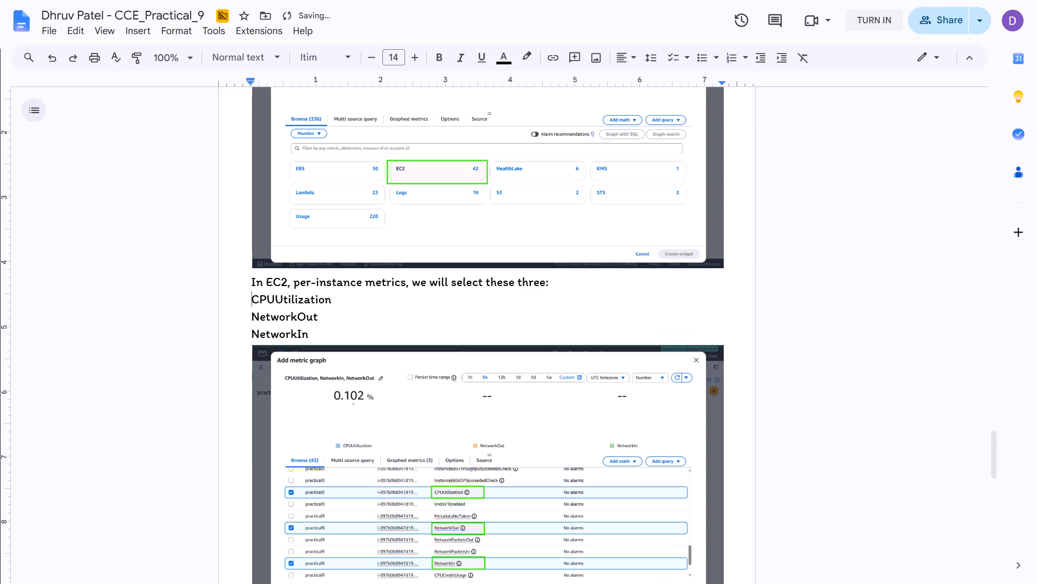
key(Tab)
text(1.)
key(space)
Indent the NetworkOut line below CPUUtilization and number it "2.".
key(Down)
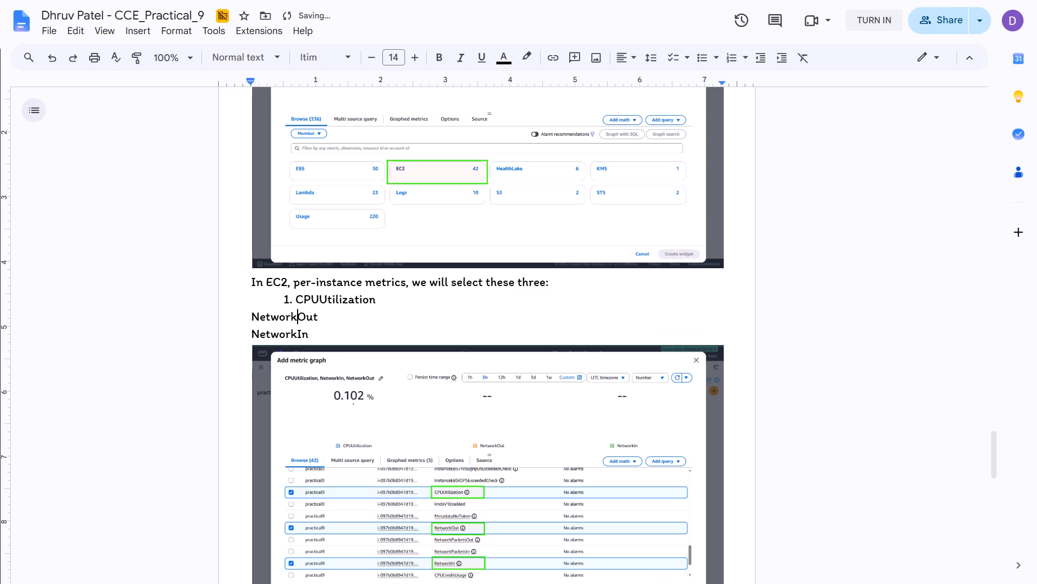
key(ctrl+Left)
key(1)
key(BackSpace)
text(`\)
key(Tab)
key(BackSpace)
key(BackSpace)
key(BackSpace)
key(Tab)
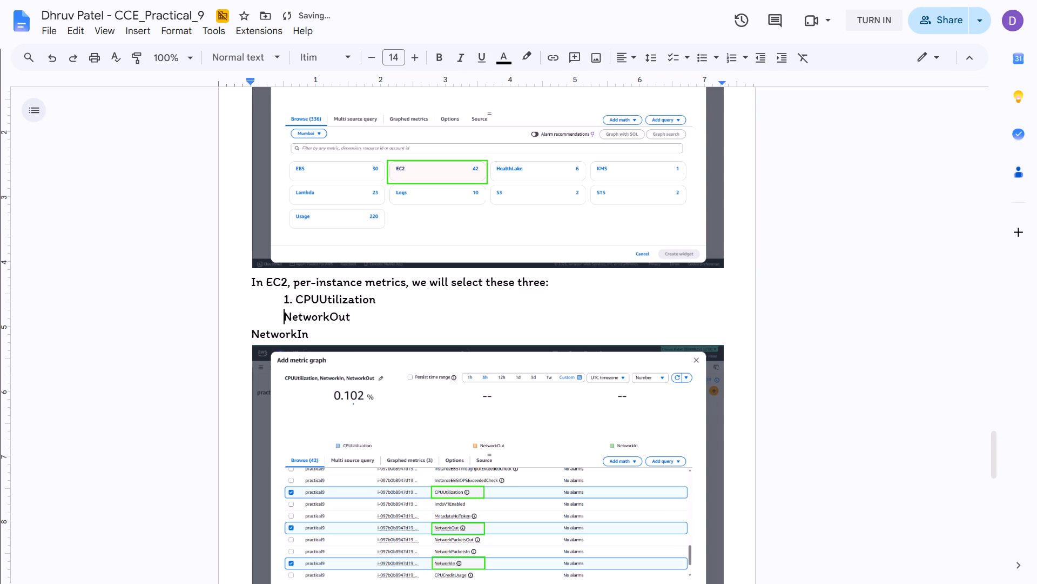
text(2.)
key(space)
Indent the NetworkIn line above the metric selection screenshot and number it "3.".
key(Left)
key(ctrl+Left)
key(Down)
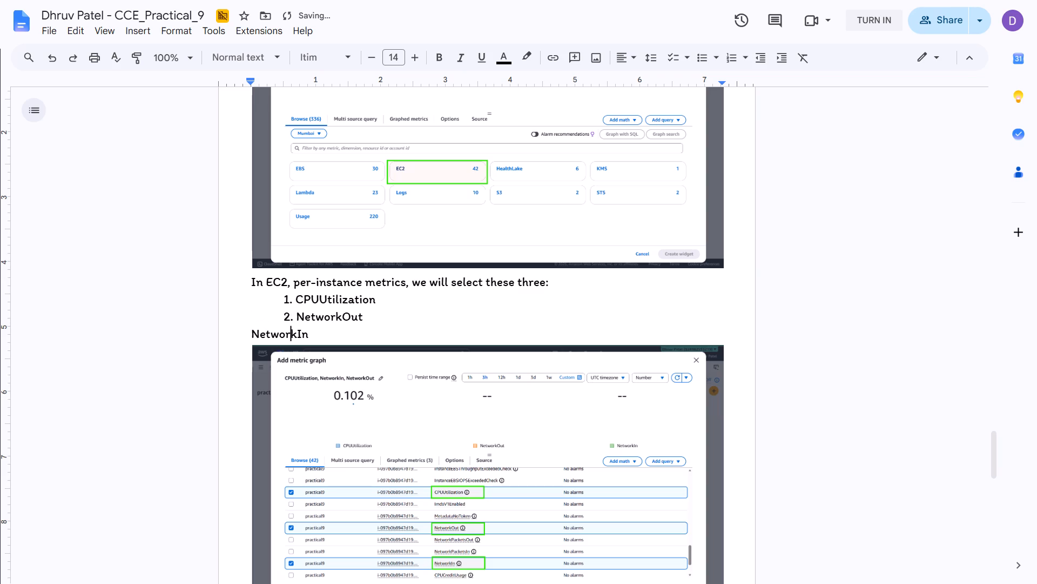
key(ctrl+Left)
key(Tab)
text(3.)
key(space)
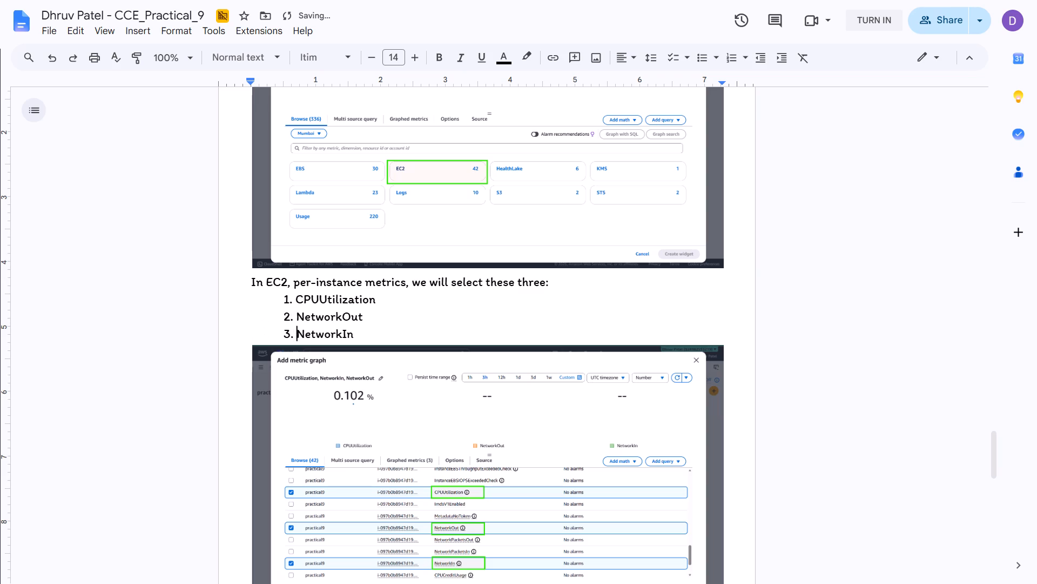
Switch to the 15-page reference PDF and examine its screenshots around the metric selection and the resulting dashboard.
scroll(464, 458, down, 5)
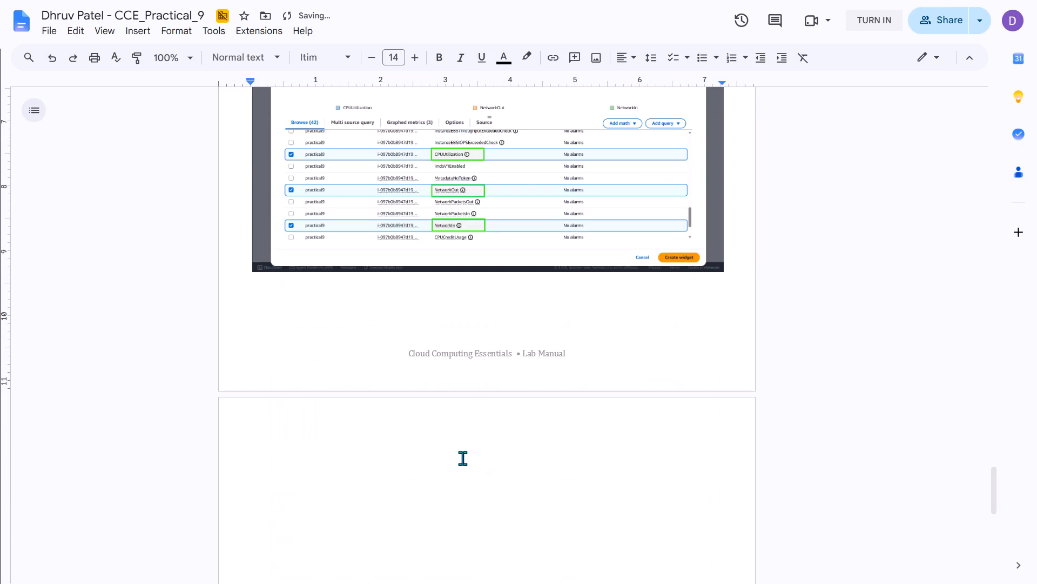
key(alt+Tab)
key(alt+Tab)
key(alt+Tab)
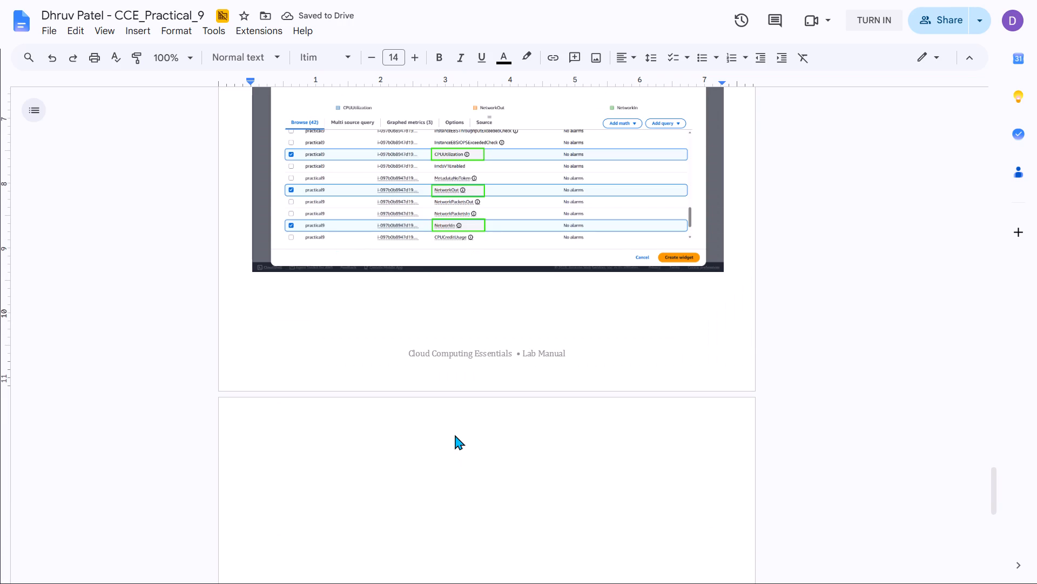
scroll(455, 435, down, 9)
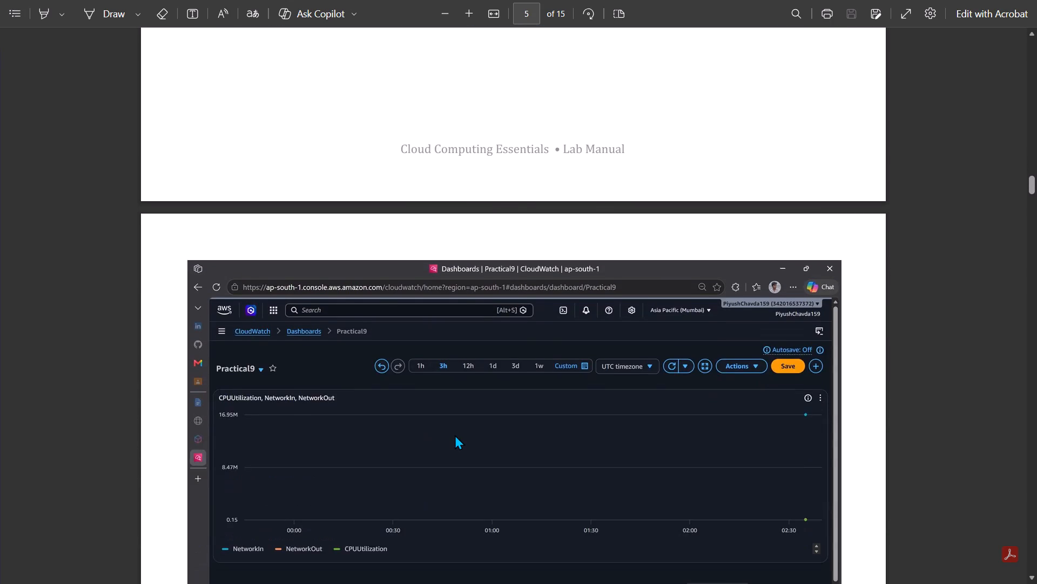
scroll(455, 435, down, 4)
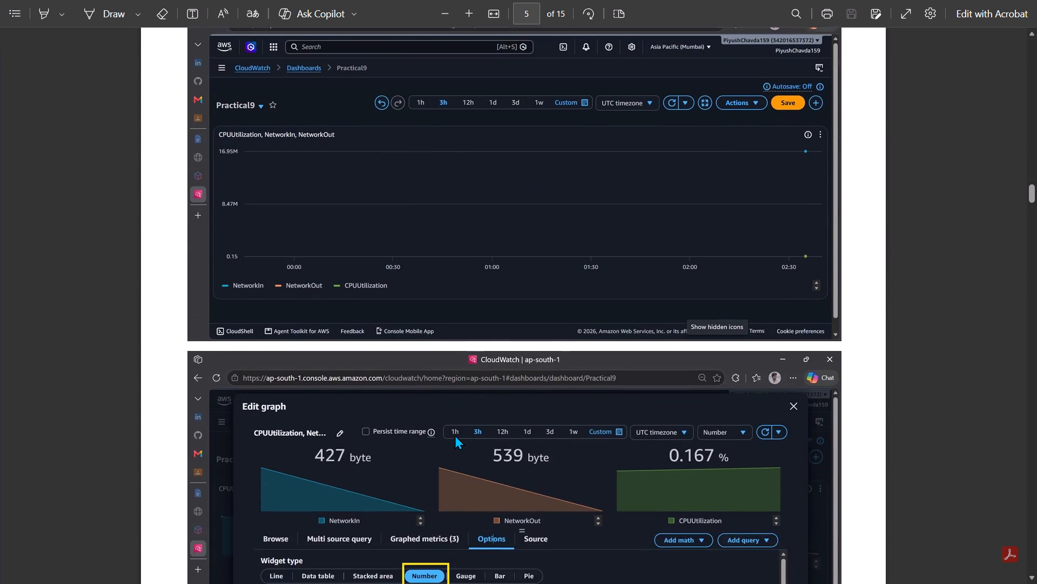
scroll(455, 435, up, 3)
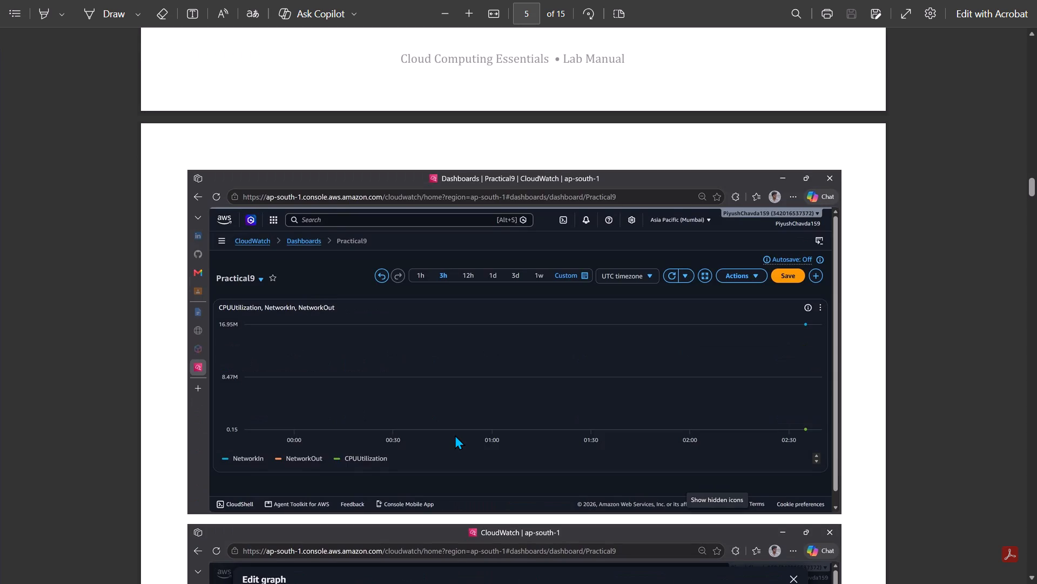
scroll(455, 435, up, 9)
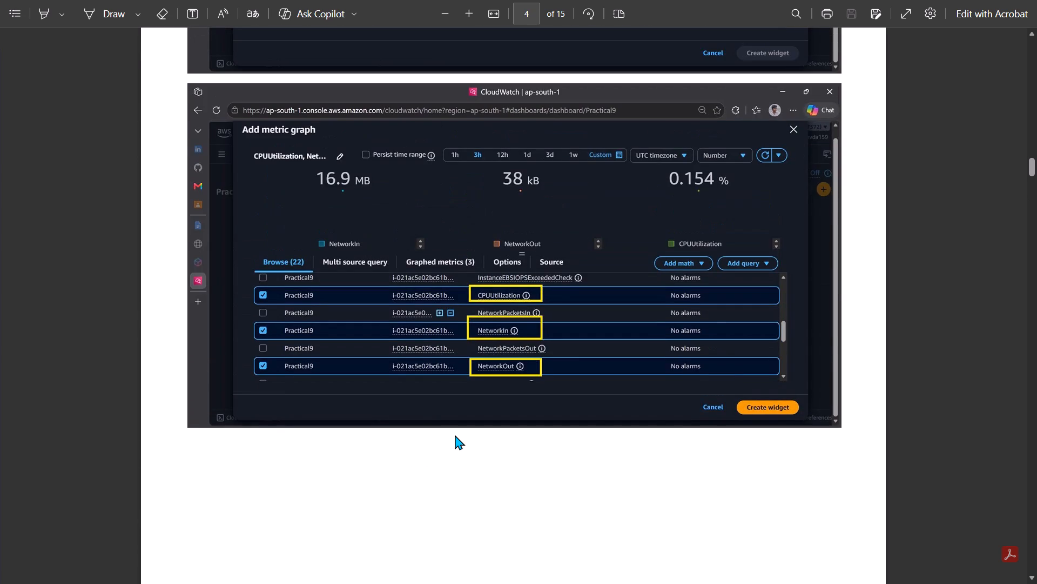
scroll(456, 419, down, 3)
scroll(456, 419, up, 2)
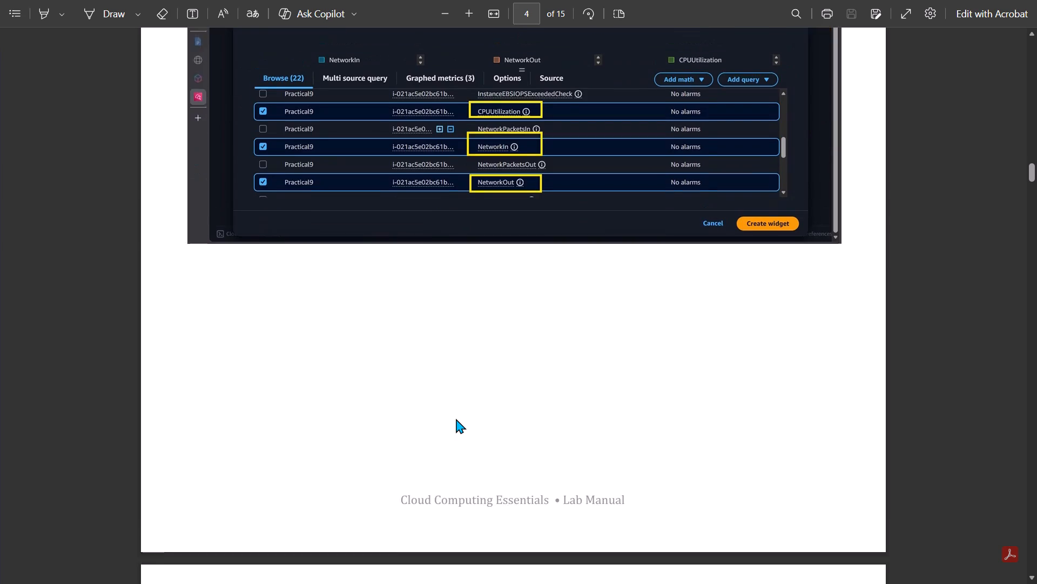
Switch to the 10-page reference PDF and review its STEP-2 to STEP-4 captions and screenshots for the metric widget.
key(alt+Tab)
key(alt+Tab)
key(alt+Tab)
key(alt+Tab)
scroll(456, 419, down, 3)
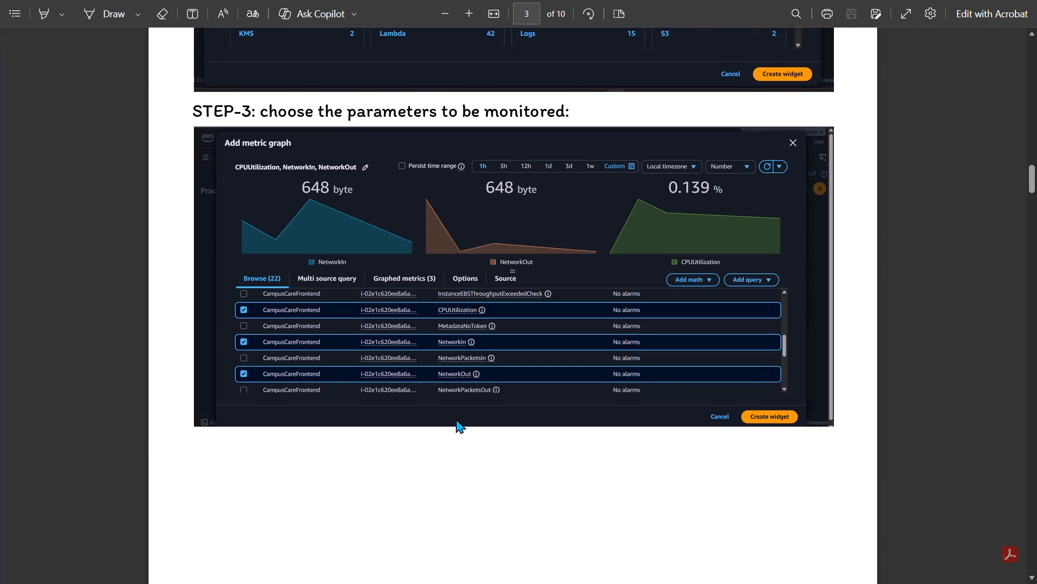
scroll(456, 419, up, 6)
scroll(662, 322, up, 11)
scroll(662, 322, down, 6)
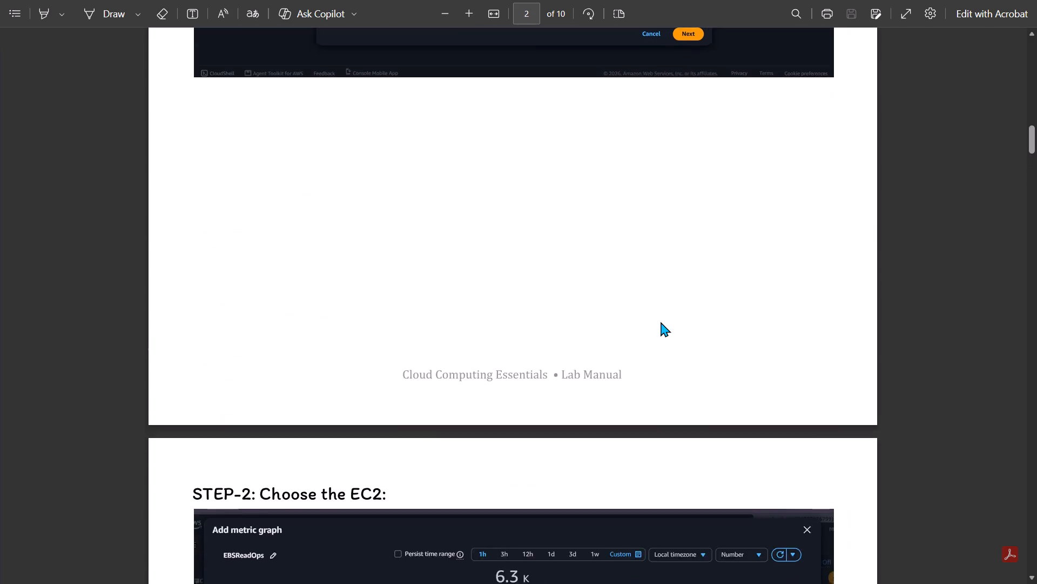
scroll(661, 322, down, 5)
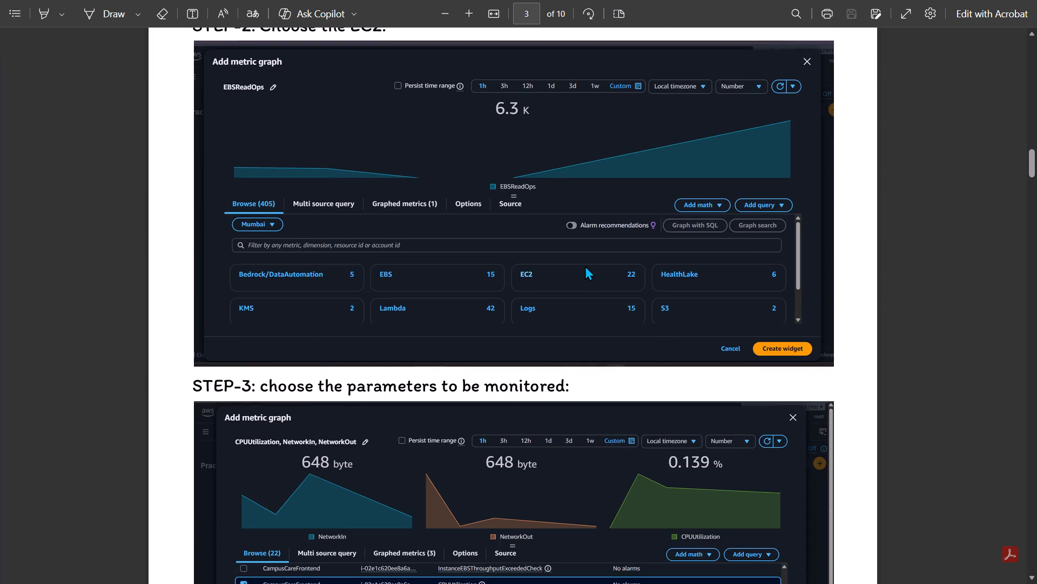
scroll(582, 266, down, 4)
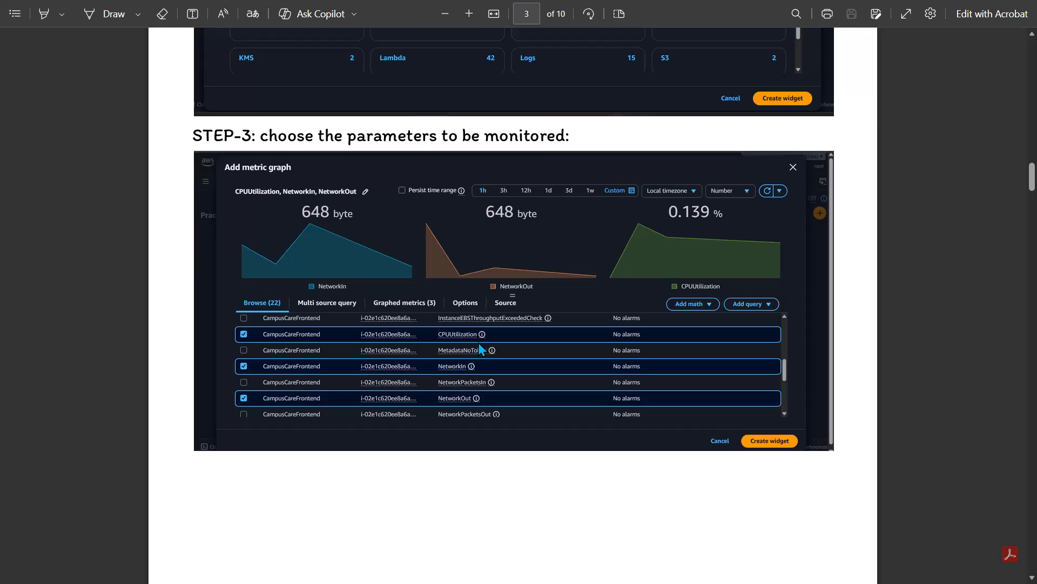
scroll(478, 342, down, 8)
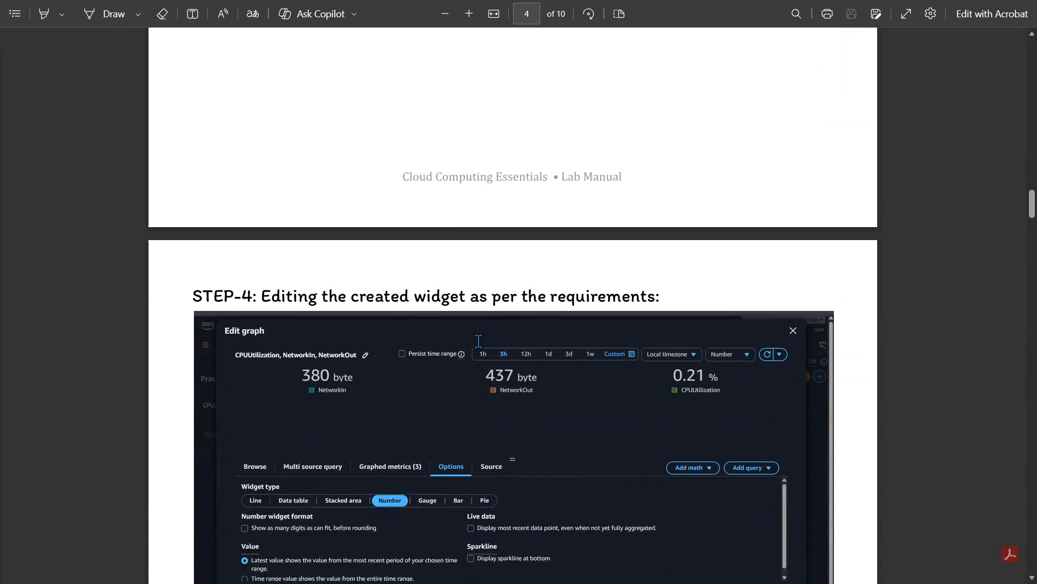
scroll(478, 340, down, 1)
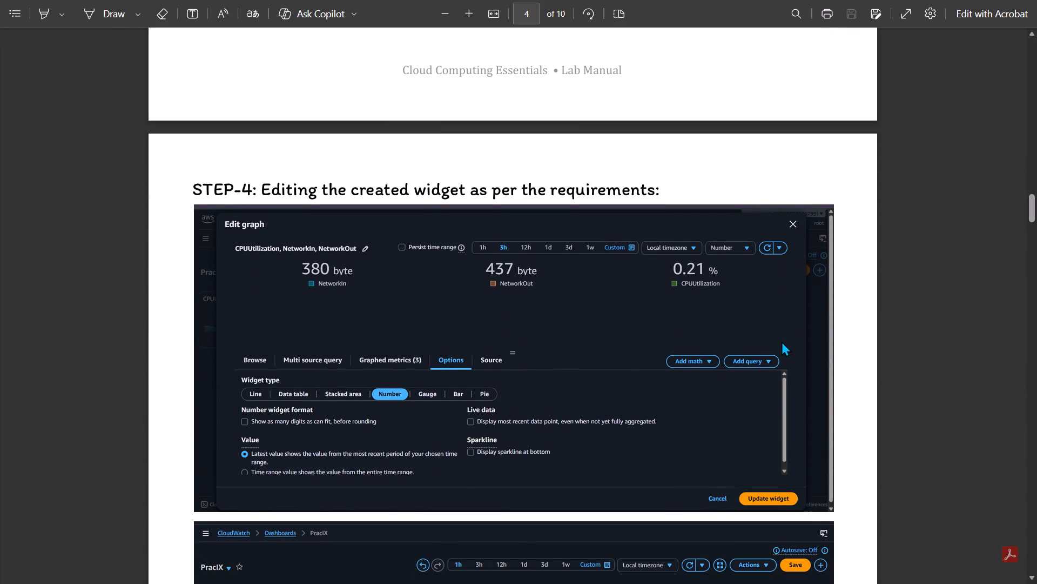
Return to CloudWatch and create the widget from practical9's selected CPUUtilization, NetworkOut and NetworkIn metrics.
key(alt+Tab)
key(alt+Tab)
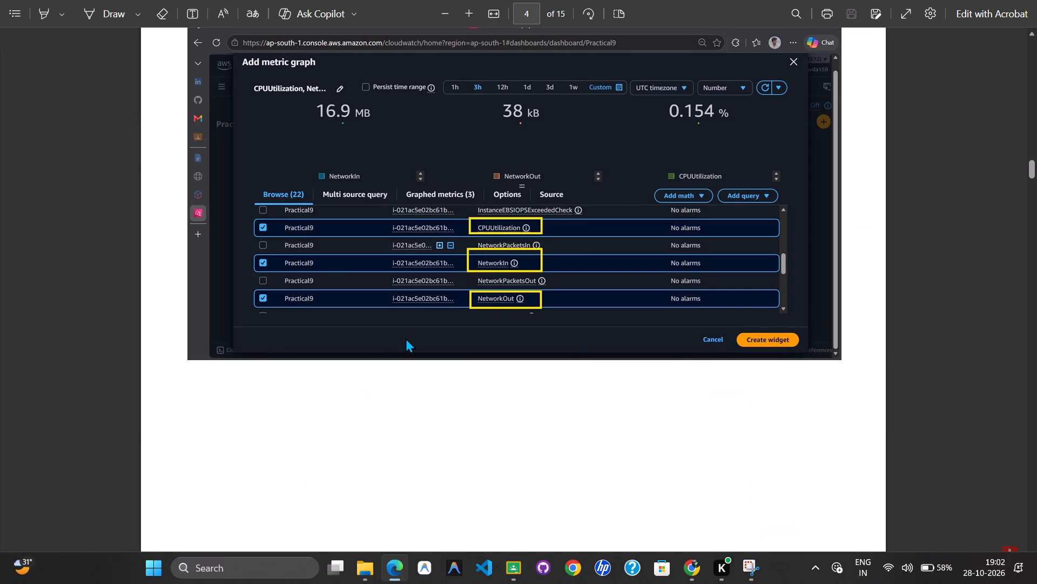
key(alt+Tab)
key(alt+Tab)
key(alt+Tab)
key(alt+Tab)
key(alt+Tab)
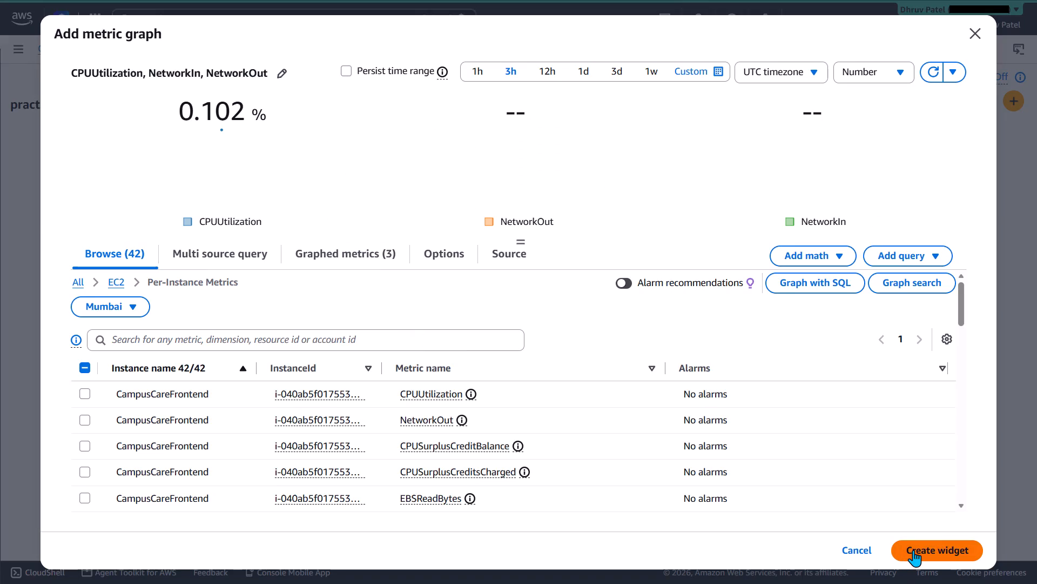
scroll(361, 510, down, 16)
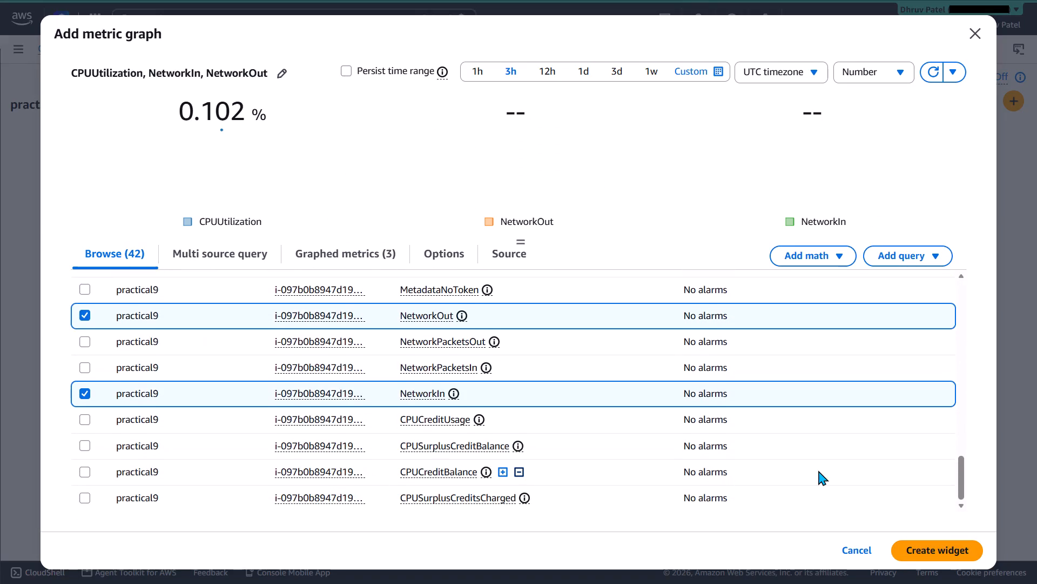
scroll(759, 404, up, 1)
click(937, 547)
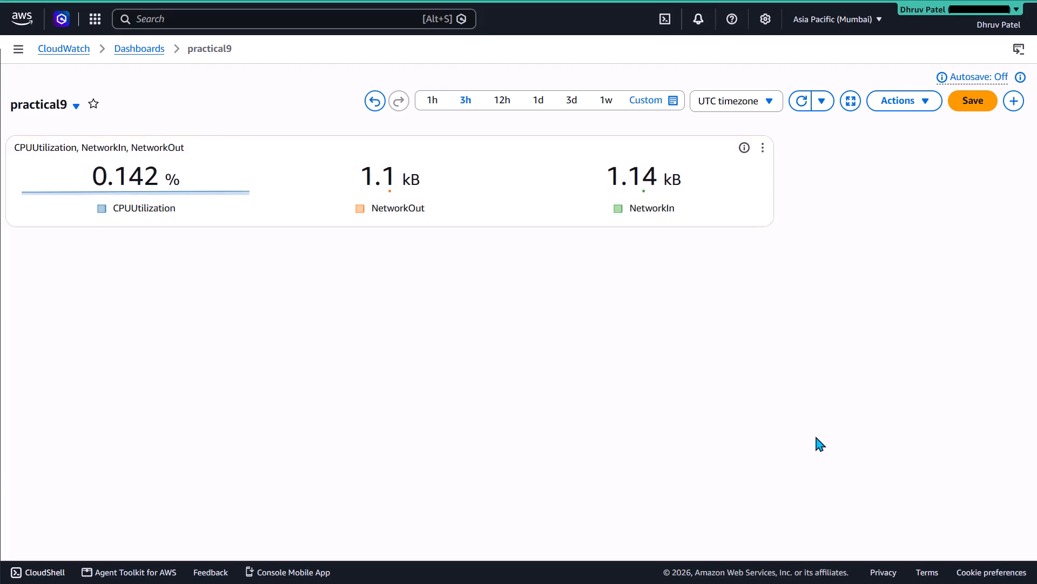
Compare the new dashboard widget with the dashboard and Edit graph screenshots in the 15-page reference PDF.
key(alt+Tab)
key(alt+Tab)
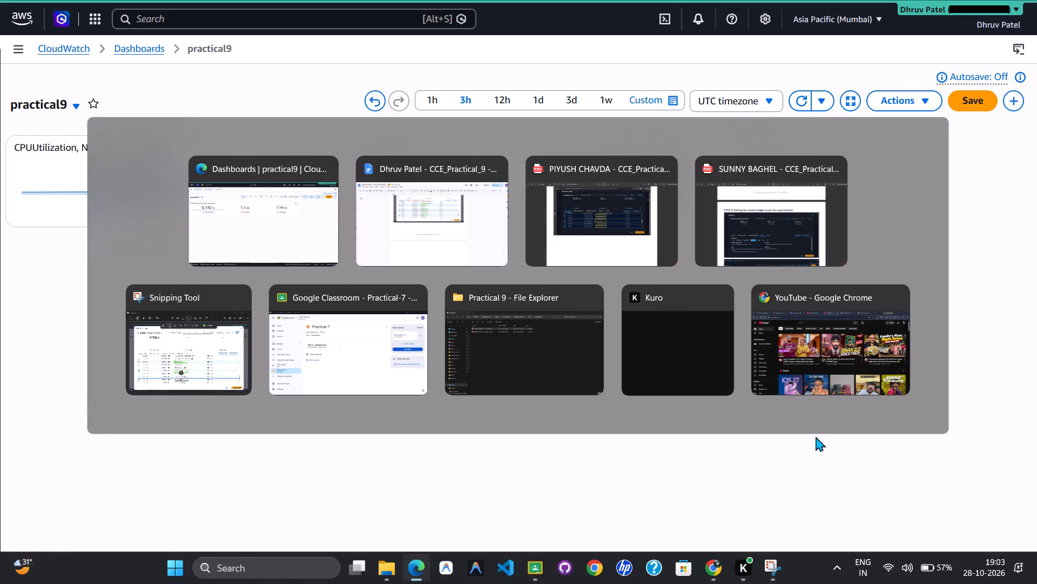
scroll(603, 408, down, 9)
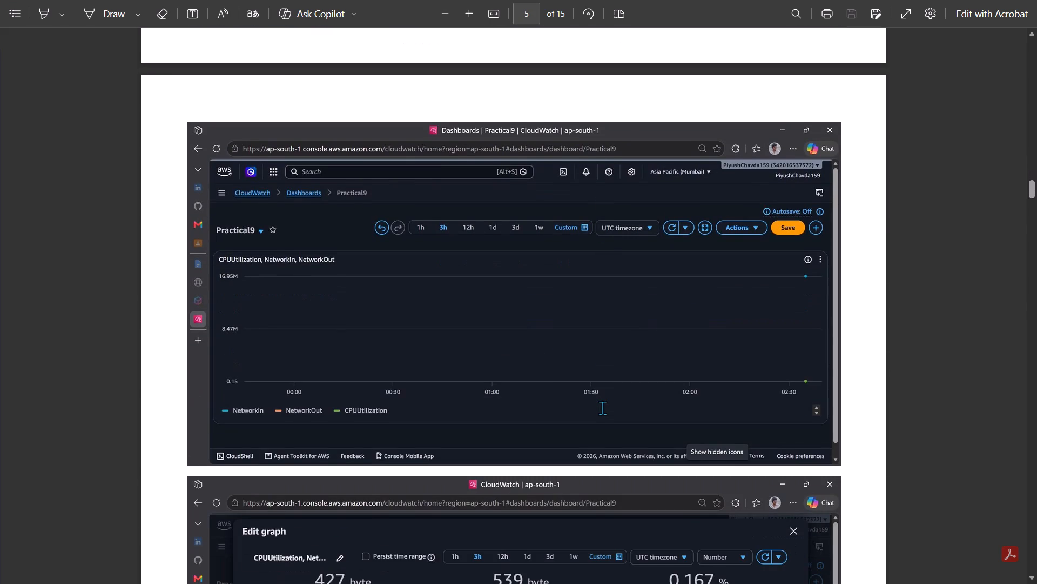
key(alt+Tab)
key(alt+Tab)
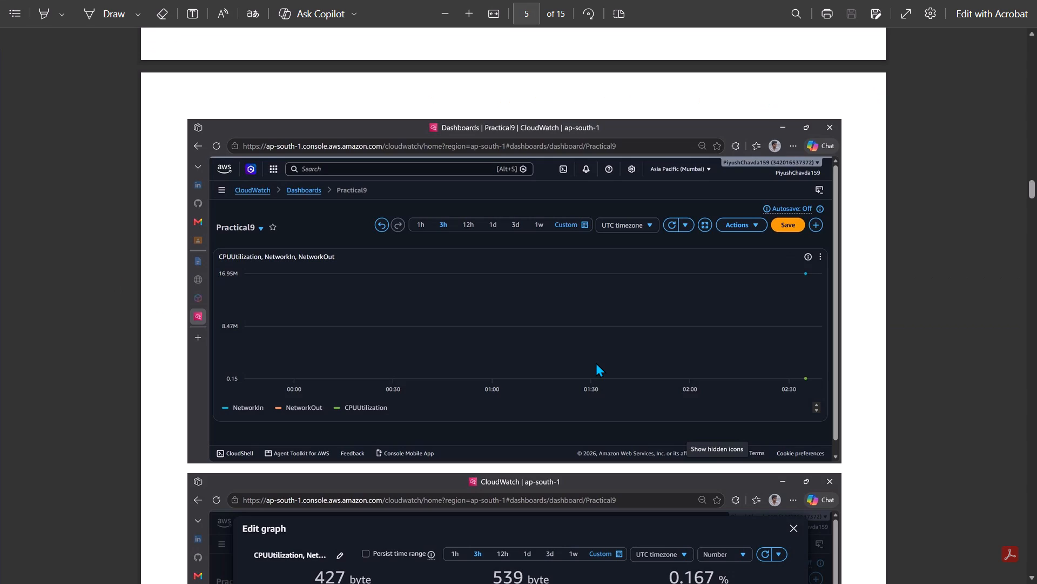
scroll(596, 362, down, 2)
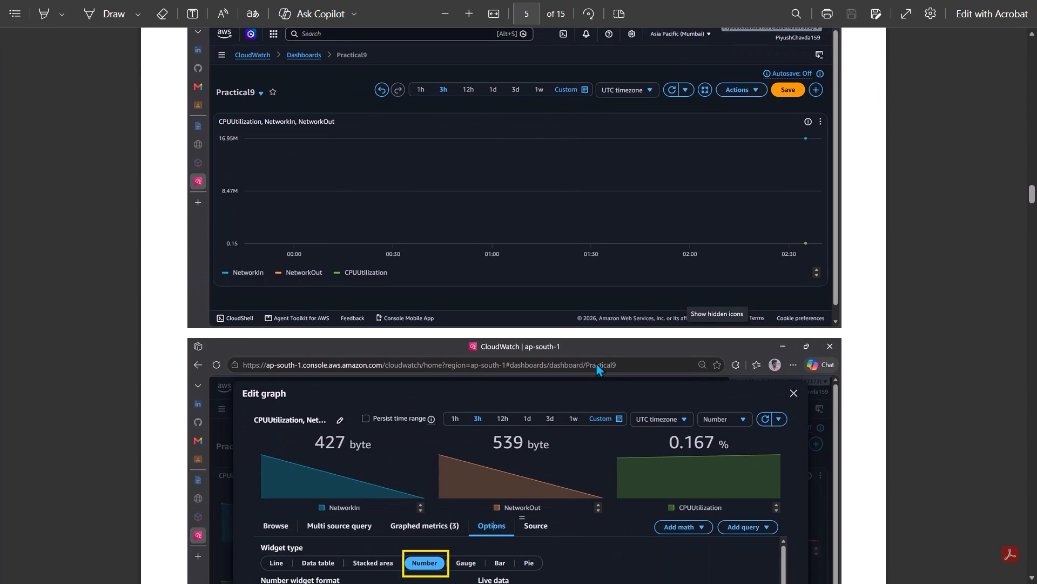
scroll(596, 362, down, 2)
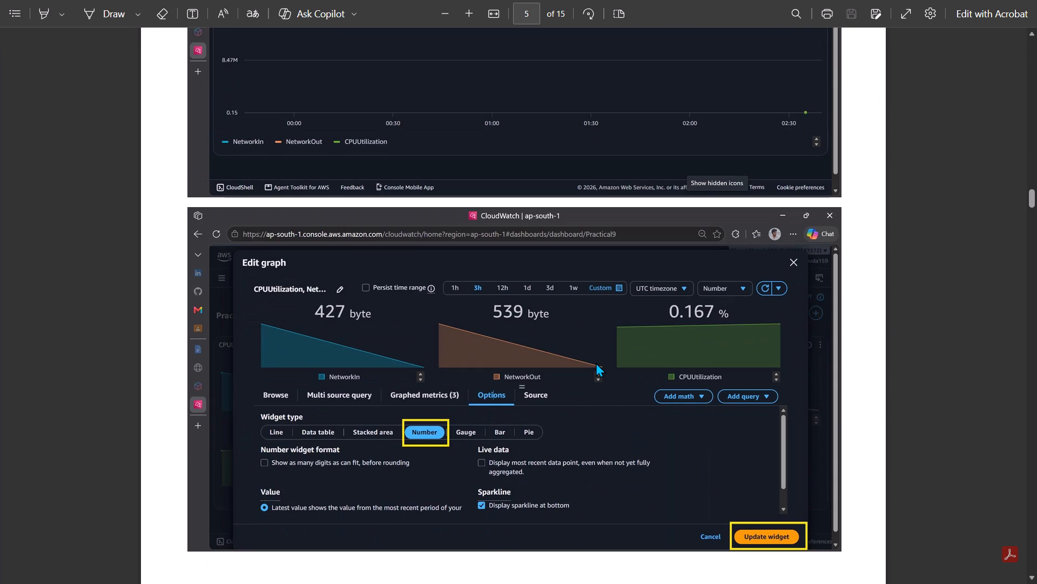
scroll(596, 362, up, 5)
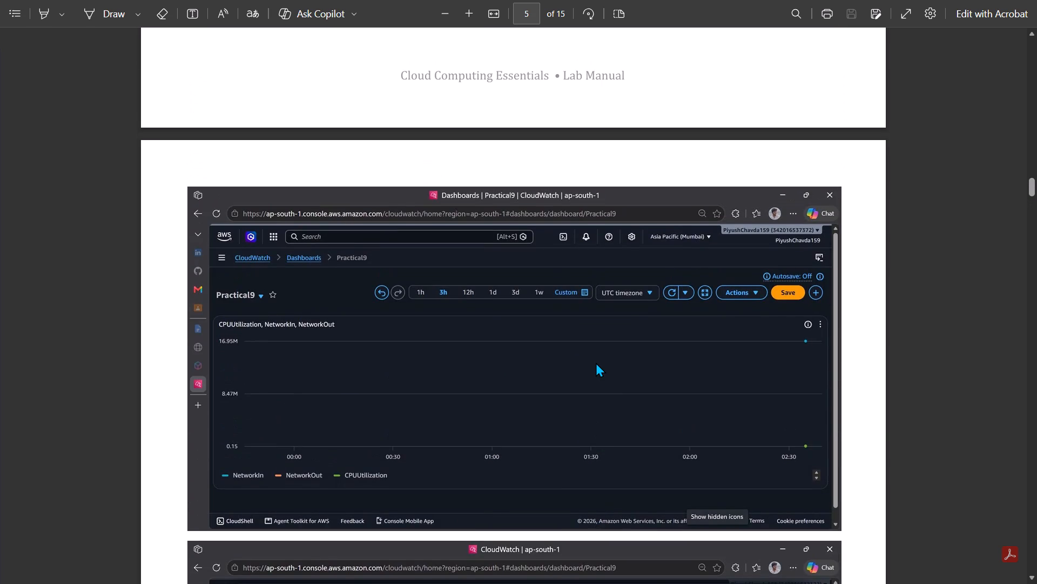
Read the Steps list in the 15-page reference PDF to find what follows widget creation.
key(alt+Tab)
alt+click(279, 244)
scroll(417, 432, up, 20)
scroll(417, 432, up, 15)
scroll(401, 393, up, 13)
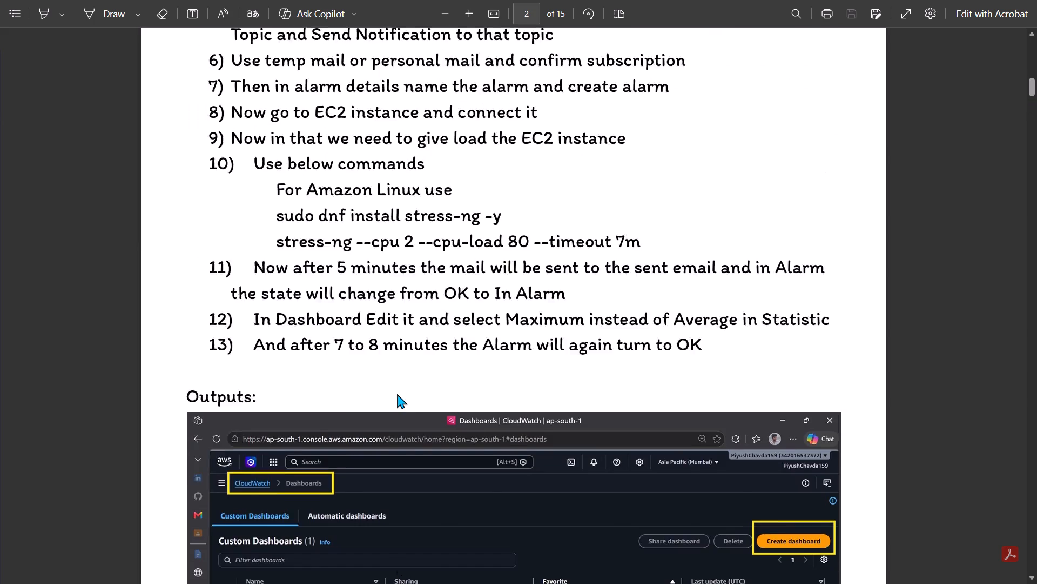
scroll(397, 394, up, 4)
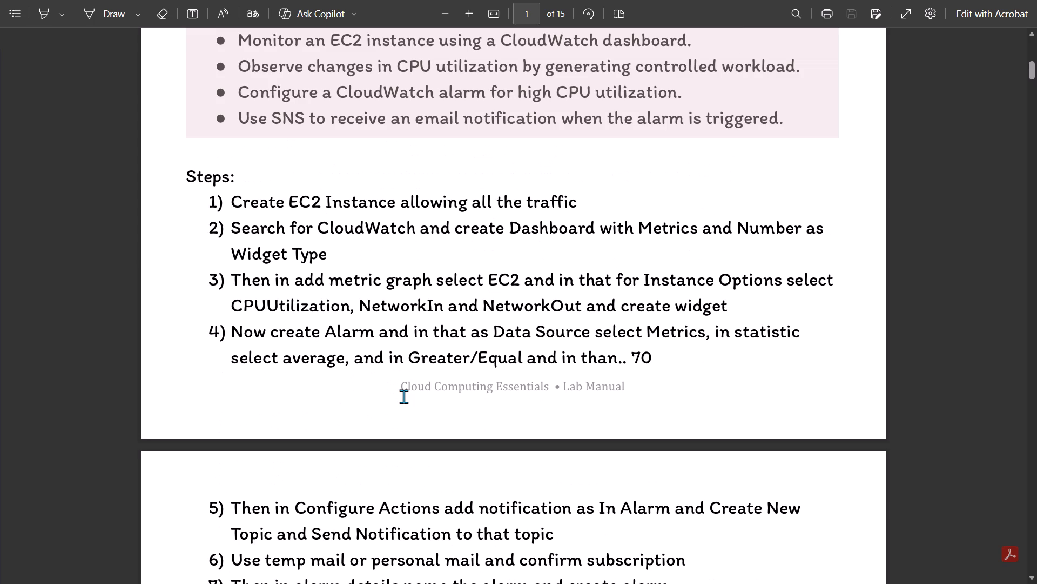
key(alt+Tab)
alt+click(269, 262)
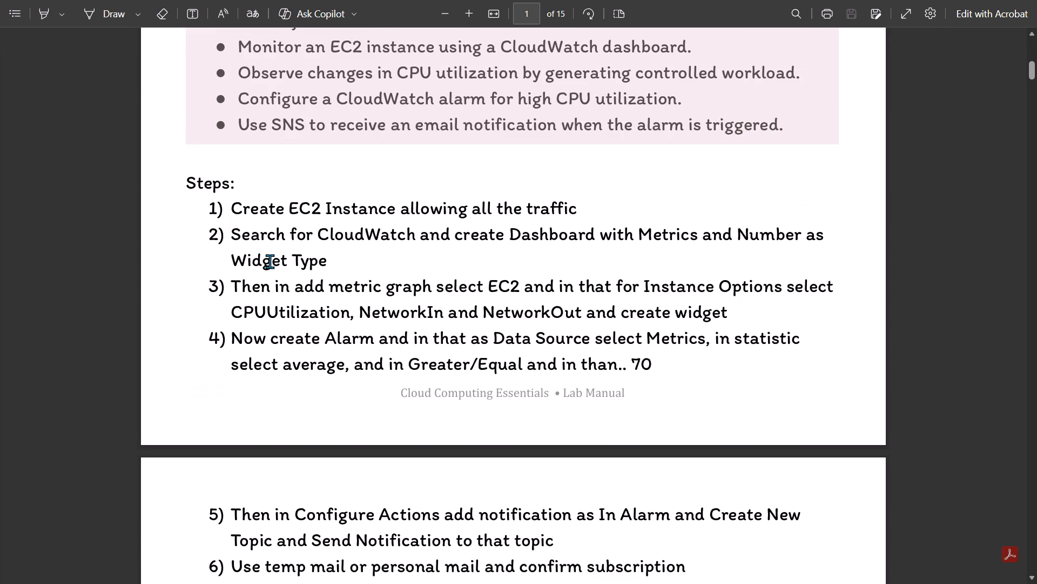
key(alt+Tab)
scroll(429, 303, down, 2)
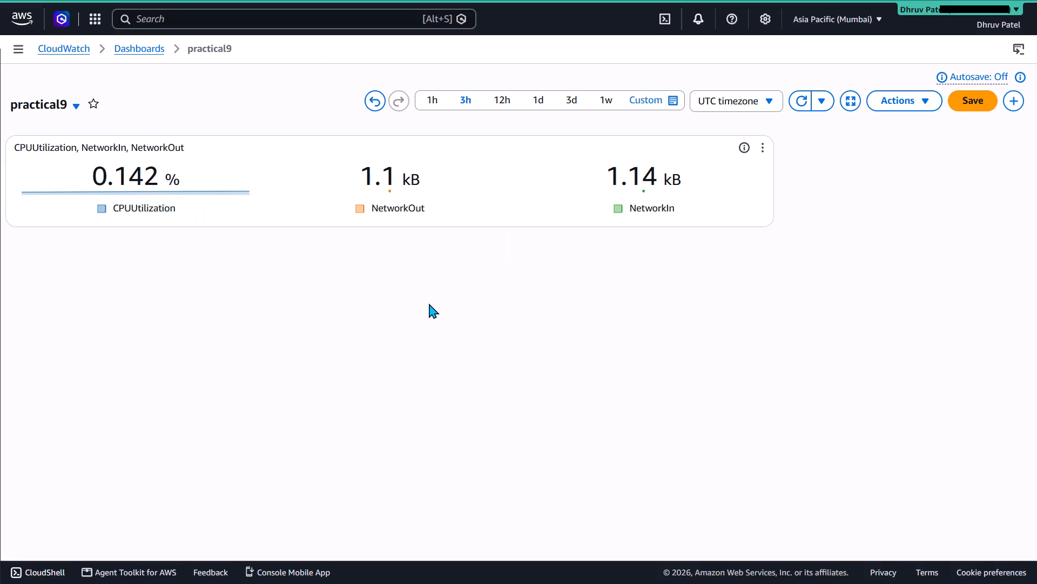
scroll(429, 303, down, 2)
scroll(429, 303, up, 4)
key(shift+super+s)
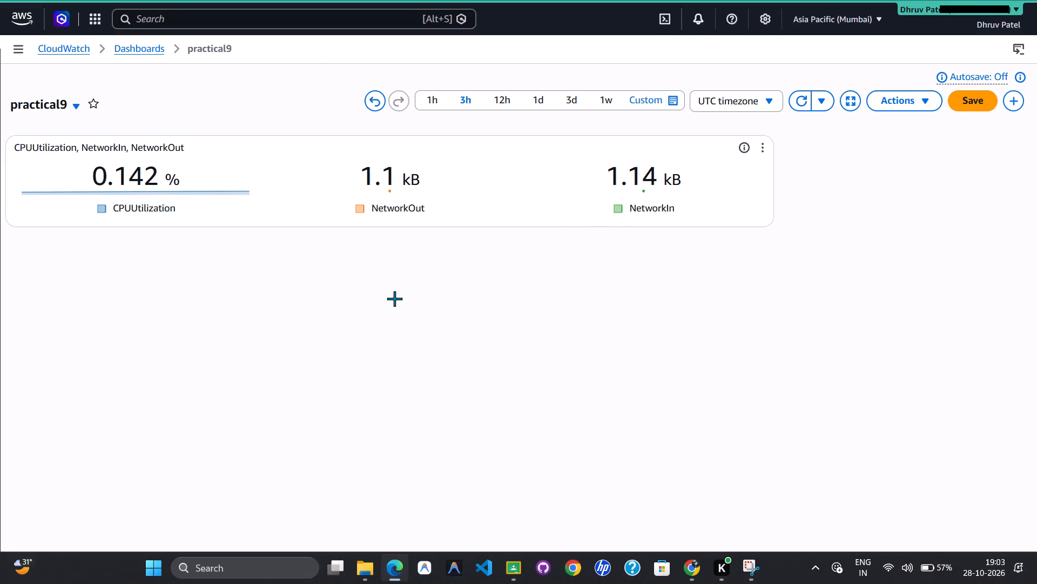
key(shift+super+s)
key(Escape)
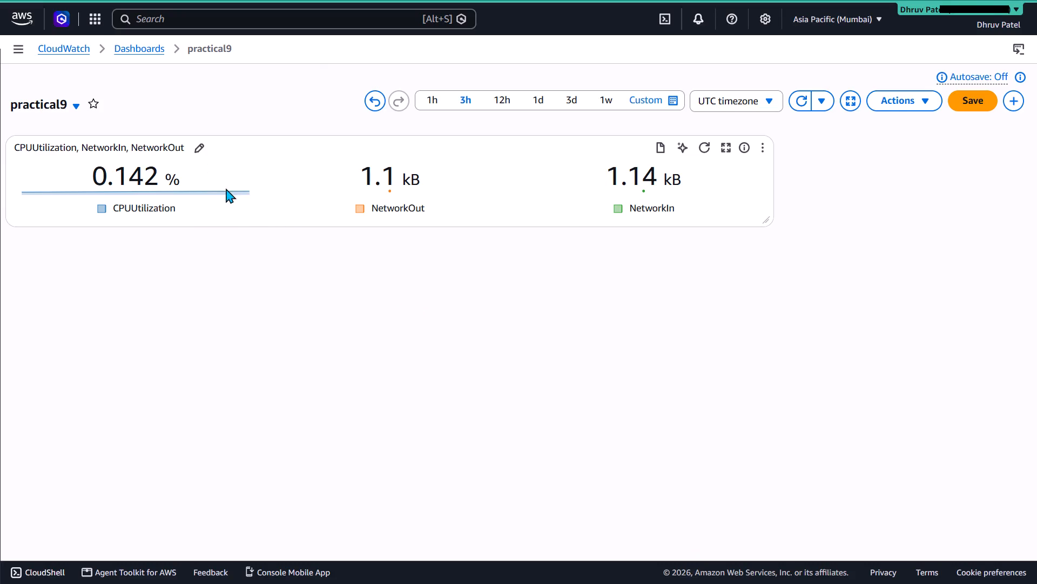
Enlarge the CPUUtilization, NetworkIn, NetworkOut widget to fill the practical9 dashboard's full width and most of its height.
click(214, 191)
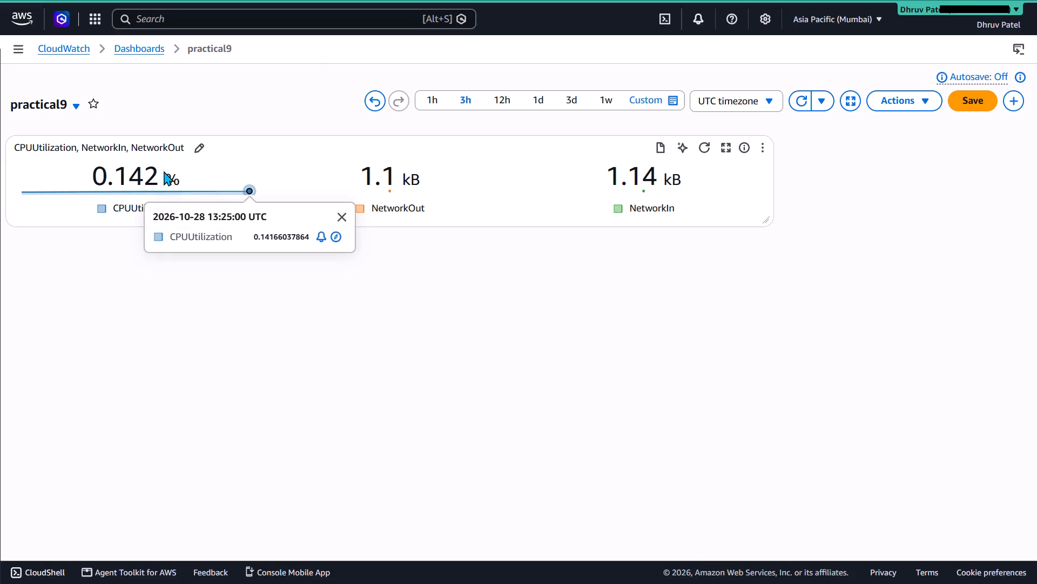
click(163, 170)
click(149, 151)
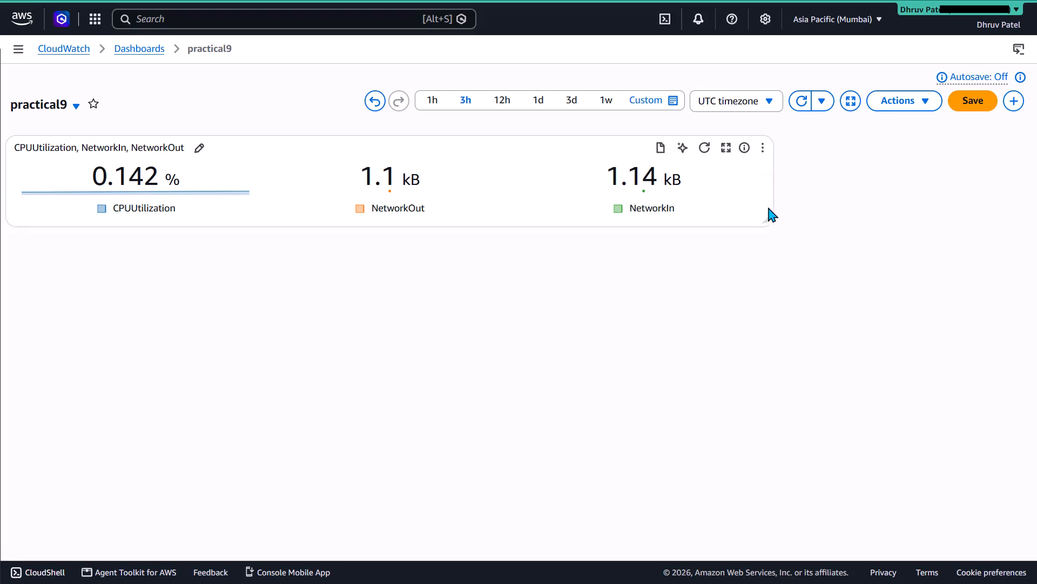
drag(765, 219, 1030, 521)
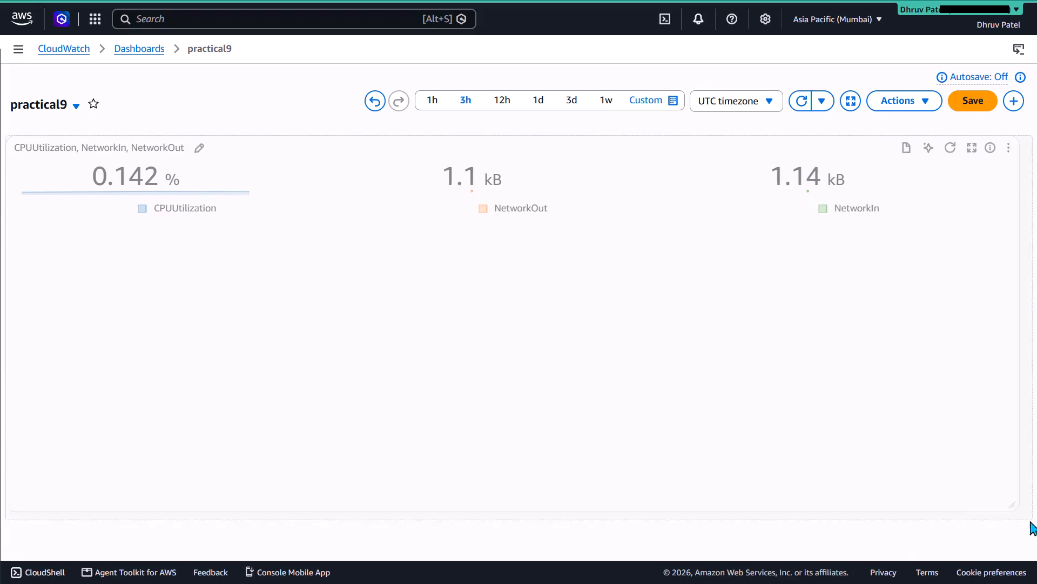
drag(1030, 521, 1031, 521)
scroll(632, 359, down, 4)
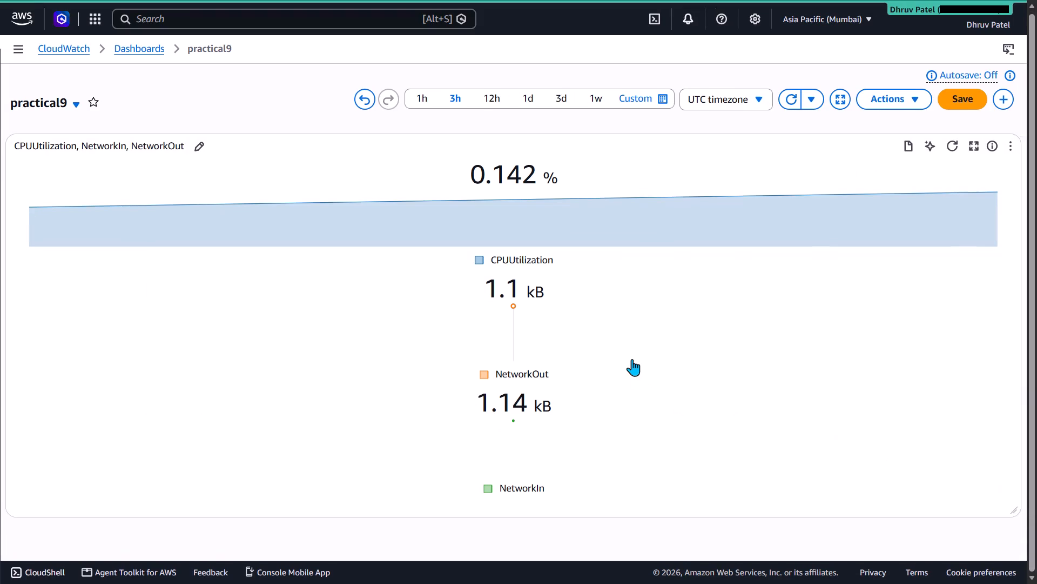
View the widget enlarged, open its metrics on the CloudWatch Metrics page, and leave full-screen mode.
click(969, 151)
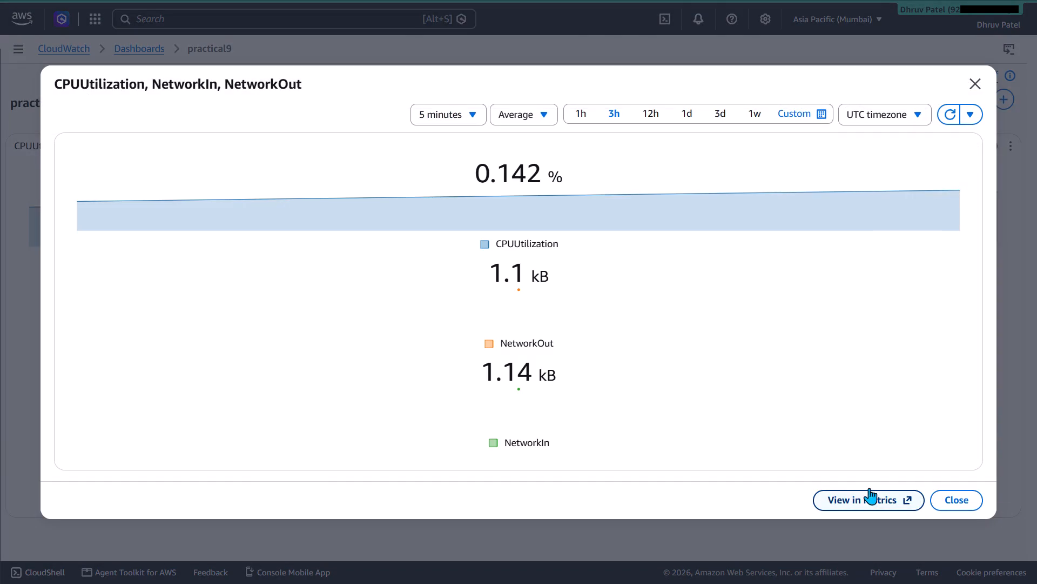
scroll(846, 441, down, 3)
scroll(846, 441, up, 3)
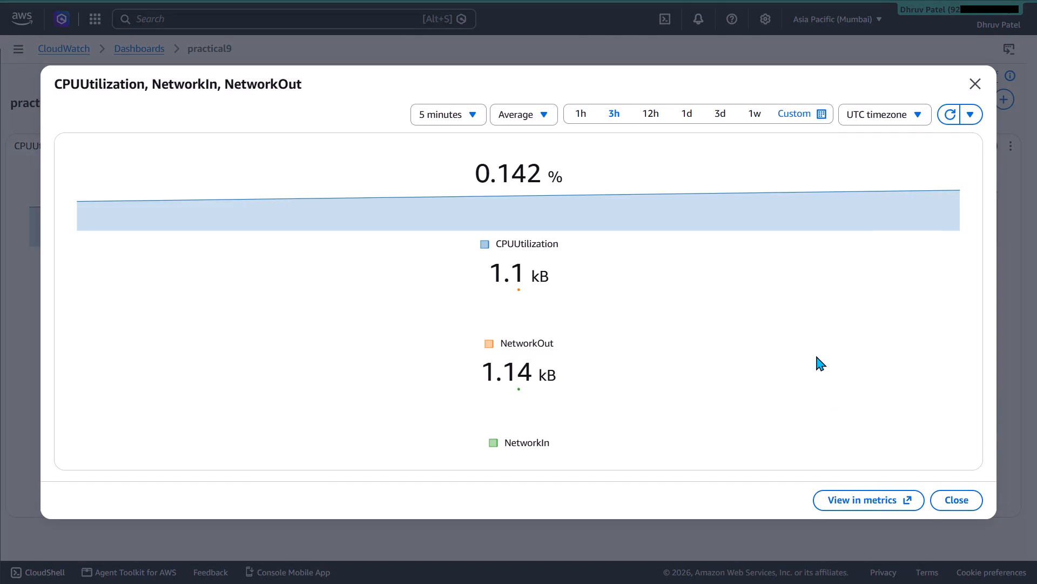
click(877, 505)
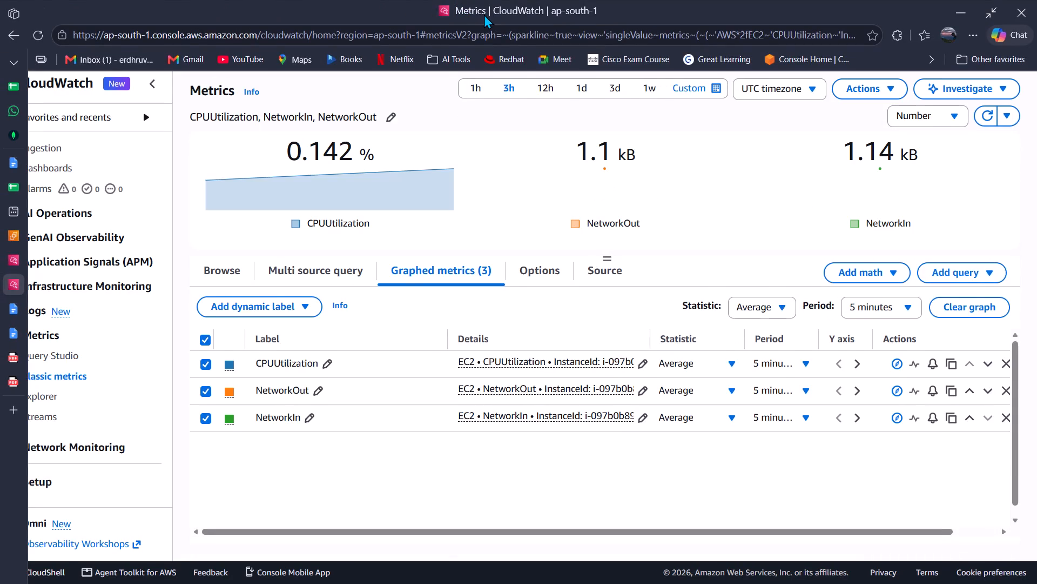
scroll(390, 482, up, 1)
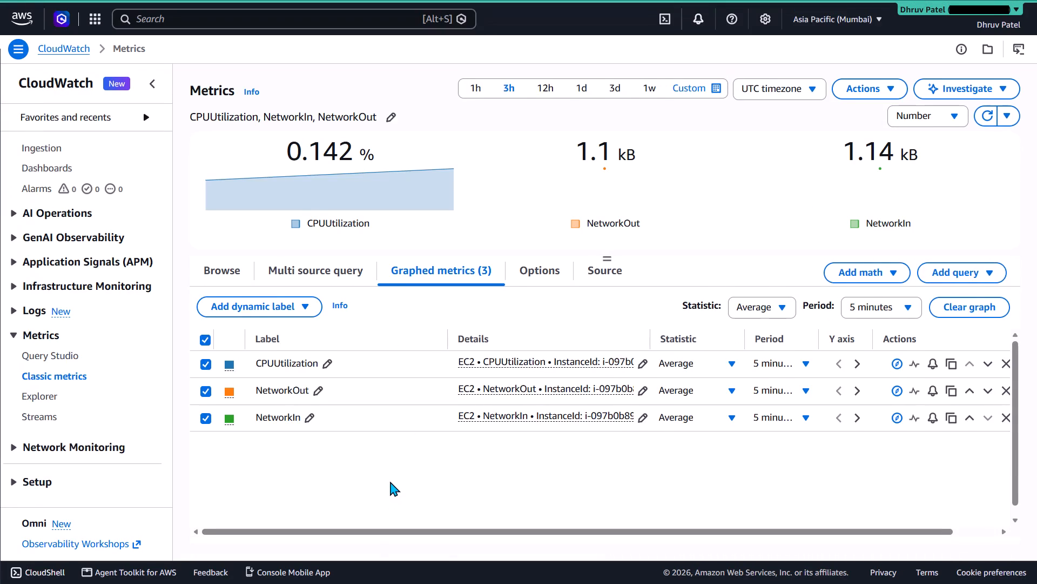
key(F11)
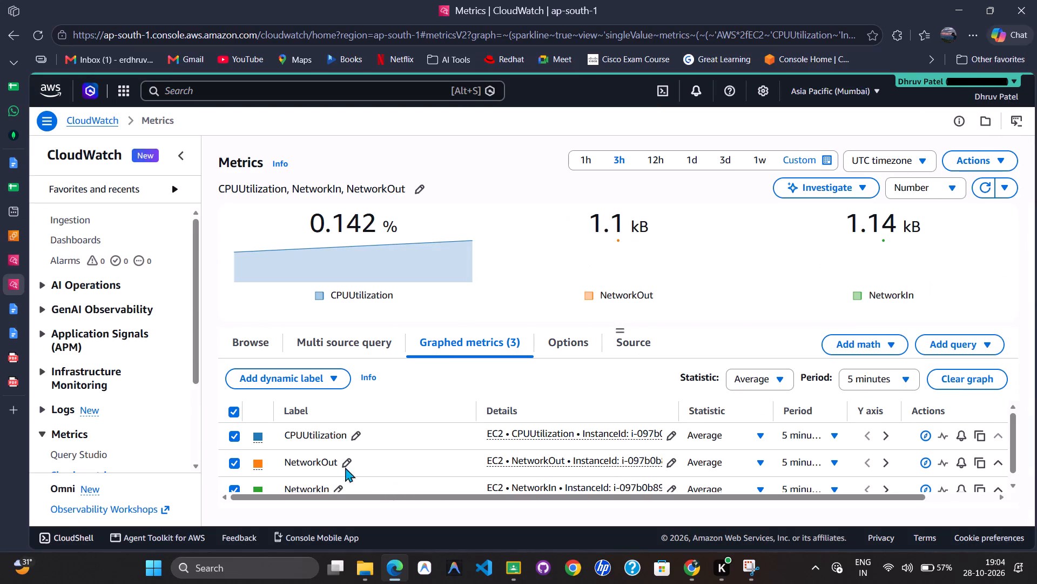
Switch to the 15-page reference PDF and review its dashboard screenshot after the Create widget stage.
key(alt+Tab)
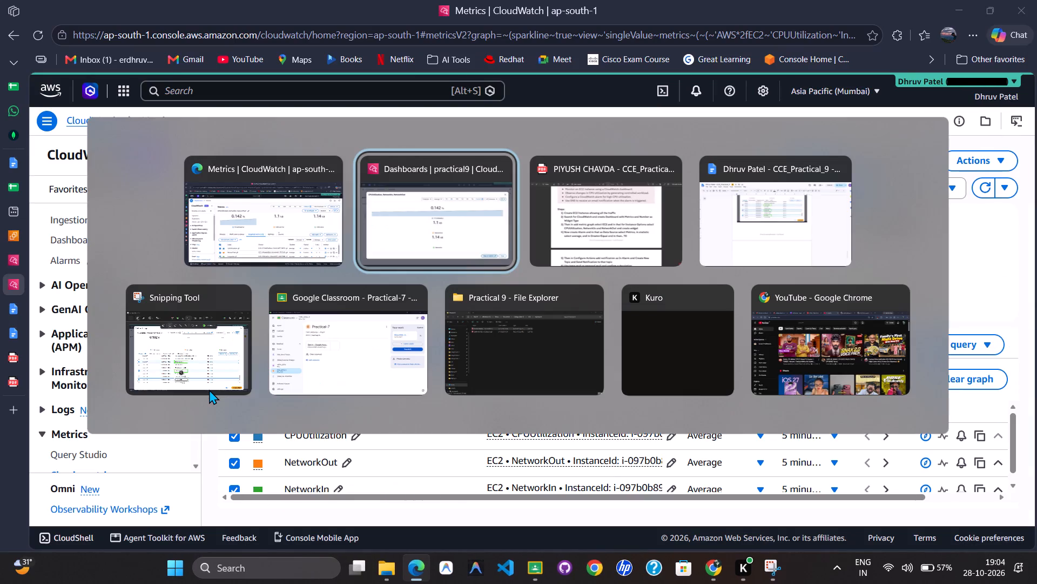
key(alt+Tab)
key(alt+Tab)
key(alt+Tab)
key(alt+Tab)
key(alt+Tab)
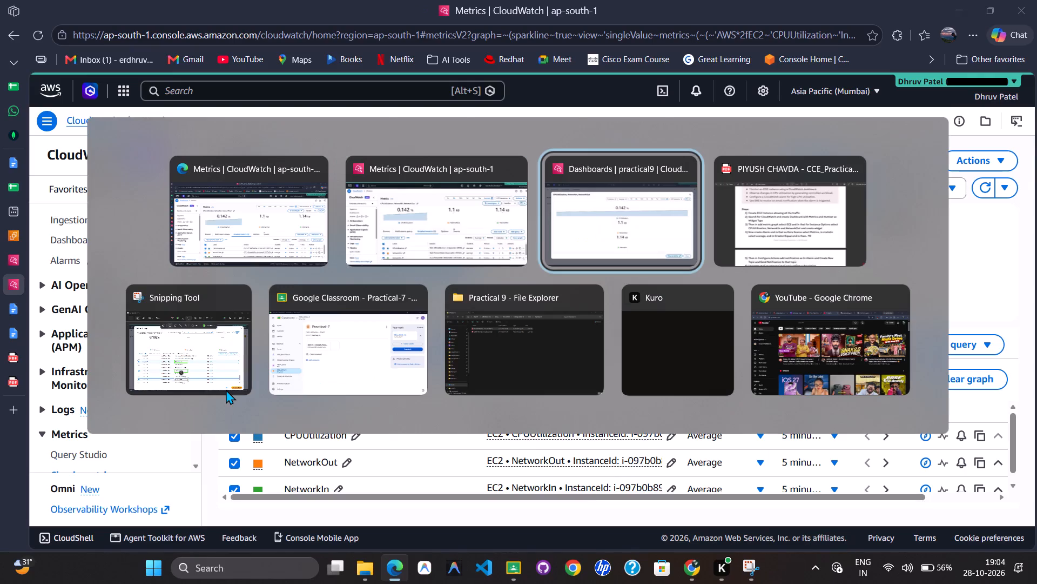
key(alt+Tab)
scroll(254, 384, down, 16)
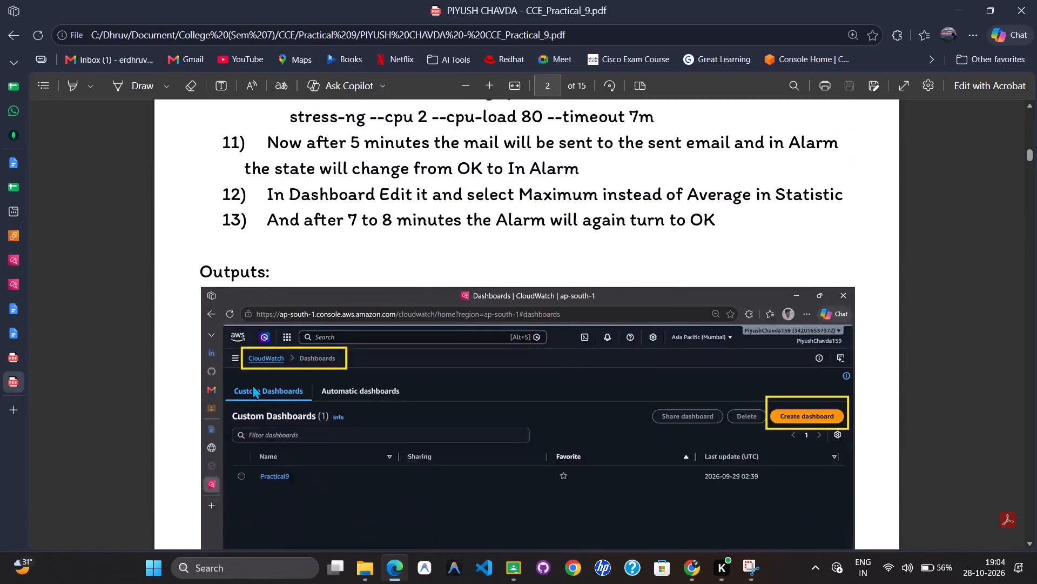
scroll(252, 384, down, 20)
scroll(252, 384, down, 17)
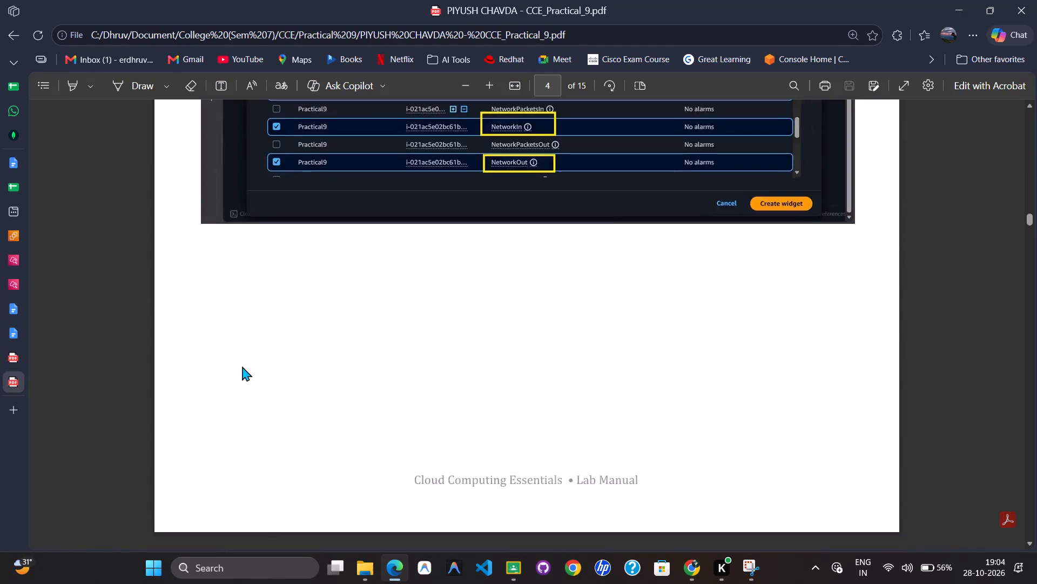
scroll(243, 369, down, 3)
scroll(243, 369, up, 3)
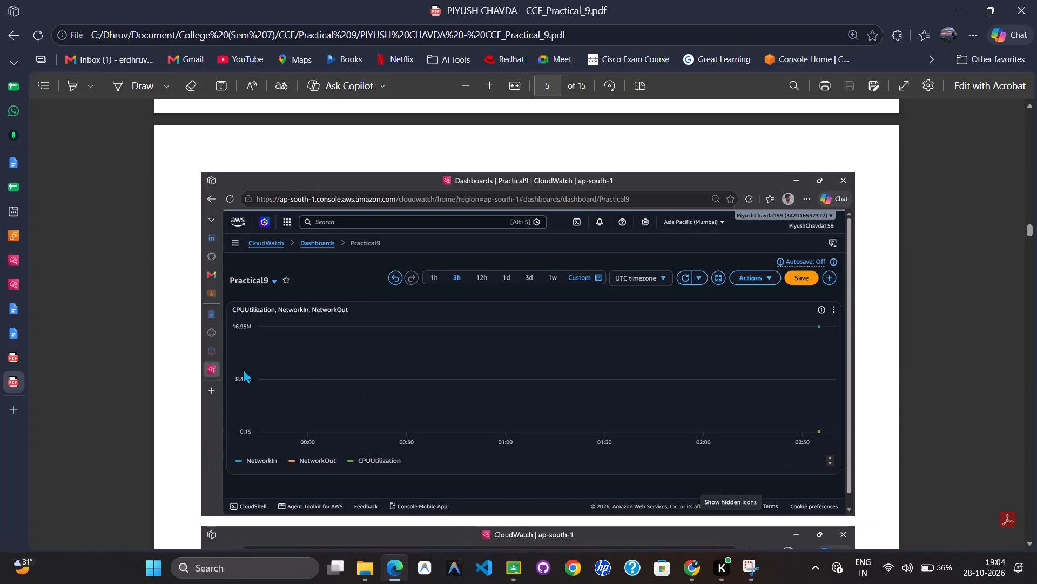
Return to the practical9 dashboard, close the enlarged view, and shrink the widget to a short, wide strip with its metrics side by side.
key(alt+Tab)
key(alt+Tab)
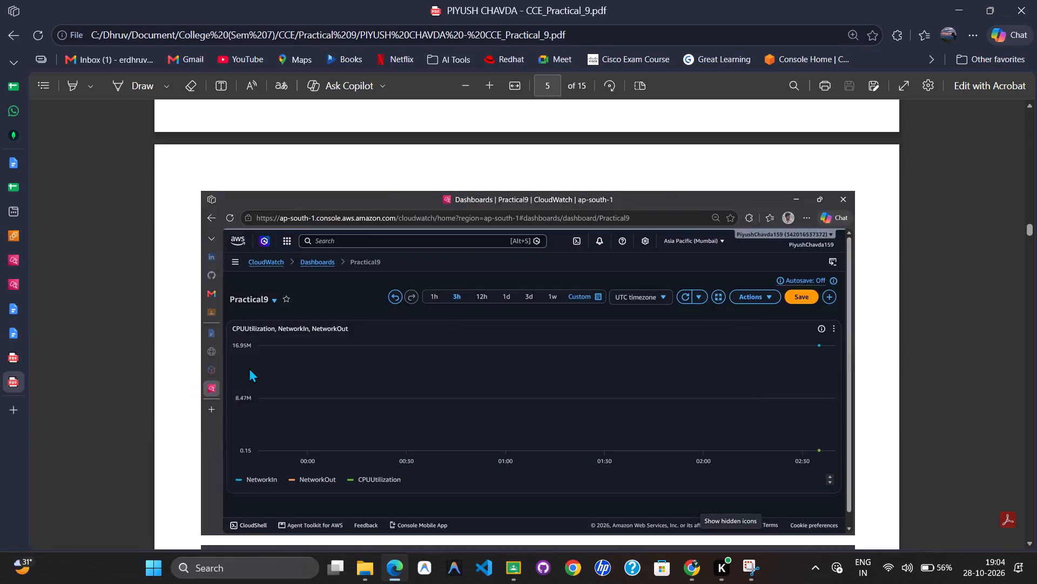
key(alt+Tab)
key(alt+Tab)
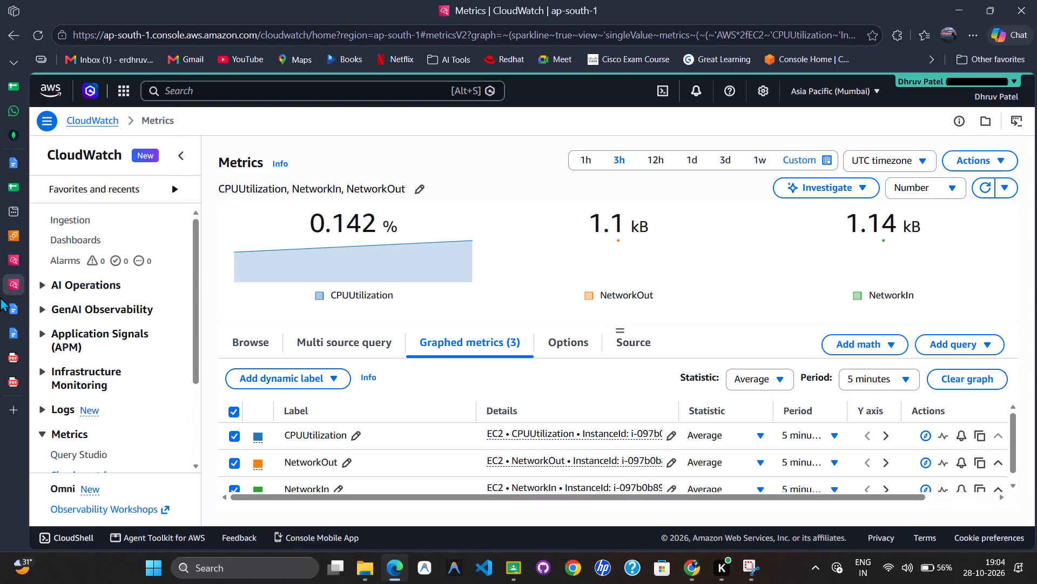
click(32, 269)
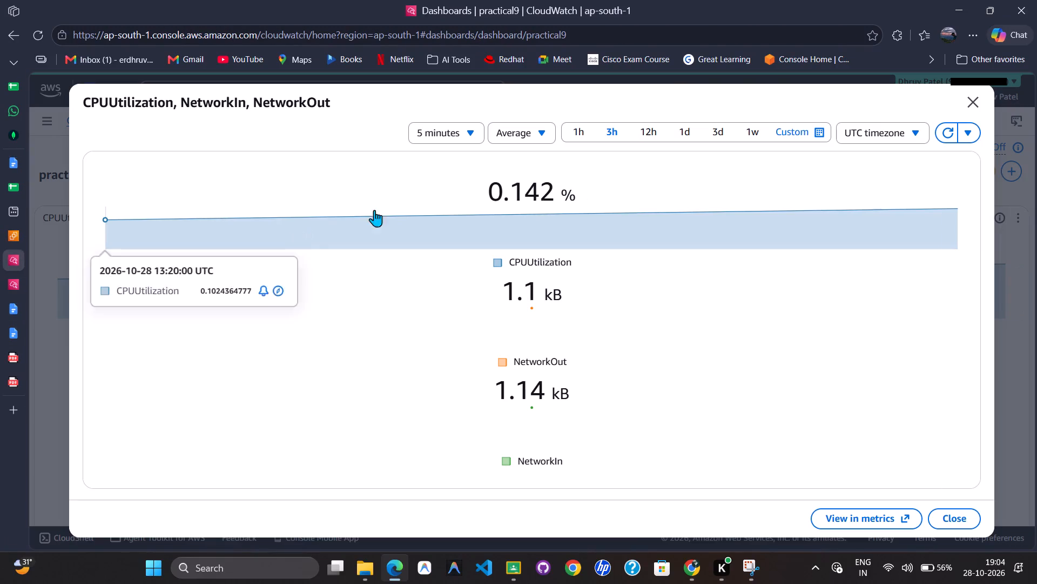
click(966, 103)
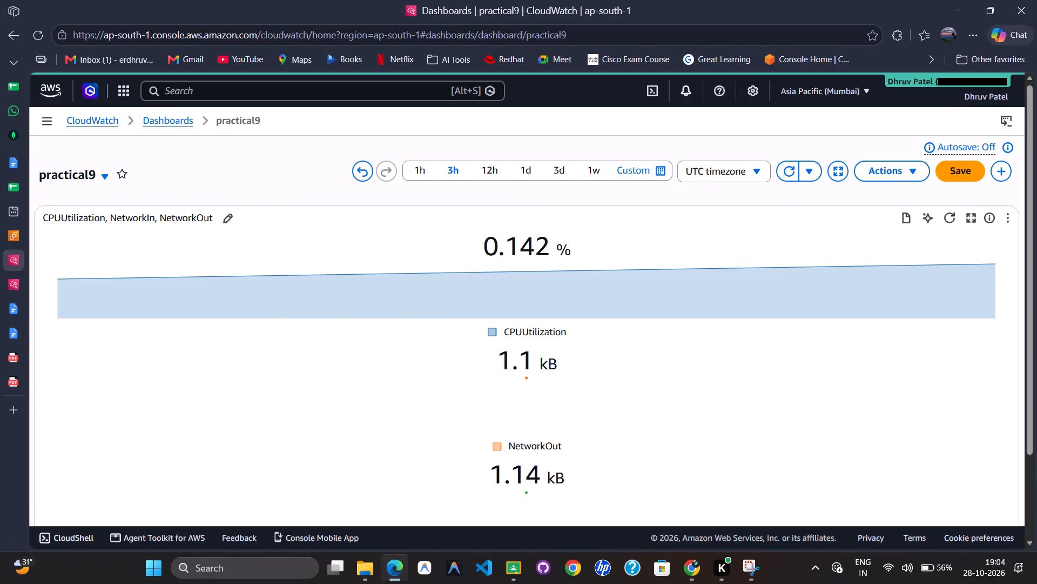
scroll(763, 174, down, 1)
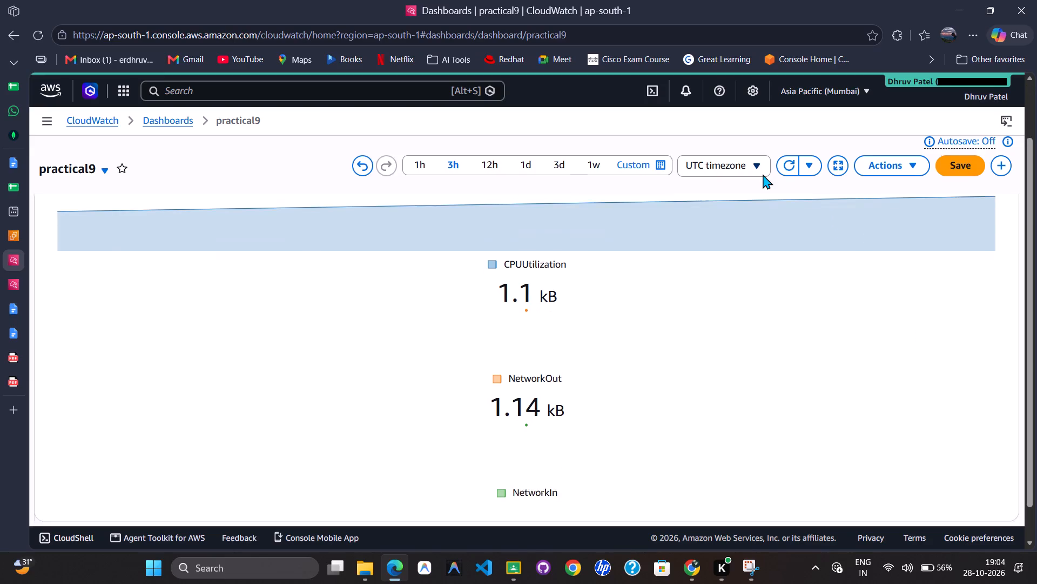
scroll(763, 174, down, 3)
drag(1007, 478, 988, 429)
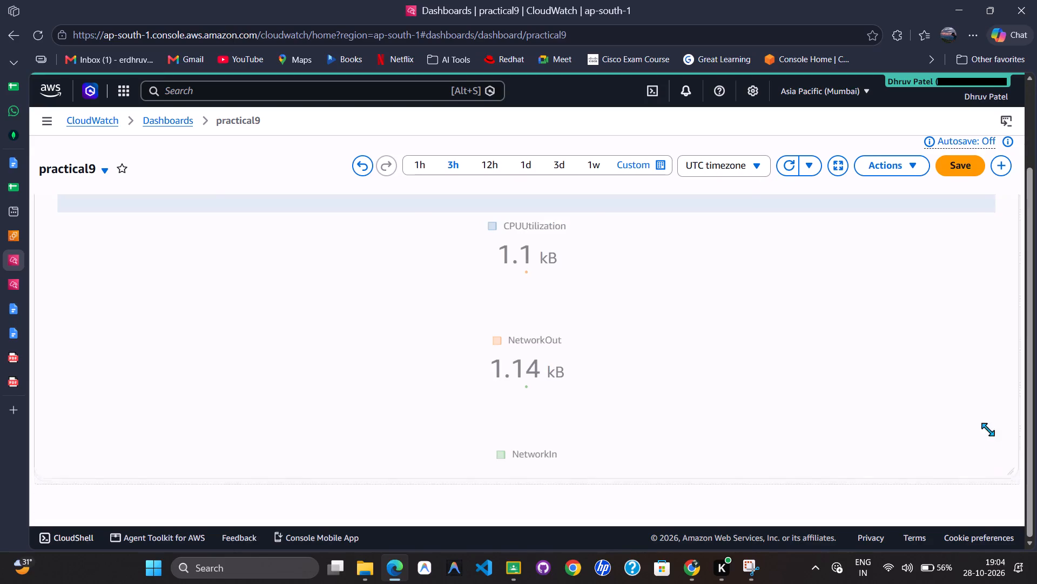
drag(988, 429, 968, 322)
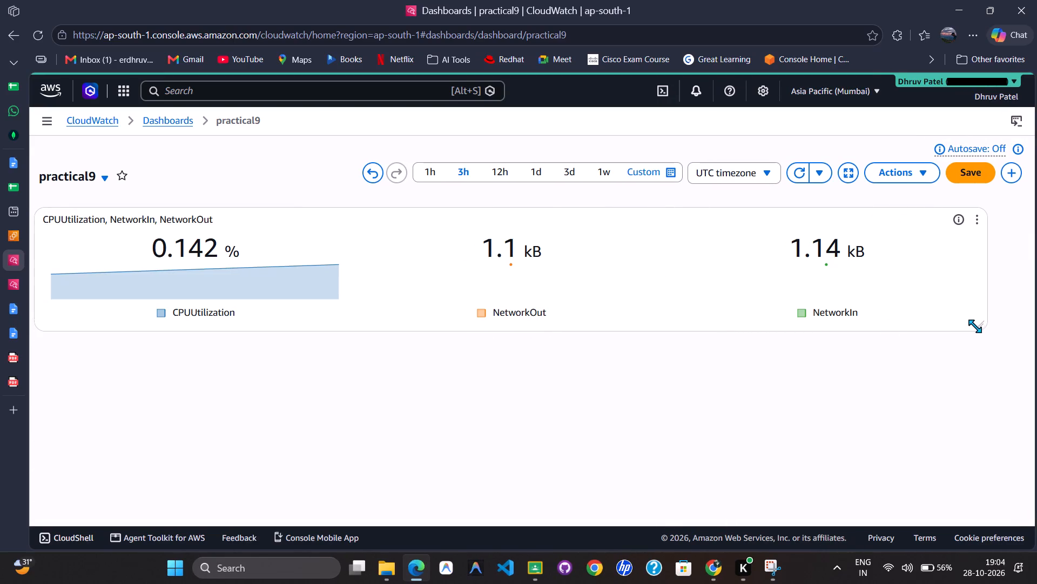
Inspect the NetworkOut and NetworkIn data points in the dashboard widget.
click(508, 264)
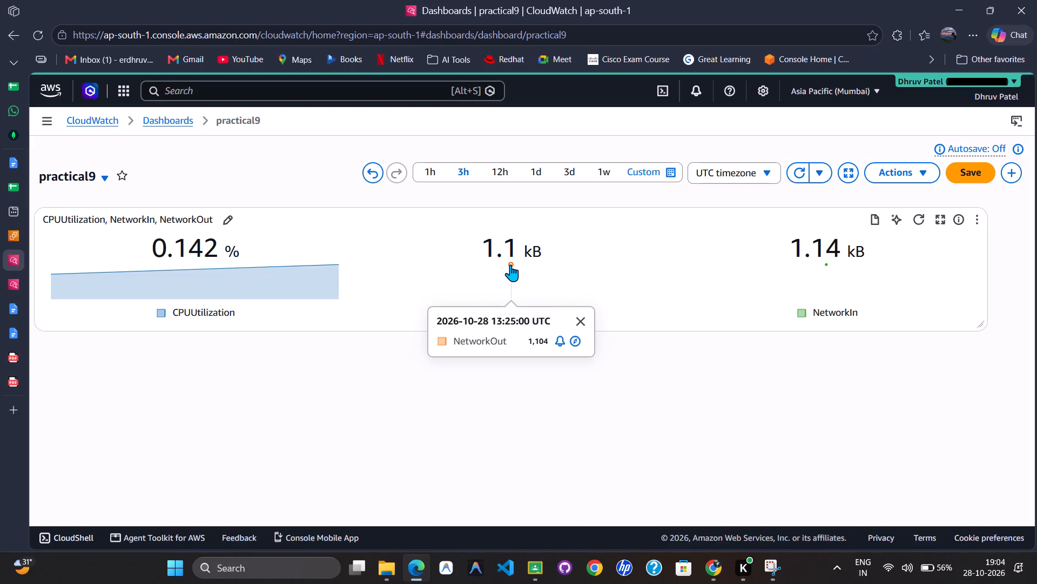
click(516, 252)
click(821, 257)
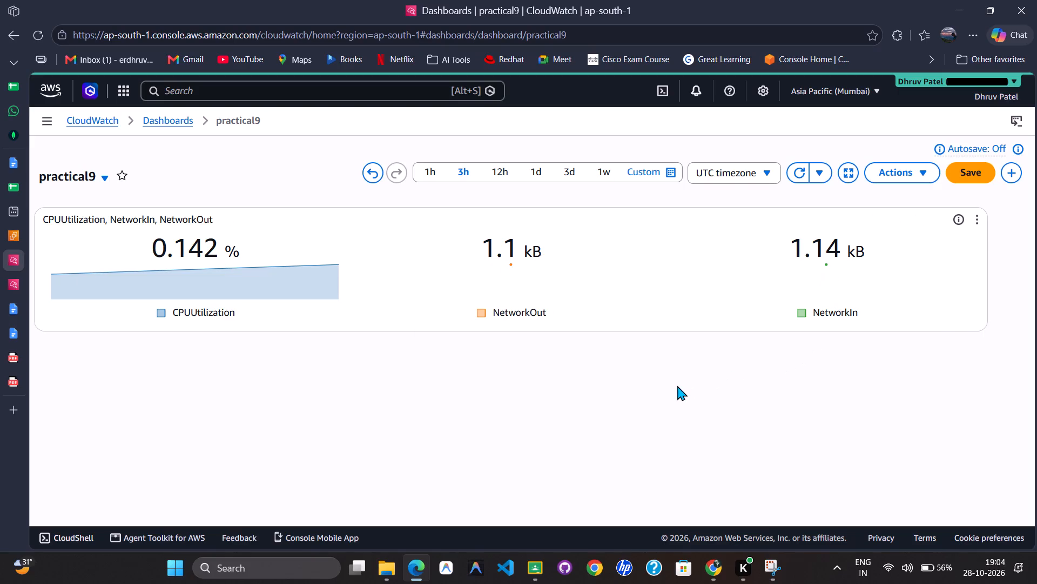
Compare the 15-page reference PDF's dashboard screenshot with STEP-4 Edit graph in the 10-page reference PDF.
key(alt+Tab)
key(alt+Tab)
key(alt+Tab)
key(alt+Tab)
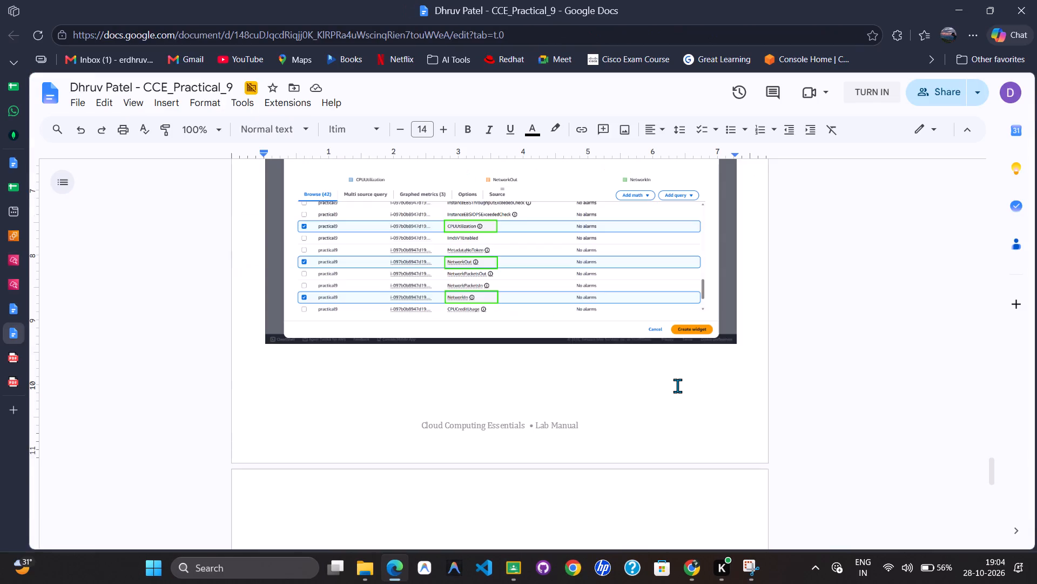
key(alt+Tab)
key(alt+Tab)
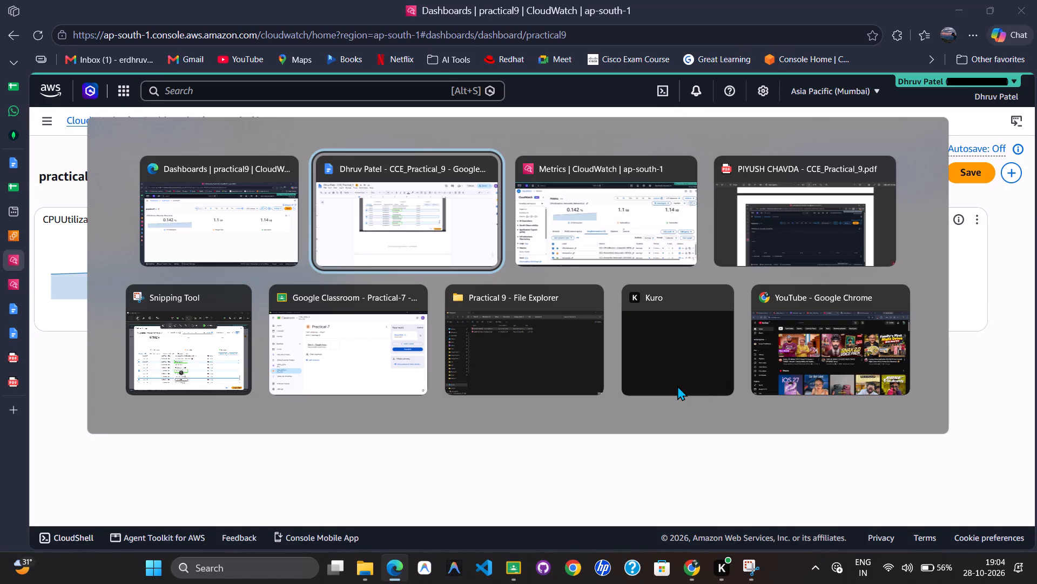
key(alt+Tab)
key(alt+Tab)
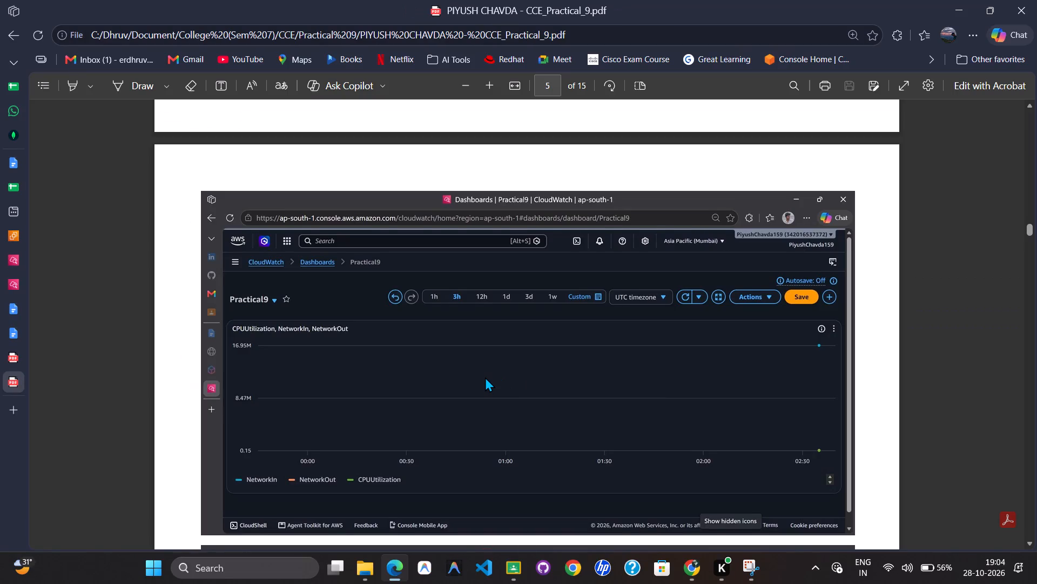
scroll(485, 377, down, 2)
scroll(485, 377, up, 1)
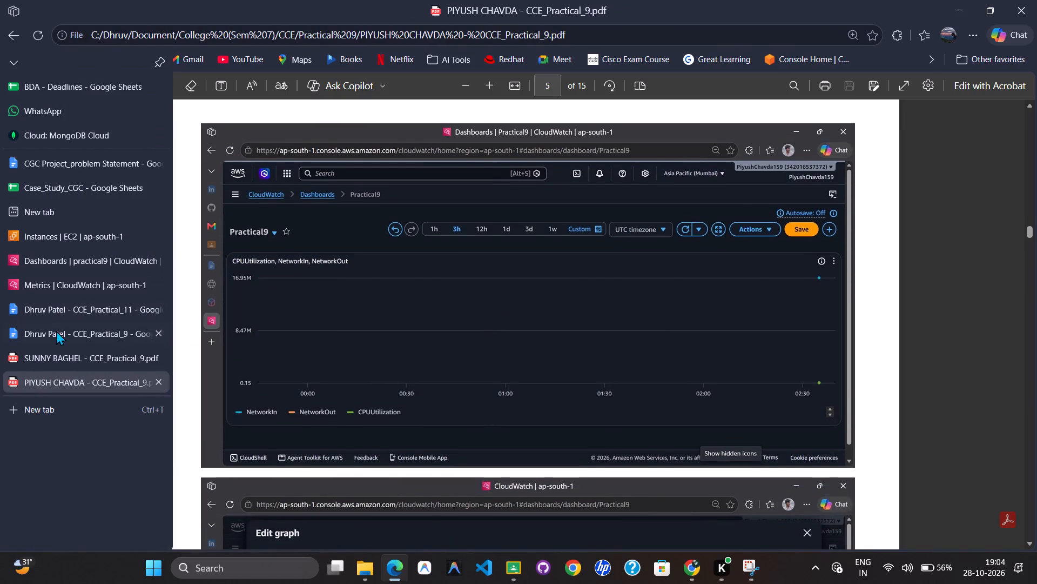
click(71, 366)
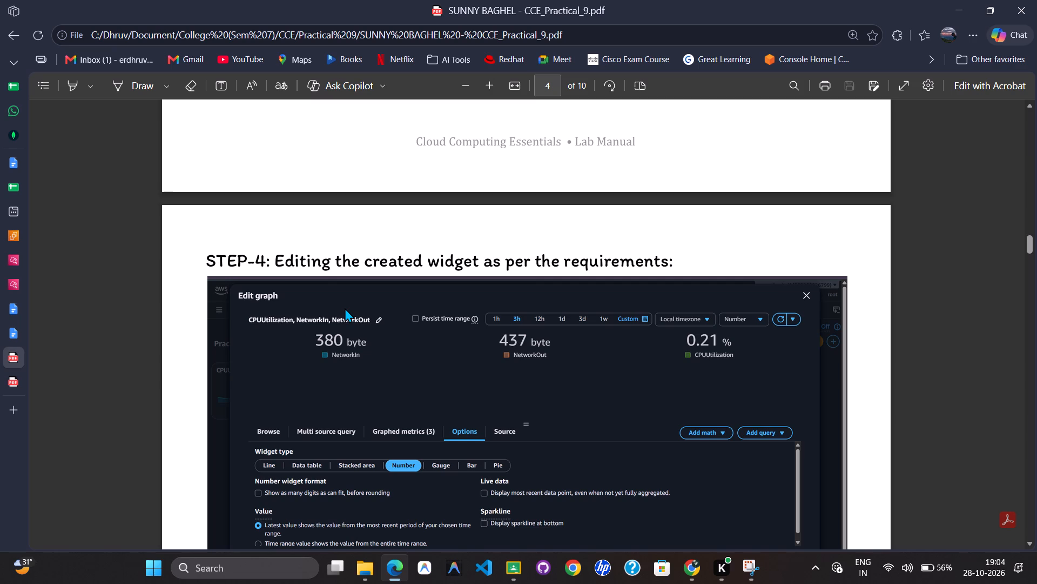
key(alt+Tab)
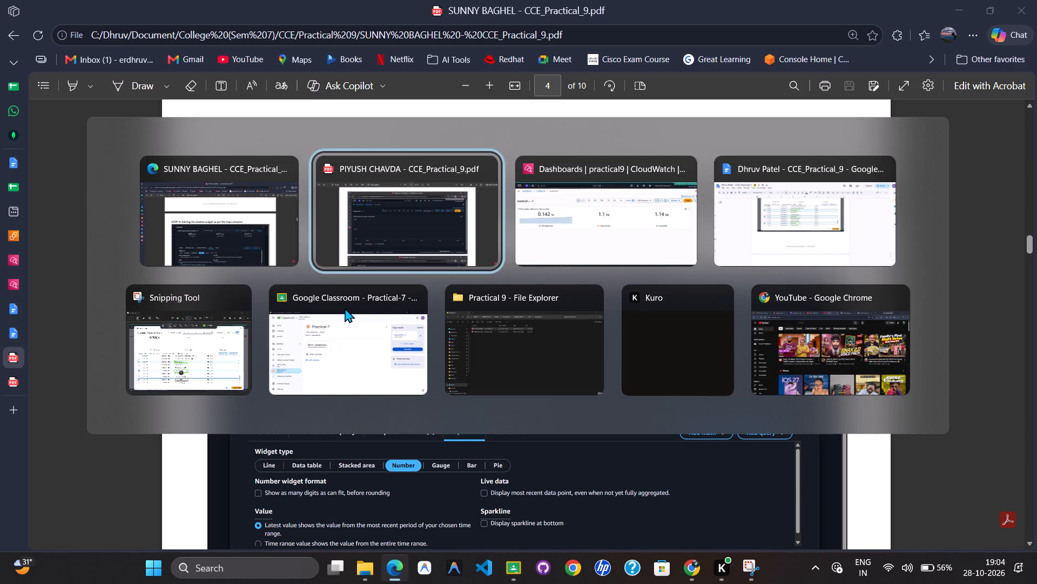
key(alt+Tab)
key(alt+Tab)
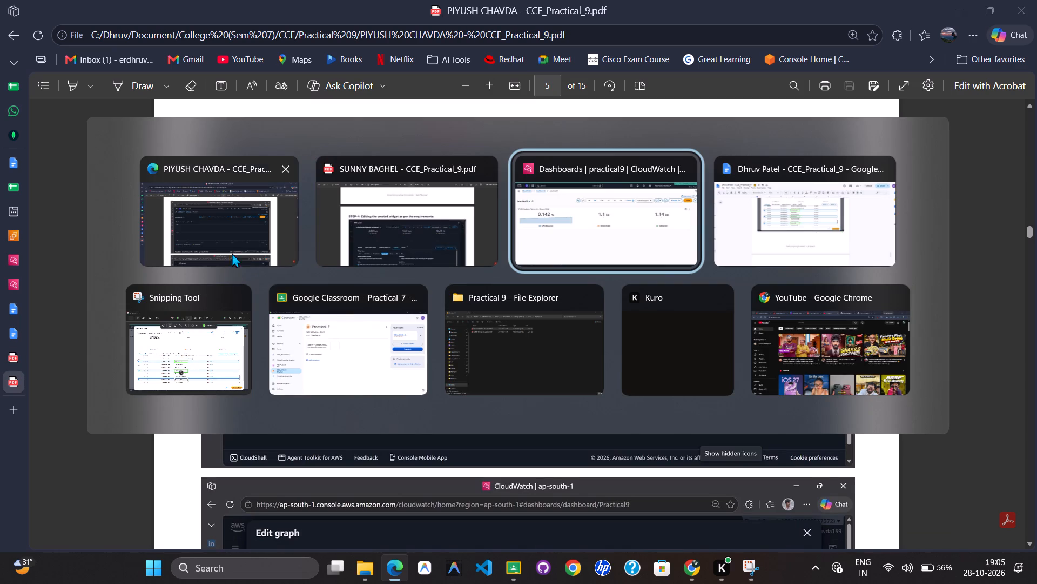
alt+click(249, 234)
key(alt+Tab)
key(alt+Tab)
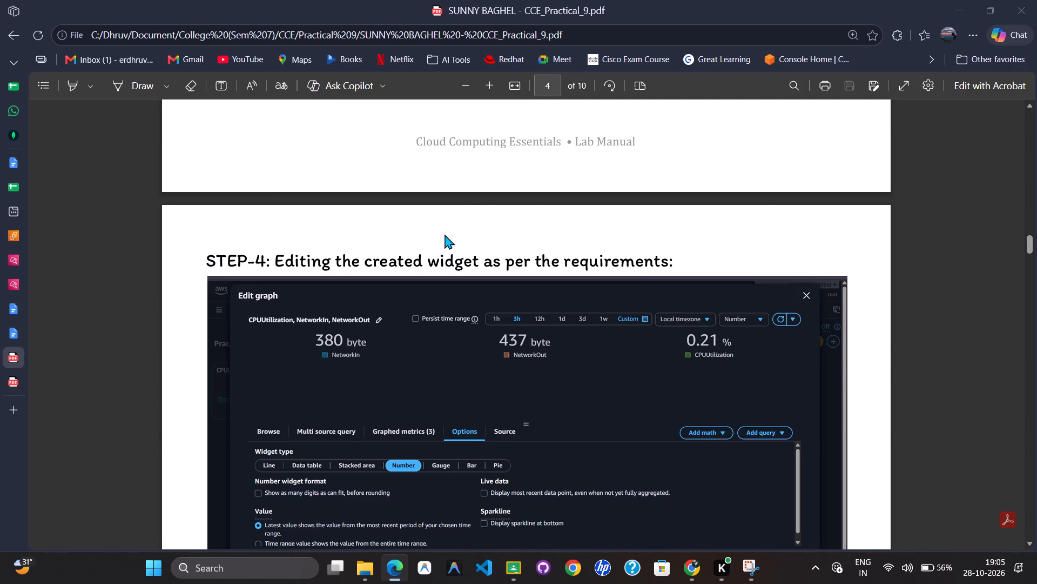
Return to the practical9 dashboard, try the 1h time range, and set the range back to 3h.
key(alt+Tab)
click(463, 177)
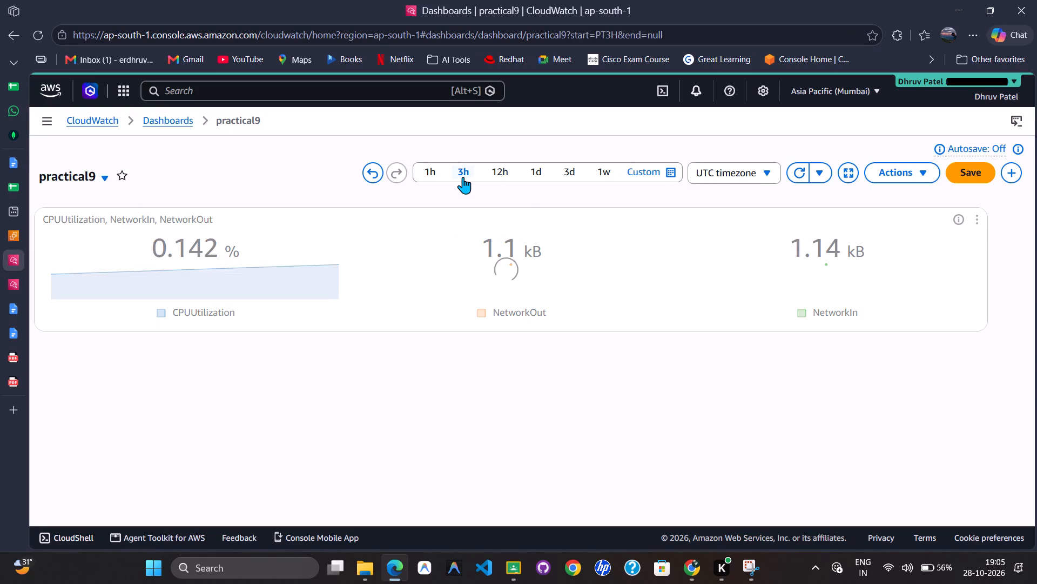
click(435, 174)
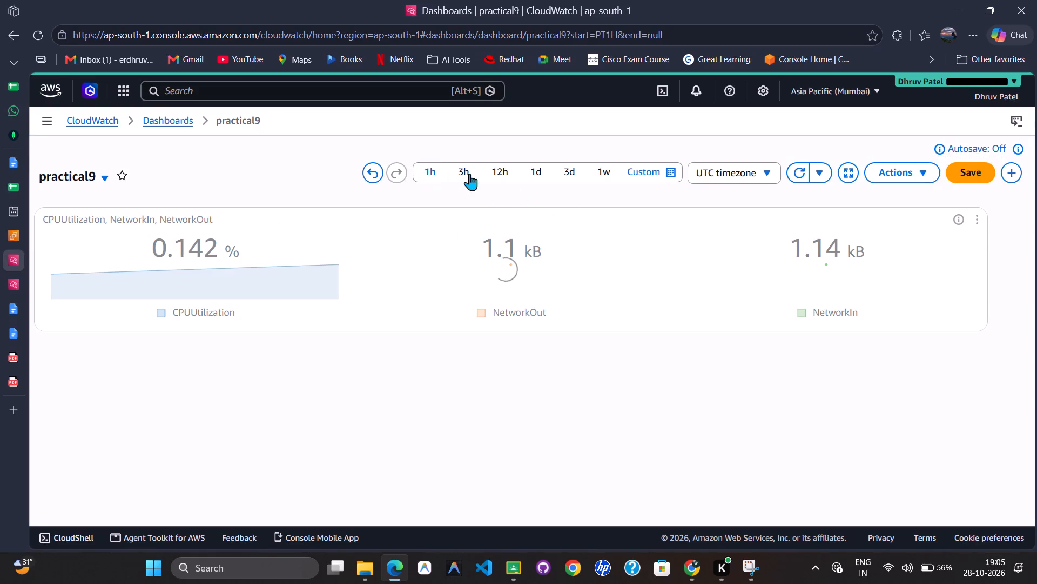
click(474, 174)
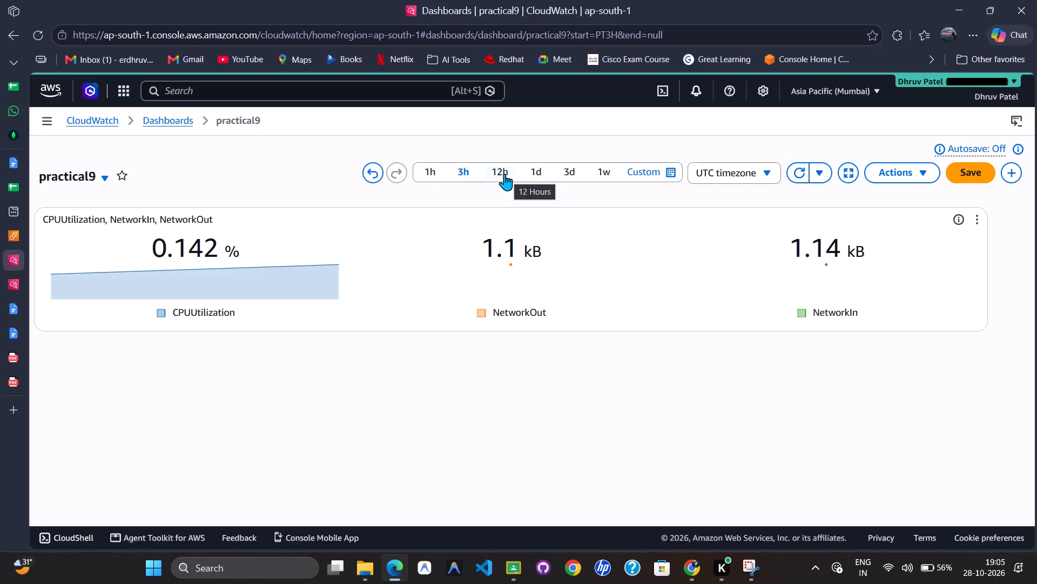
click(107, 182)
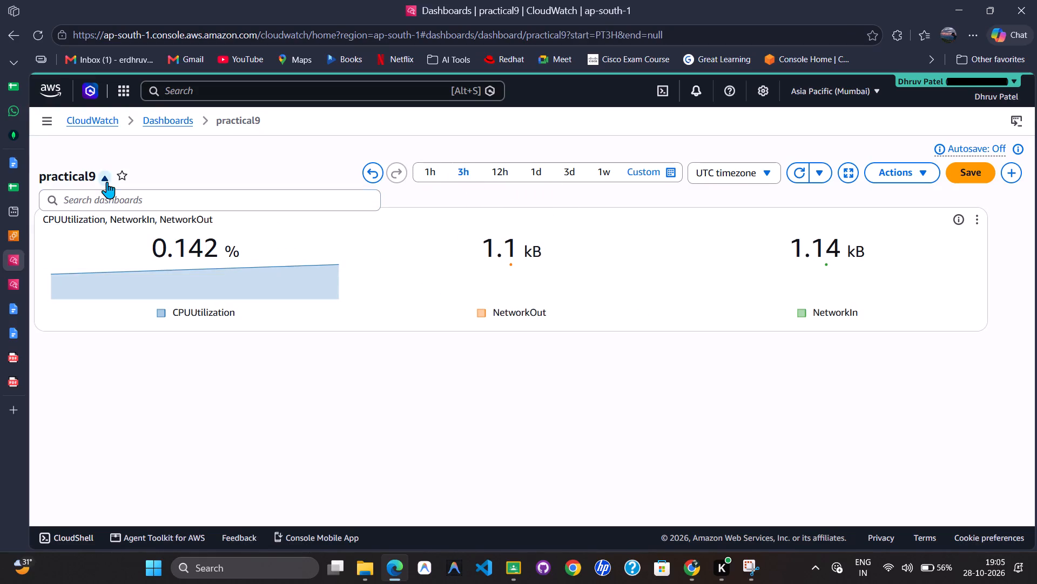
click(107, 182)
Compare the Edit graph and dashboard screenshots in the two reference PDFs, and return to the practical9 dashboard.
key(alt+Tab)
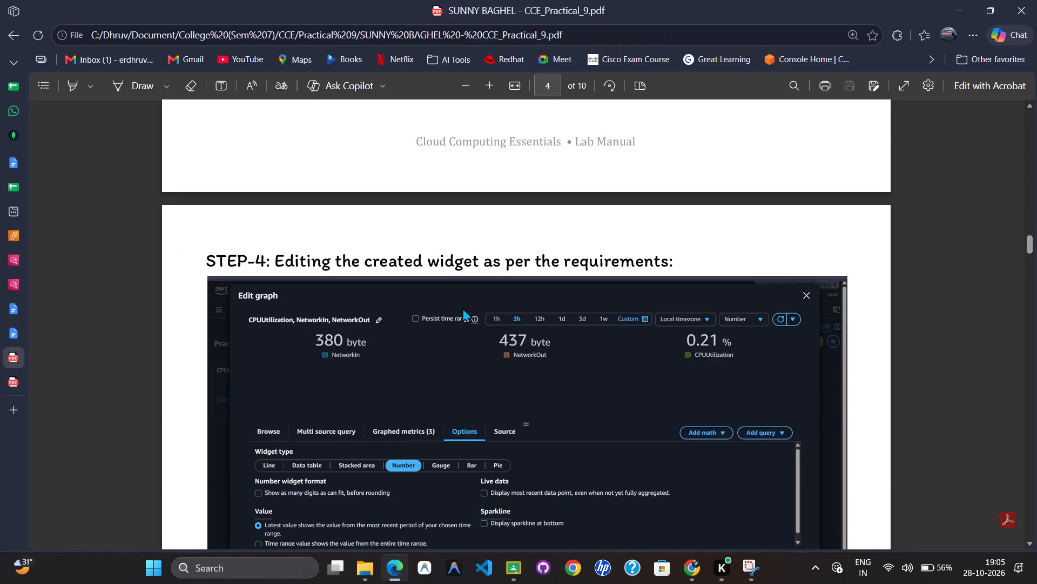
scroll(462, 308, up, 9)
scroll(461, 306, down, 11)
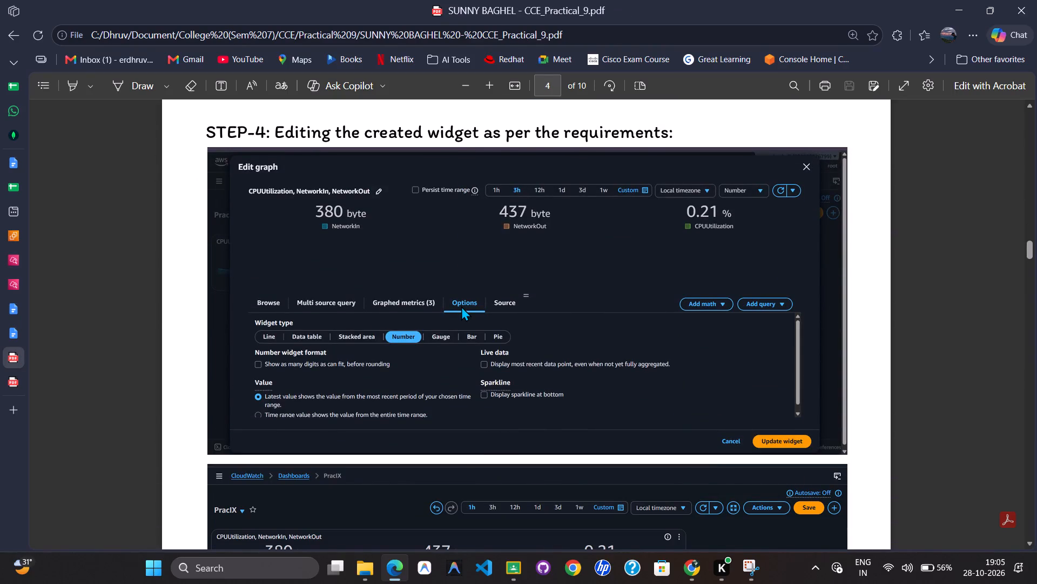
key(alt+Tab)
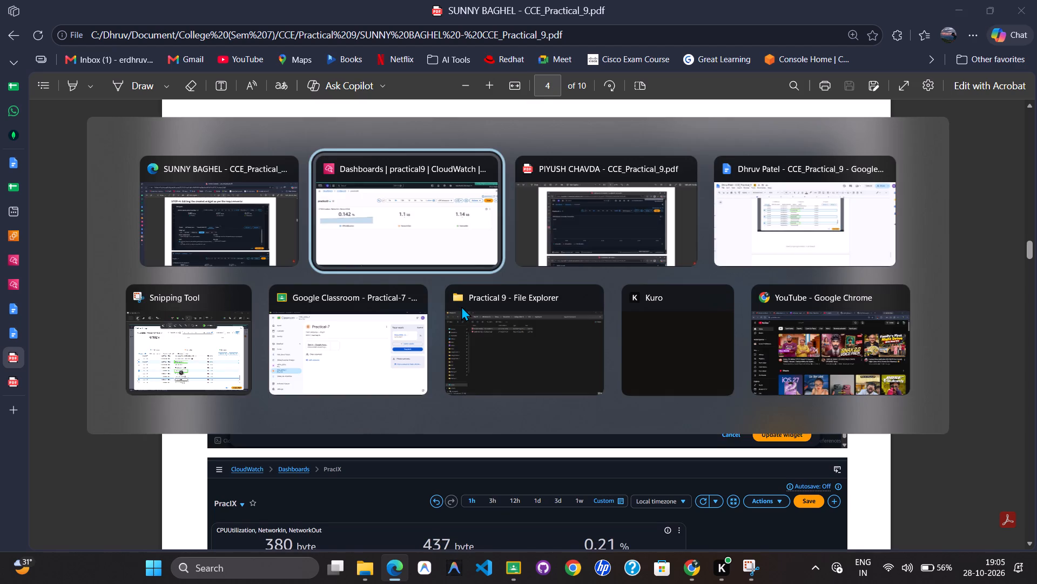
key(alt+Tab)
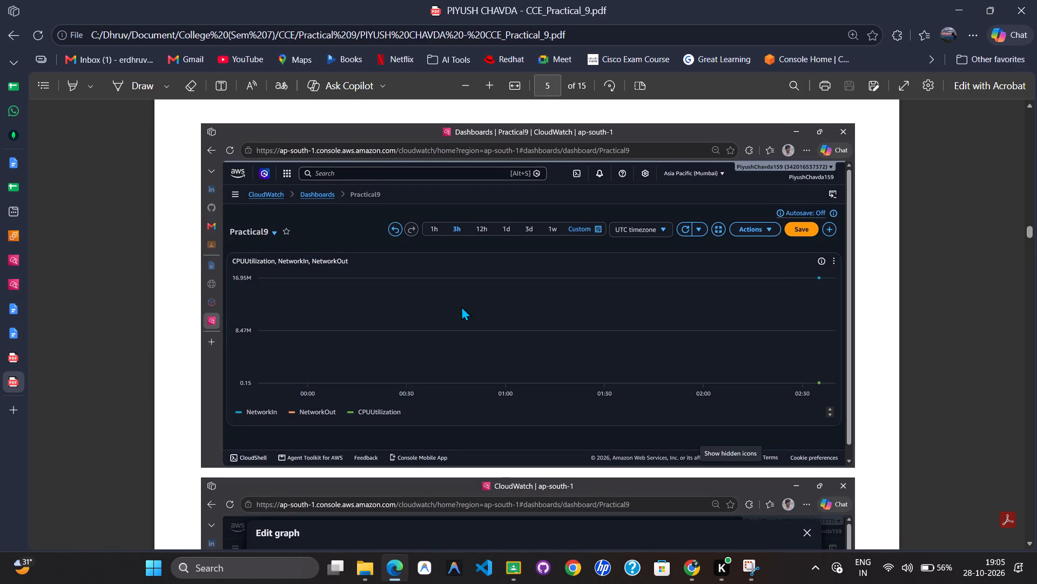
scroll(461, 306, up, 1)
scroll(461, 306, down, 3)
scroll(461, 306, up, 3)
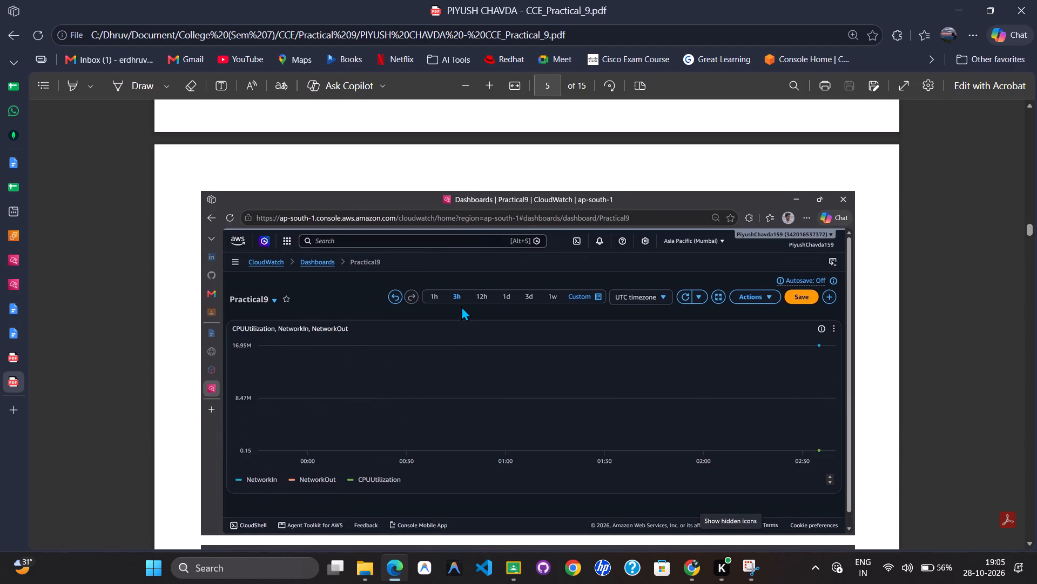
scroll(461, 306, down, 1)
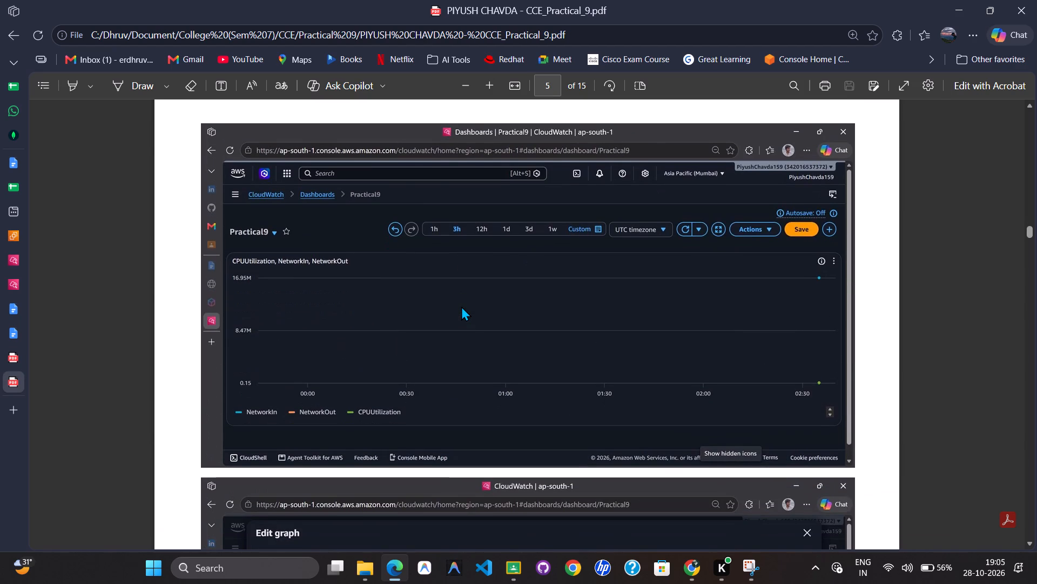
key(alt+Tab)
scroll(461, 306, up, 1)
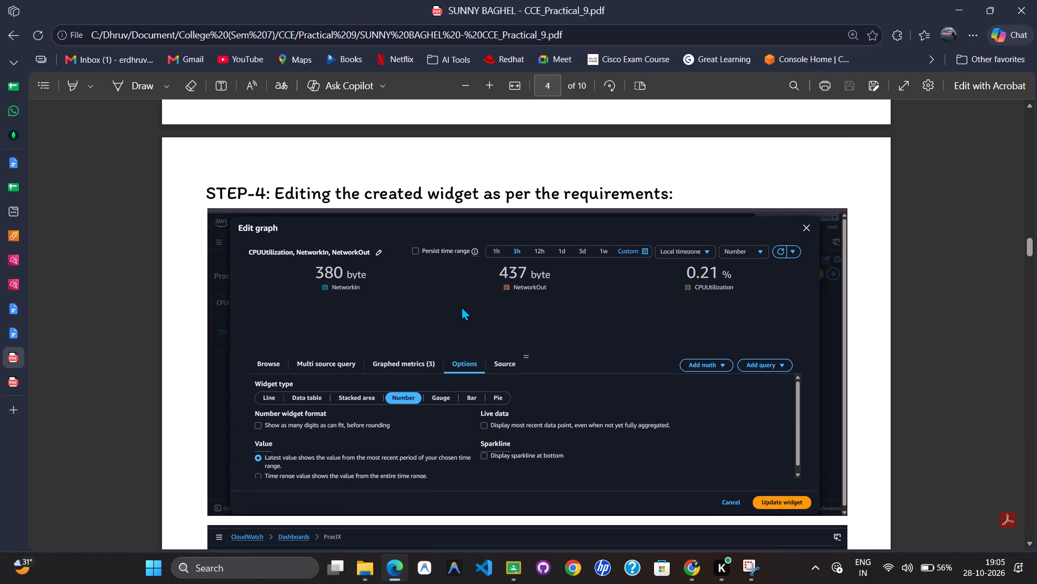
scroll(461, 306, down, 2)
key(alt+Tab)
scroll(461, 306, down, 4)
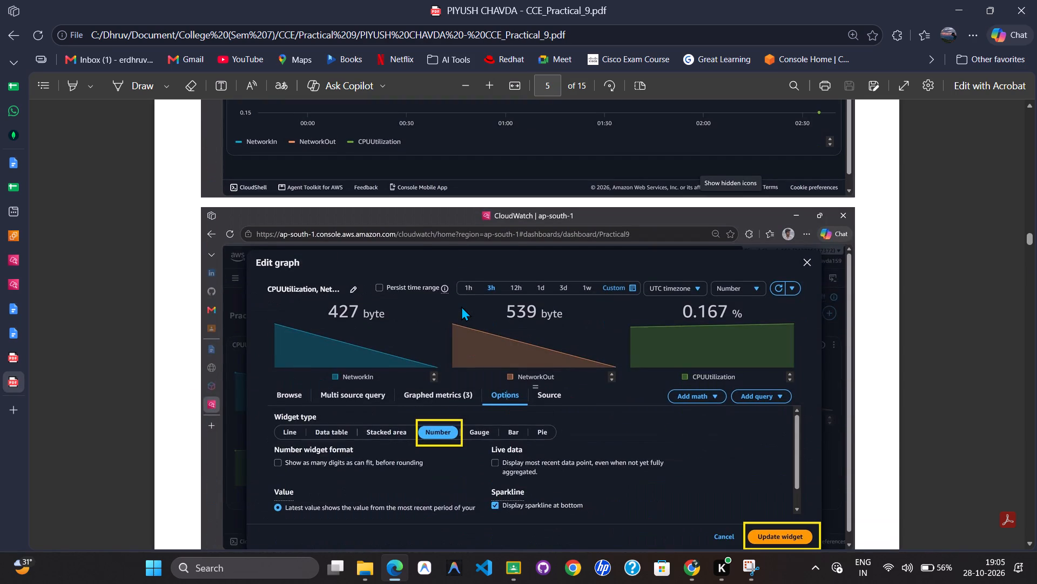
scroll(461, 306, up, 5)
key(alt+Tab)
key(alt+Tab)
key(alt+Tab)
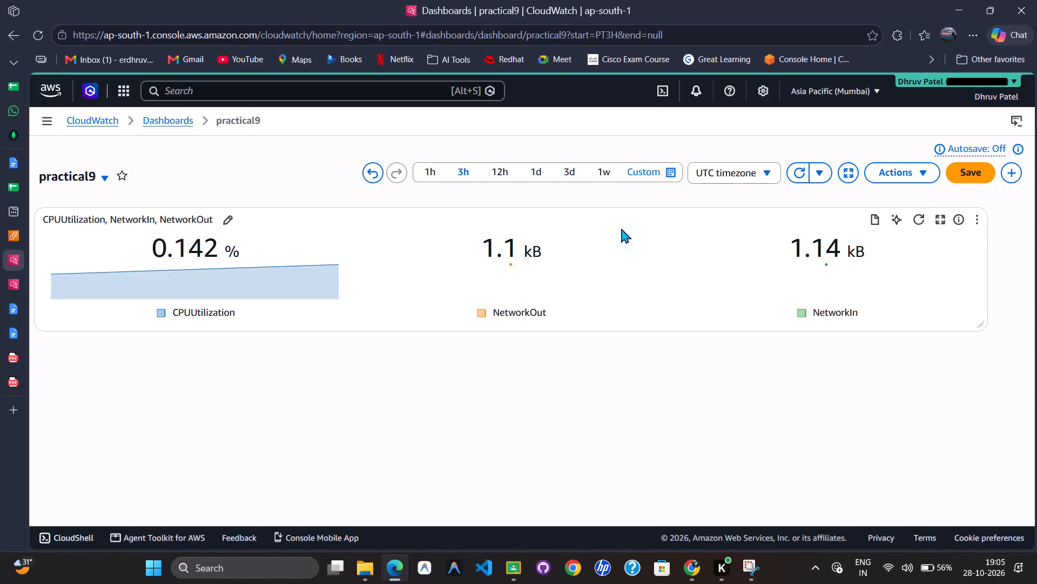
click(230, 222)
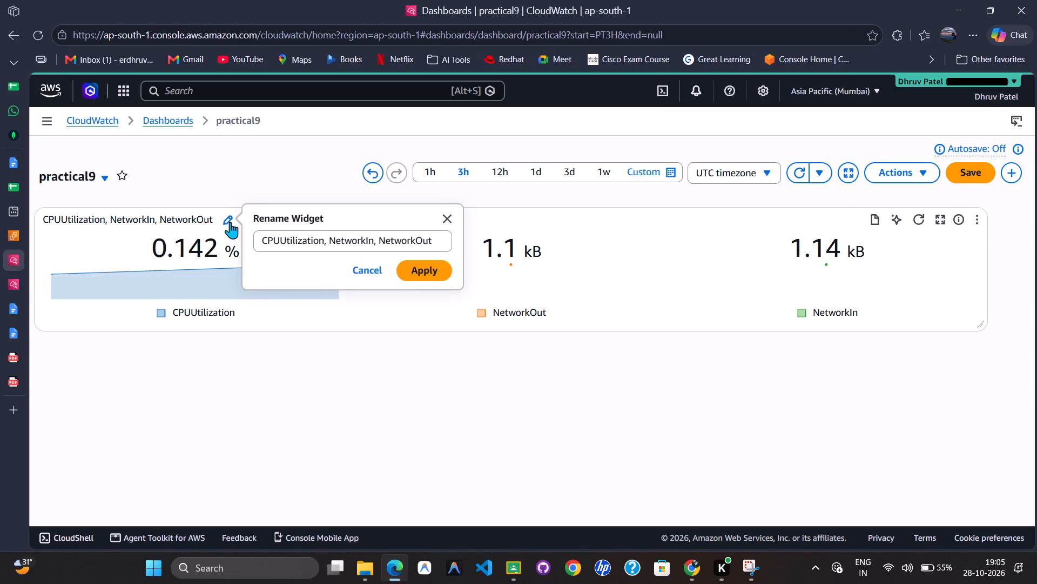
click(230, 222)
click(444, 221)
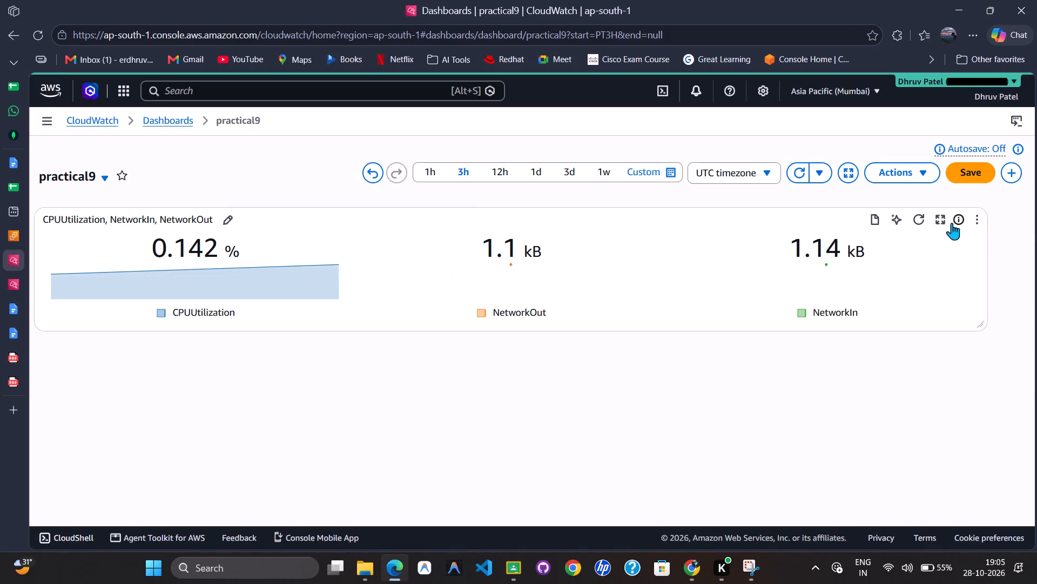
Edit the CPUUtilization, NetworkIn, NetworkOut widget, change its widget type to Line, and update it.
click(972, 223)
click(932, 239)
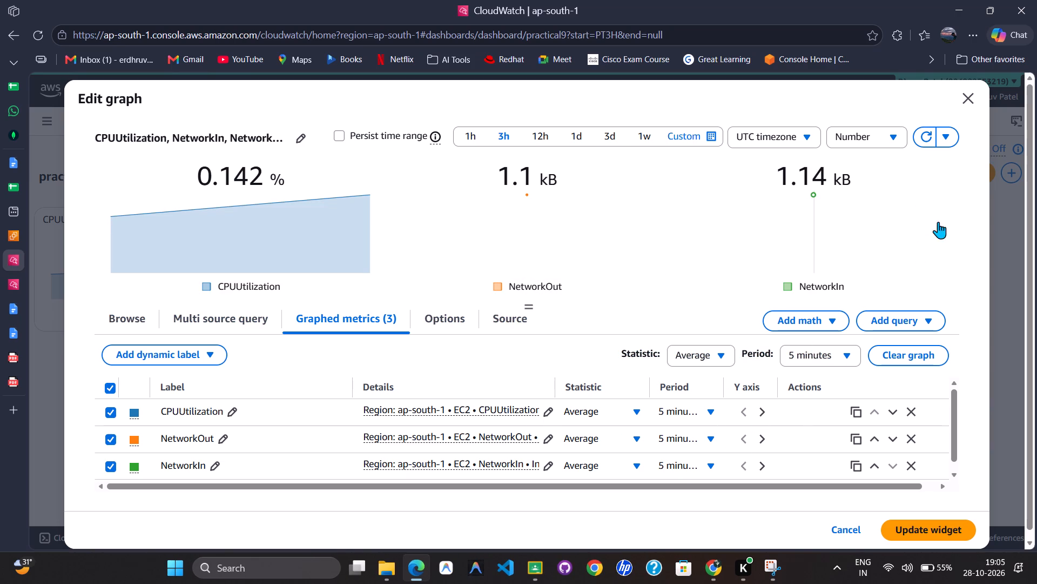
click(136, 324)
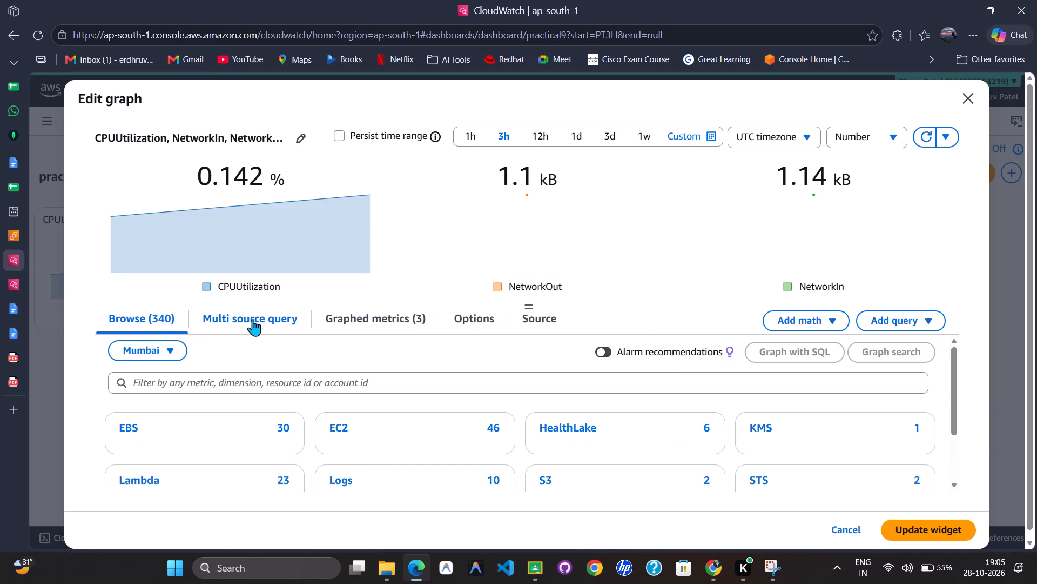
click(253, 319)
click(428, 318)
click(536, 318)
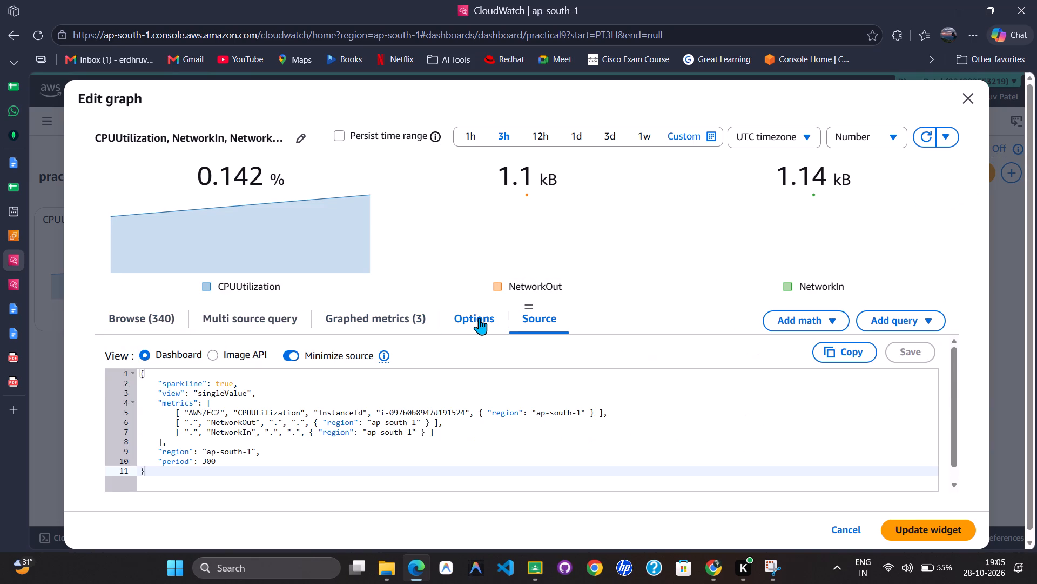
click(479, 318)
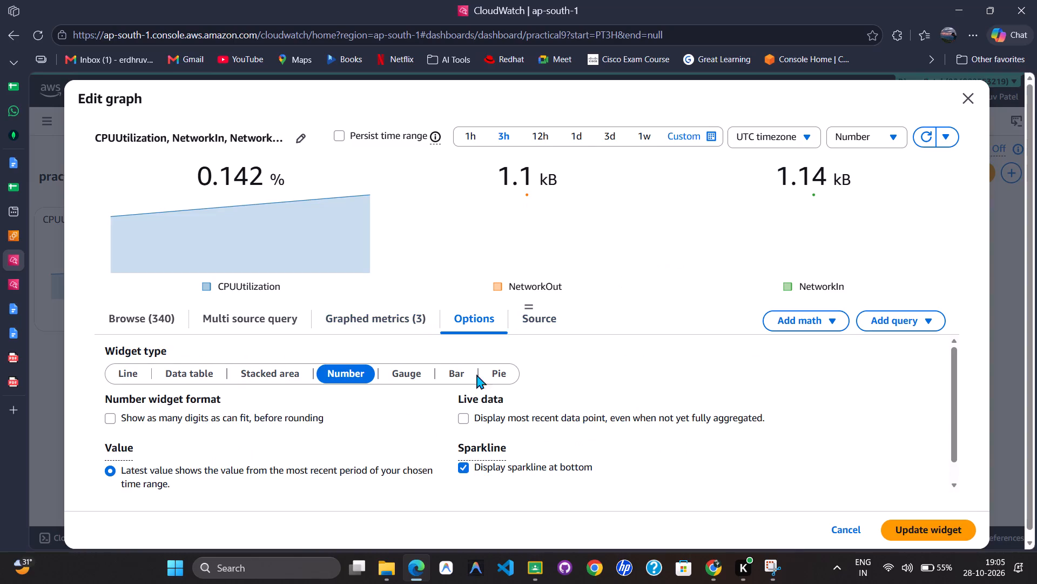
click(344, 377)
double_click(344, 377)
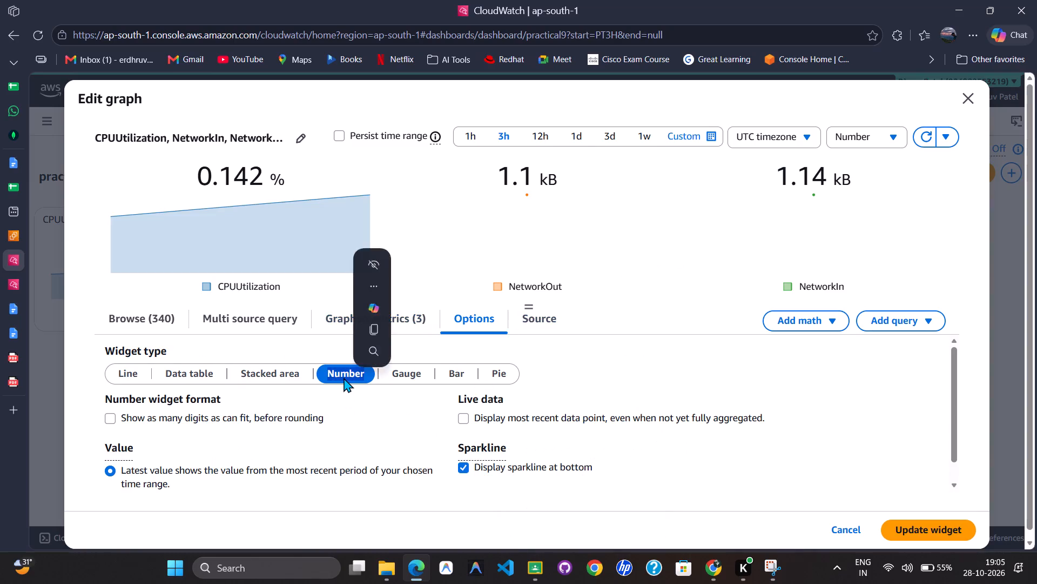
click(344, 377)
click(371, 406)
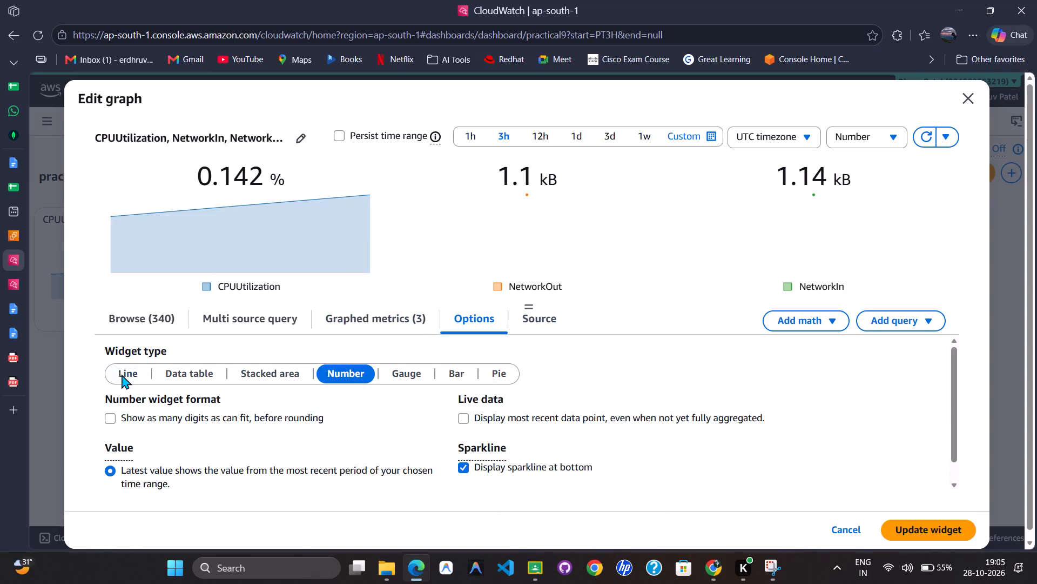
click(122, 374)
click(941, 528)
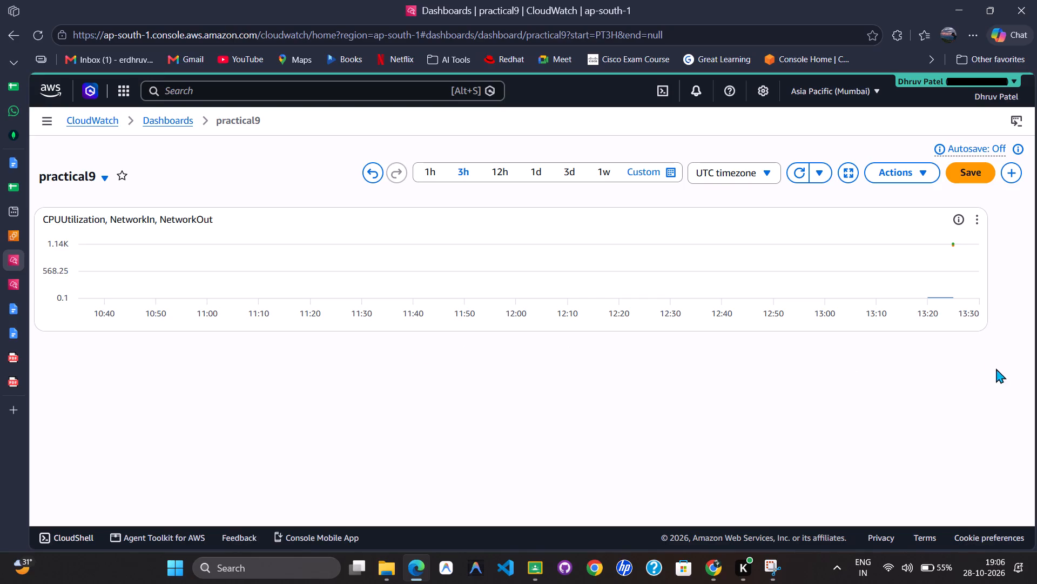
Stretch the line widget downward to roughly twice its height on the practical9 dashboard.
drag(981, 324, 984, 432)
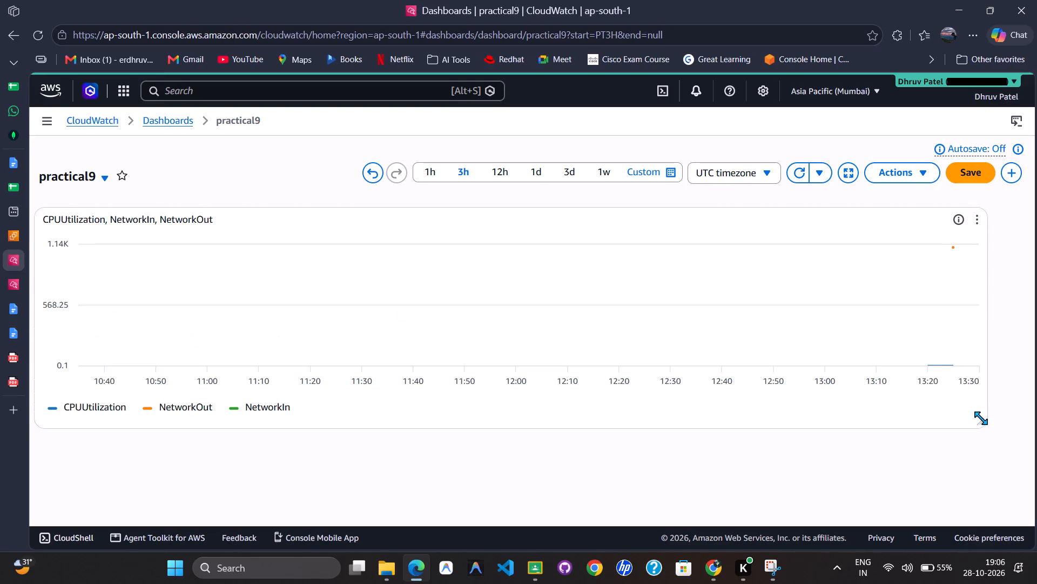
drag(981, 418, 996, 462)
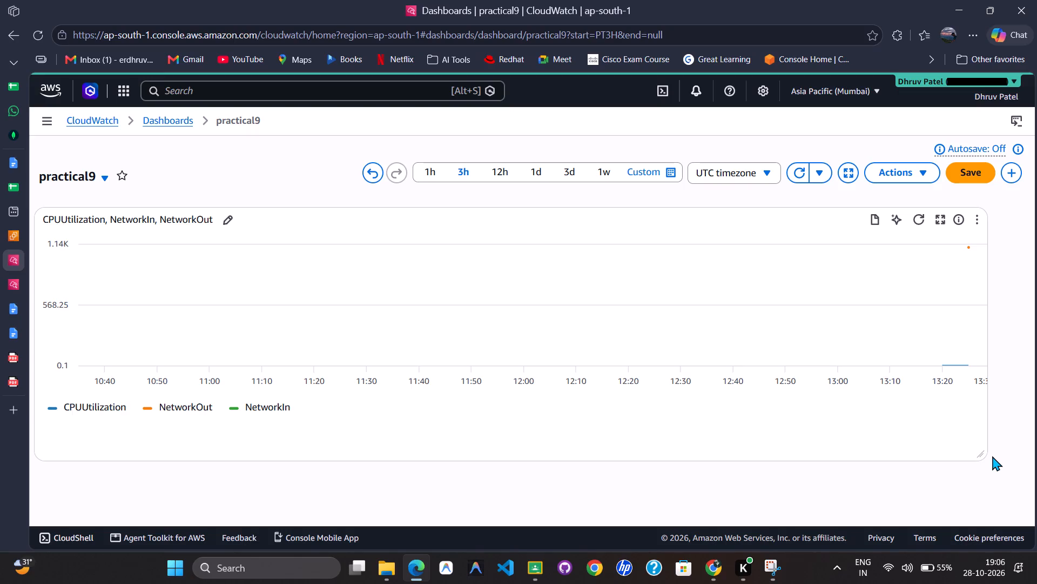
Capture the practical9 dashboard with the line widget and paste the screenshot on the page after the metric-selection image in CCE_Practical_9.
key(shift+super+s)
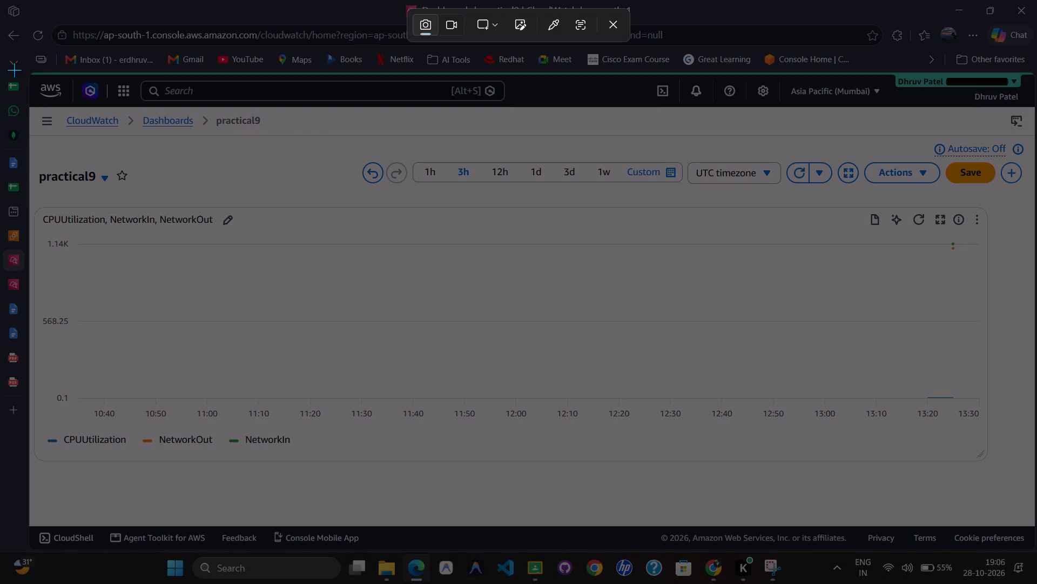
drag(29, 71, 706, 291)
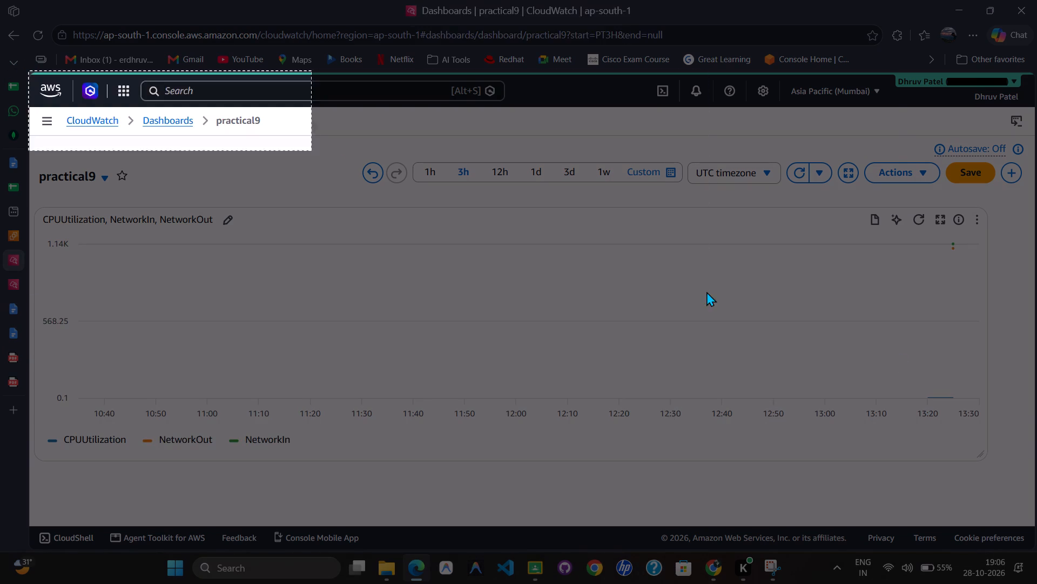
drag(706, 291, 1036, 478)
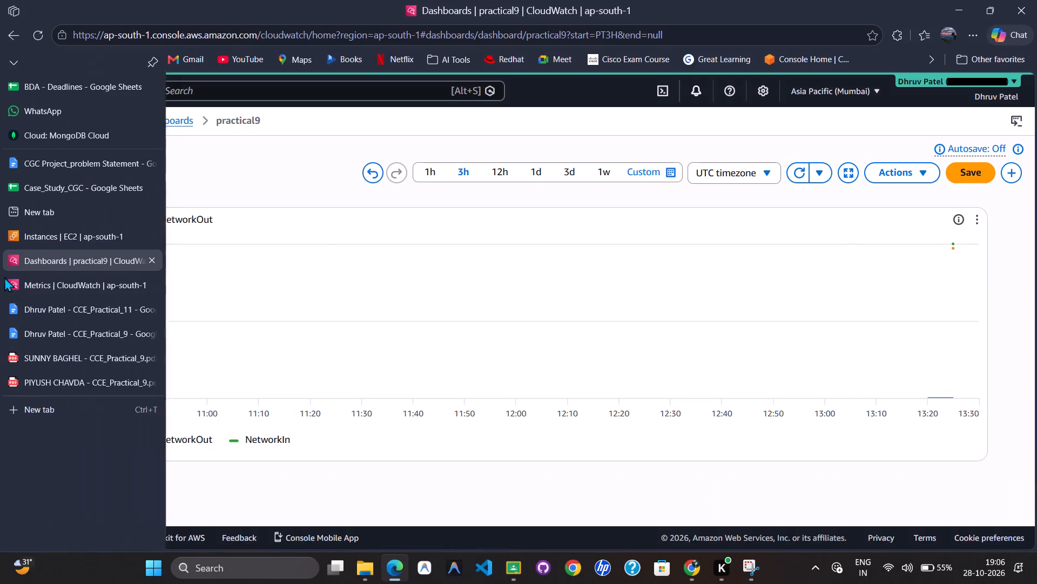
click(103, 336)
scroll(468, 304, down, 2)
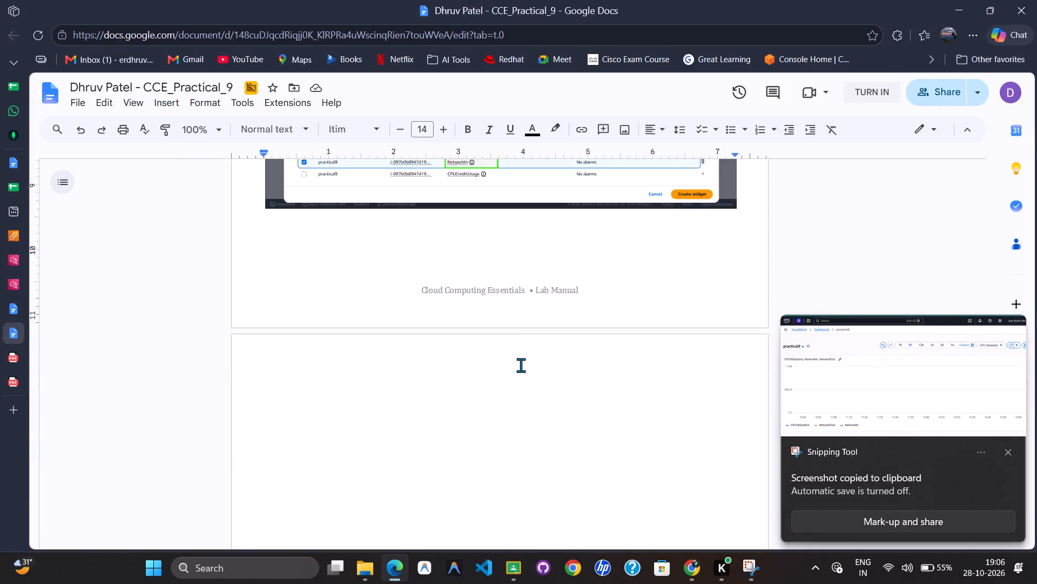
click(521, 365)
key(ctrl+v)
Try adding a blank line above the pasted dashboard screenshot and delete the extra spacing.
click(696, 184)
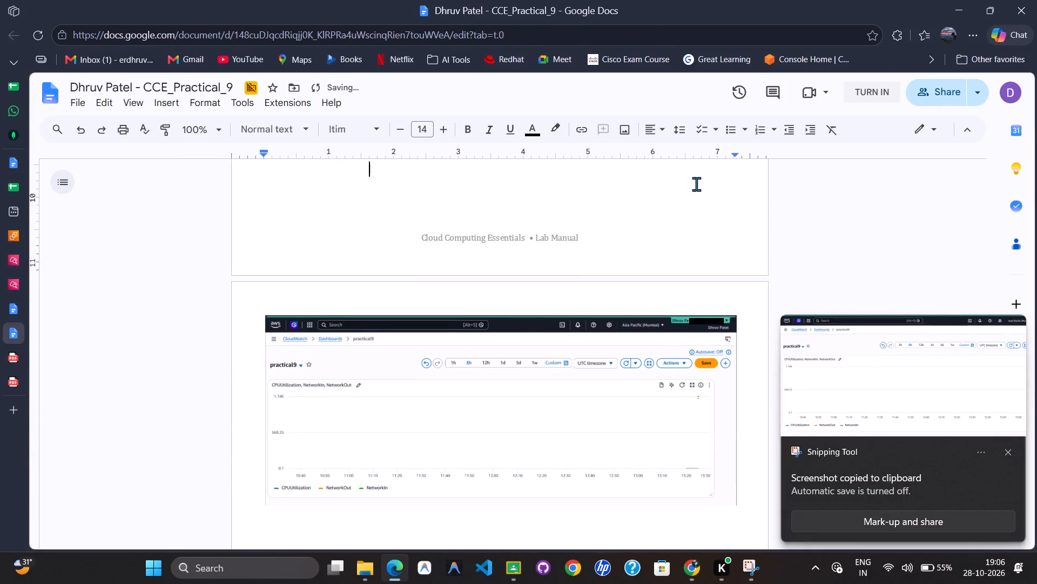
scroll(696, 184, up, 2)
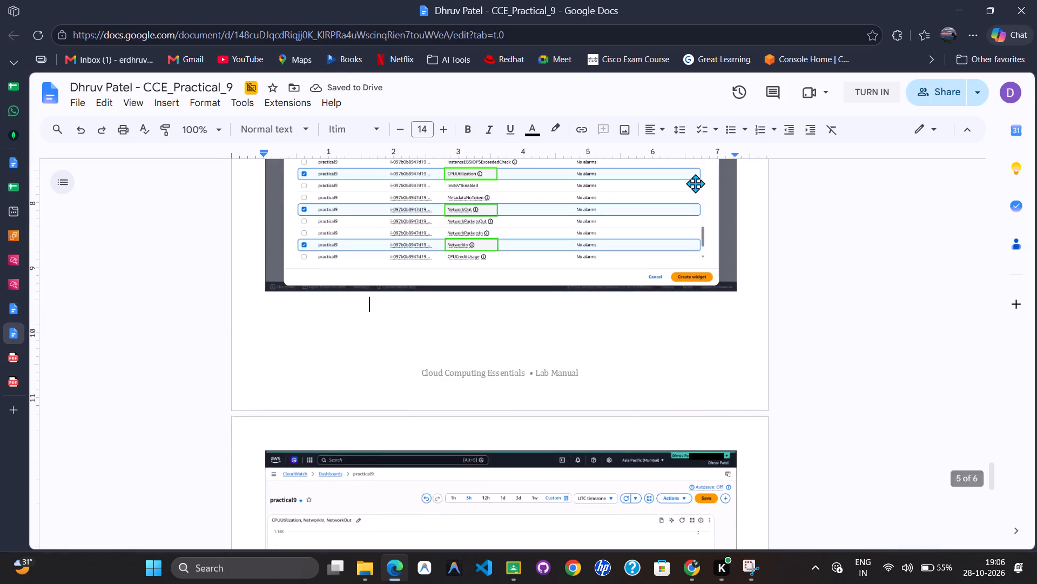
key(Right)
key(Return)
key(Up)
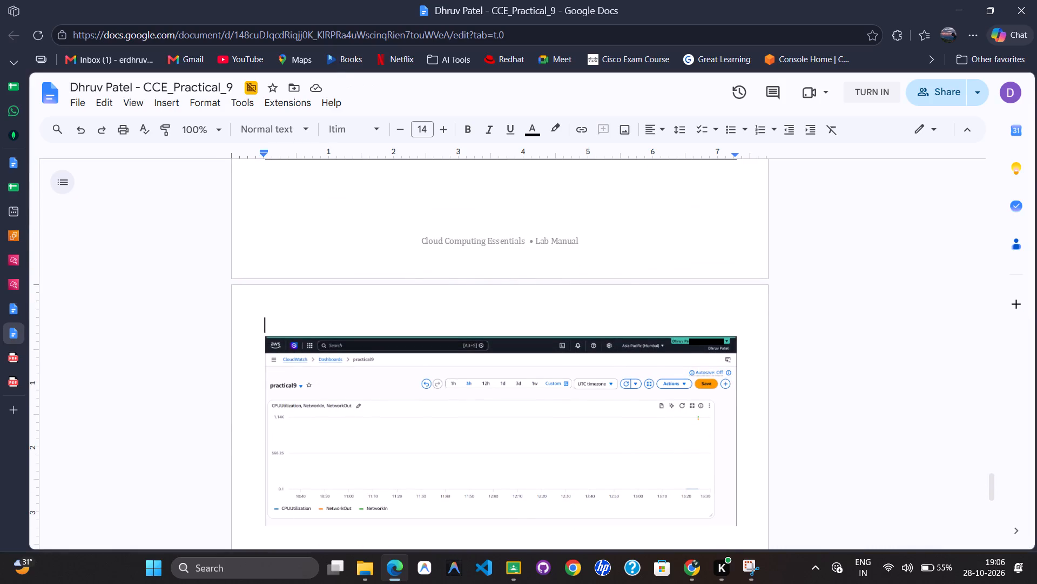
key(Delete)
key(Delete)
Return to the practical9 dashboard, edit the widget to change its type to Number, and update it.
key(alt+Tab)
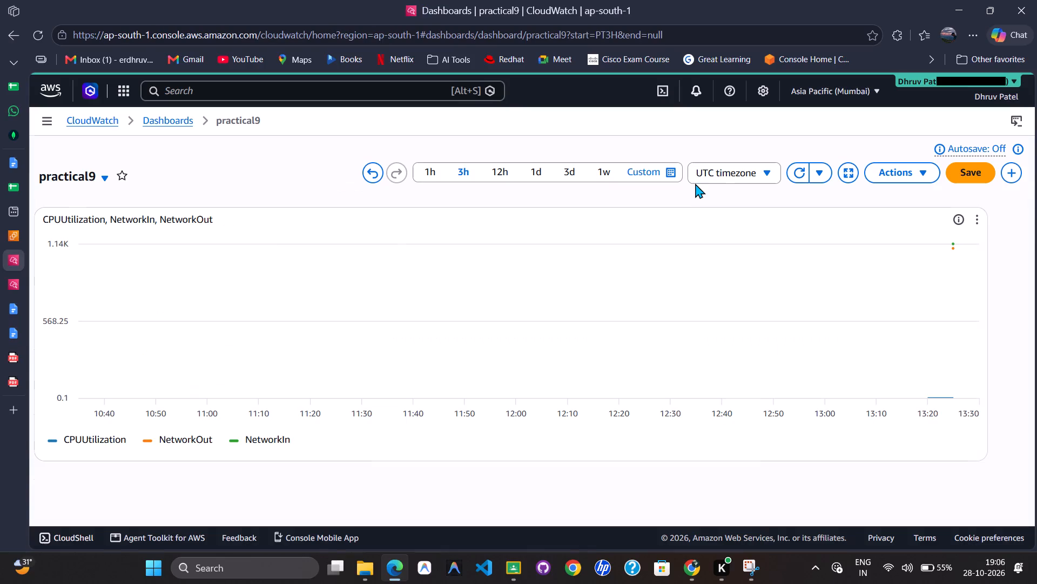
click(978, 218)
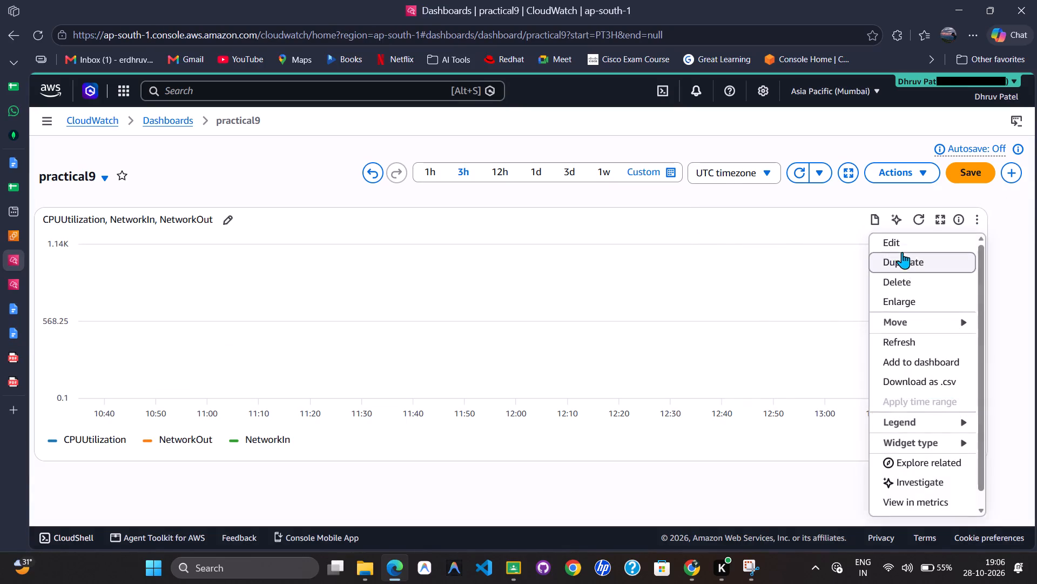
click(906, 243)
click(507, 320)
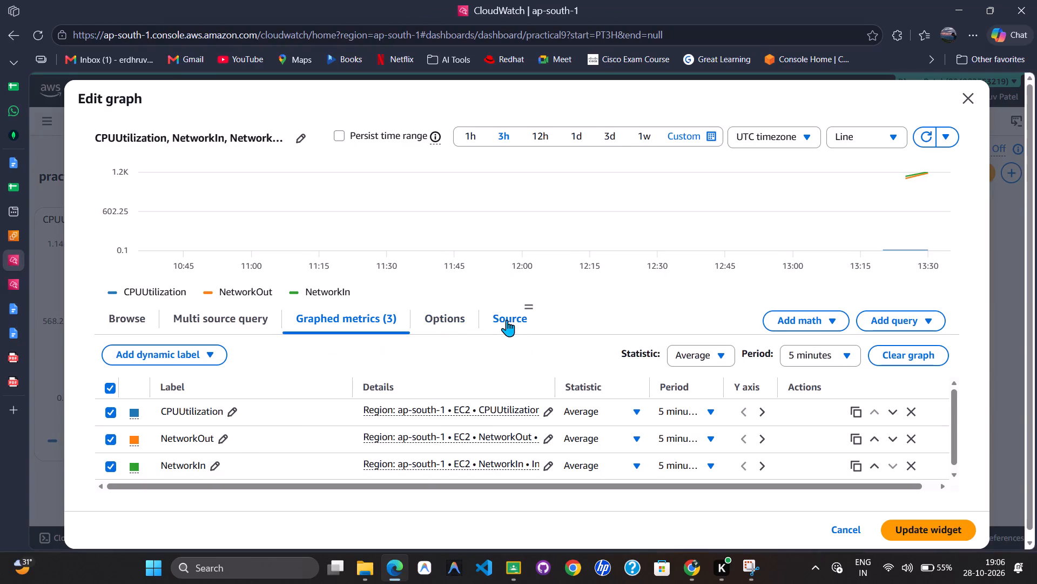
click(467, 309)
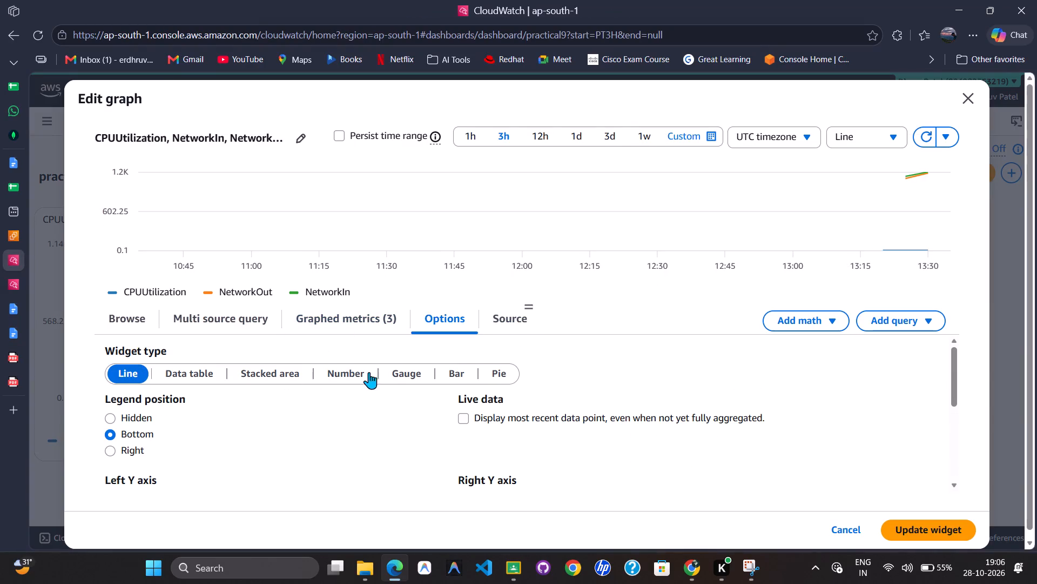
click(336, 371)
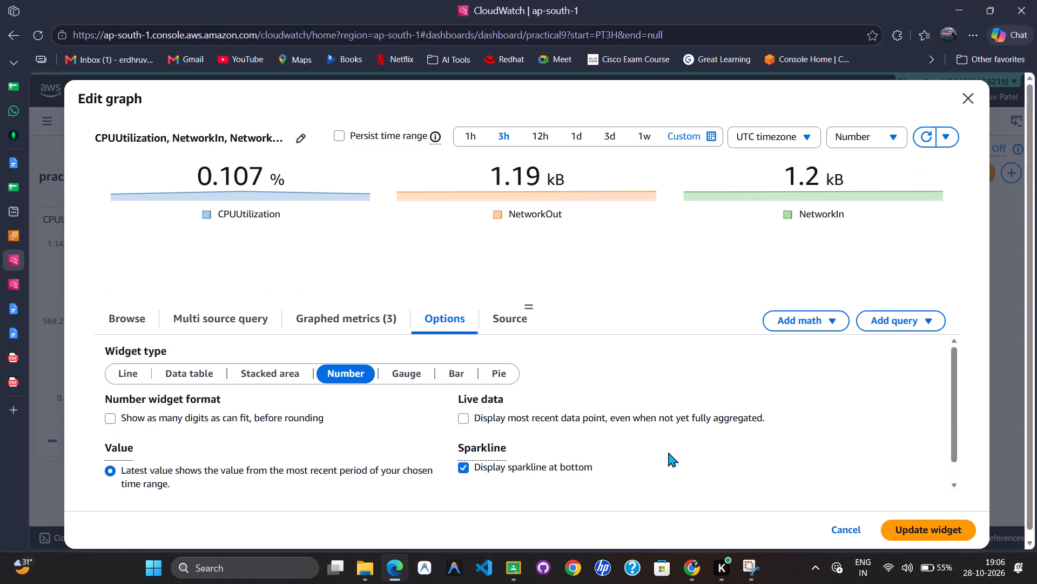
click(956, 529)
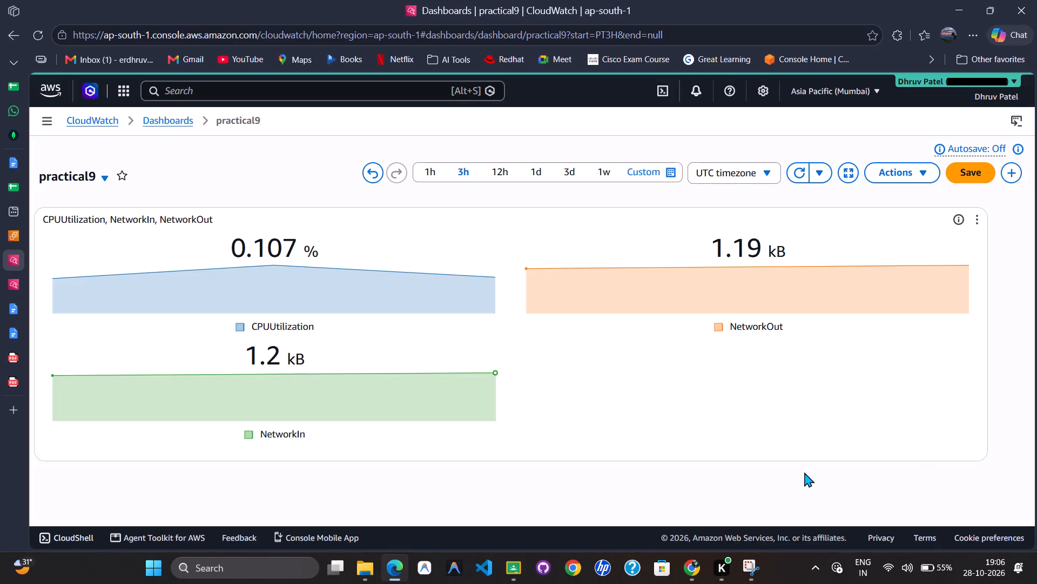
Capture the practical9 dashboard with the Number widget and paste the screenshot after the metric-selection image in CCE_Practical_9.
key(shift+super+s)
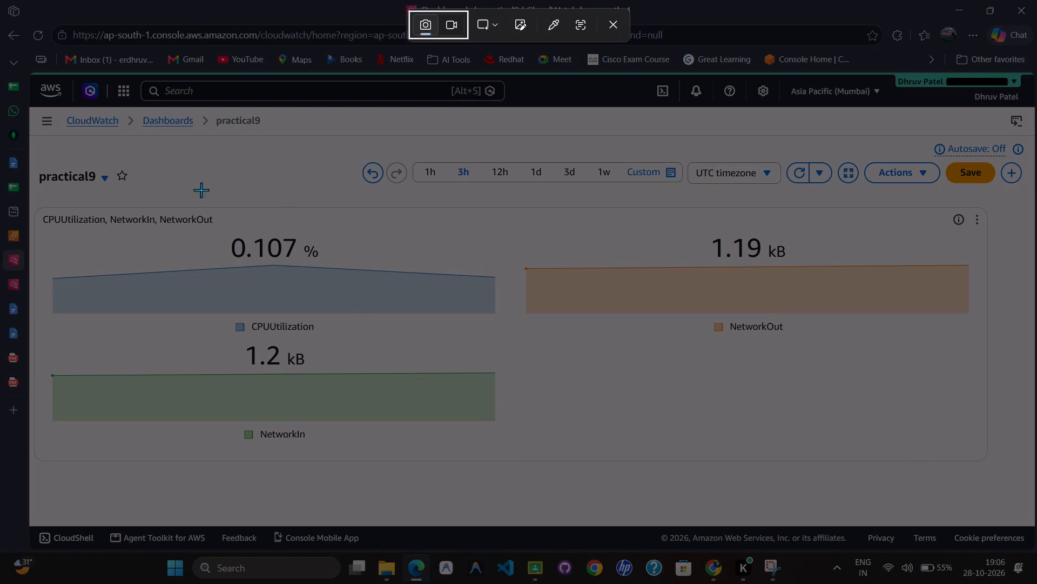
drag(32, 72, 1036, 435)
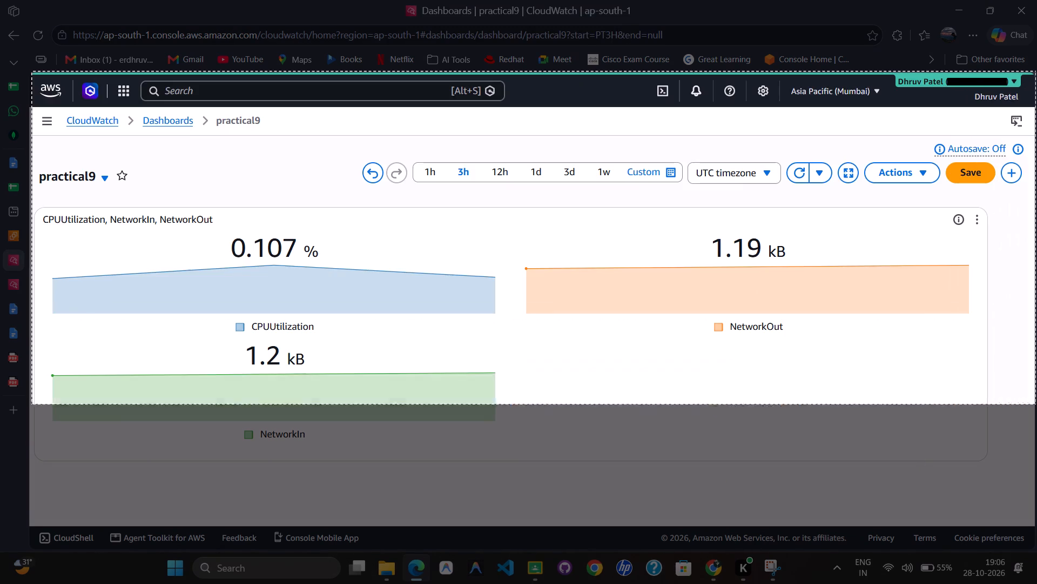
drag(1036, 435, 1035, 555)
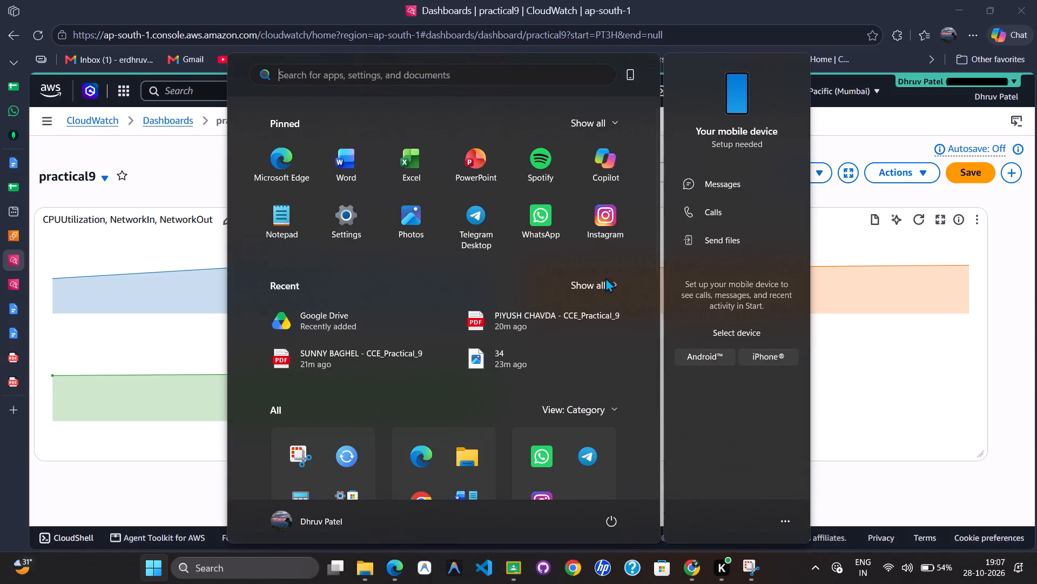
click(846, 394)
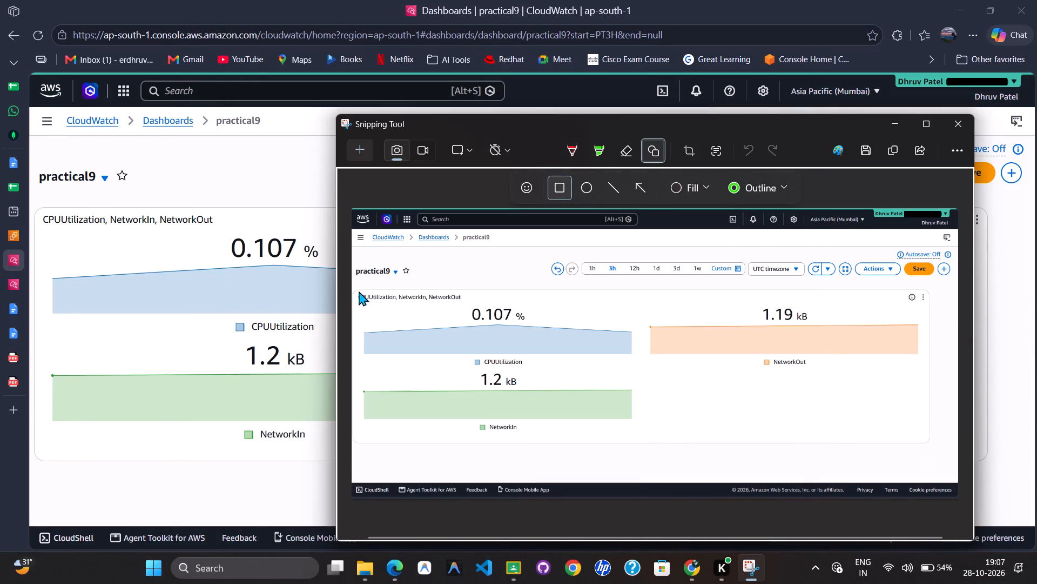
click(879, 155)
click(893, 148)
key(alt+Tab)
key(alt+Tab)
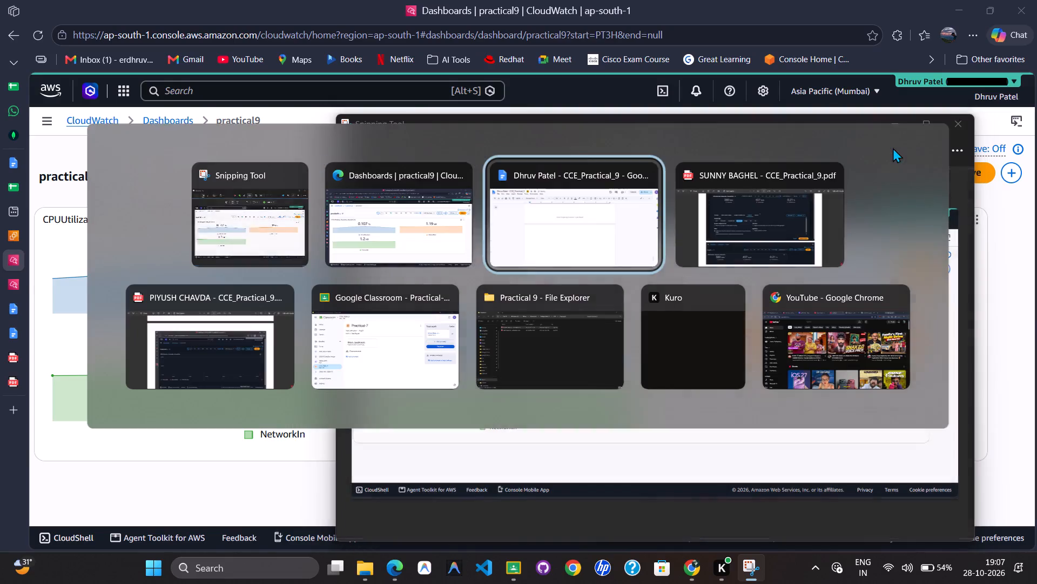
key(ctrl+v)
Add the caption "Now, create Widget:" above the pasted dashboard screenshot and start a new line below the image.
scroll(395, 333, up, 1)
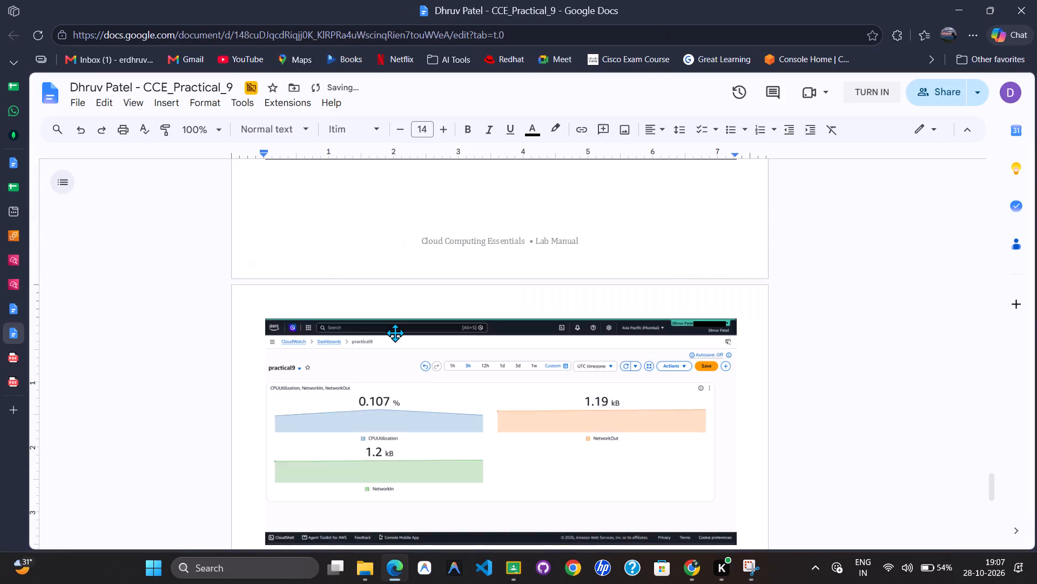
scroll(395, 333, up, 1)
click(716, 312)
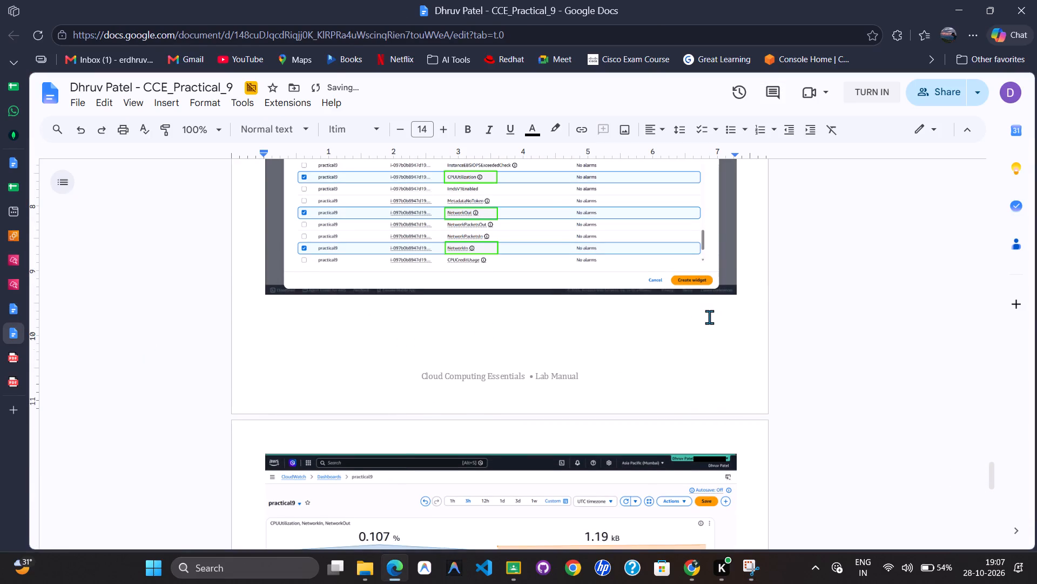
key(Right)
key(Return)
key(Up)
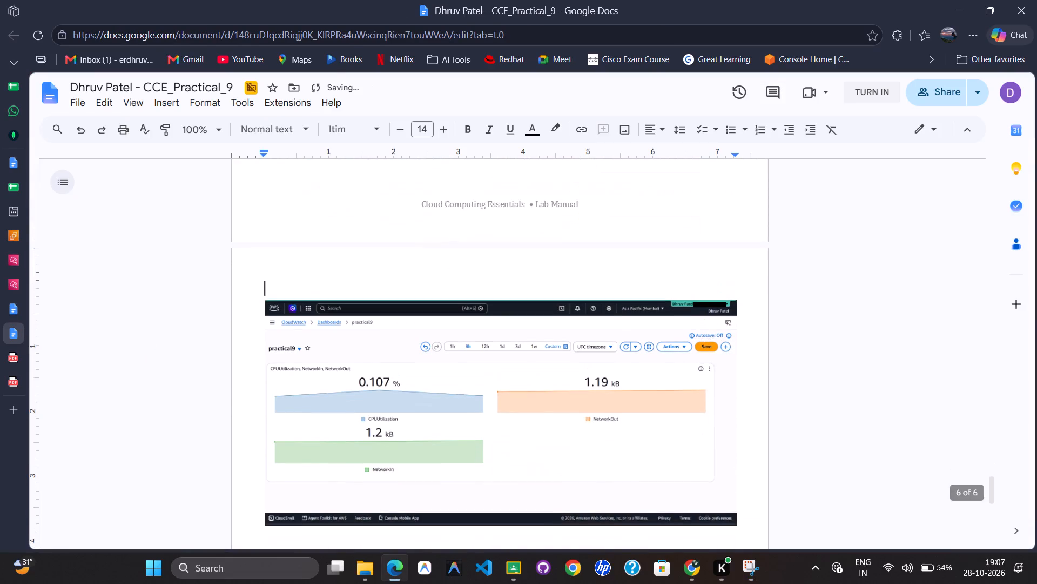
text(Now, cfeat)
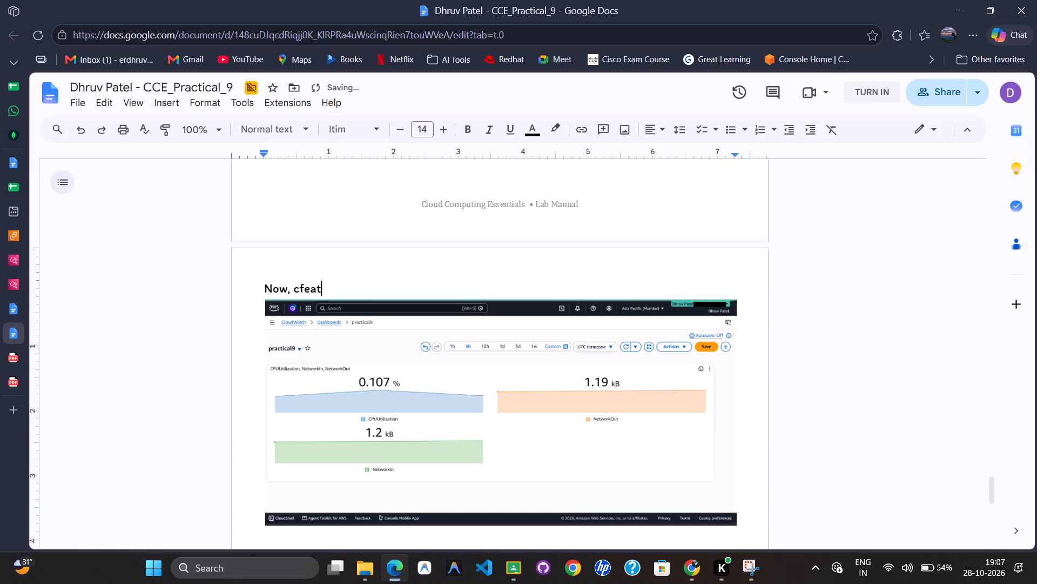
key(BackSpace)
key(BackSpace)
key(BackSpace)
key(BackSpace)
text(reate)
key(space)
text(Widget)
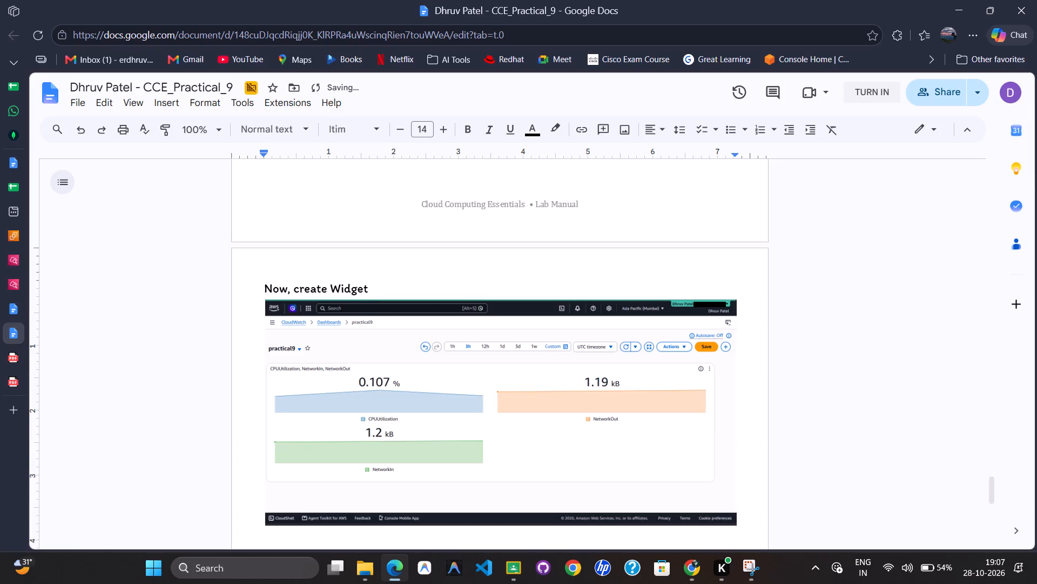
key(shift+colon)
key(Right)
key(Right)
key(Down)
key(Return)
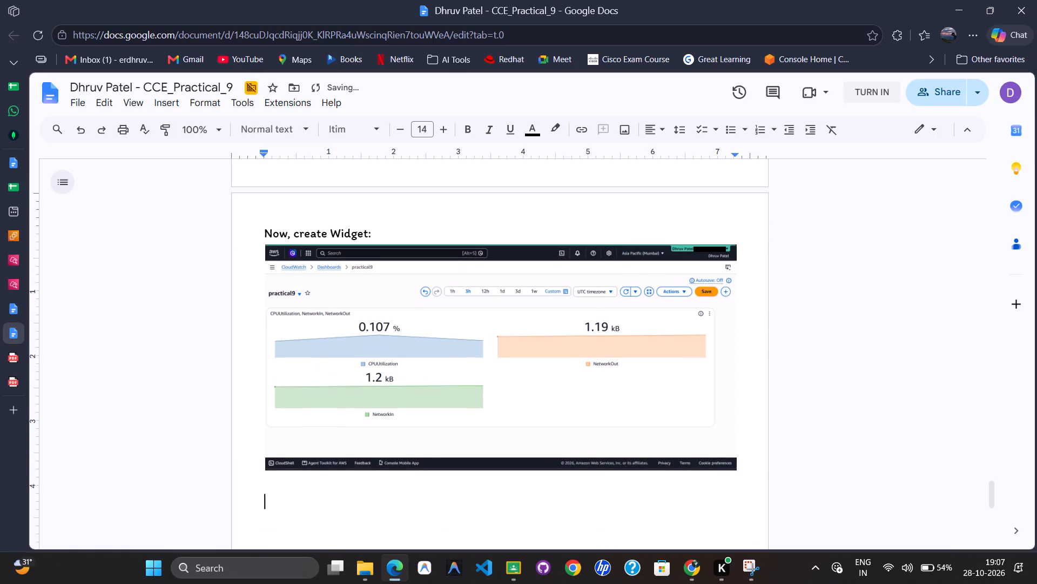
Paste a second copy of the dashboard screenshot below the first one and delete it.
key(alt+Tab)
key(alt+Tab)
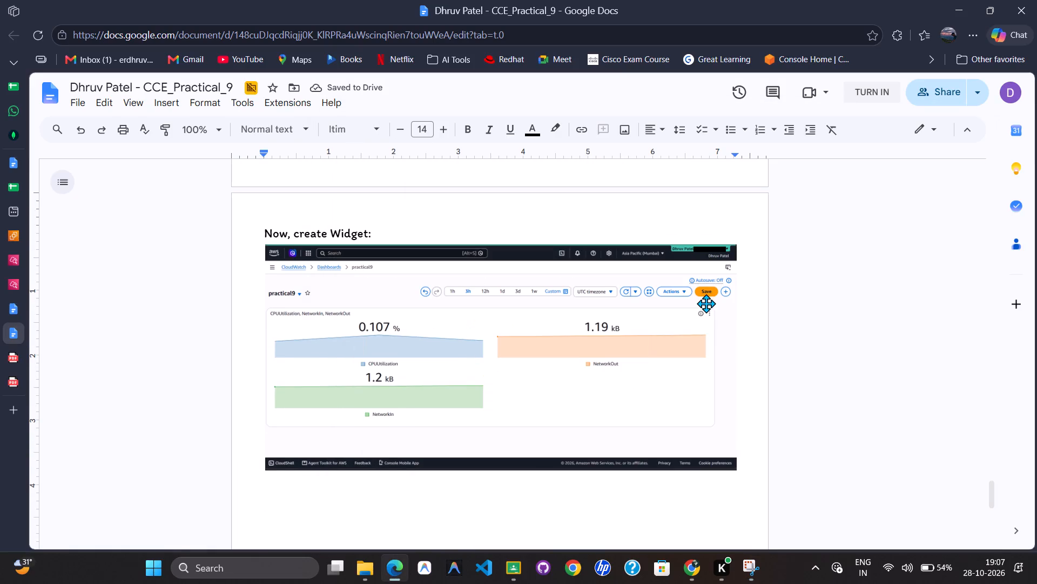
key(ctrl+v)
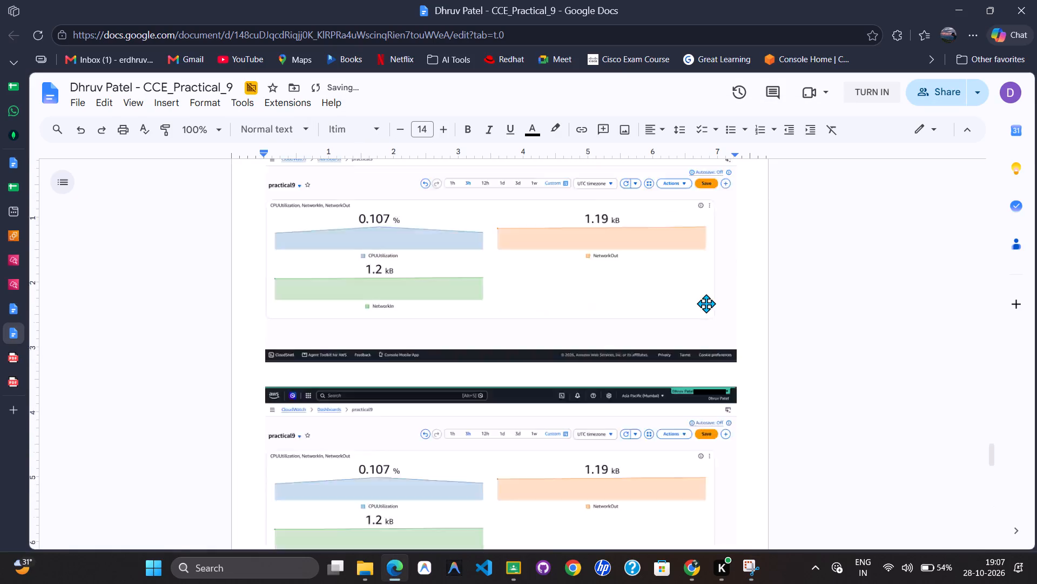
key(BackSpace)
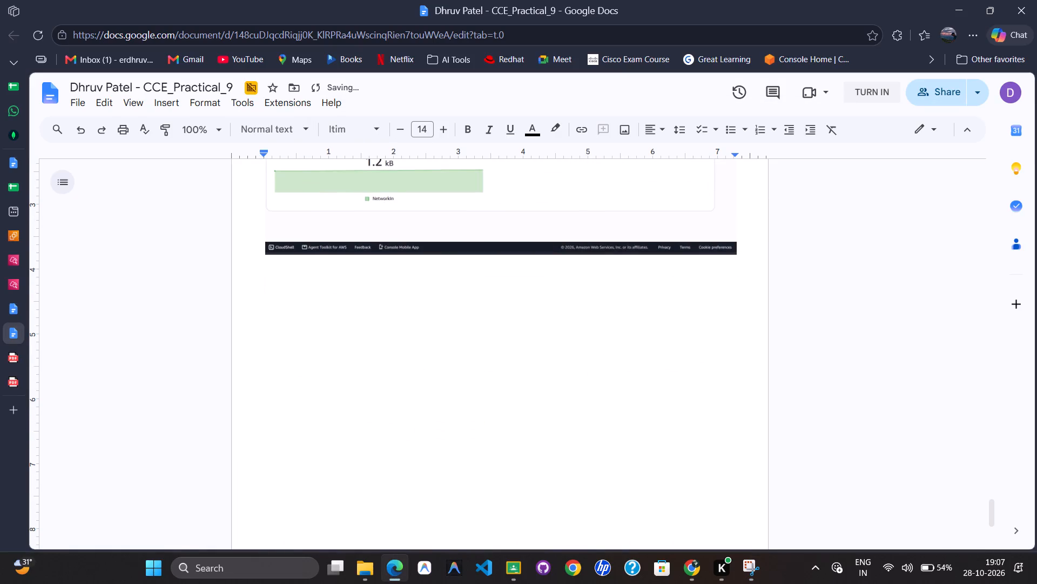
Copy item 2's "Now, create a CloudWatch Dashboard." text with its CloudWatch overview image and paste it below the Number widget screenshot.
scroll(701, 303, up, 16)
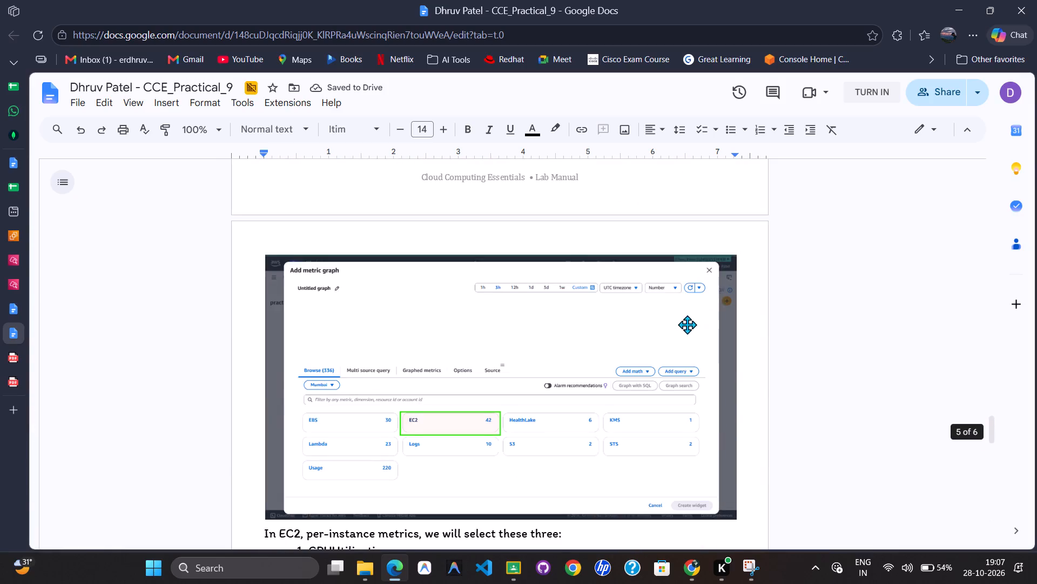
scroll(687, 324, up, 19)
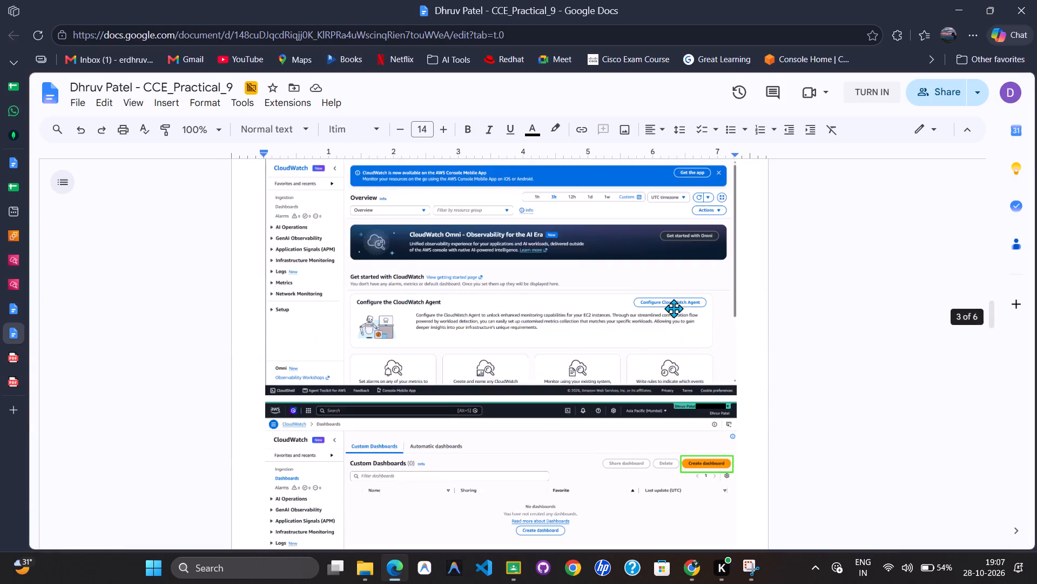
scroll(674, 308, up, 3)
drag(248, 291, 264, 404)
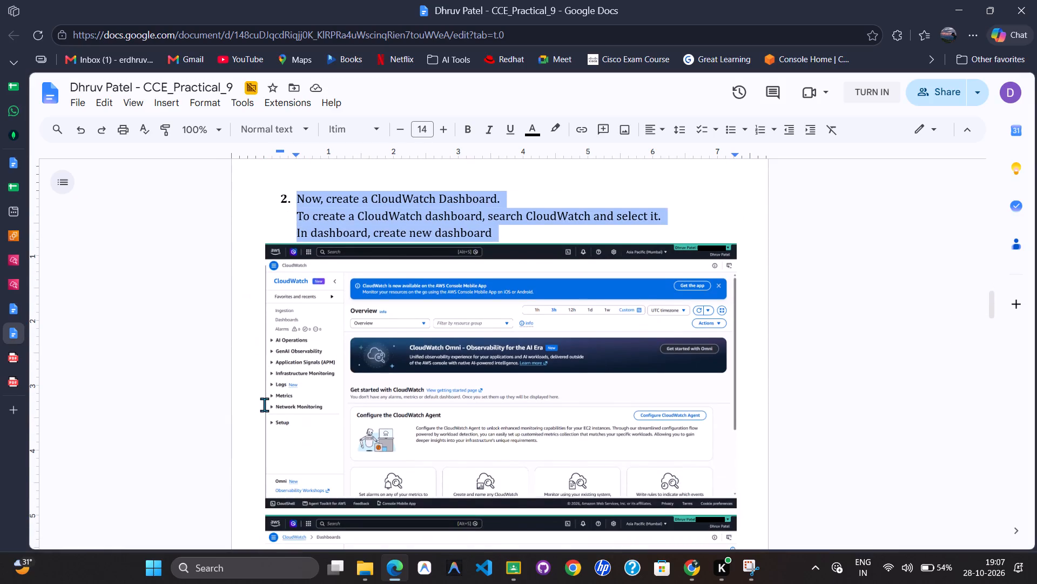
drag(264, 404, 293, 413)
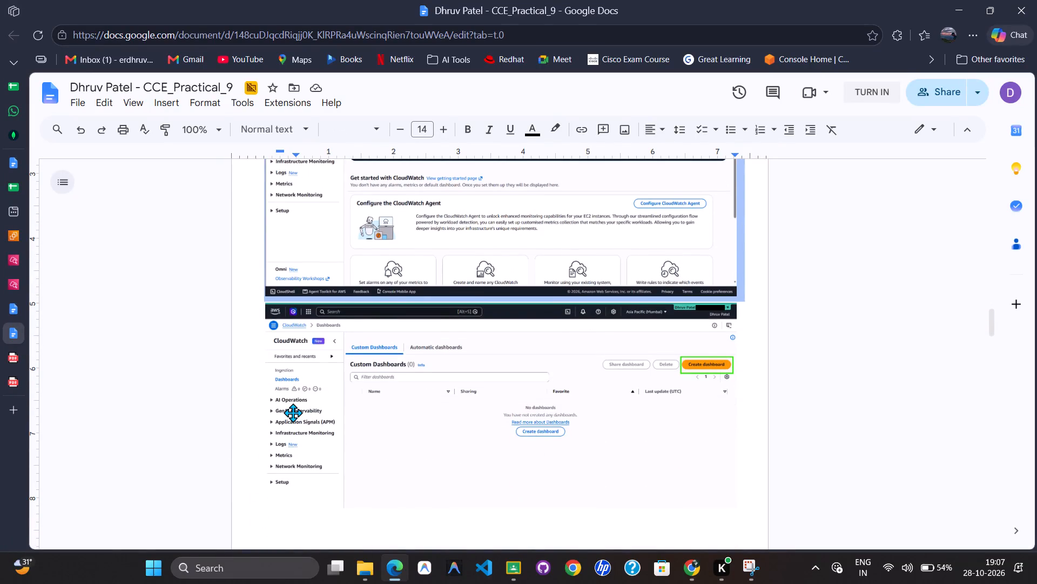
key(ctrl+c)
scroll(293, 411, down, 20)
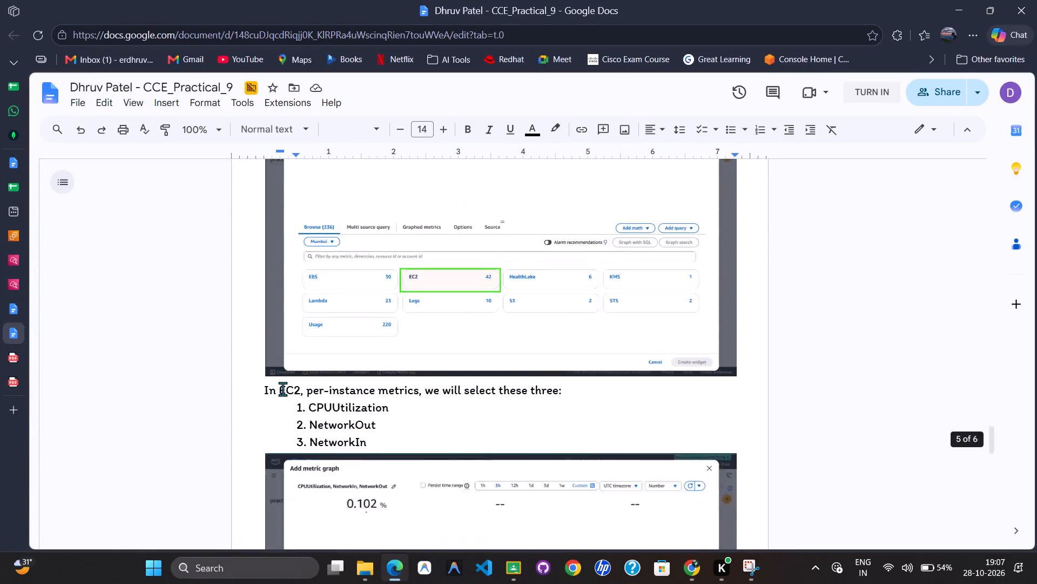
scroll(282, 389, down, 15)
scroll(282, 389, up, 3)
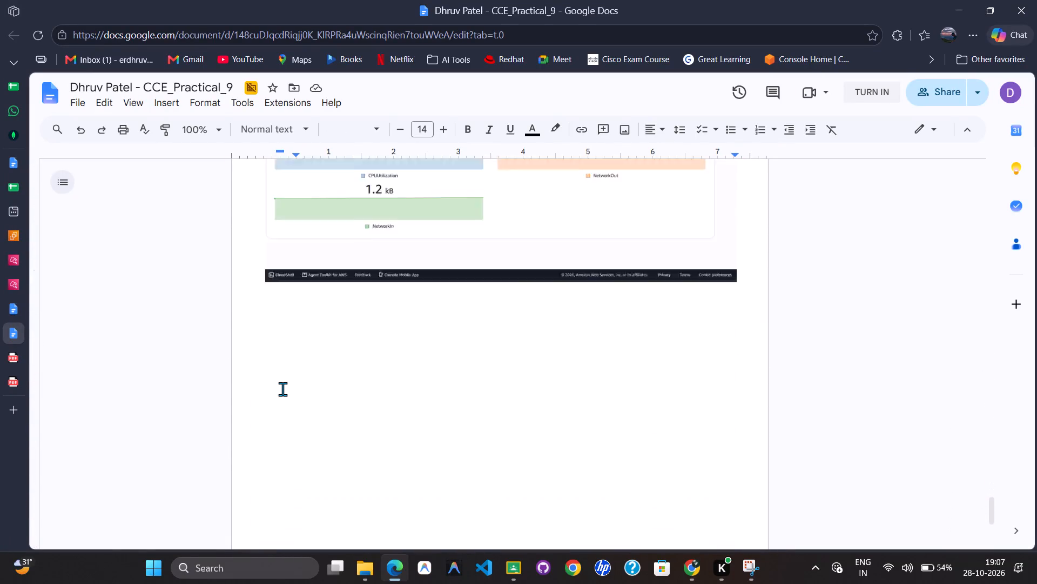
scroll(282, 389, up, 14)
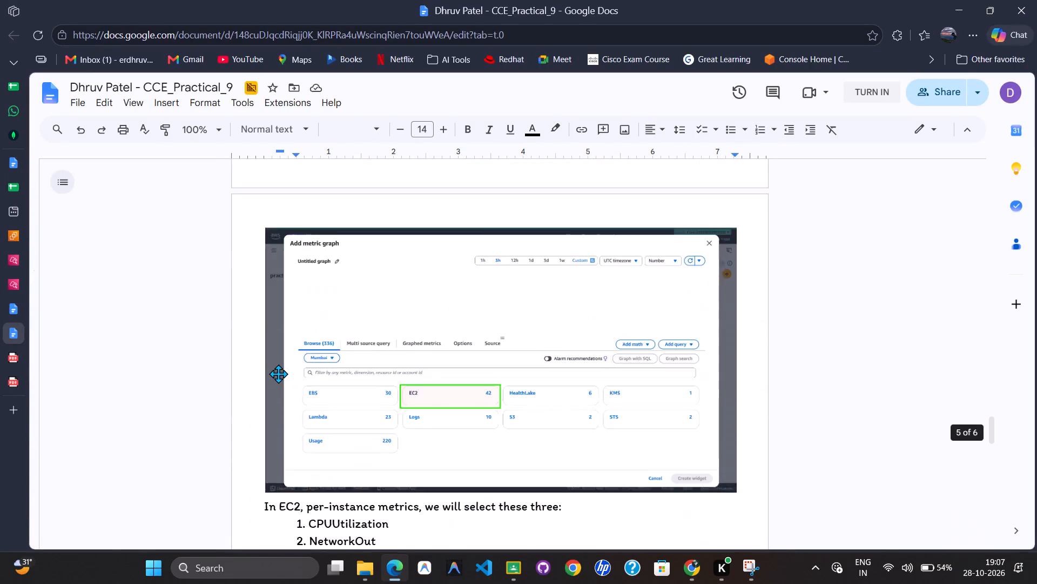
scroll(278, 374, up, 11)
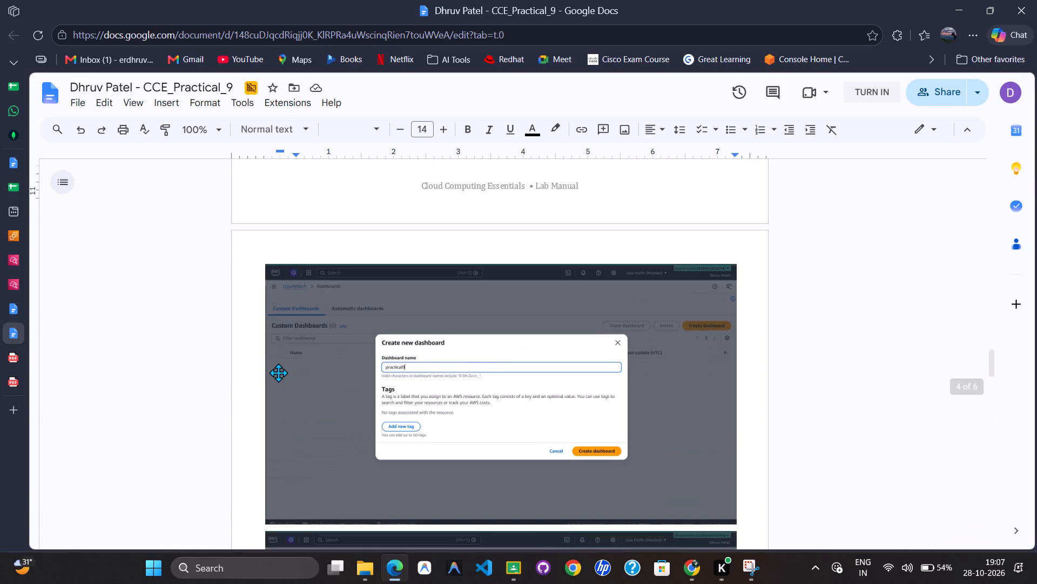
scroll(278, 373, up, 7)
scroll(278, 369, down, 14)
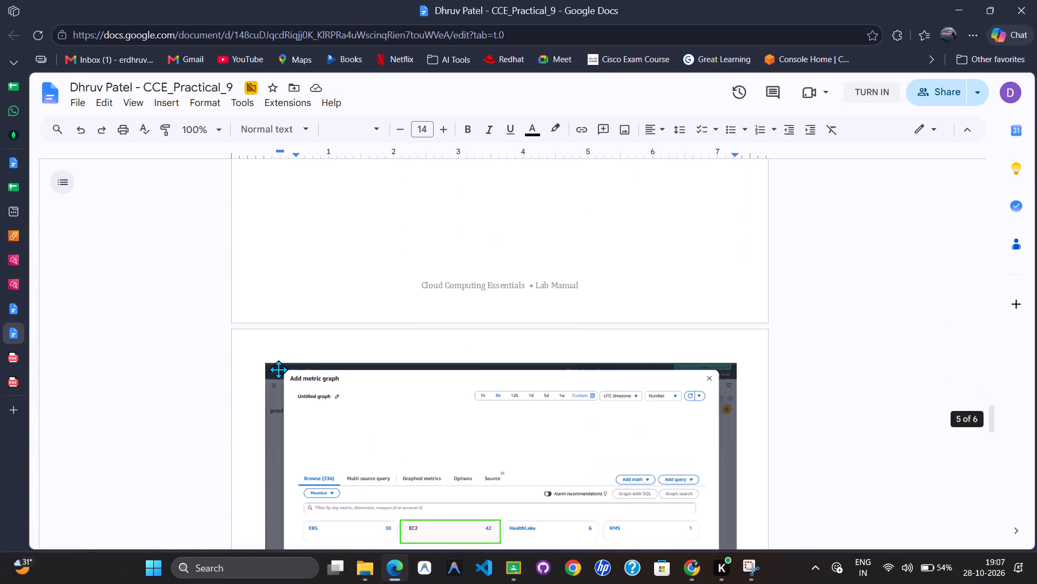
scroll(278, 369, down, 19)
click(277, 367)
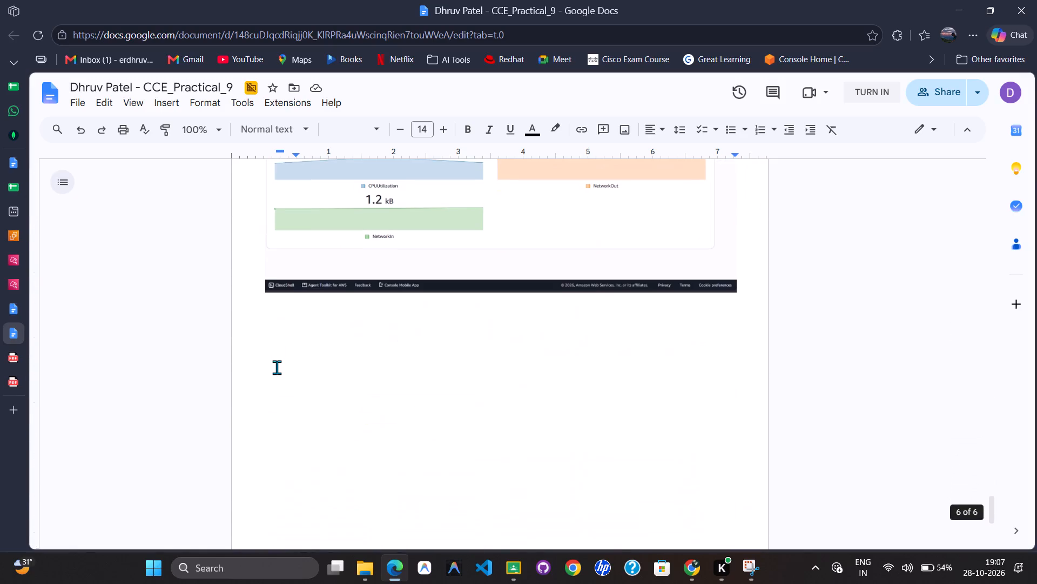
click(288, 322)
click(288, 312)
key(ctrl+v)
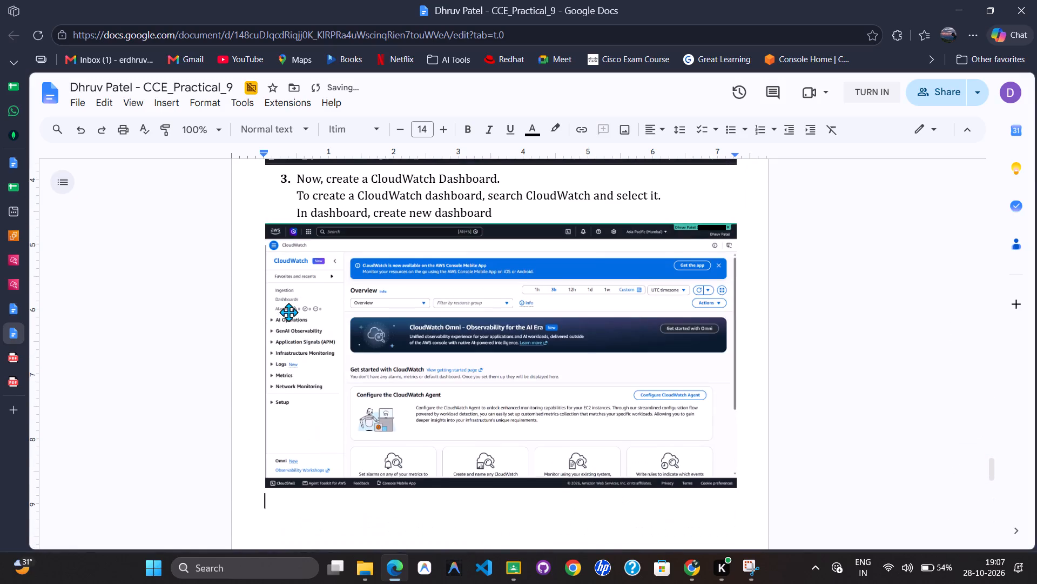
Reword the caption above the Number widget screenshot to "Then create Widget:".
click(449, 169)
click(398, 462)
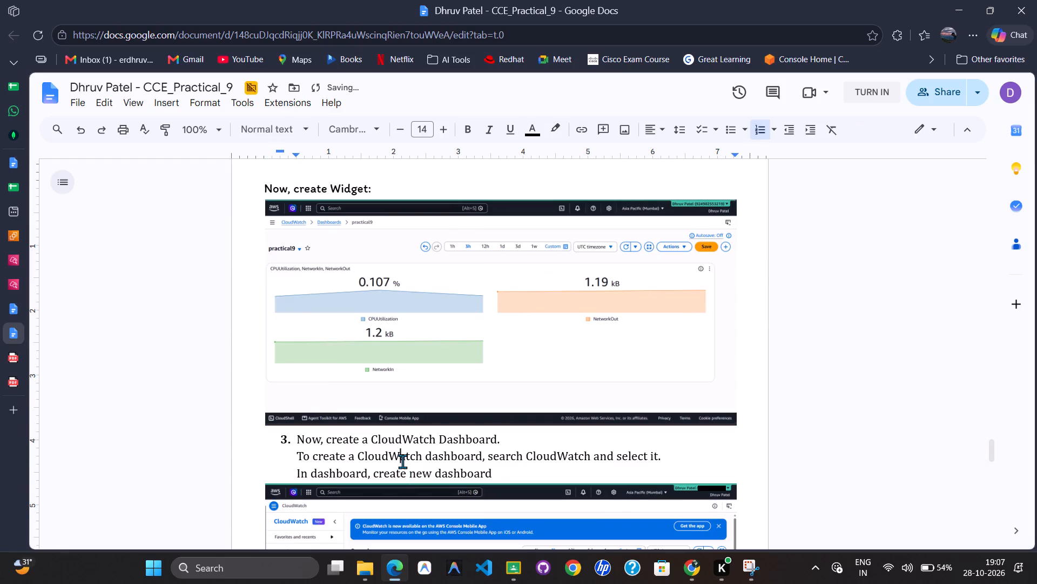
key(ctrl+Left)
key(ctrl+Left)
key(Left)
key(Up)
key(Left)
key(ctrl+Left)
key(Up)
key(Up)
key(ctrl+Left)
key(ctrl+BackSpace)
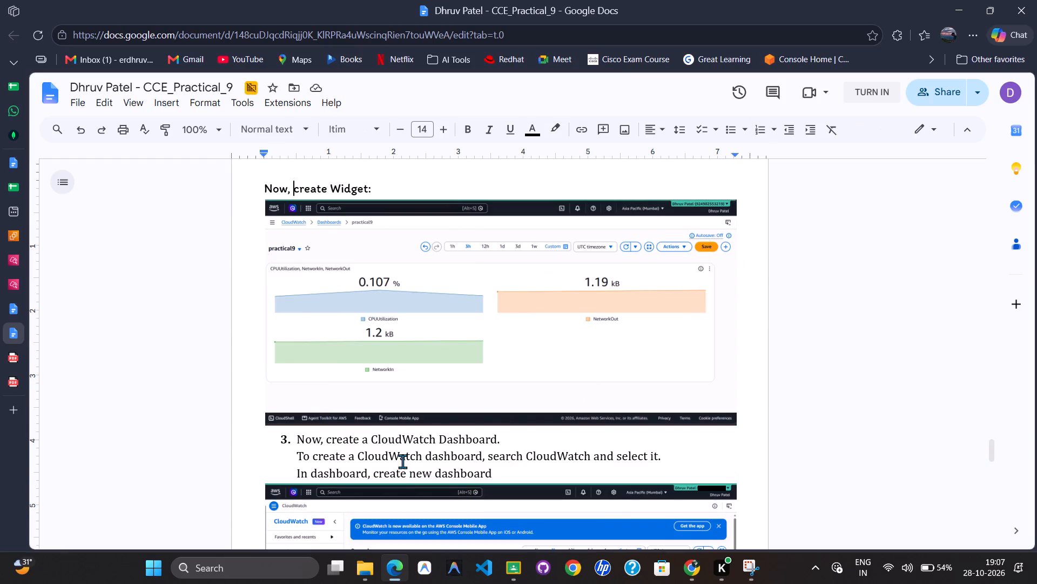
key(ctrl+BackSpace)
key(Delete)
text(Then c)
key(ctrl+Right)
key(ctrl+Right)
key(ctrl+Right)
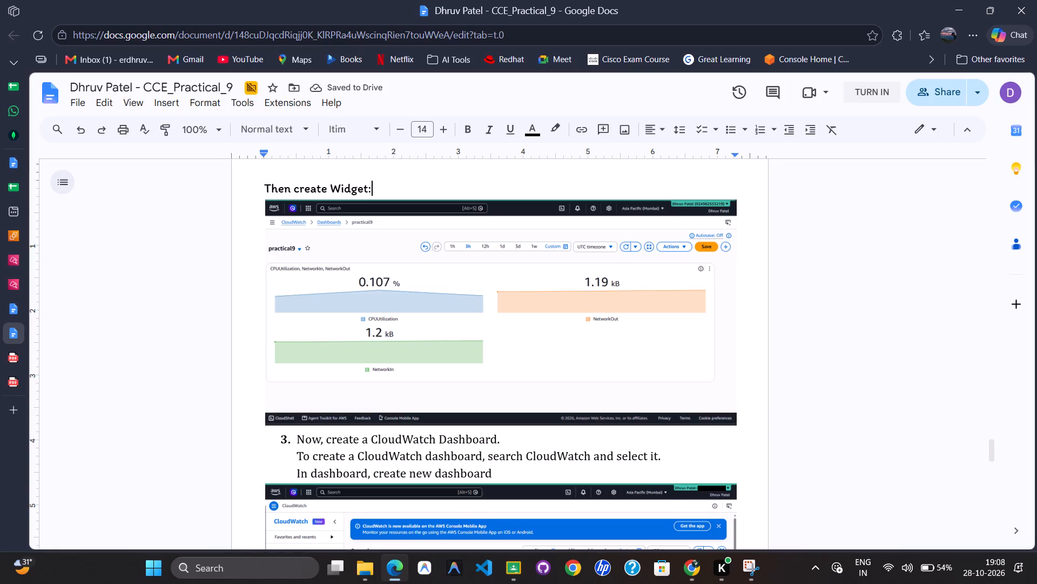
Change the first line of the pasted numbered item 3 to "Now, Updating the Metrics.".
click(332, 437)
key(Left)
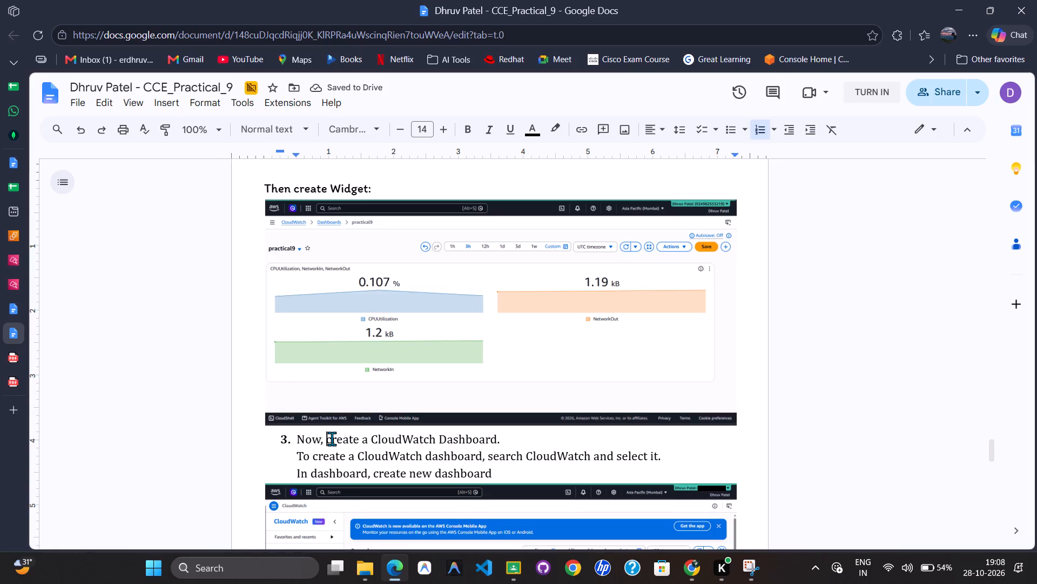
key(ctrl+shift+Down)
key(shift+Left)
key(shift+Left)
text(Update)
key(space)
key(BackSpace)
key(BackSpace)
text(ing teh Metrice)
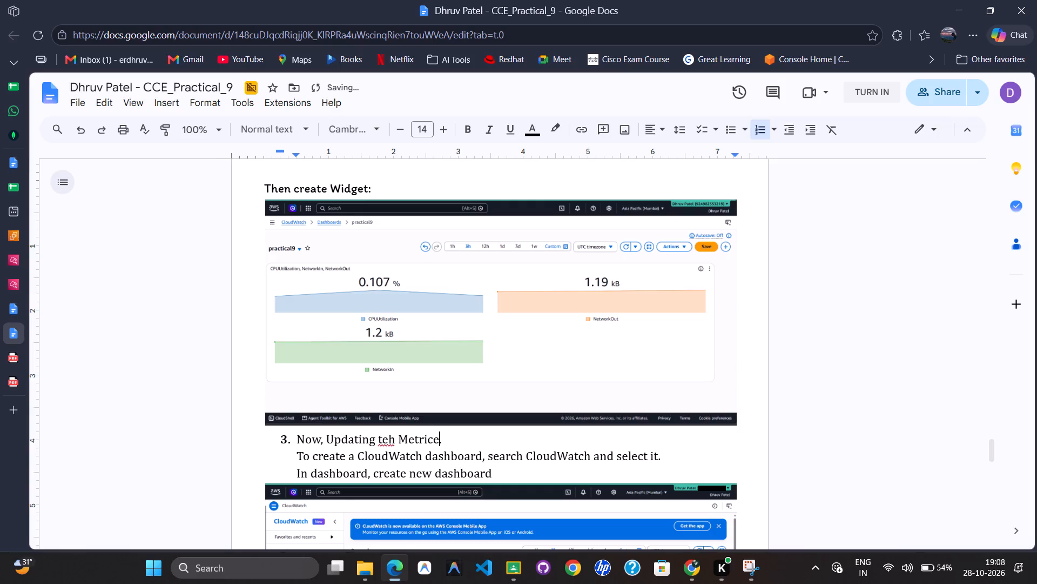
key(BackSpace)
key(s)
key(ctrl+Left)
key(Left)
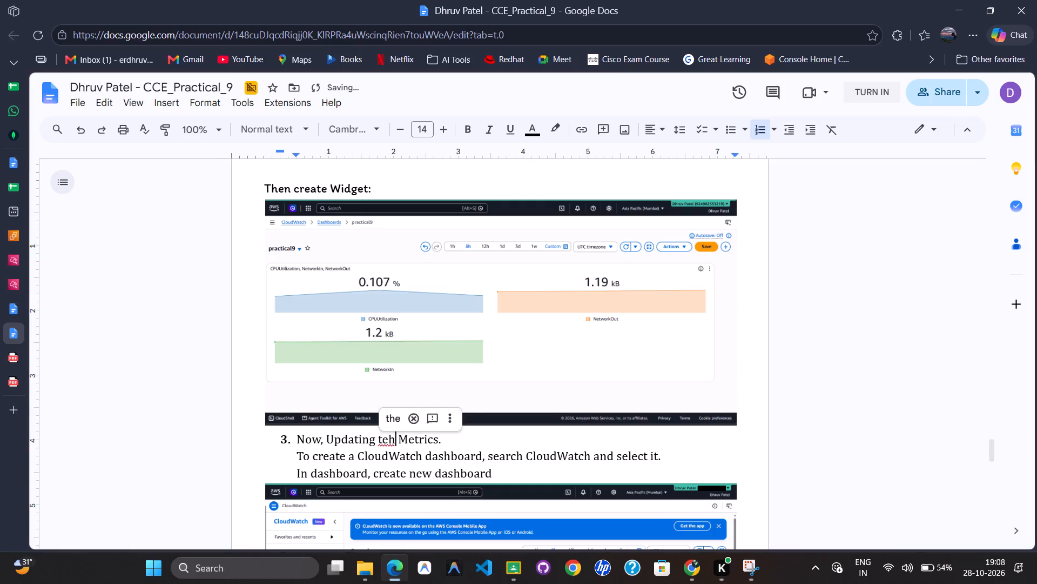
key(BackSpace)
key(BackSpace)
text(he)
Delete the two leftover dashboard-creation lines beneath "Now, Updating the Metrics." in item 3.
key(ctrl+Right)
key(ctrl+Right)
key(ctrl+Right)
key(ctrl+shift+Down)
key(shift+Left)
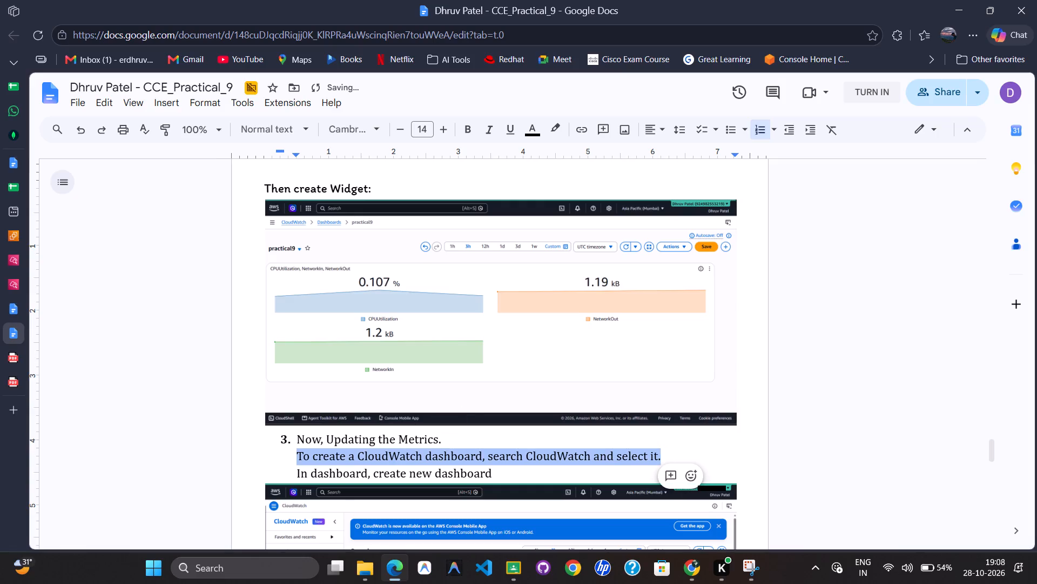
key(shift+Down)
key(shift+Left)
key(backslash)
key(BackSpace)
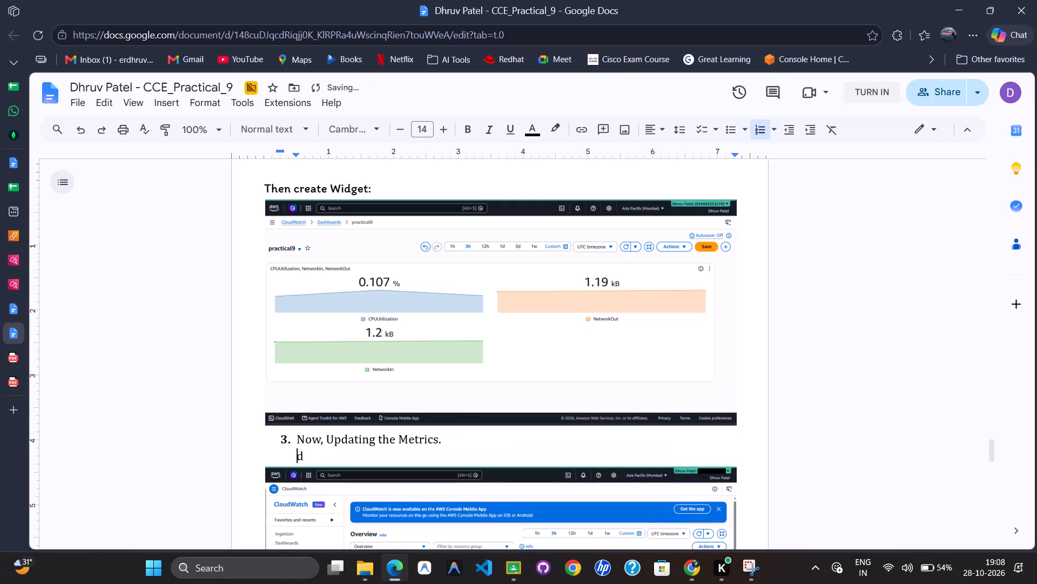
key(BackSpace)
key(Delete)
Capture the practical9 dashboard with the widget's actions list open, outline the Edit option in green, and copy the screenshot.
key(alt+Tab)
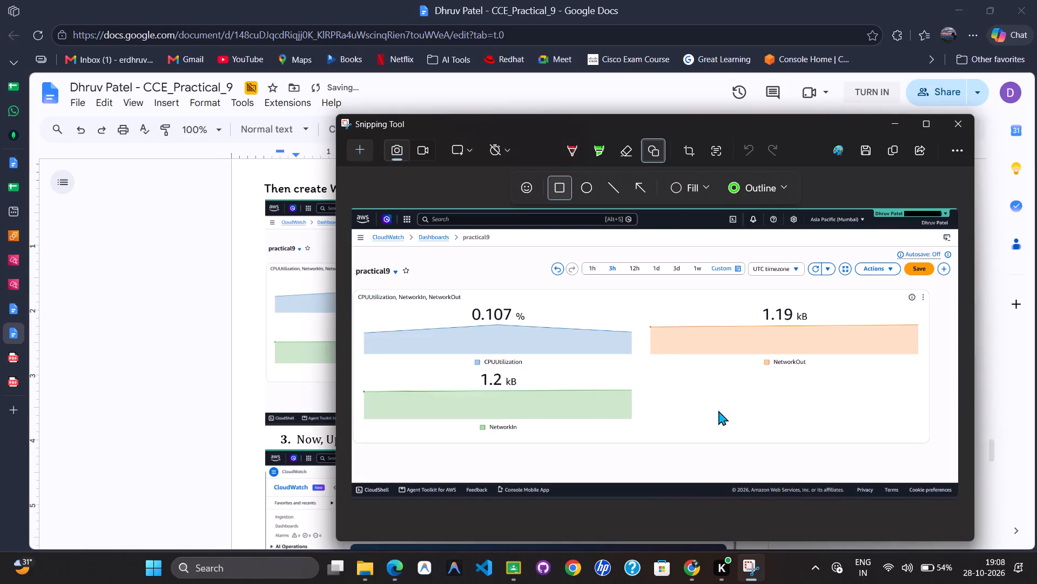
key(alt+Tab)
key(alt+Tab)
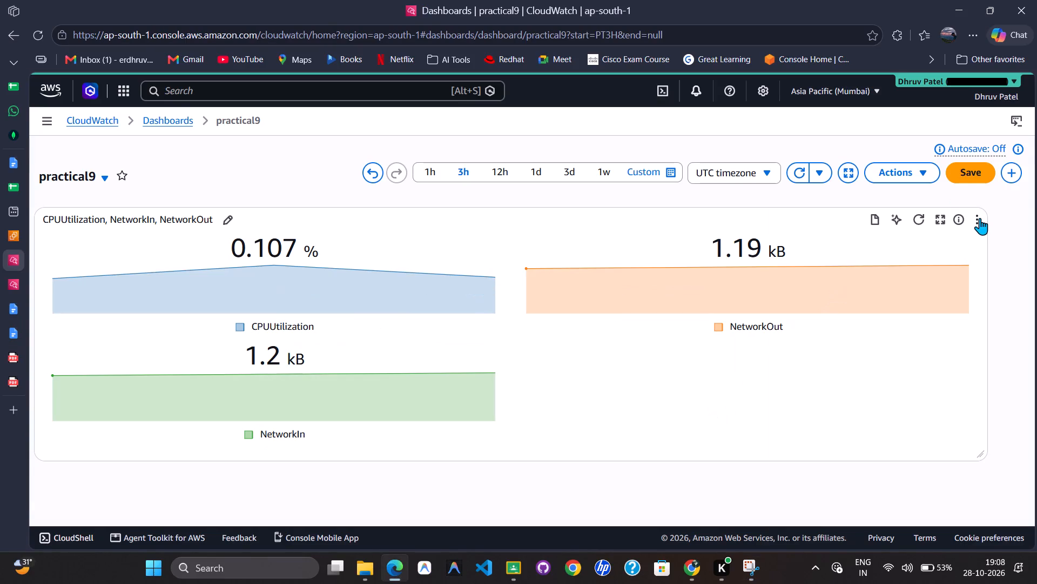
click(979, 218)
key(shift+super+s)
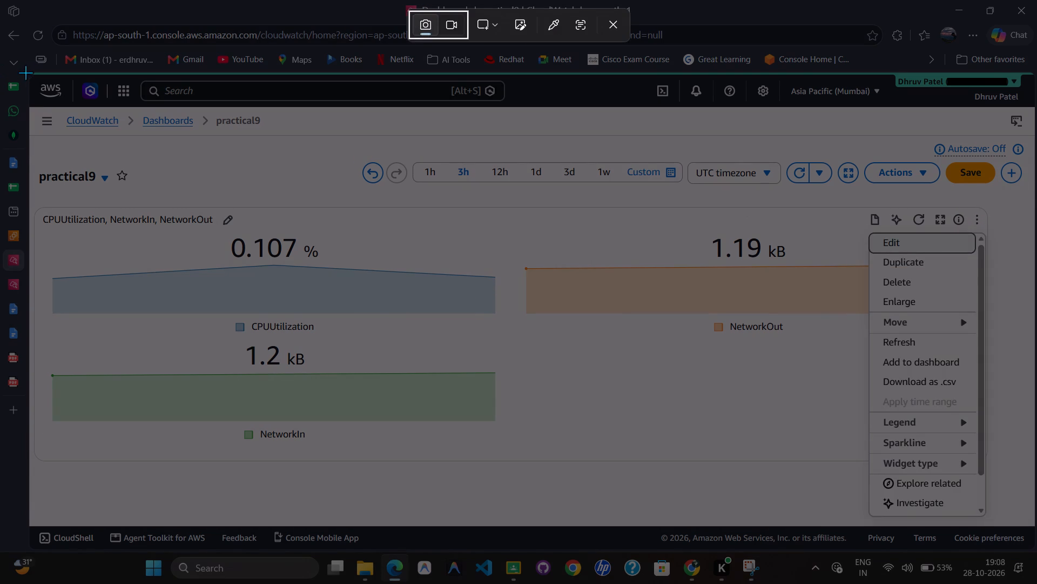
drag(30, 72, 1036, 536)
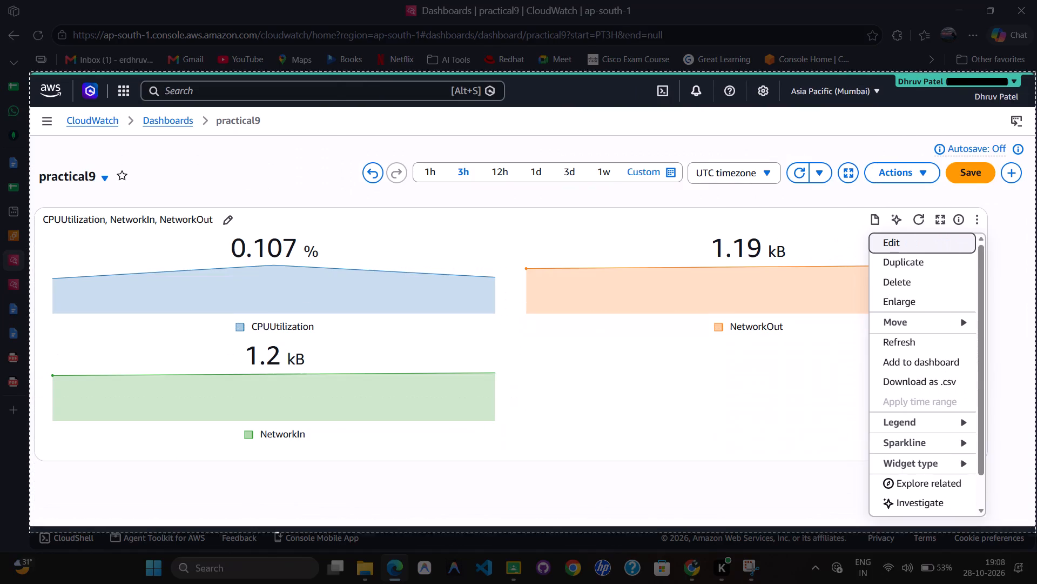
drag(1036, 536, 1036, 550)
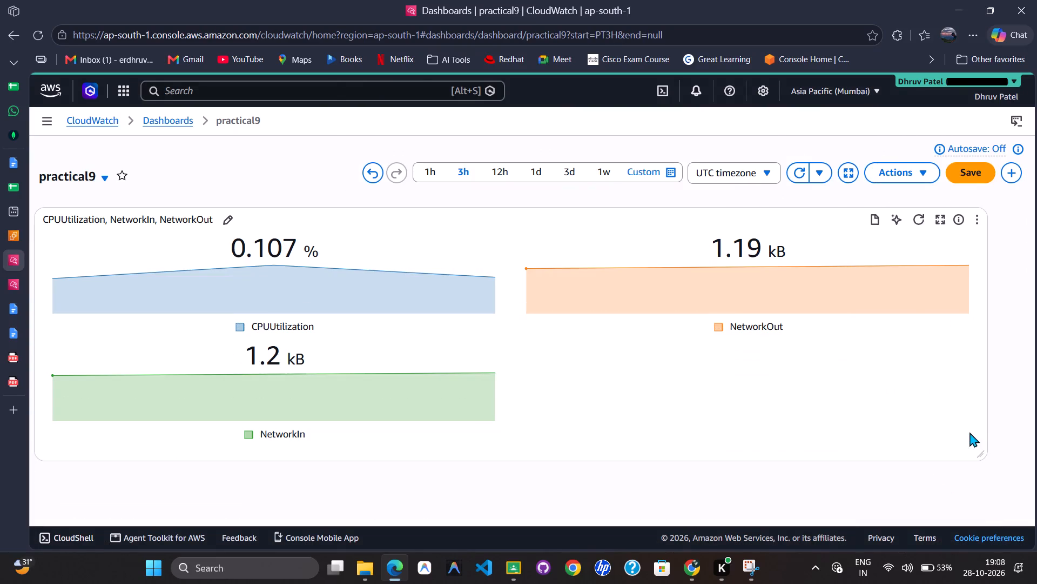
click(840, 329)
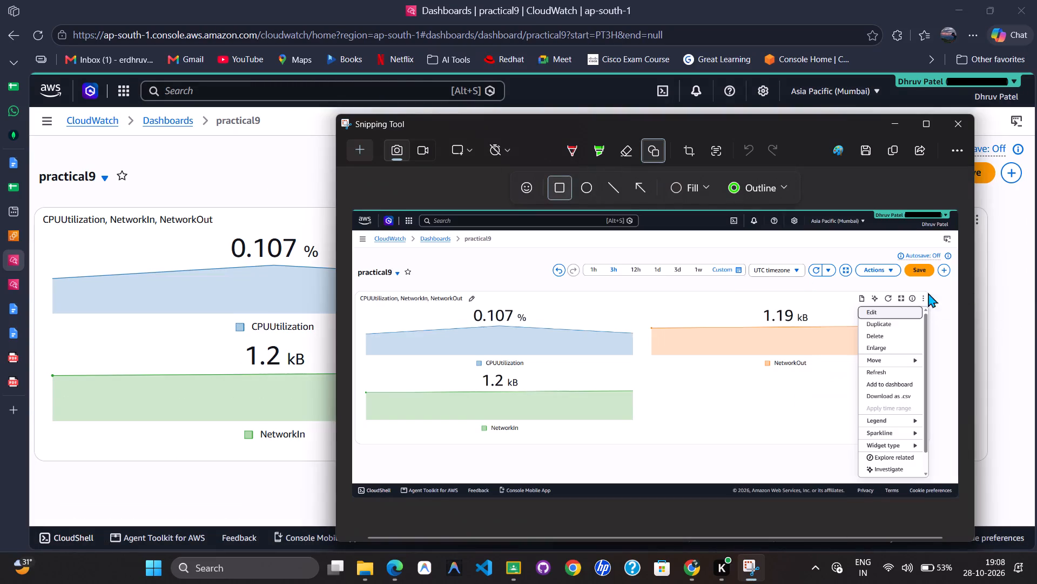
drag(857, 306, 894, 311)
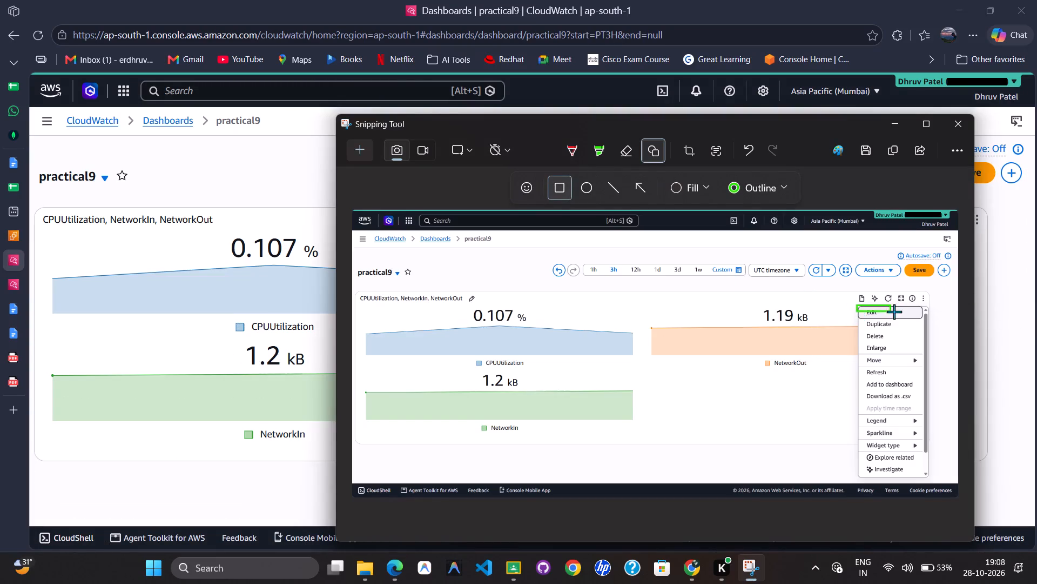
drag(894, 311, 927, 320)
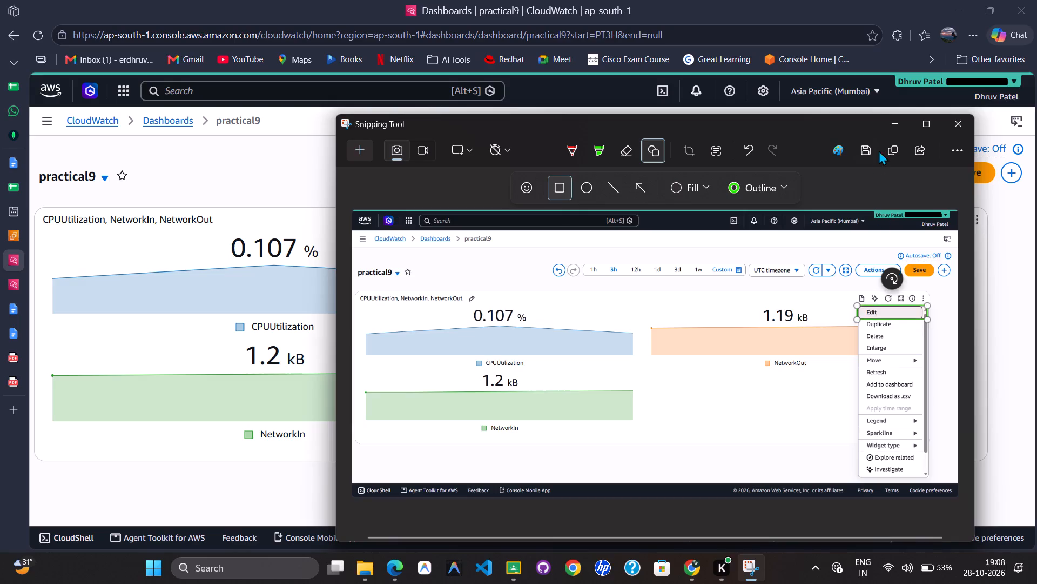
click(885, 144)
Replace the CloudWatch overview image under item 3 with the annotated Edit screenshot and start a new line below it.
key(alt+Tab)
key(alt+Tab)
click(610, 461)
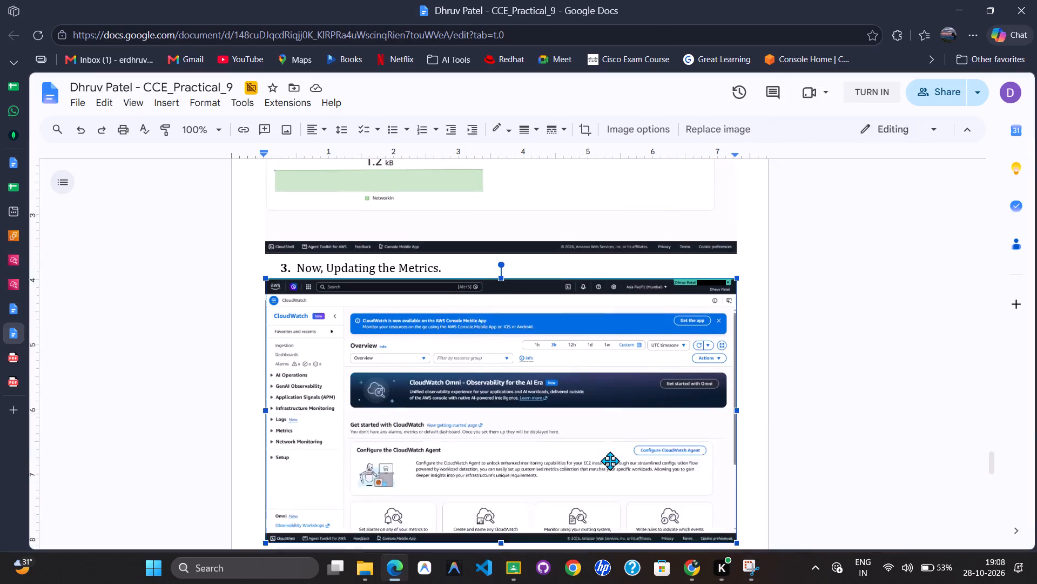
key(ctrl+v)
key(Return)
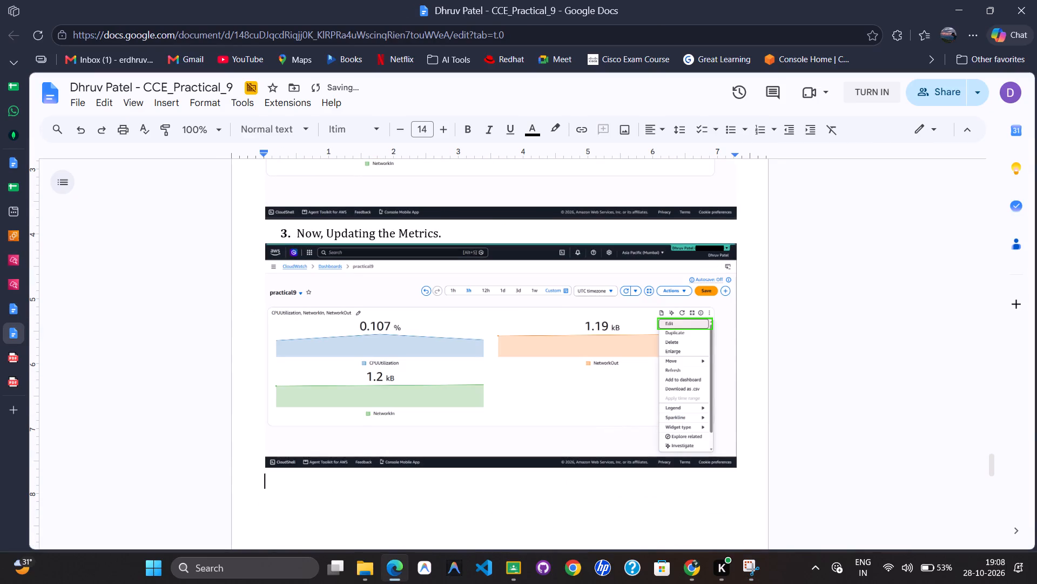
Open the practical9 widget for editing, show its Options settings, and capture the Edit graph dialog in full screen.
key(alt+Tab)
key(alt+Tab)
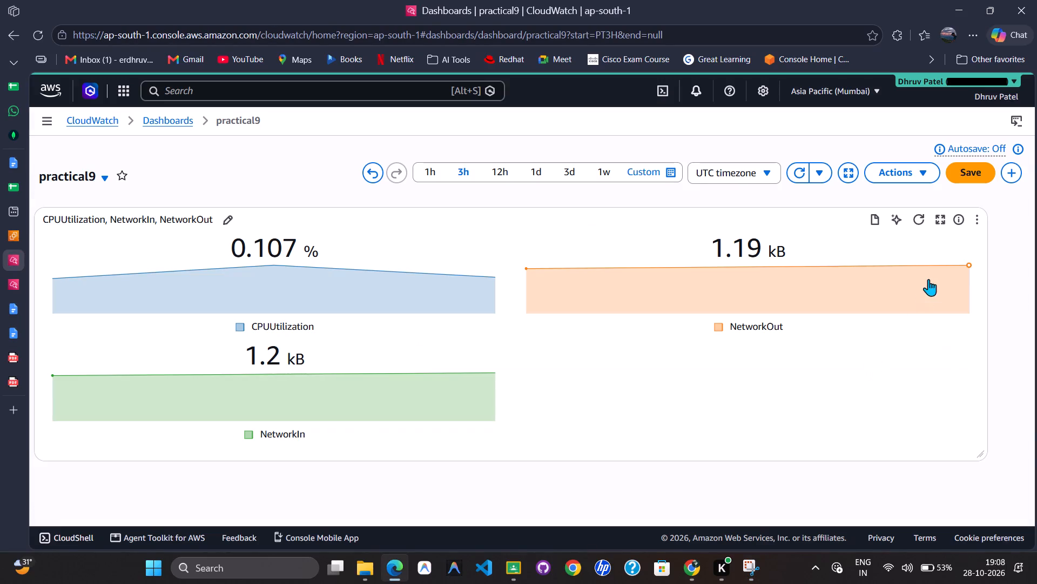
click(975, 220)
click(943, 248)
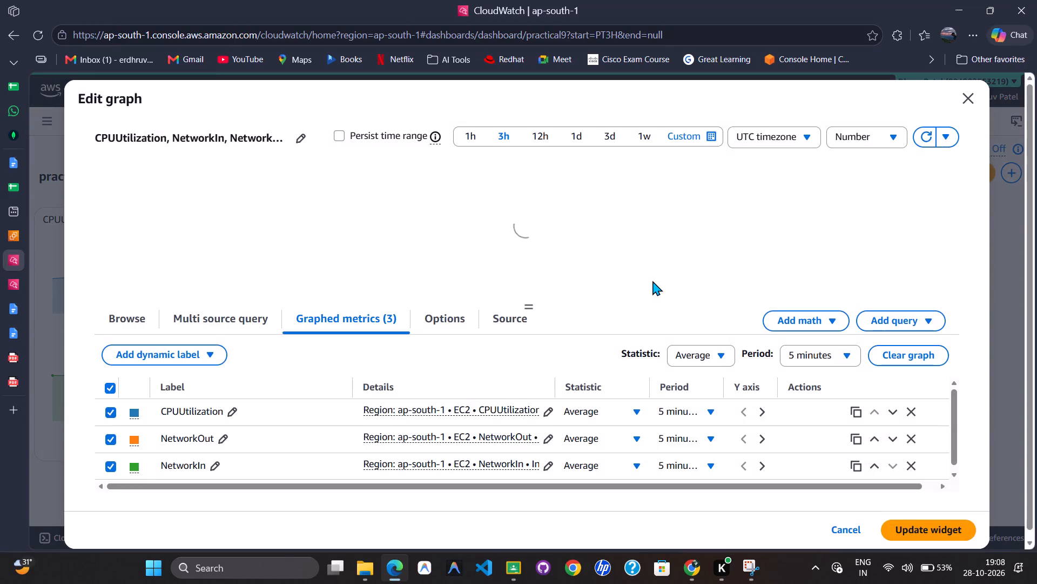
click(506, 315)
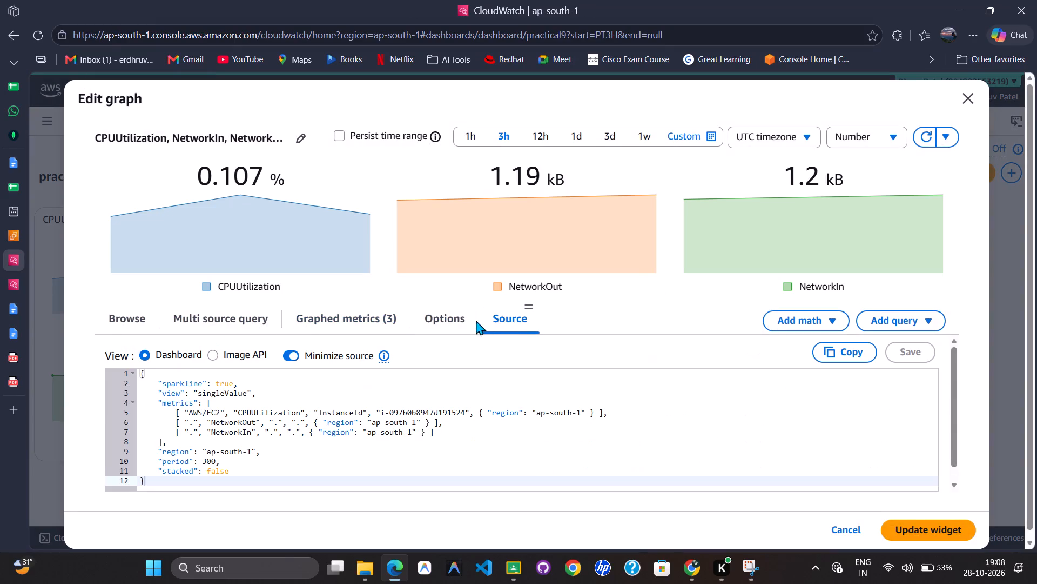
click(455, 320)
key(shift+super+s)
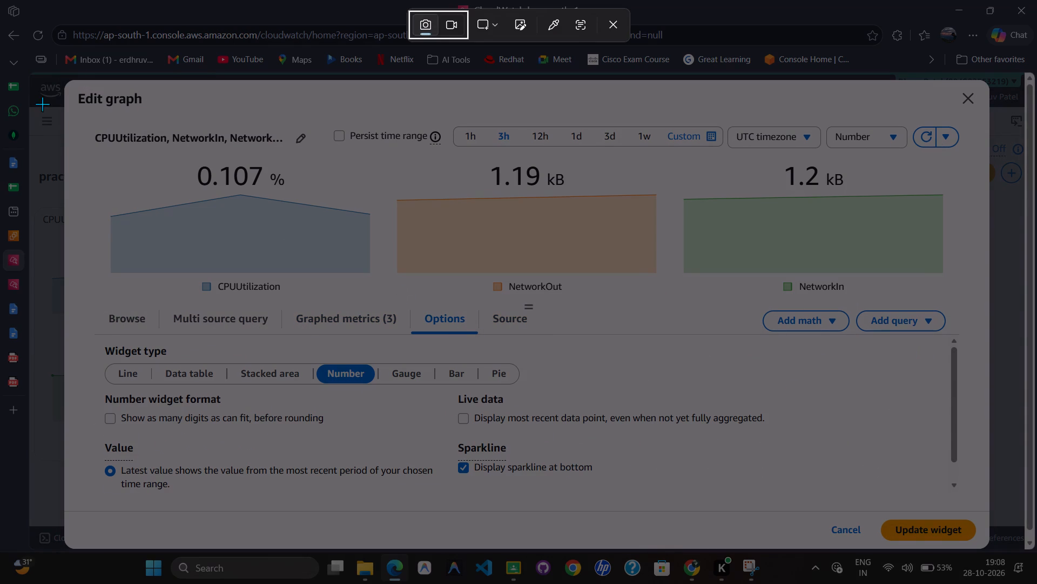
key(Escape)
key(F10)
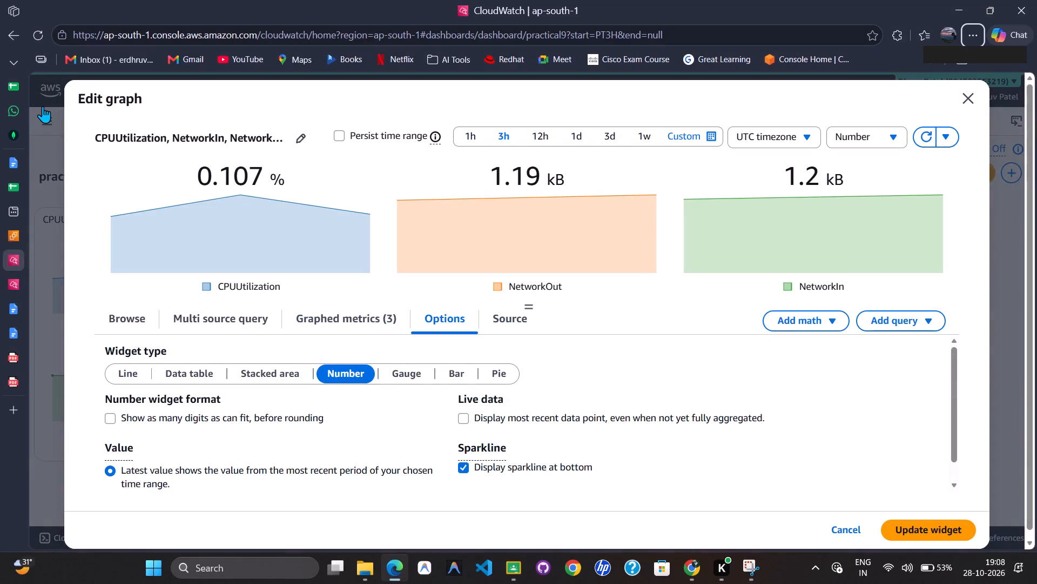
key(F11)
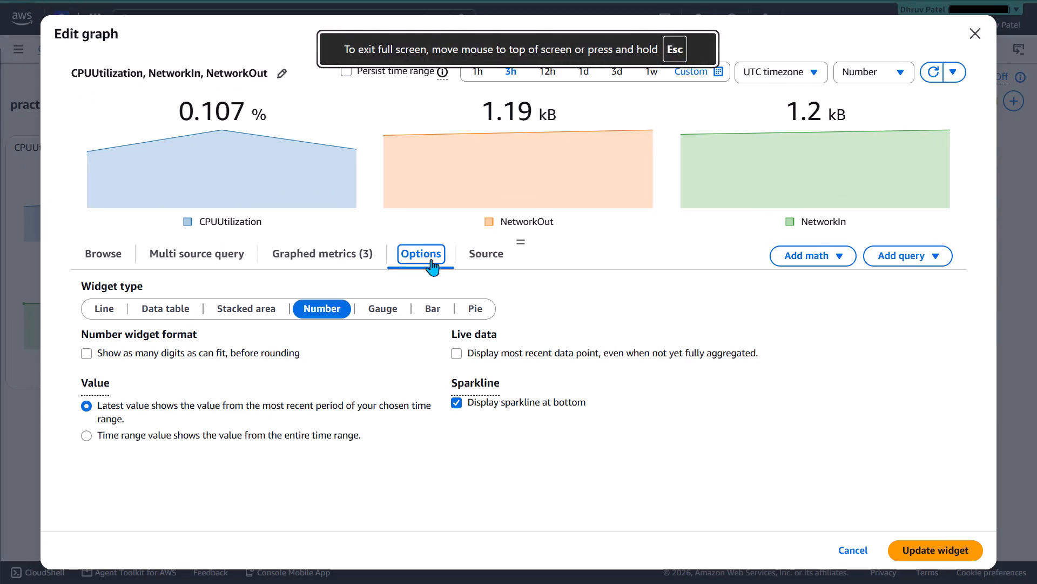
key(shift+super+s)
drag(0, 0, 375, 136)
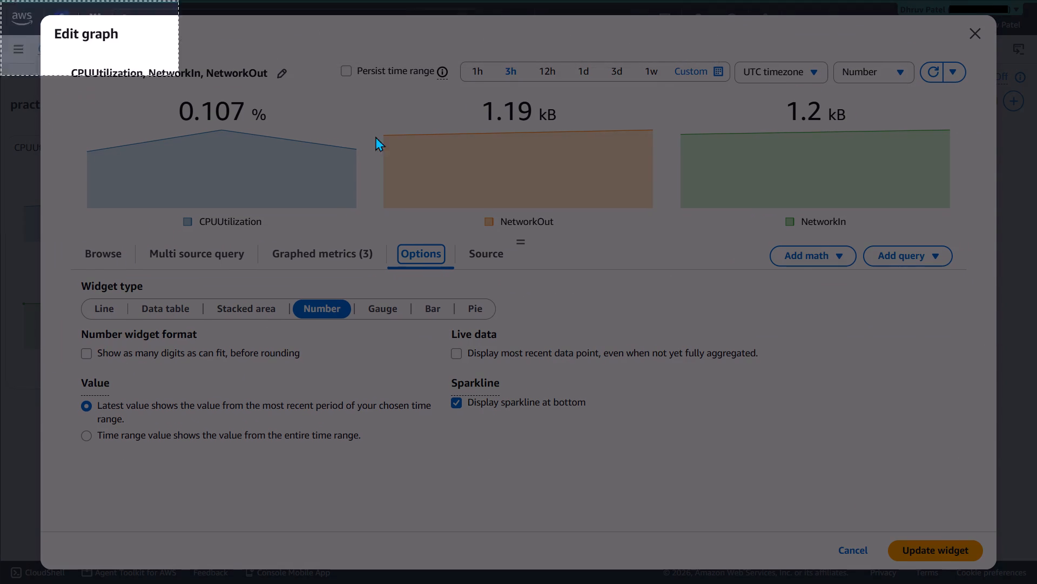
drag(375, 136, 1036, 583)
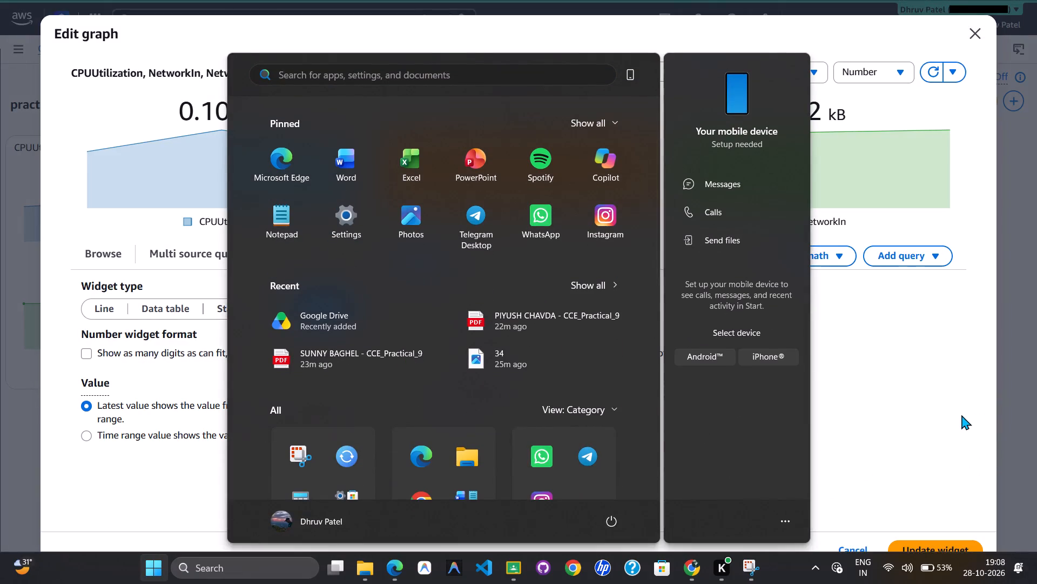
click(957, 403)
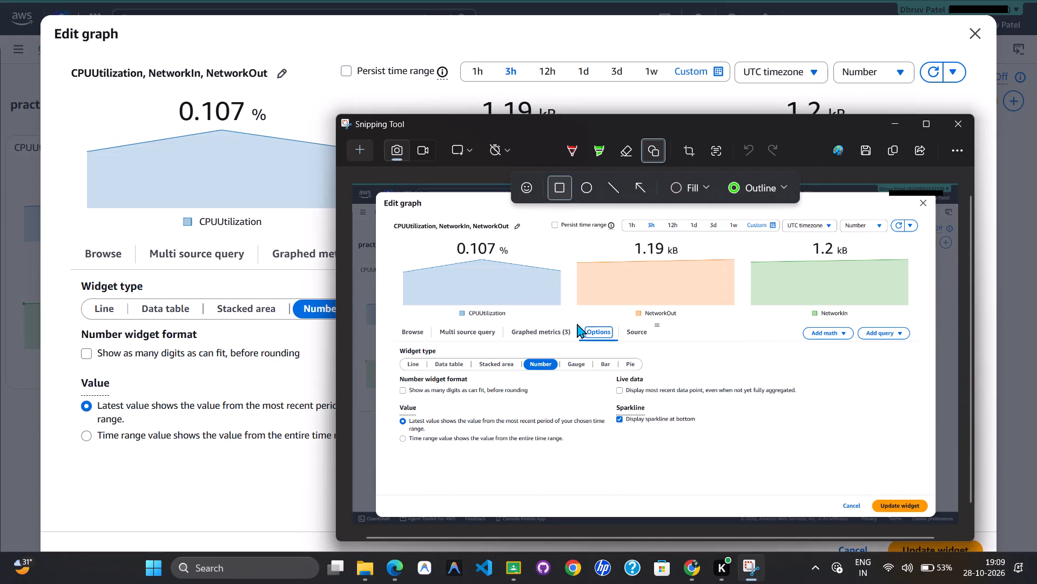
Outline the Options tab and the Number widget type in green on the Edit graph screenshot.
drag(577, 323, 622, 346)
key(Up)
key(Up)
key(Up)
key(Up)
key(Left)
key(Left)
key(Left)
key(Left)
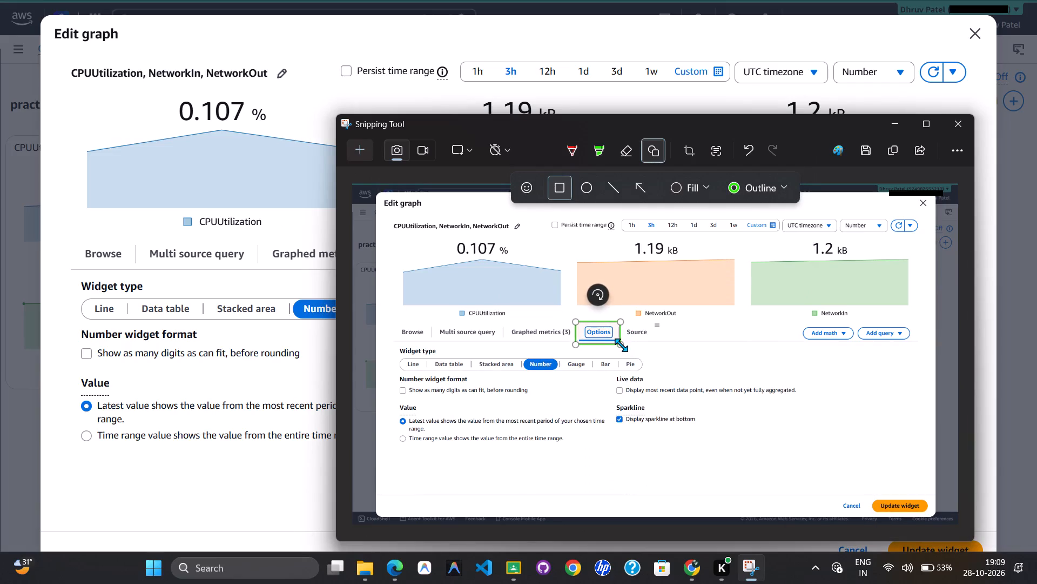
key(Right)
drag(521, 355, 548, 368)
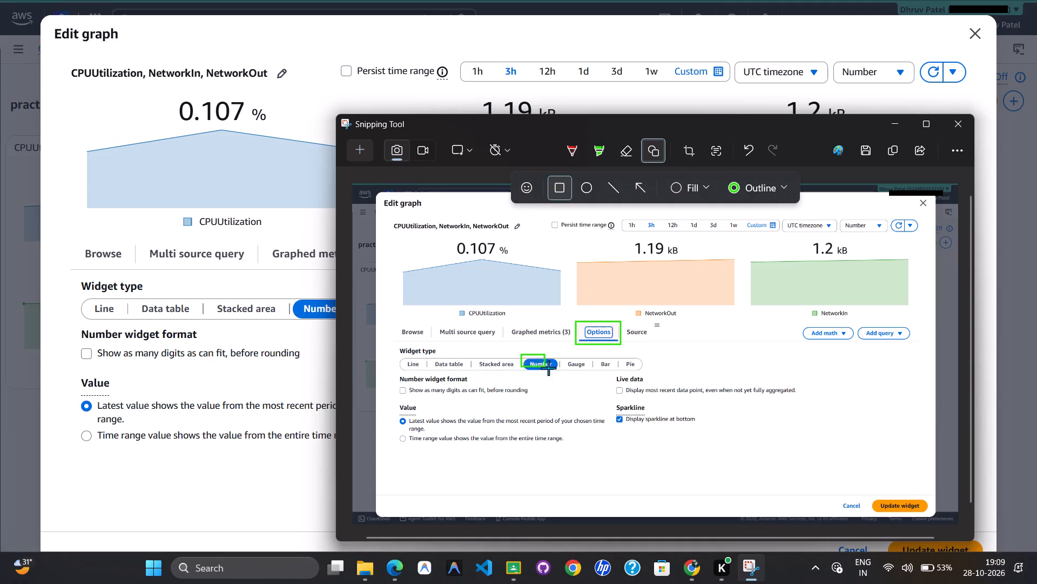
drag(548, 368, 560, 373)
Check which controls are highlighted on the Edit graph screenshot in the classmates' CCE_Practical_9 reference PDFs.
key(alt+Tab)
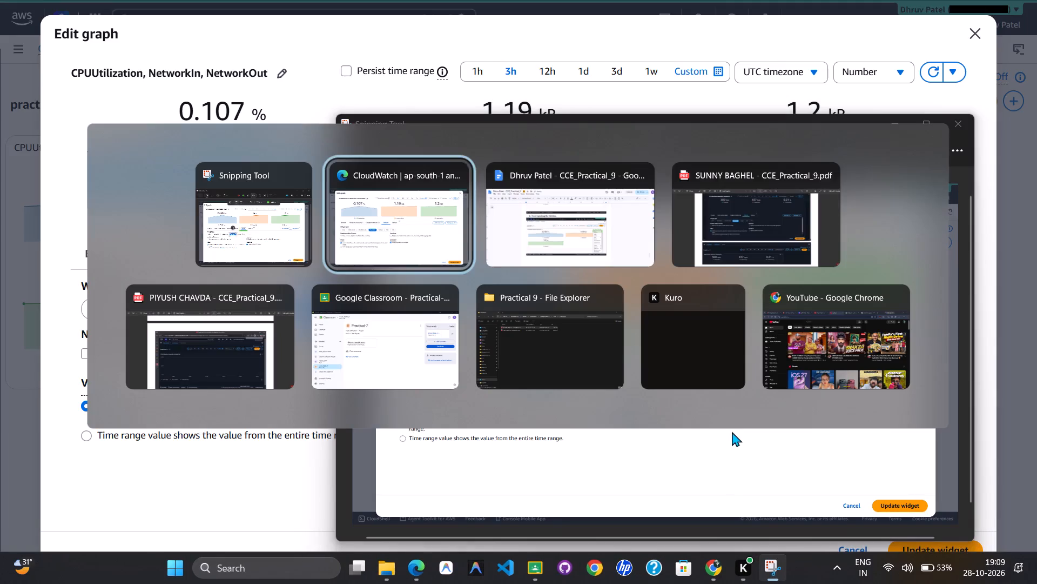
key(alt+Tab)
key(alt+Tab)
key(alt+Tab)
key(alt+Tab)
key(alt+Tab)
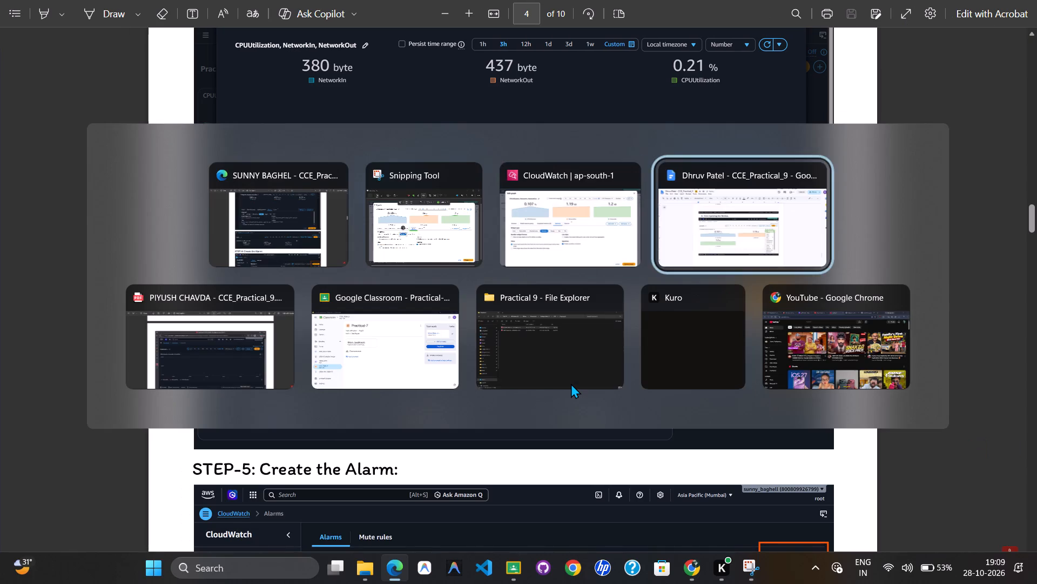
key(alt+Tab)
scroll(571, 383, down, 4)
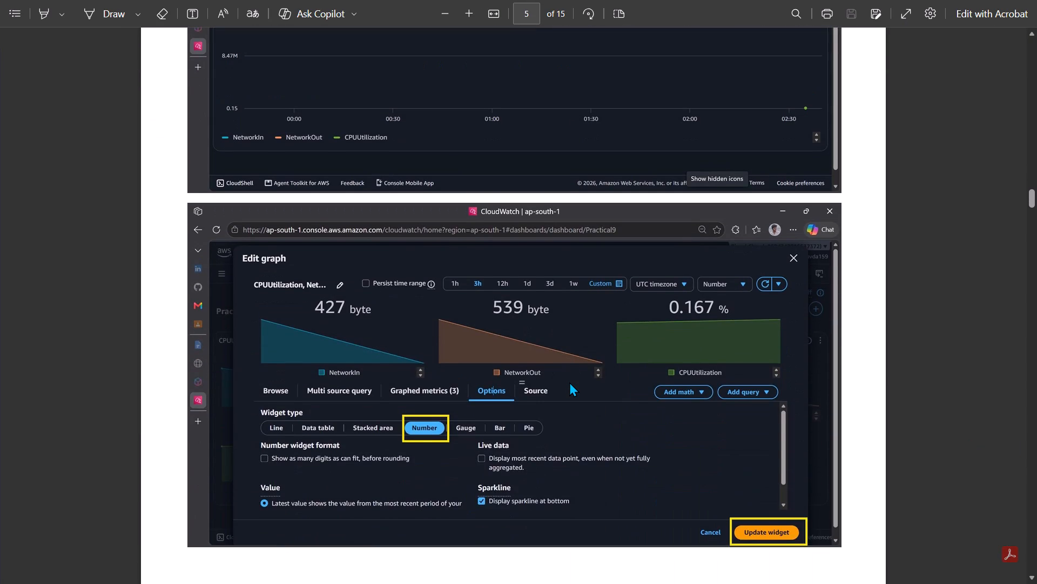
scroll(569, 382, down, 2)
Outline Update widget in green on the captured Edit graph screenshot and copy the annotated image.
key(alt+Tab)
key(alt+Tab)
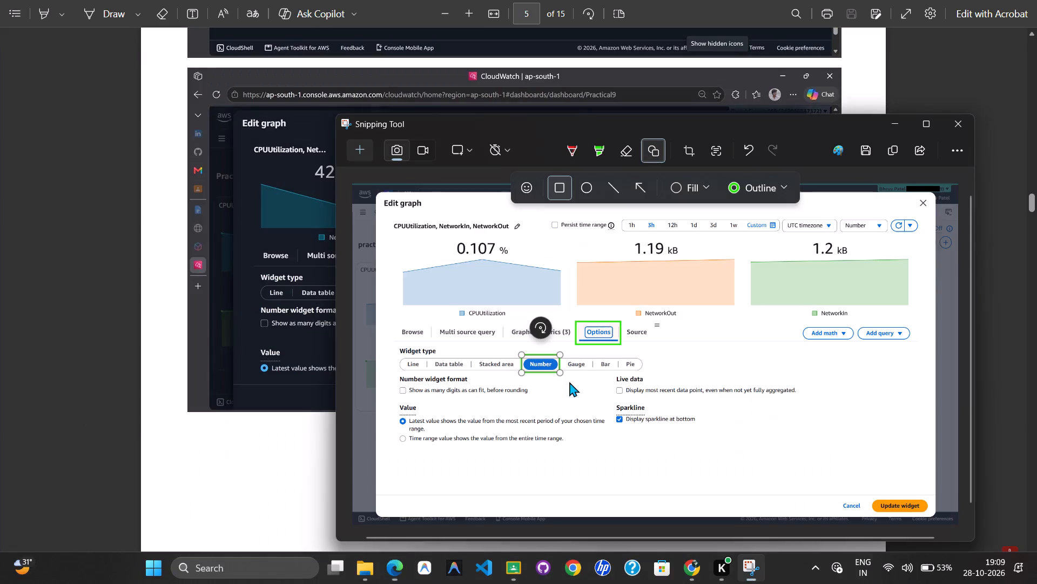
drag(869, 495, 930, 514)
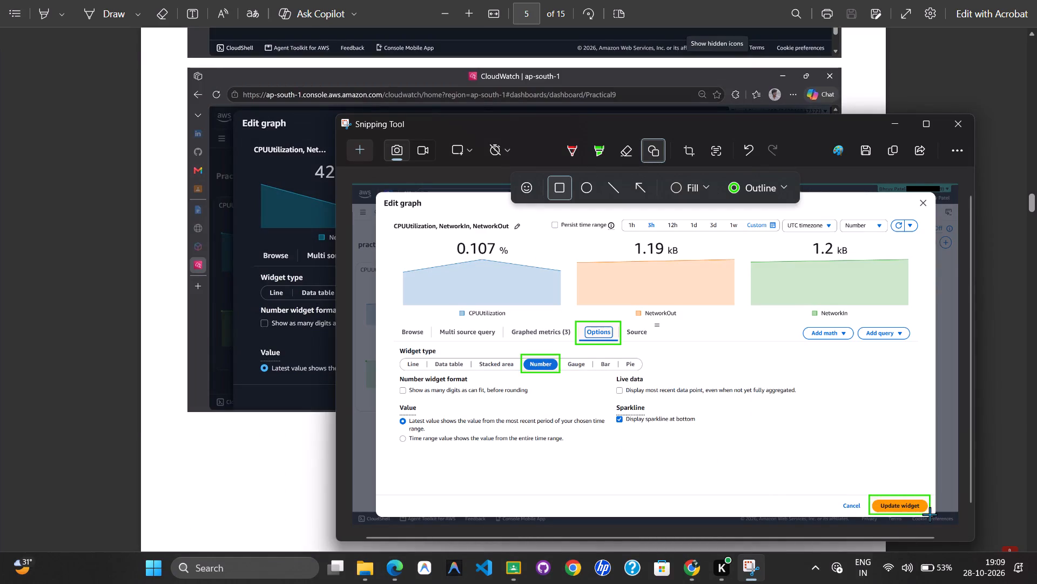
drag(930, 514, 932, 514)
key(Down)
key(Down)
key(Down)
key(Down)
key(Down)
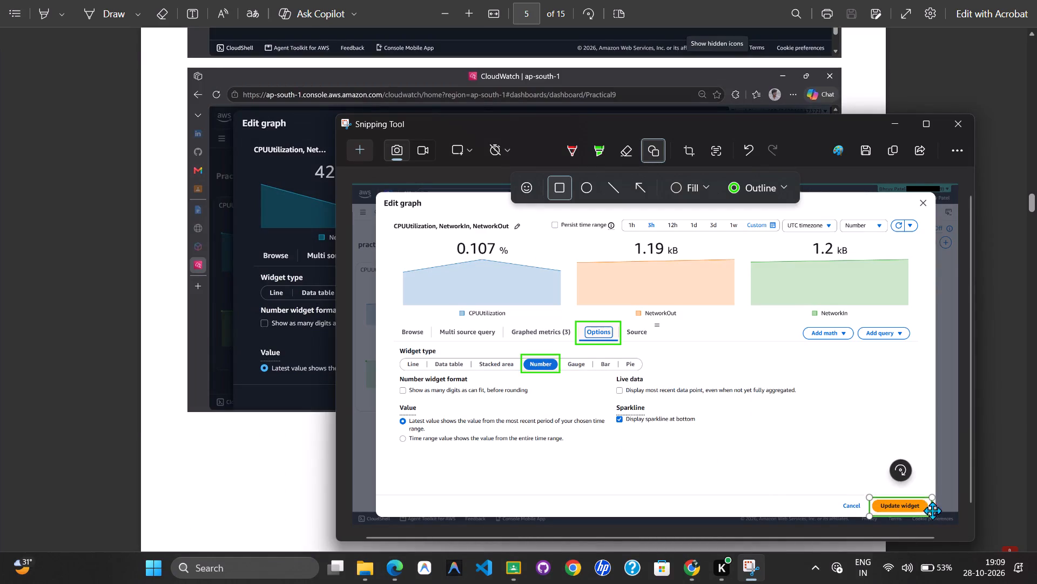
key(Up)
key(Up)
click(891, 154)
Paste the annotated Edit graph screenshot below the Edit option screenshot in item 3 of the practical document.
key(alt+Tab)
key(alt+Tab)
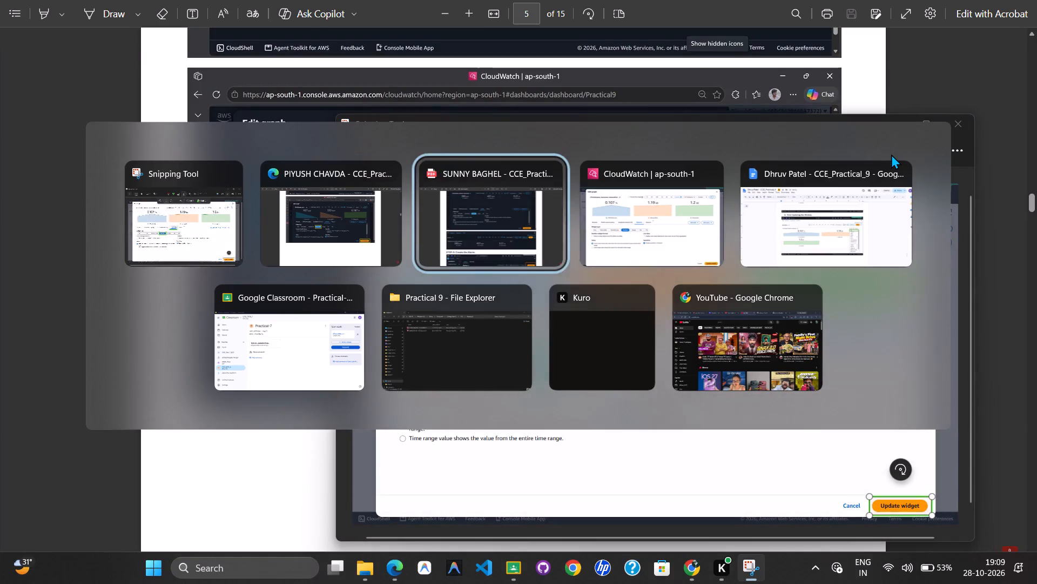
key(alt+Tab)
key(alt+Tab)
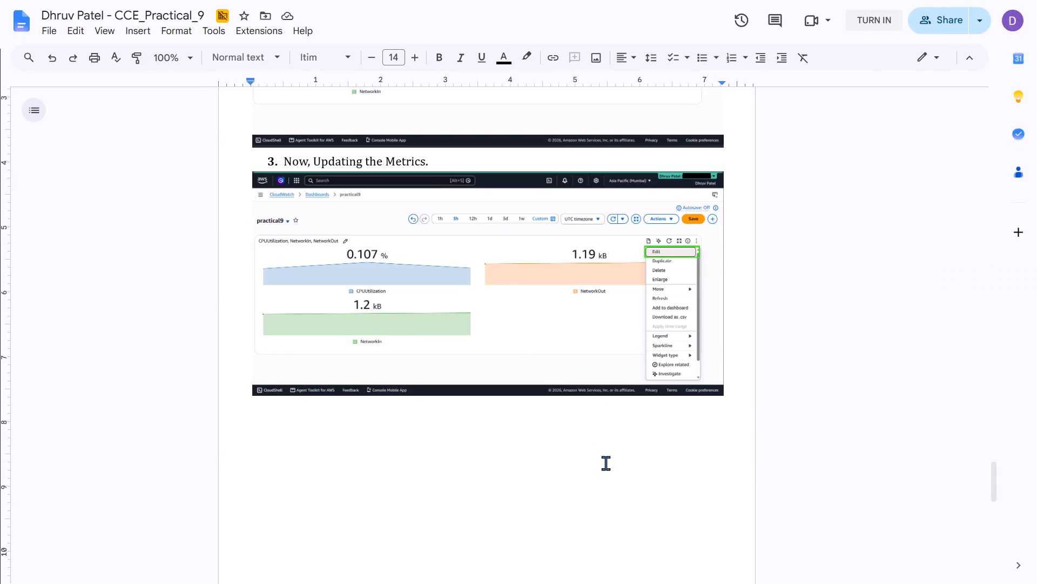
key(ctrl+v)
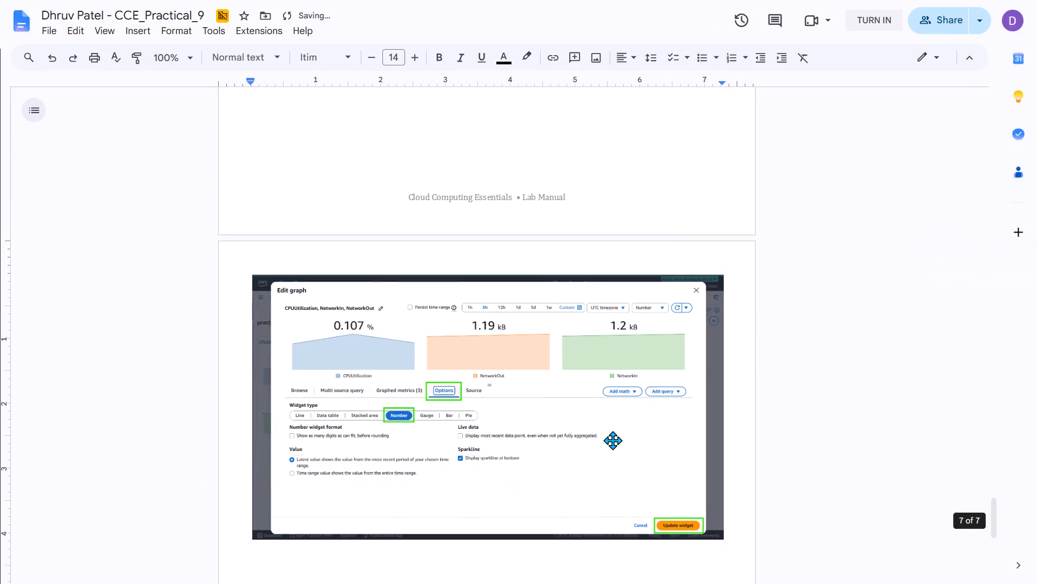
scroll(508, 404, up, 7)
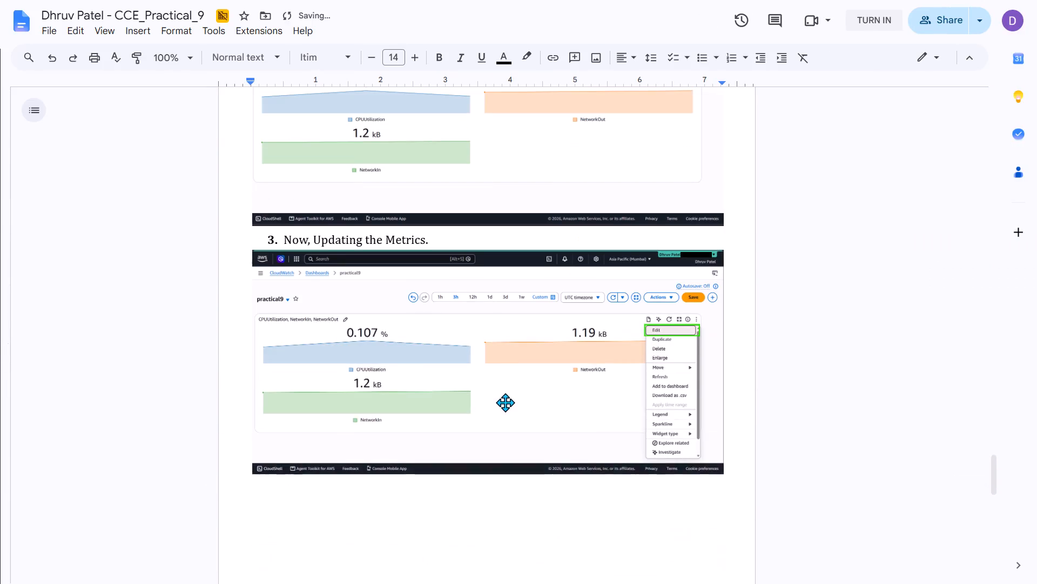
scroll(497, 382, up, 3)
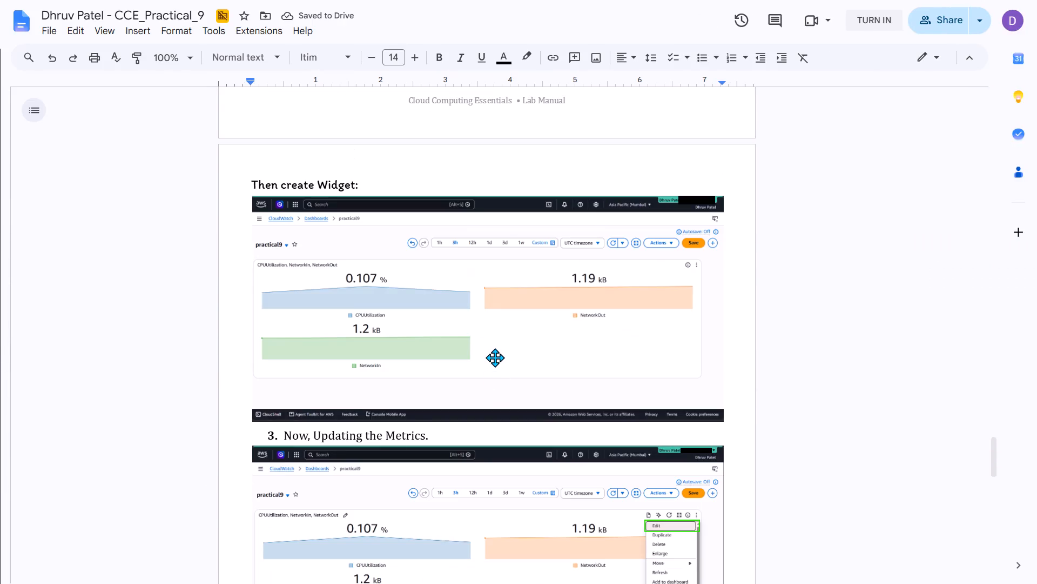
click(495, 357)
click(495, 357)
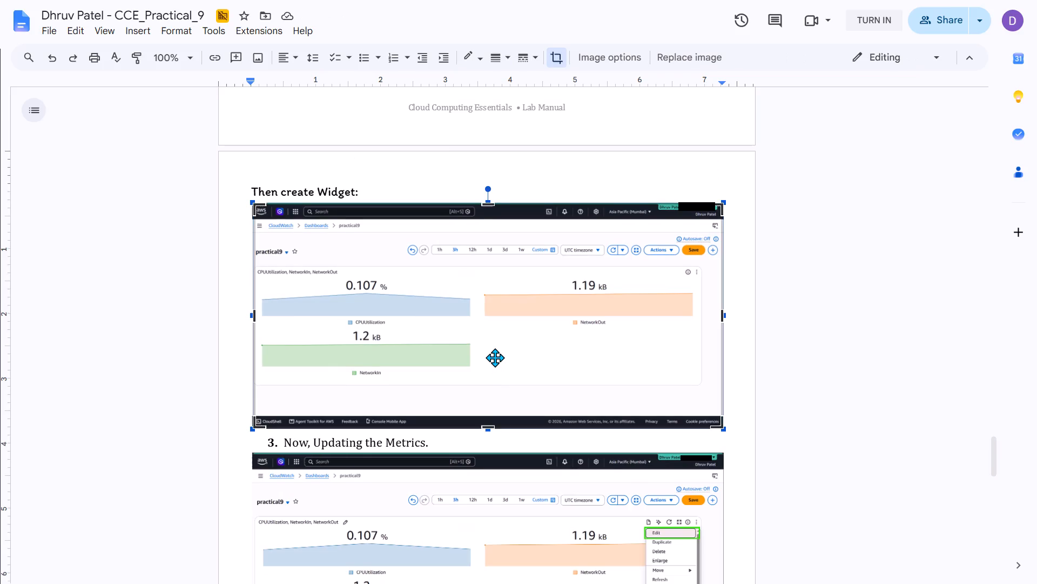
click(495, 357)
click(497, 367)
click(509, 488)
Crop the Edit option screenshot in item 3 to remove the console header and breadcrumb above and the footer bar below.
double_click(501, 458)
drag(487, 544, 489, 533)
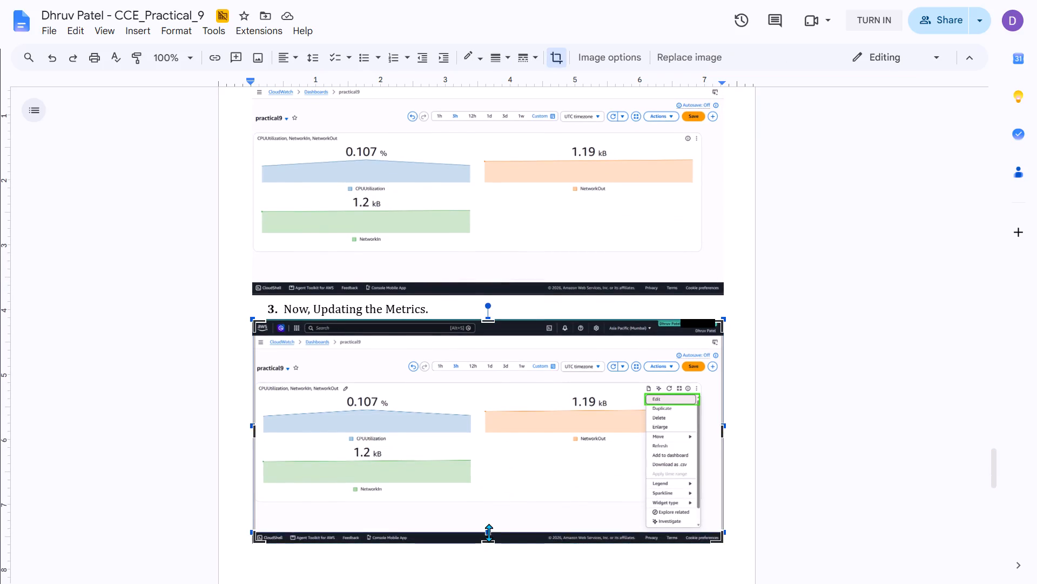
drag(489, 533, 491, 534)
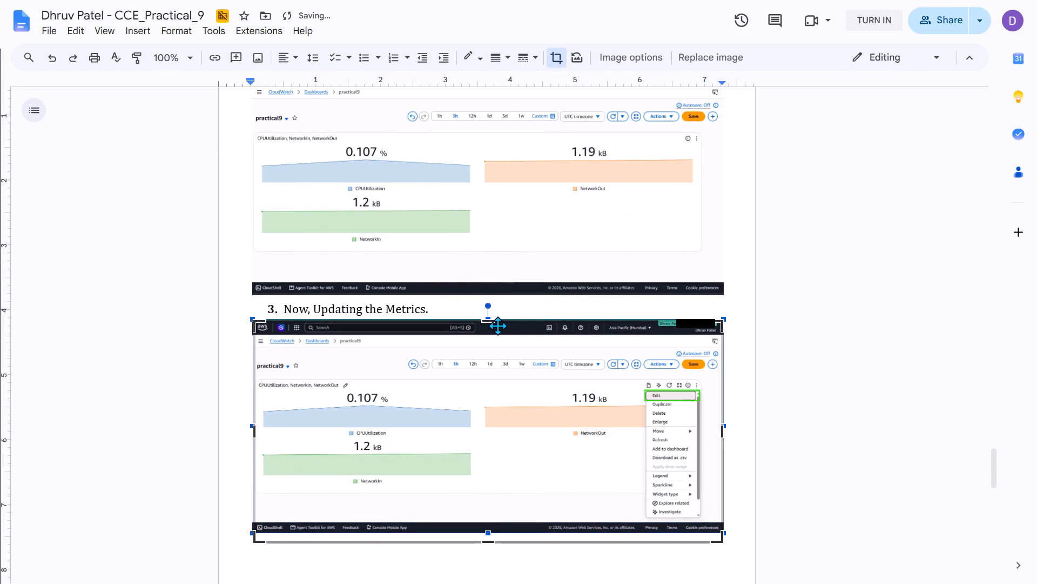
key(ctrl+z)
drag(490, 534, 489, 514)
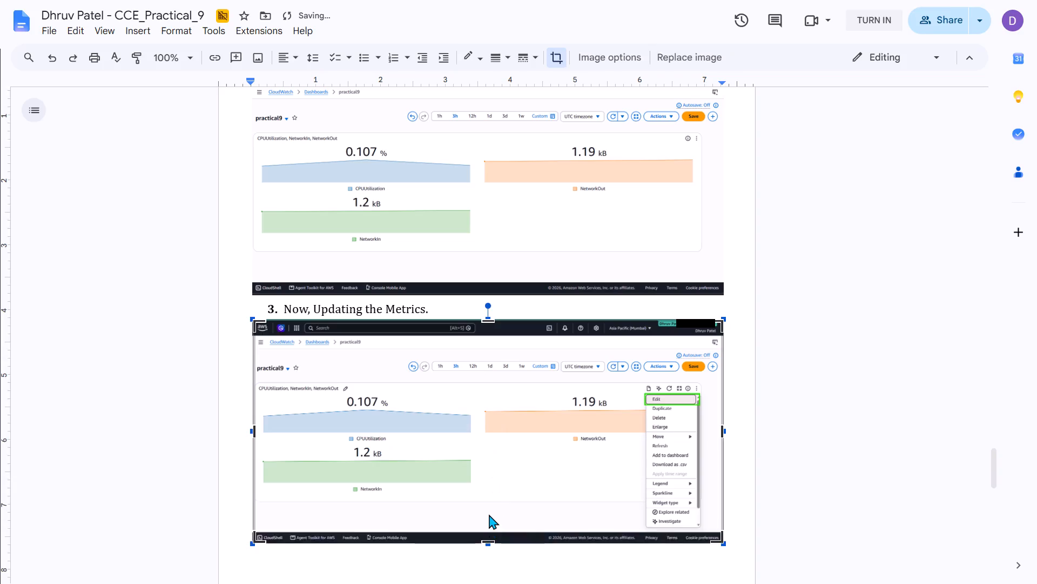
drag(489, 514, 489, 511)
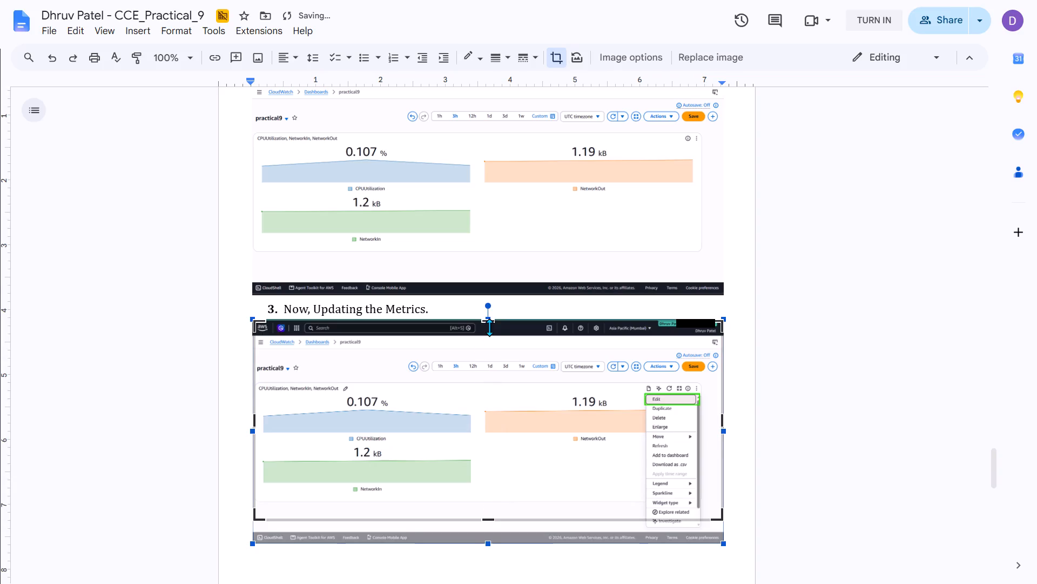
drag(489, 327, 489, 363)
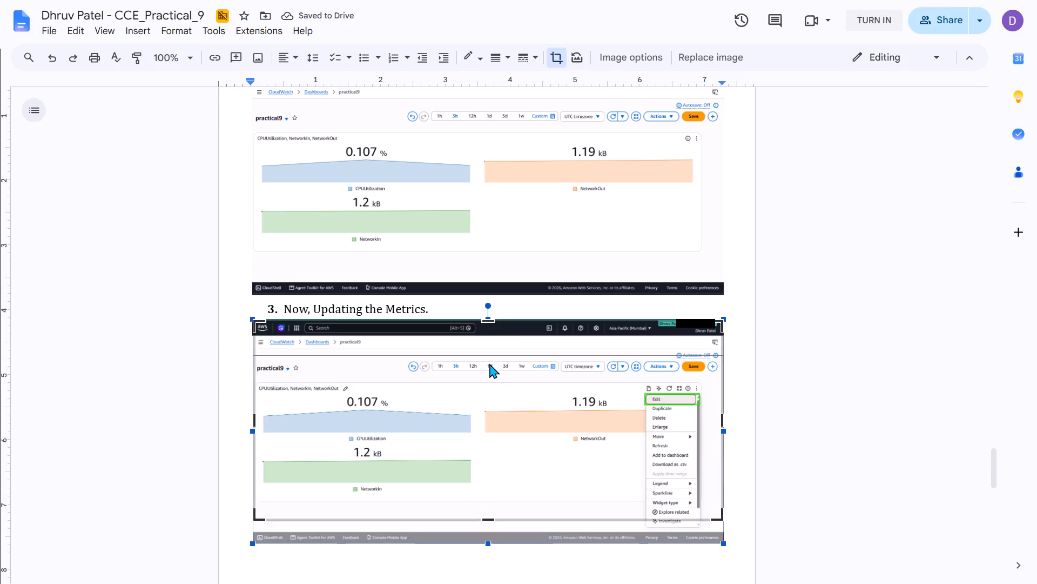
drag(489, 363, 489, 362)
click(509, 555)
key(Escape)
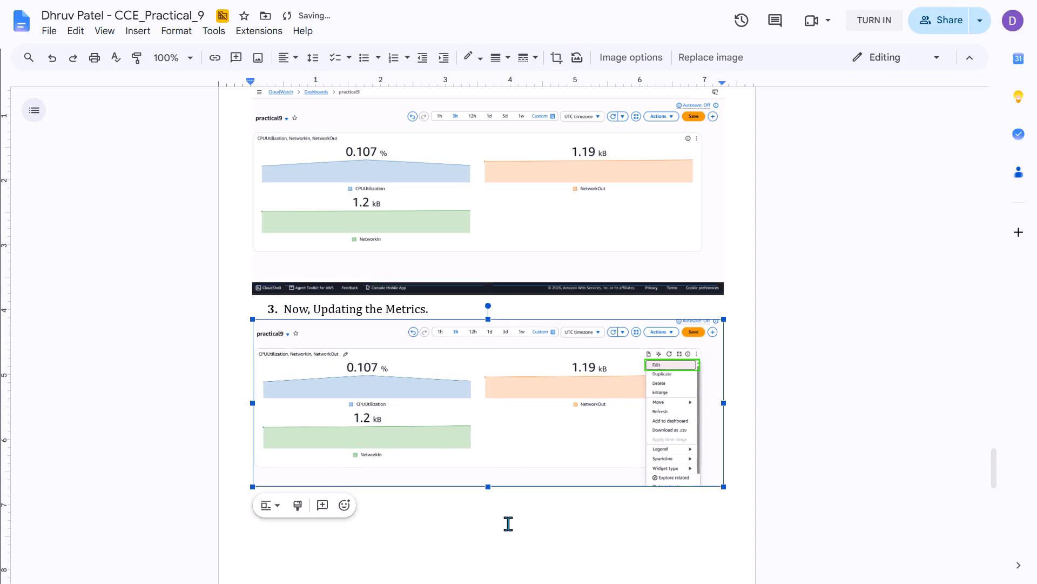
Slightly reduce the heights of the dashboard screenshot under "Then create Widget:" and the Edit graph screenshot so they fit on one page.
click(496, 244)
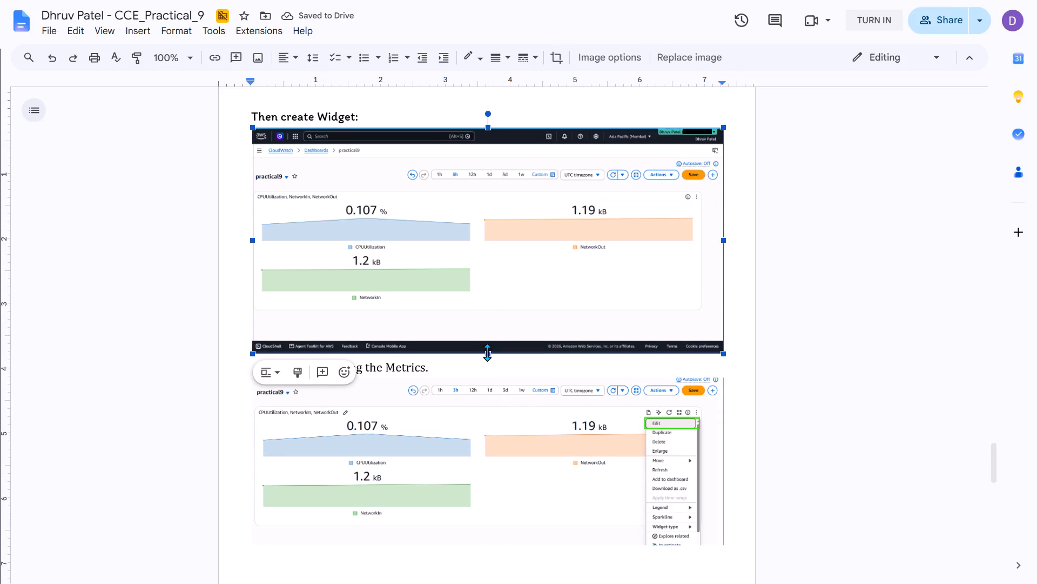
drag(487, 352, 489, 336)
scroll(489, 336, up, 2)
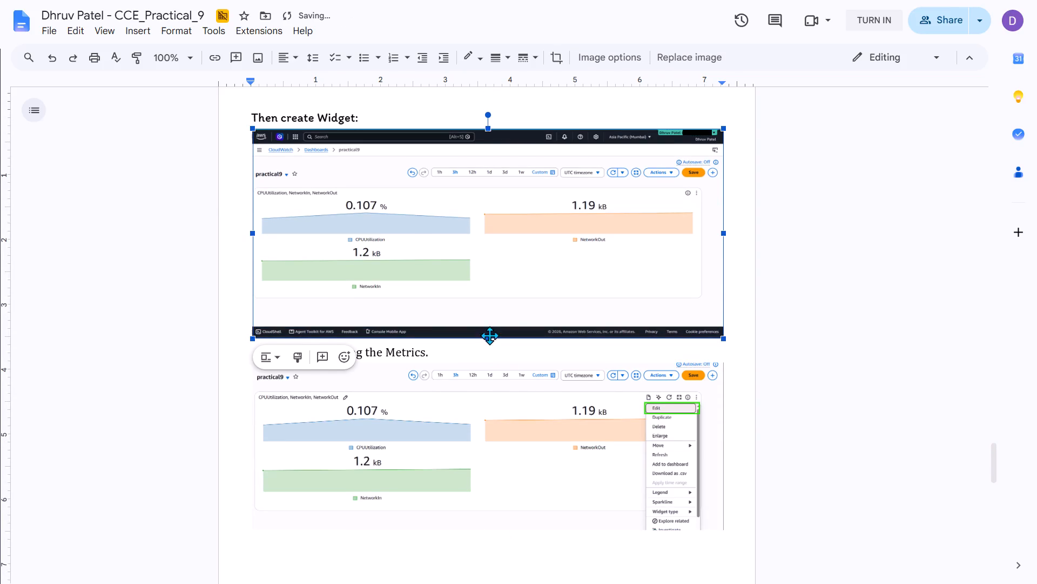
scroll(488, 335, down, 12)
click(483, 348)
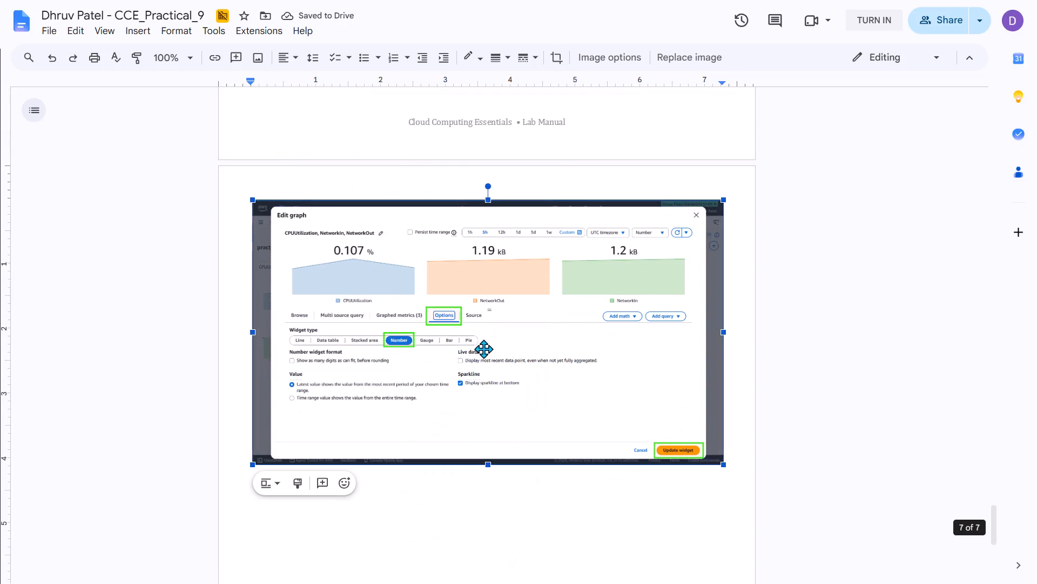
drag(487, 465, 488, 441)
scroll(488, 441, up, 2)
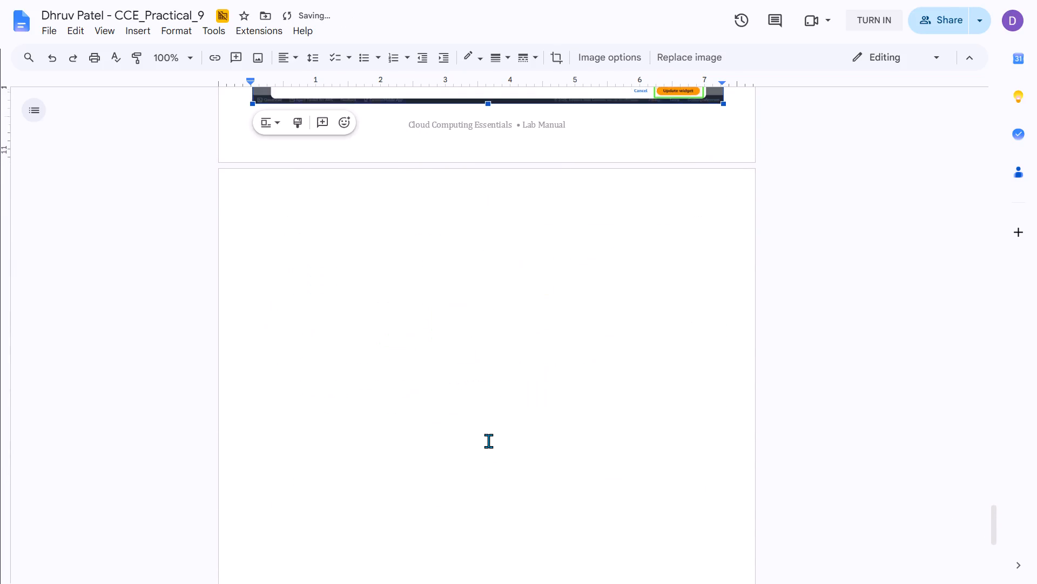
scroll(488, 441, up, 4)
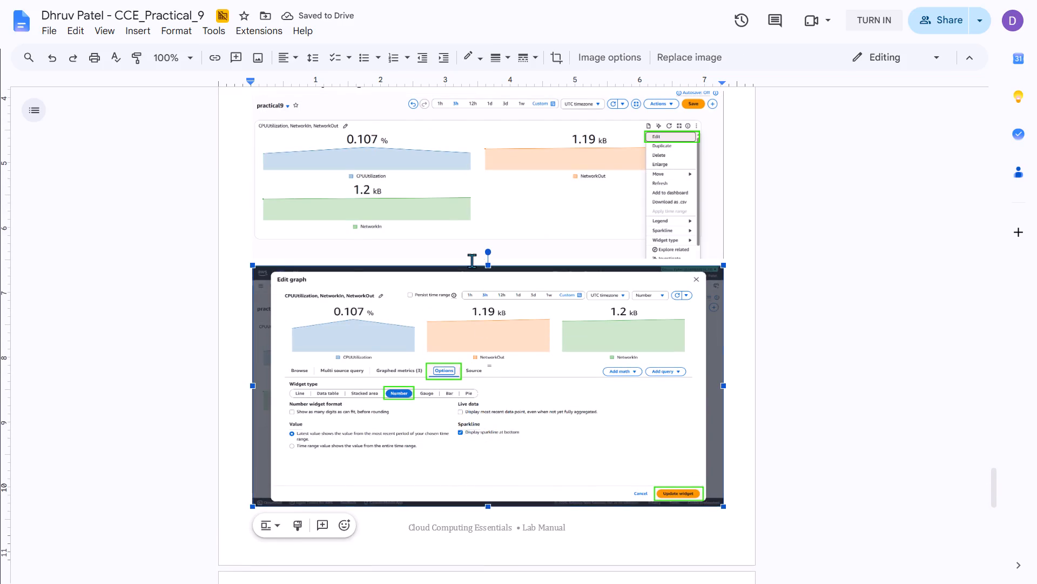
Insert a page break after the Edit graph screenshot.
click(472, 261)
click(522, 376)
scroll(533, 489, down, 2)
click(526, 488)
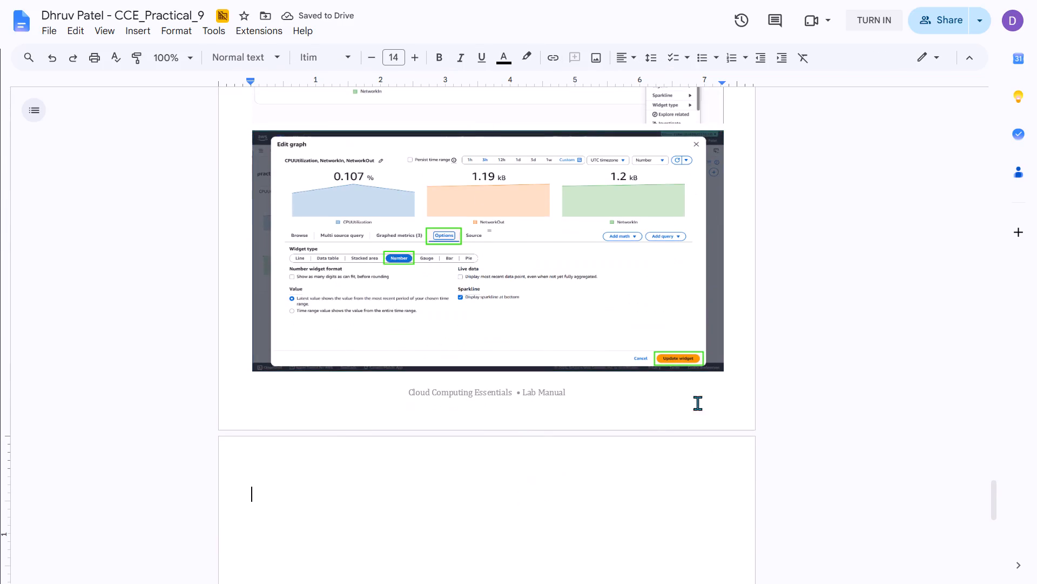
click(743, 366)
key(ctrl+Return)
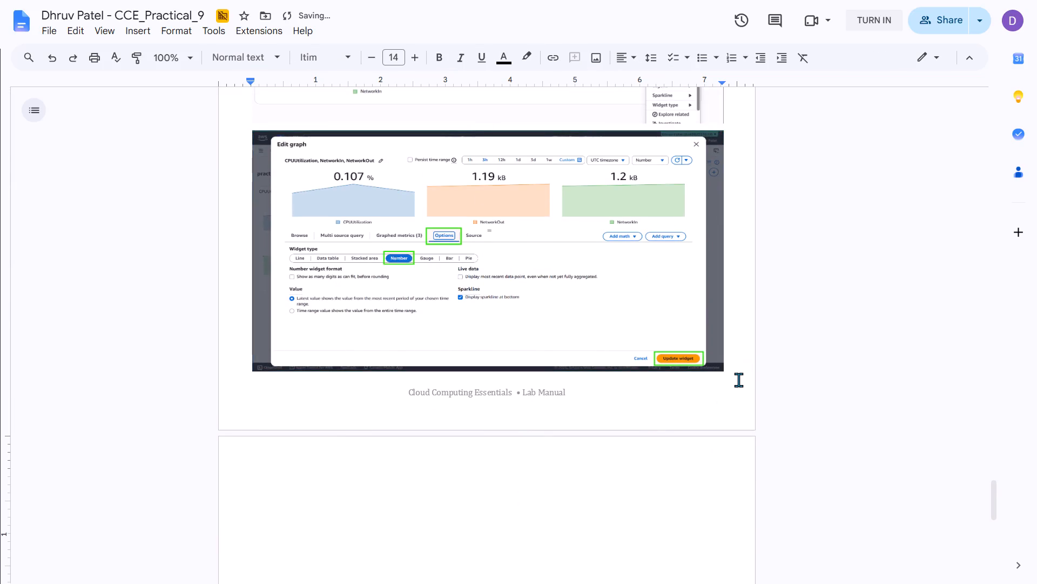
Check the classmate's CCE_Practical_9 reference PDF for the screenshot that follows the Edit graph stage.
key(alt+Tab)
key(alt+Tab)
key(alt+Tab)
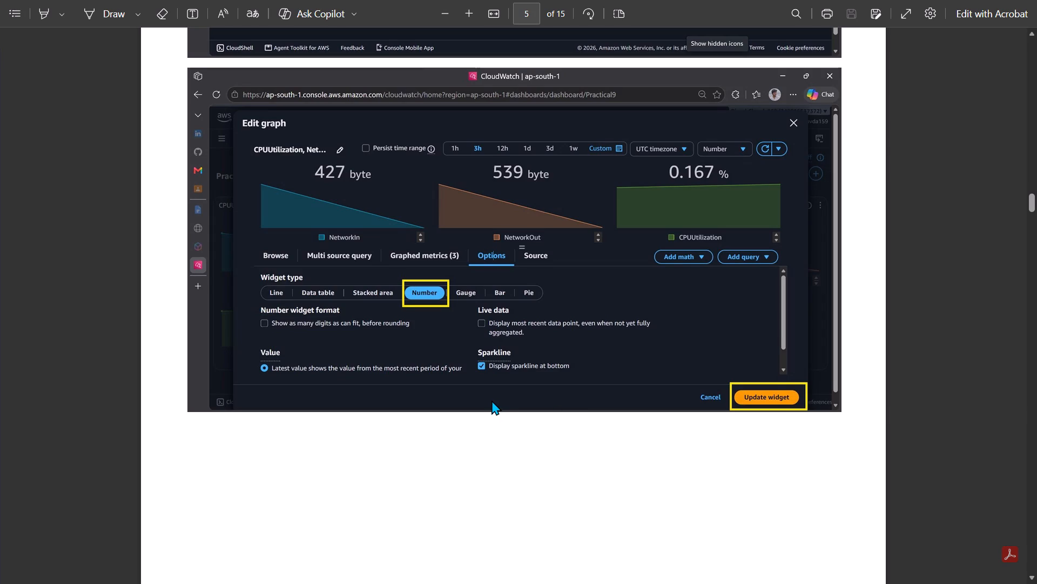
scroll(491, 400, down, 9)
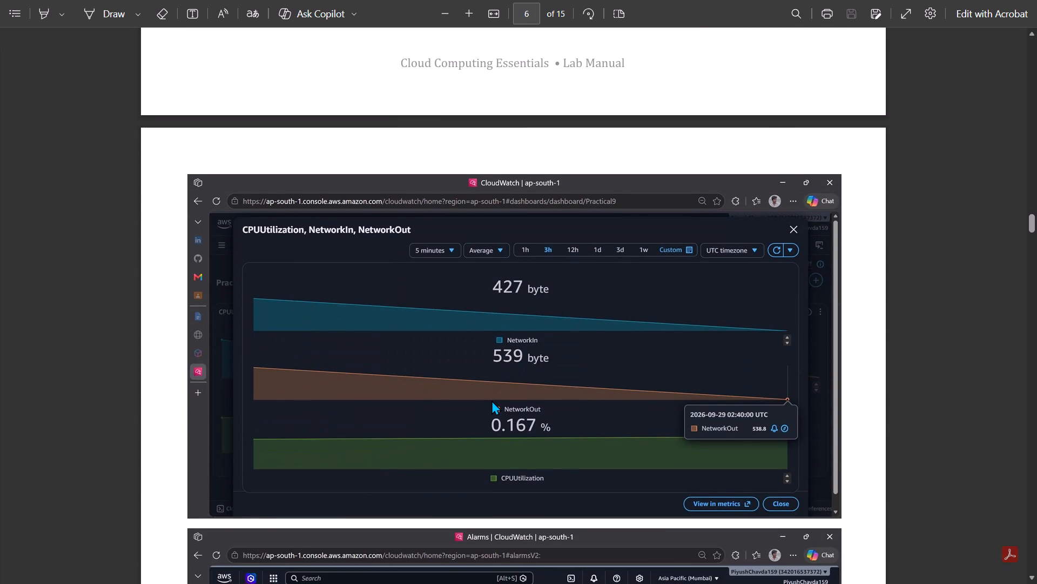
Update the Number widget from the CloudWatch Edit graph dialog and enlarge it on the practical9 dashboard.
key(alt+Tab)
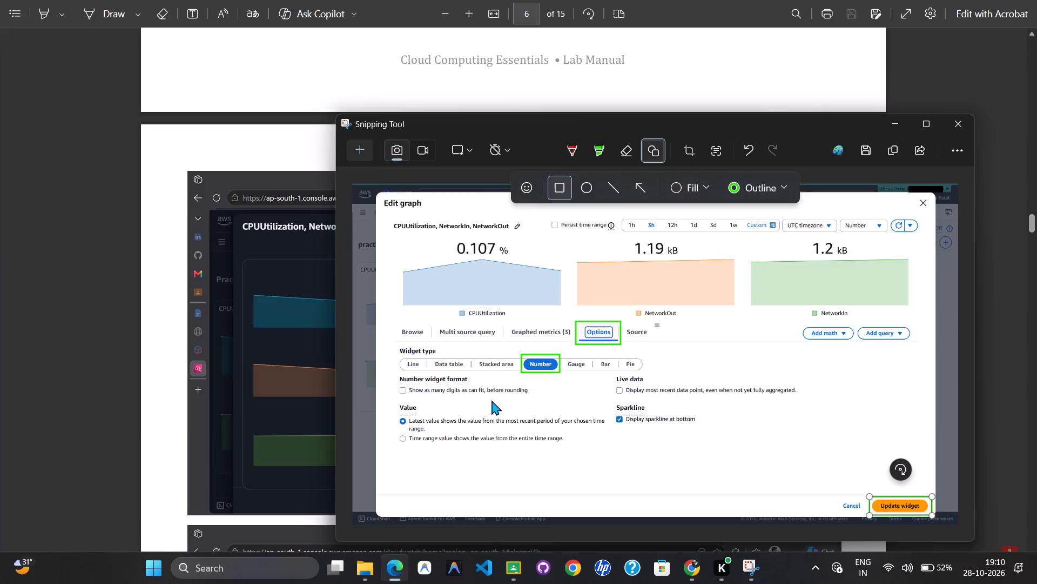
key(alt+Tab)
key(alt+Tab)
key(alt+Tab)
key(alt+Tab)
key(alt+Tab)
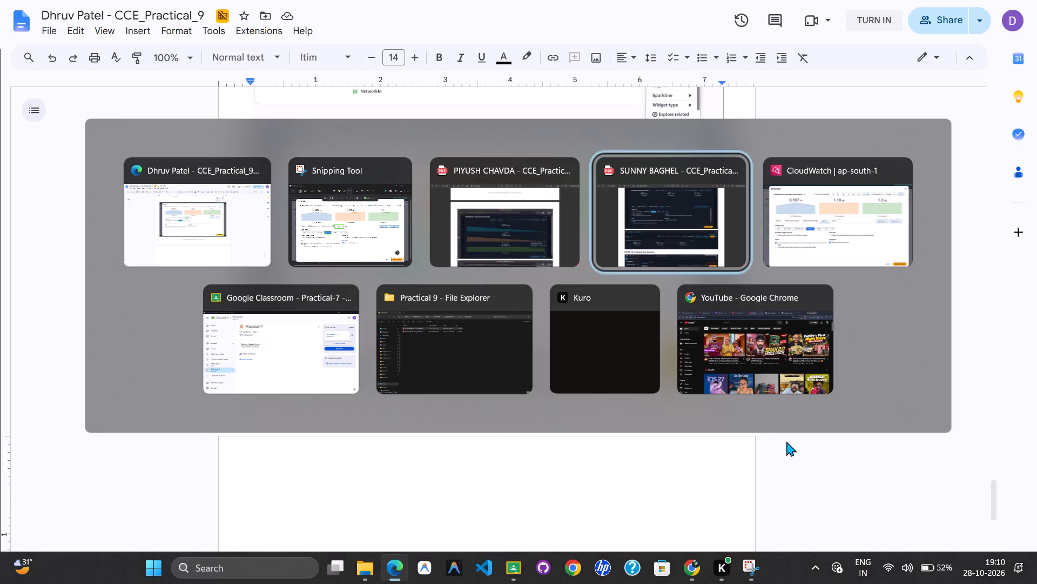
key(alt+Tab)
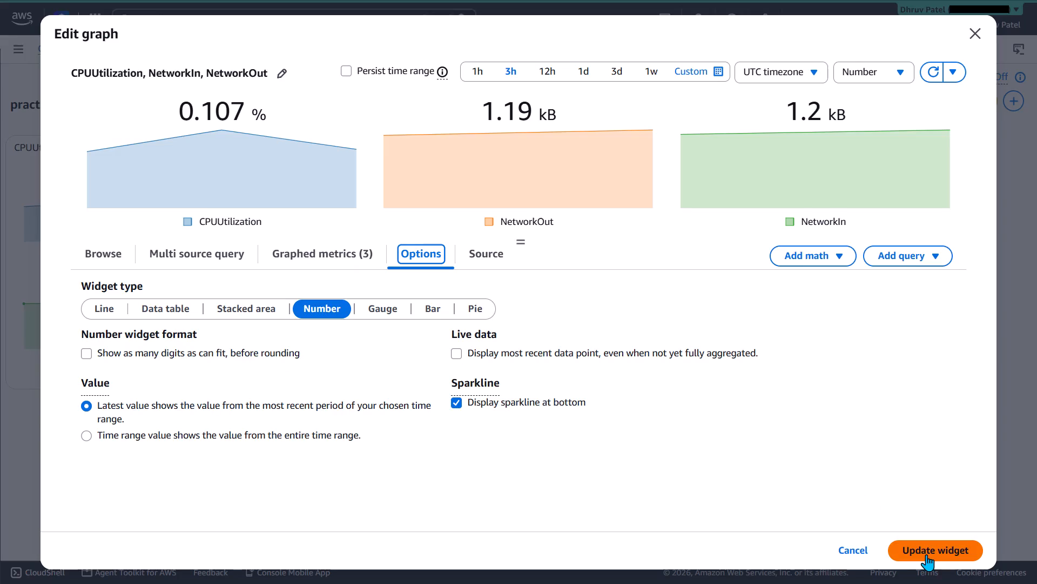
click(926, 554)
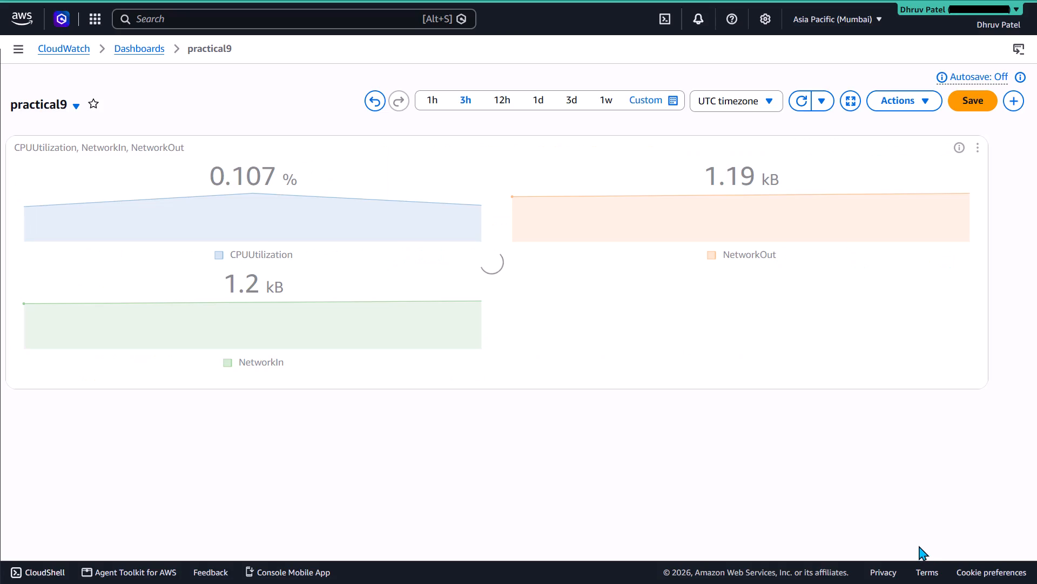
click(760, 305)
click(937, 149)
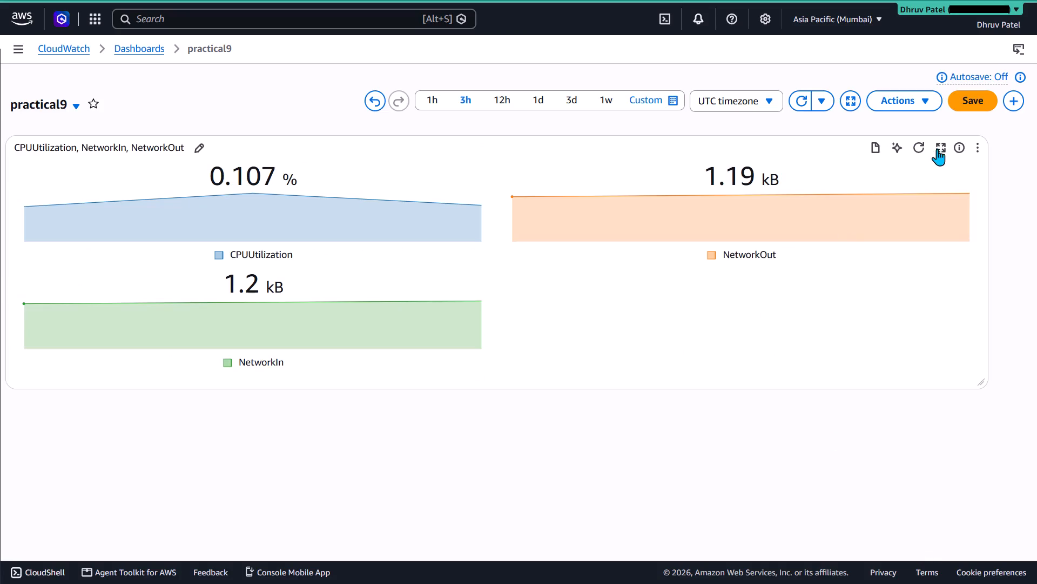
Capture the whole enlarged widget view and paste it on the page after the Edit graph screenshot, with a new line below.
key(shift+super+s)
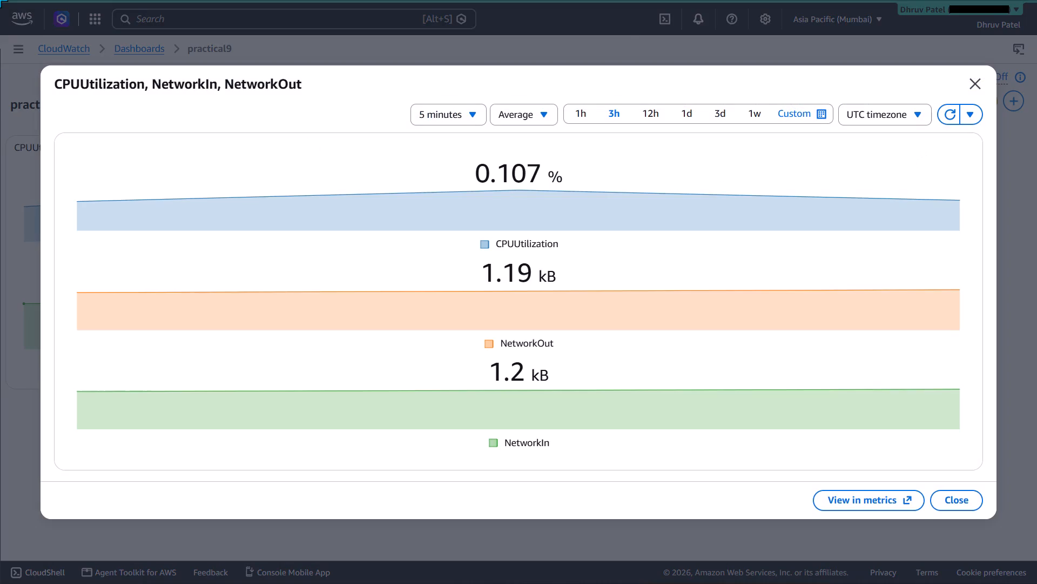
drag(0, 0, 1036, 583)
key(alt+Tab)
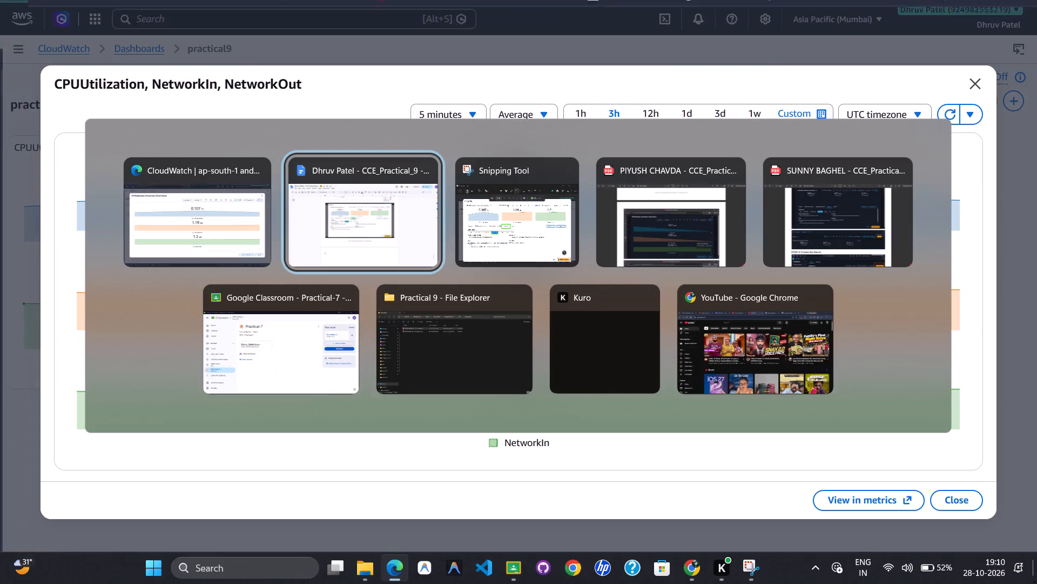
key(ctrl+v)
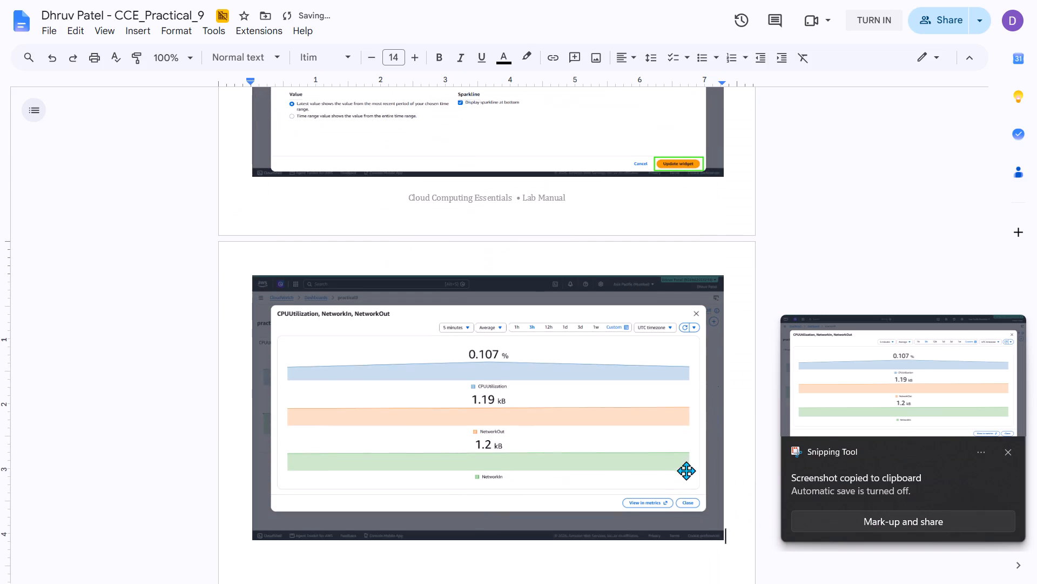
click(739, 517)
key(Return)
Examine the classmate's CCE_Practical_9 reference PDF for the stage that follows the enlarged widget view.
key(alt+Tab)
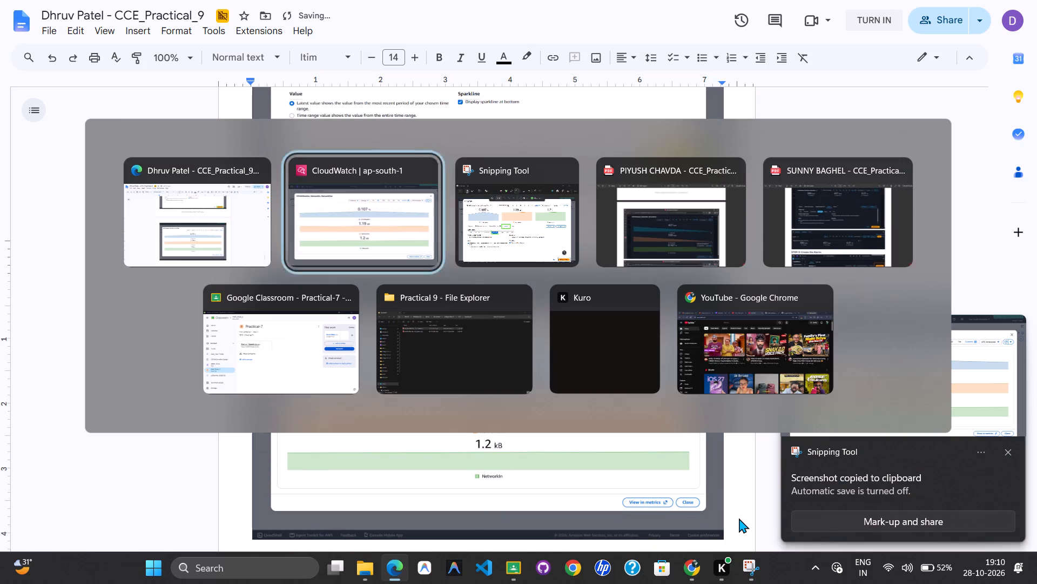
key(alt+Tab)
key(alt+Tab)
scroll(726, 500, down, 3)
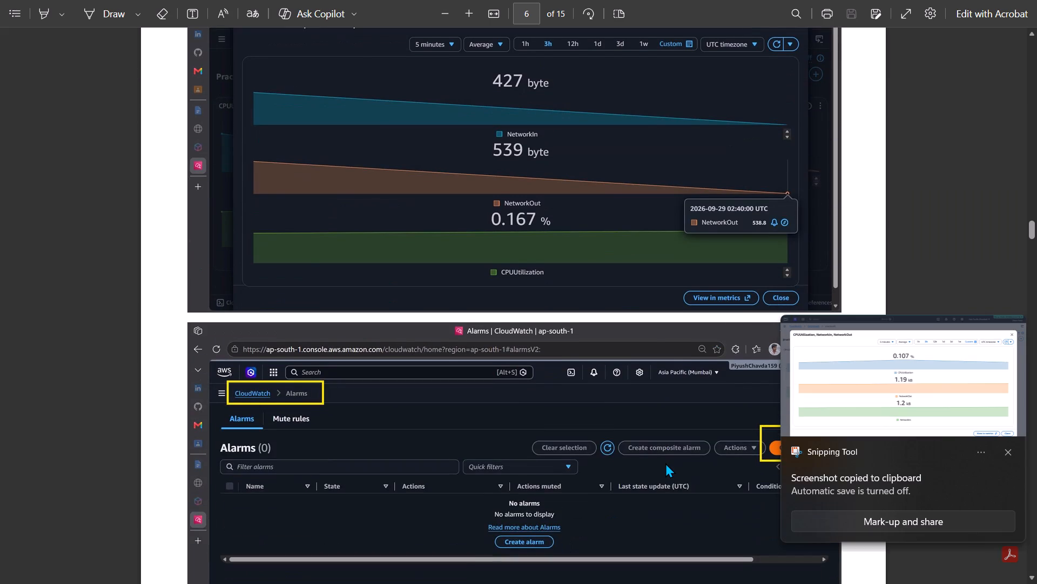
scroll(665, 463, up, 2)
scroll(665, 463, down, 2)
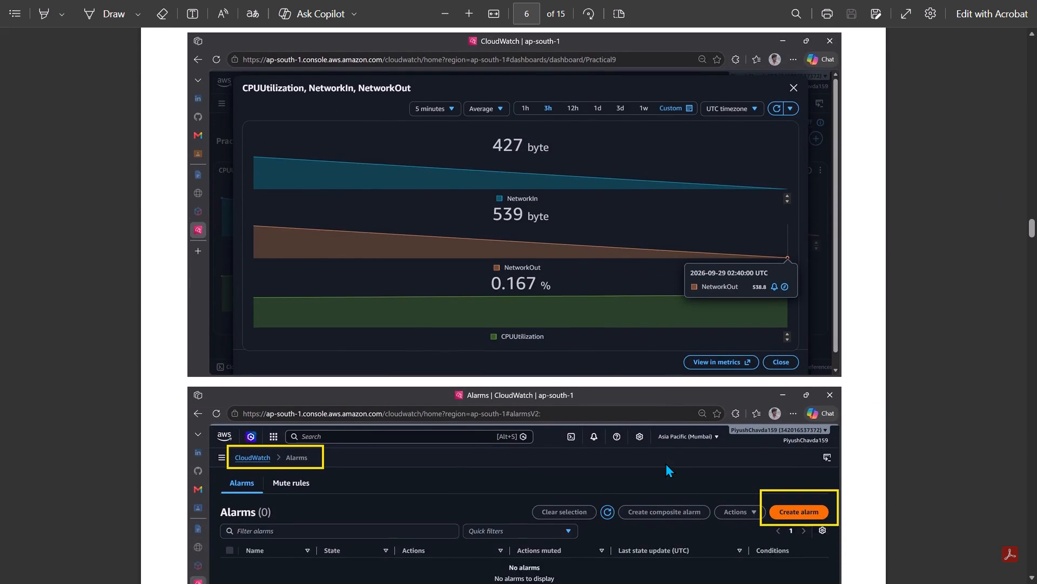
scroll(665, 463, down, 3)
Paste the copied "Now, create a CloudWatch Dashboard." item from the clipboard history below the enlarged widget screenshot.
key(alt+Tab)
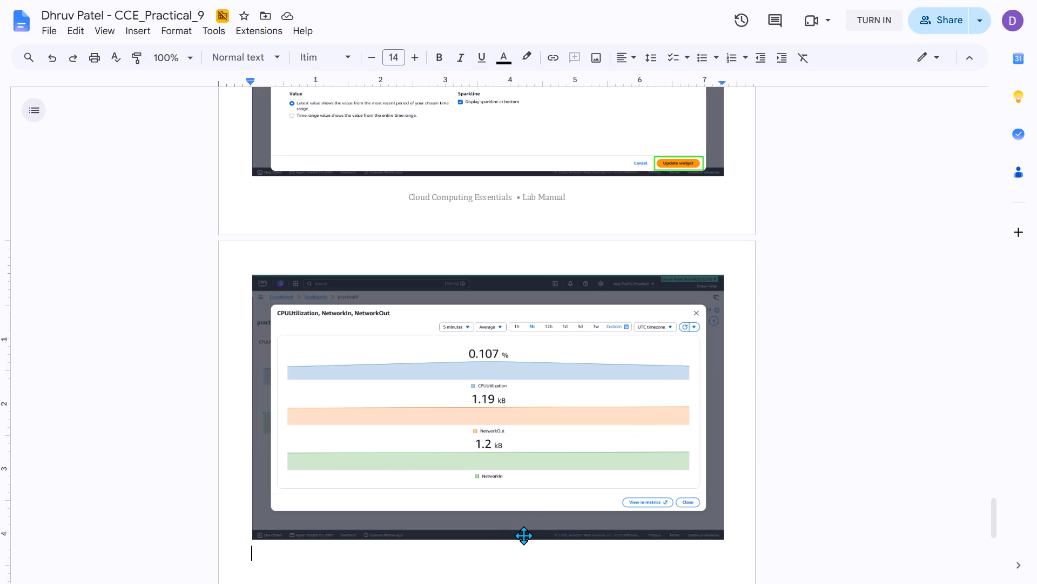
key(super+v)
key(Down)
key(Down)
key(Down)
key(Down)
key(Down)
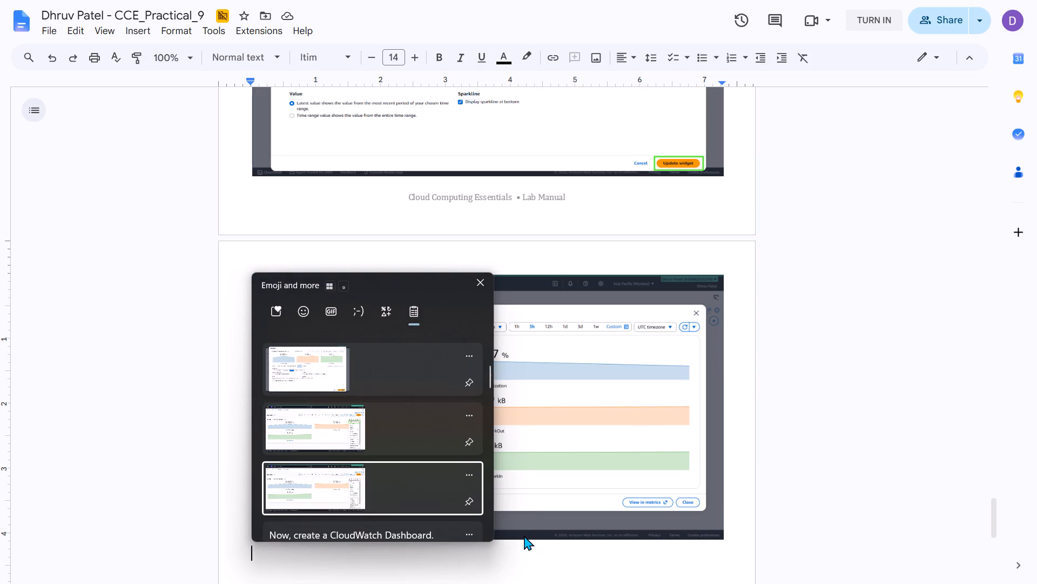
key(Return)
key(ctrl+v)
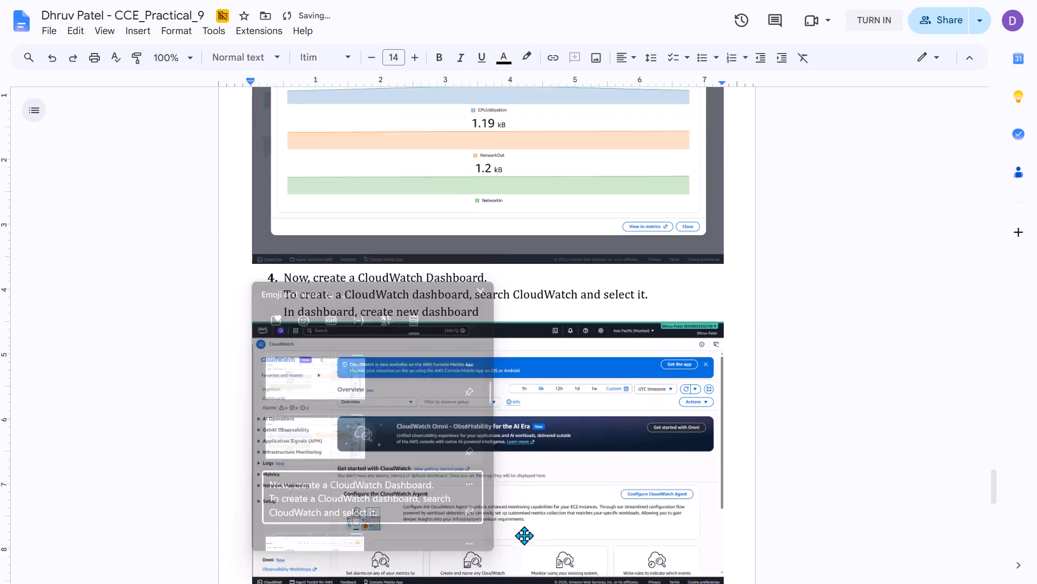
Replace the three lines of text in item 4 with "In CloudWatch -> Alarms".
key(Up)
key(Up)
key(Up)
key(Up)
key(Up)
key(Up)
key(Up)
key(Up)
key(Up)
key(Down)
key(Down)
key(Down)
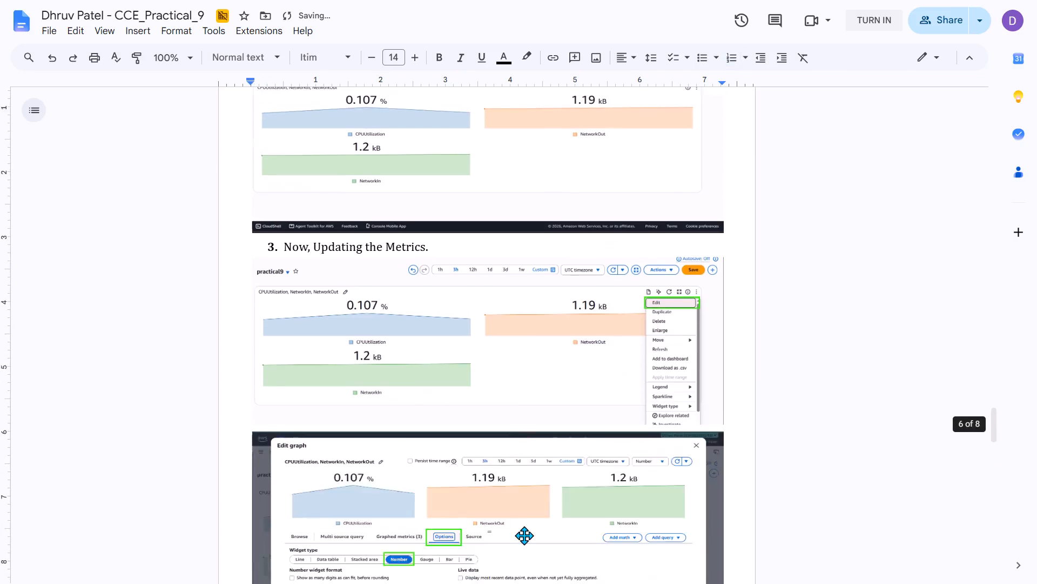
key(Down)
key(Down)
key(Right)
key(Left)
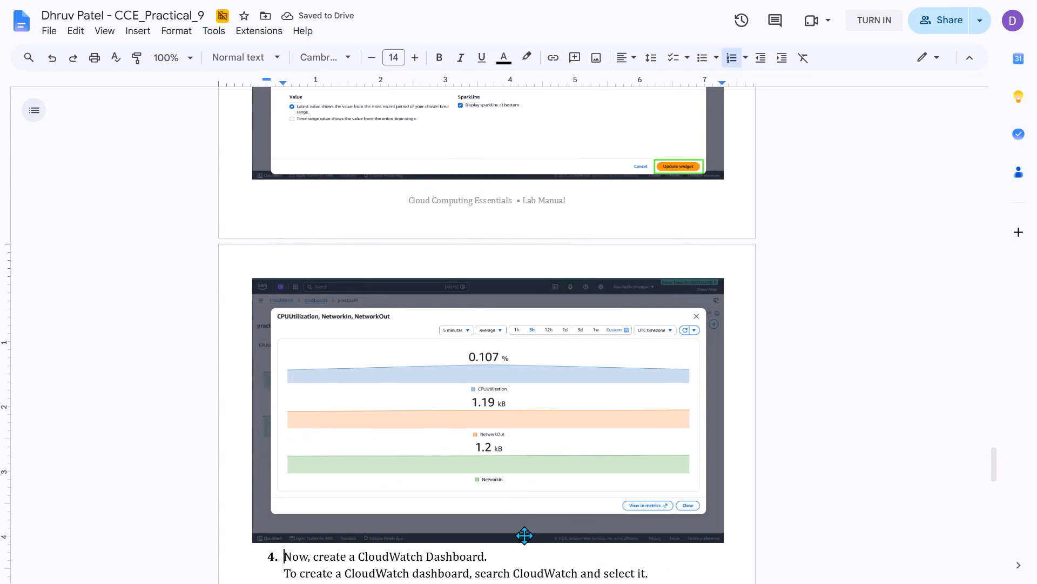
key(ctrl+shift+Down)
key(ctrl+shift+Down)
key(ctrl+shift+Down)
key(ctrl+shift+Left)
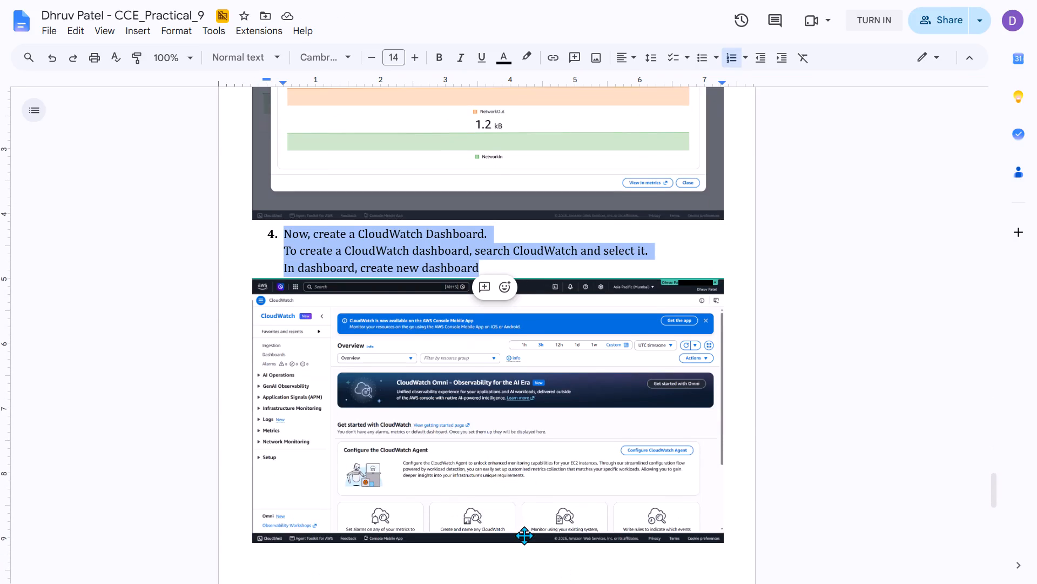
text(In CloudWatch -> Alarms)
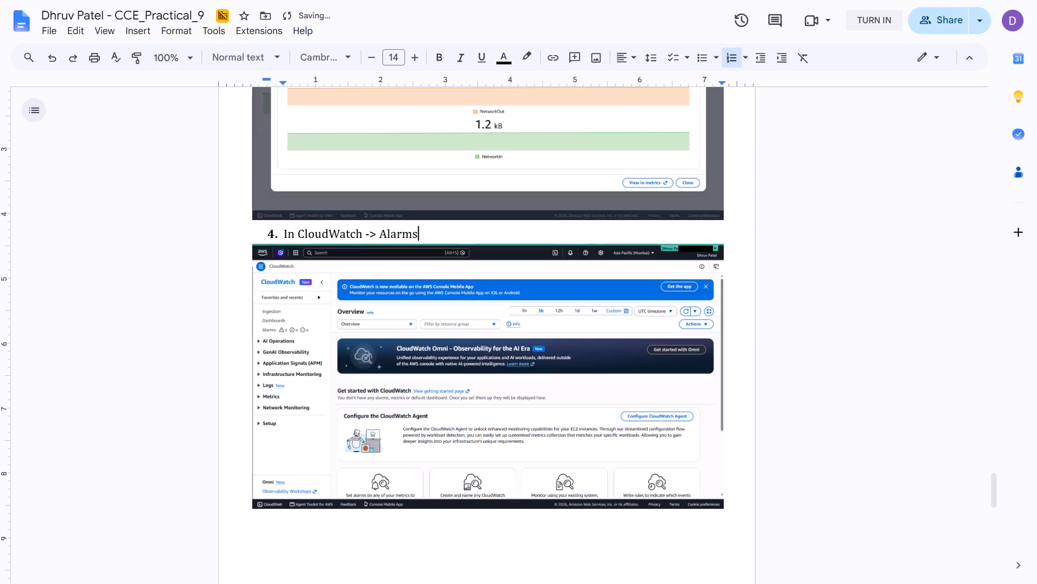
Extend item 4 with ", open Alarms tab and create a new Alarm.".
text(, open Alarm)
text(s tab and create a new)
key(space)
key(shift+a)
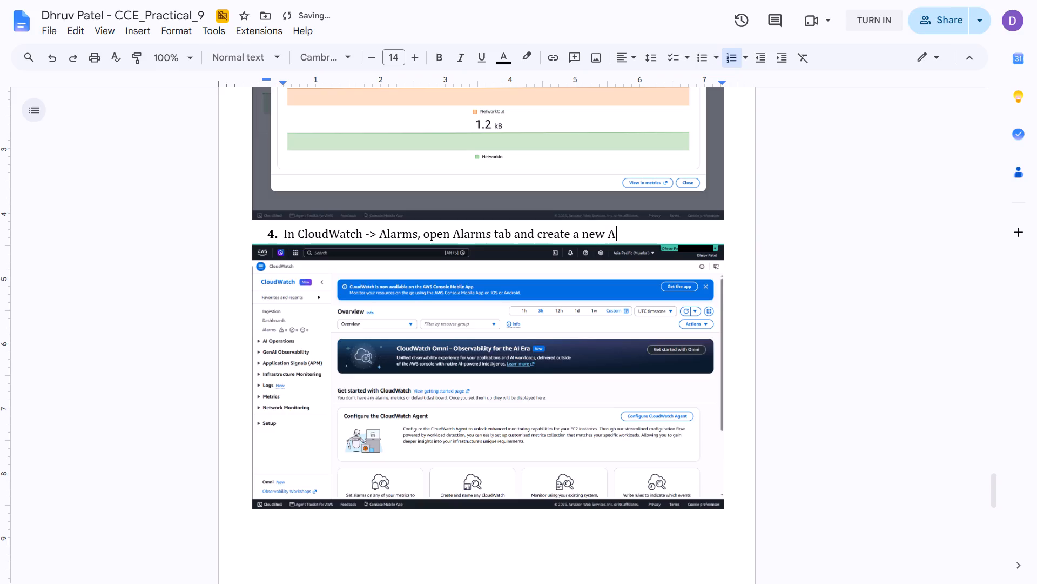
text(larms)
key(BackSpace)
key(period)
In item 4, accept the suggested wording "open the Alarms" and move the text from "open" onward to a new line within the item.
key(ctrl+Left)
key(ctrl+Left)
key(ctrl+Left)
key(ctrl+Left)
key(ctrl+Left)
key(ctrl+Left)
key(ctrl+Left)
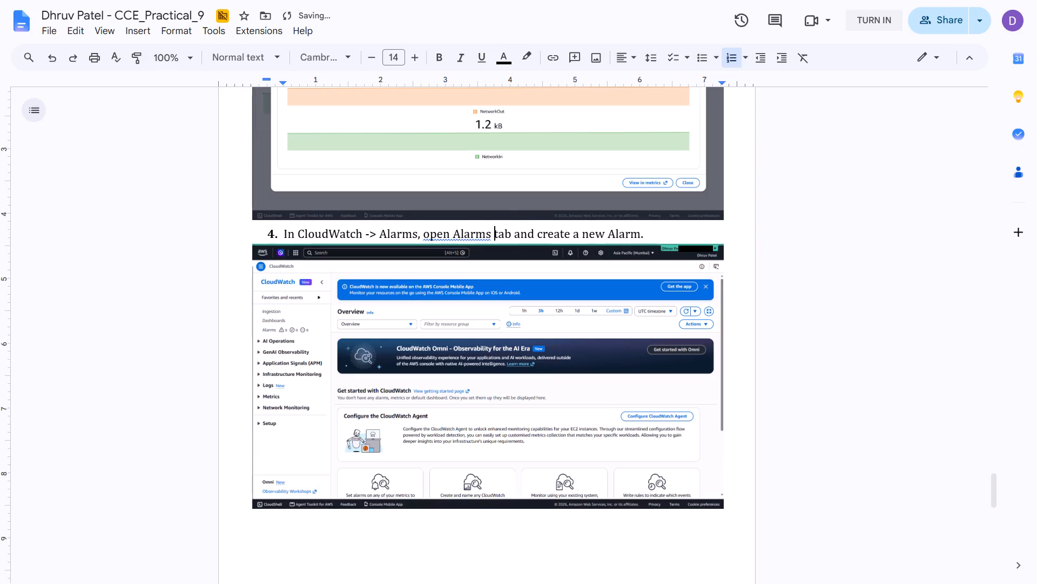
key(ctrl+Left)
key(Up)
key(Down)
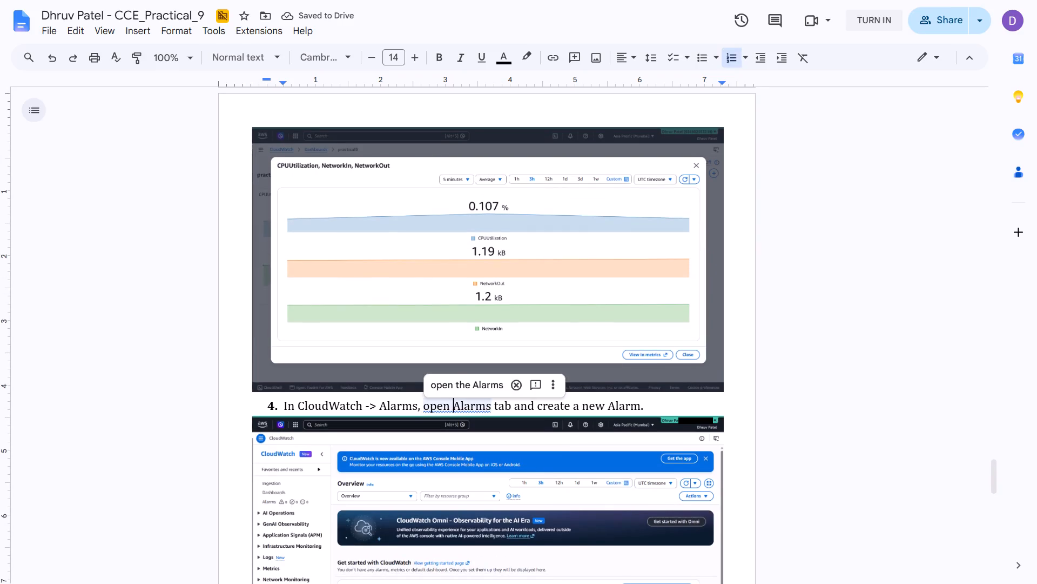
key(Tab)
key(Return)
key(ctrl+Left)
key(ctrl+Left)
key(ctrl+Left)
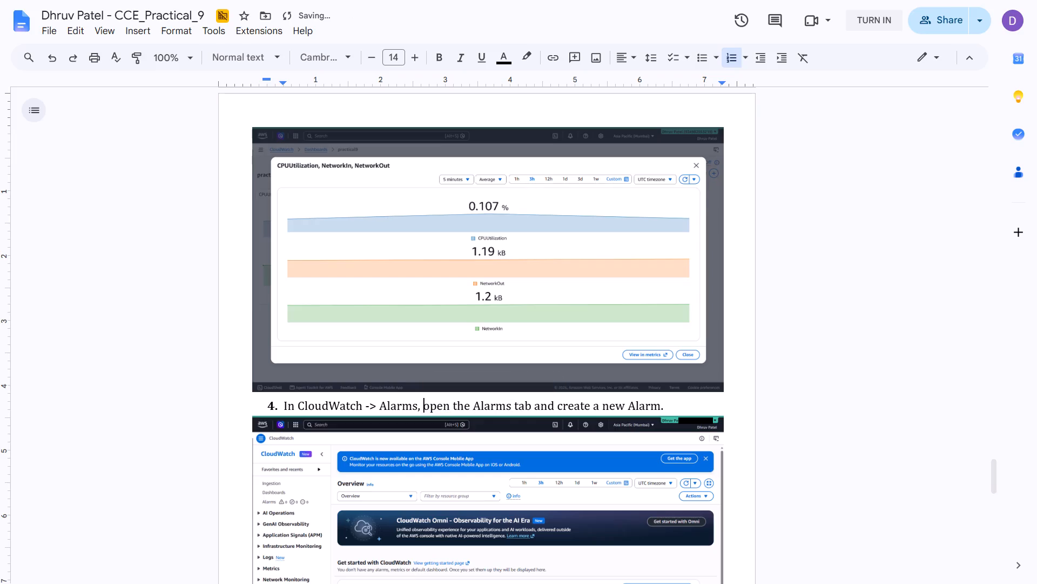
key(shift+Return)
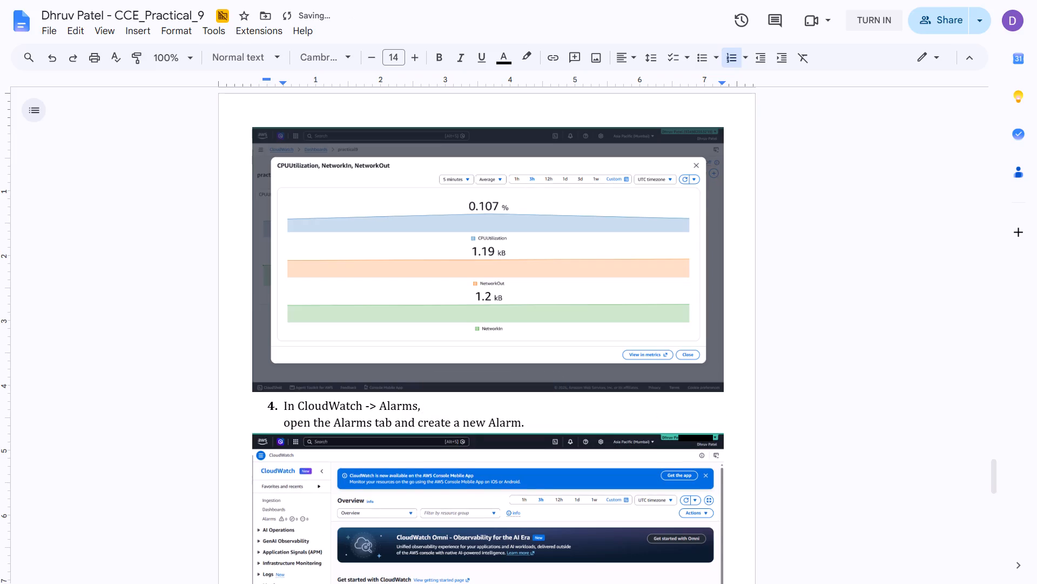
After checking the reference PDF's Alarms page screenshot, close the enlarged widget view in CloudWatch and leave full-screen display.
scroll(523, 535, down, 2)
key(alt+Tab)
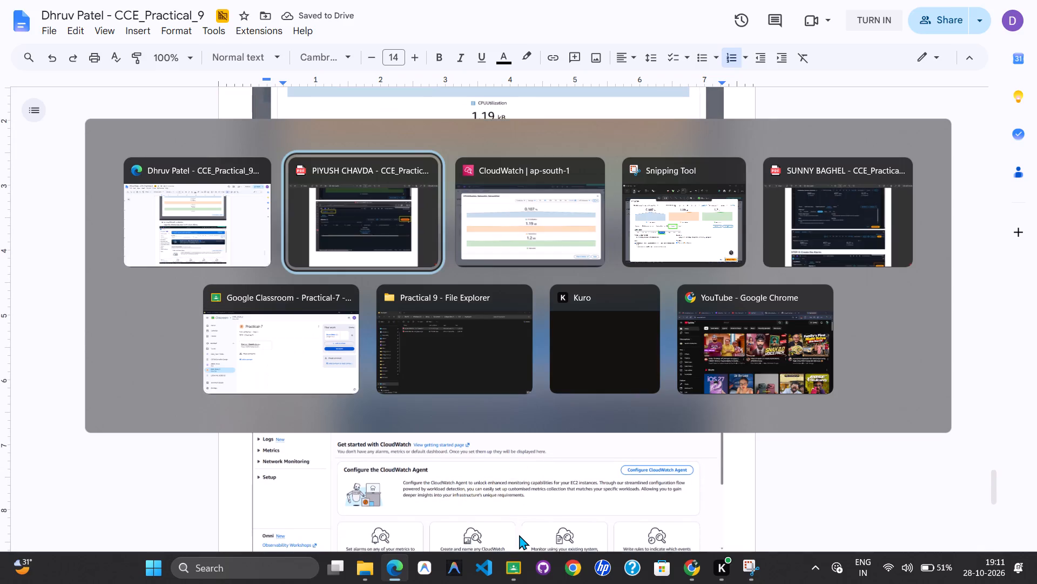
scroll(445, 388, up, 3)
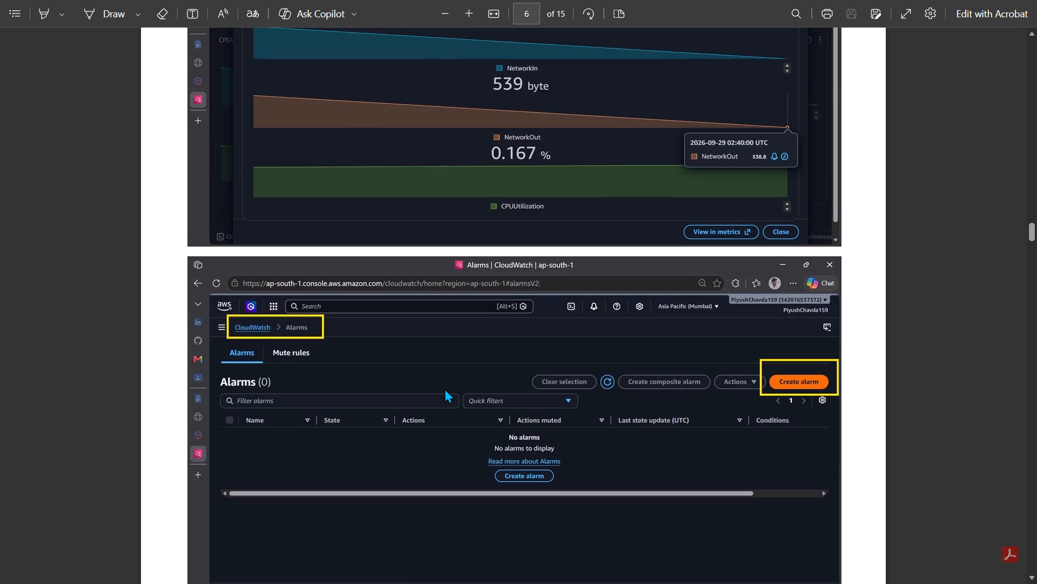
scroll(445, 388, down, 2)
key(alt+Tab)
key(alt+Tab)
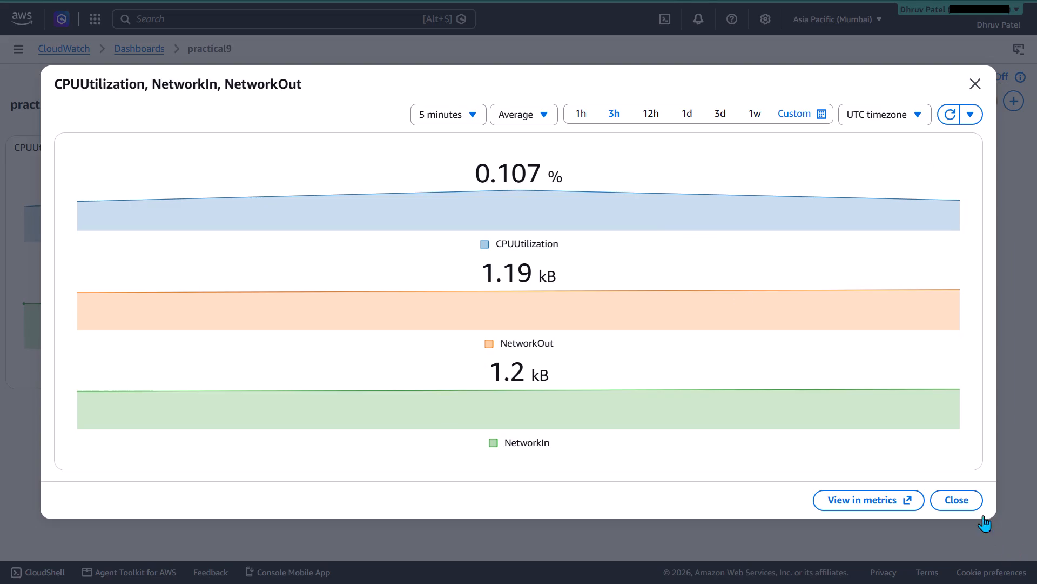
click(967, 496)
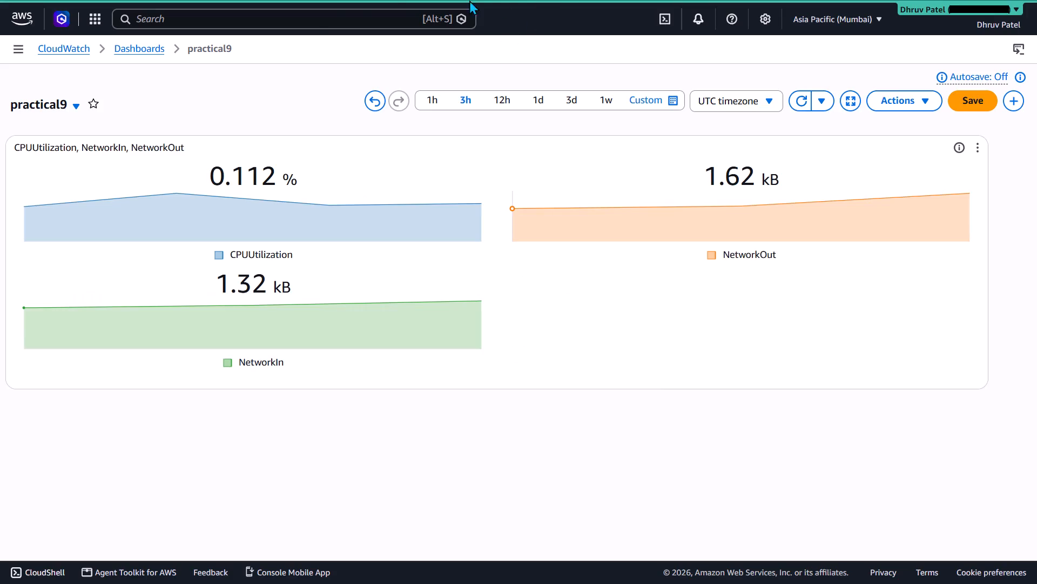
key(Escape)
key(Escape)
key(Escape)
key(Escape)
key(Escape)
key(Escape)
key(Escape)
key(Escape)
key(Escape)
key(Escape)
key(Escape)
key(Escape)
key(Escape)
key(Escape)
key(Escape)
key(Escape)
key(Escape)
key(Escape)
key(Escape)
key(Escape)
key(Escape)
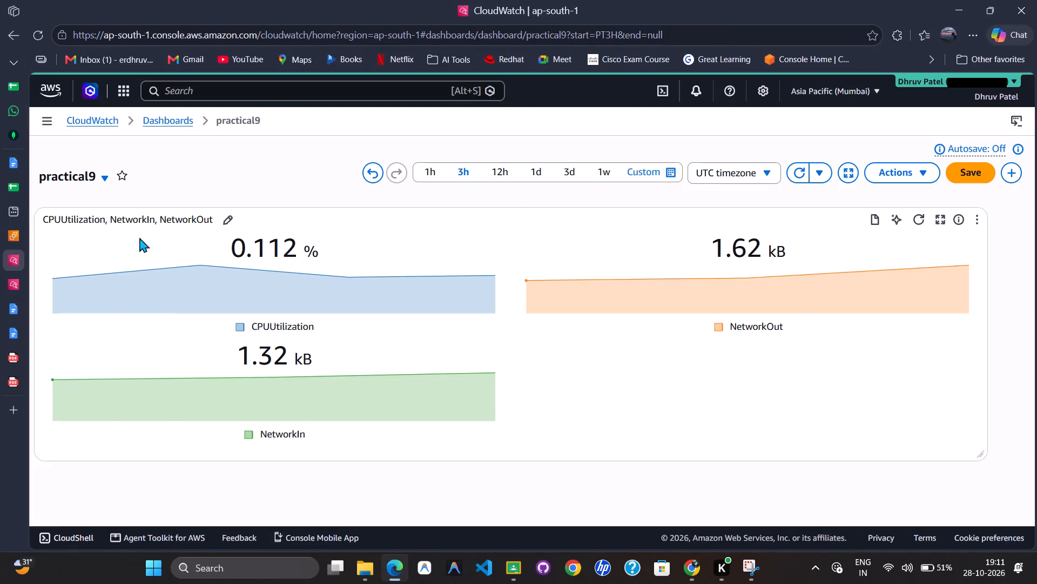
Open the Alarms page in the CloudWatch tab that shows Metrics.
click(25, 283)
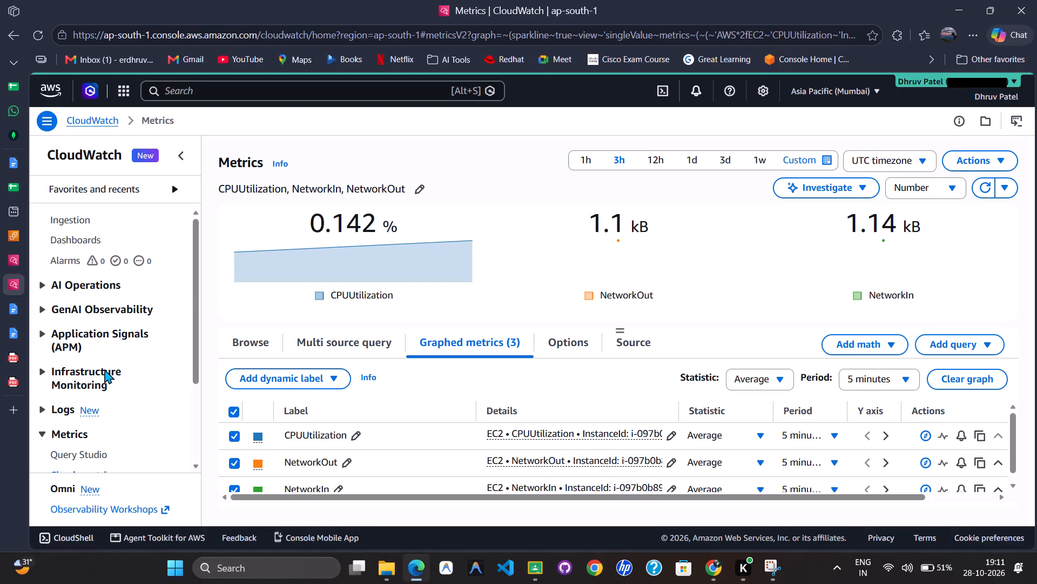
scroll(106, 376, down, 4)
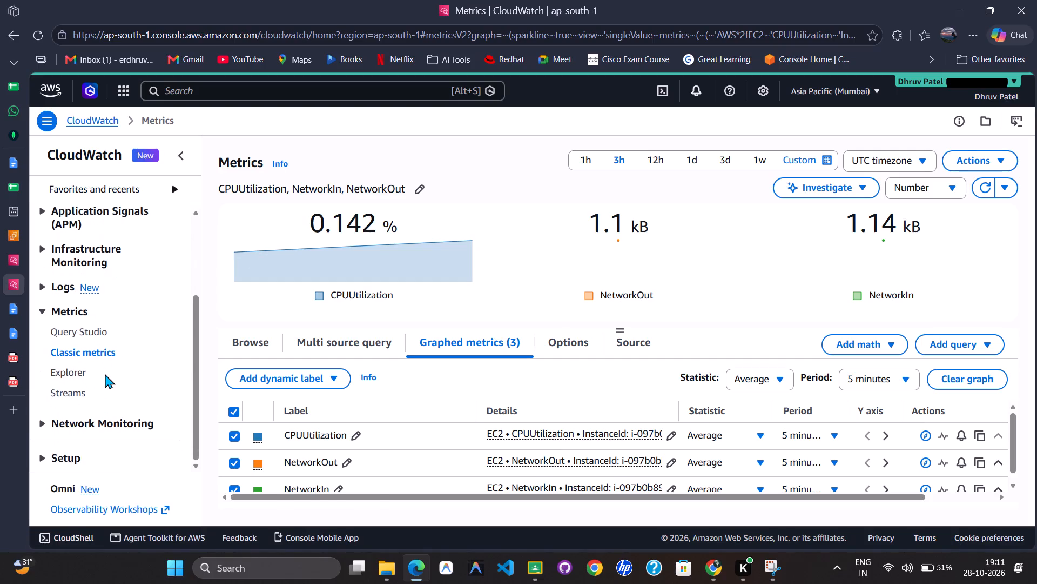
scroll(105, 373, up, 5)
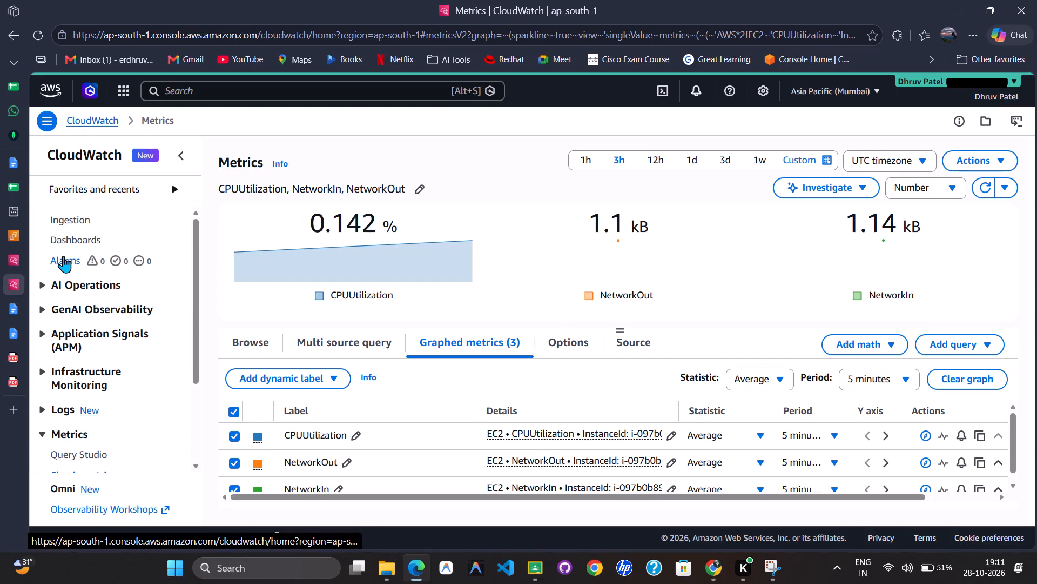
click(63, 258)
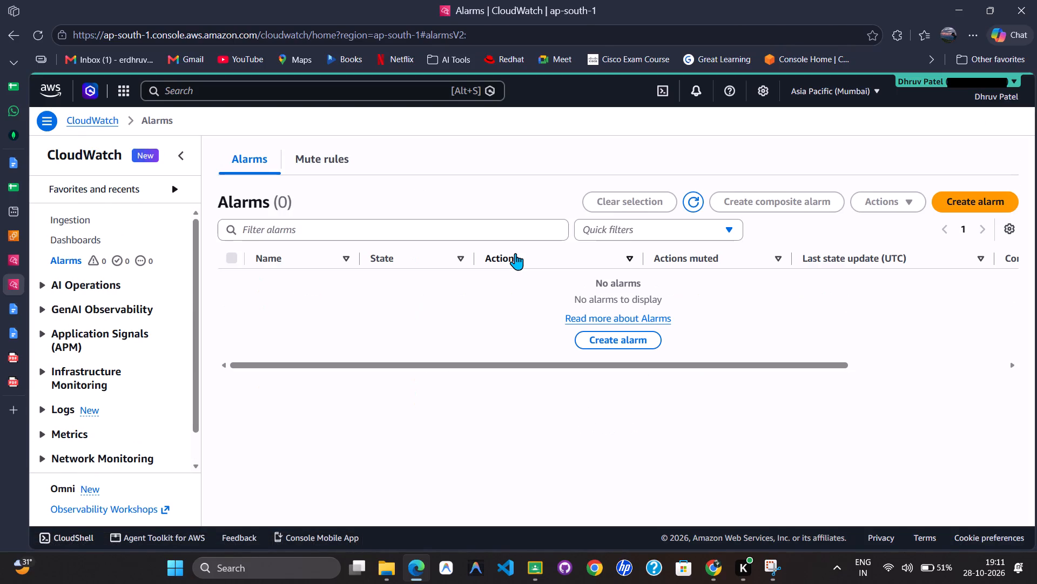
Capture the whole CloudWatch Alarms page and outline its Alarms navigation entry with a green rectangle.
key(shift+super+s)
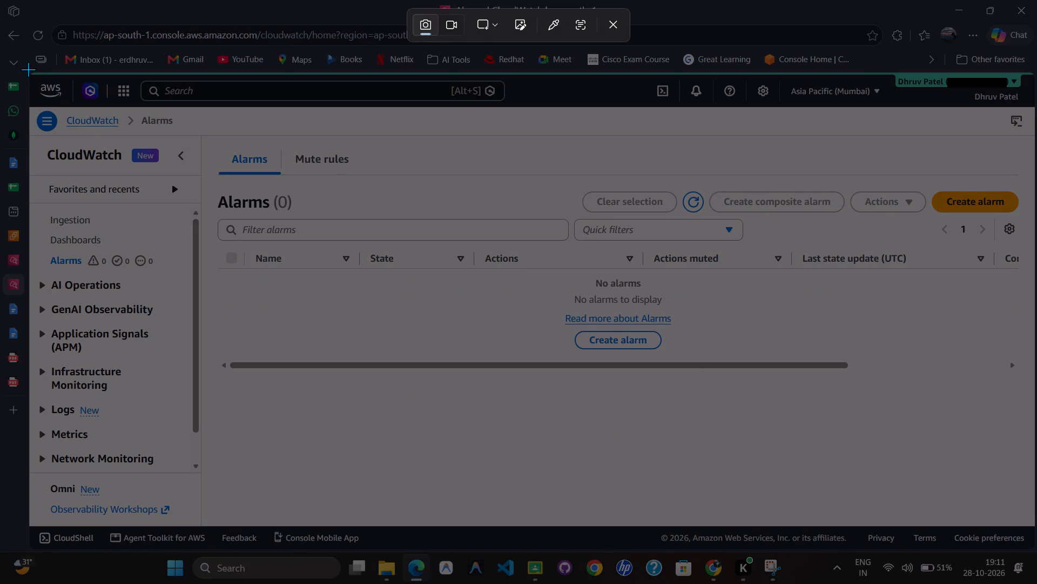
drag(28, 69, 1036, 550)
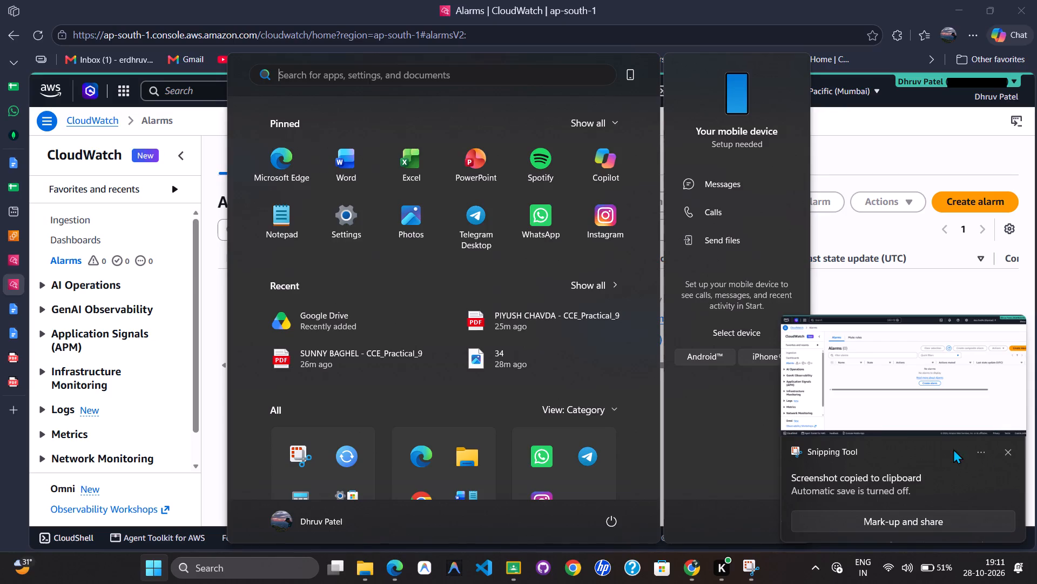
click(938, 411)
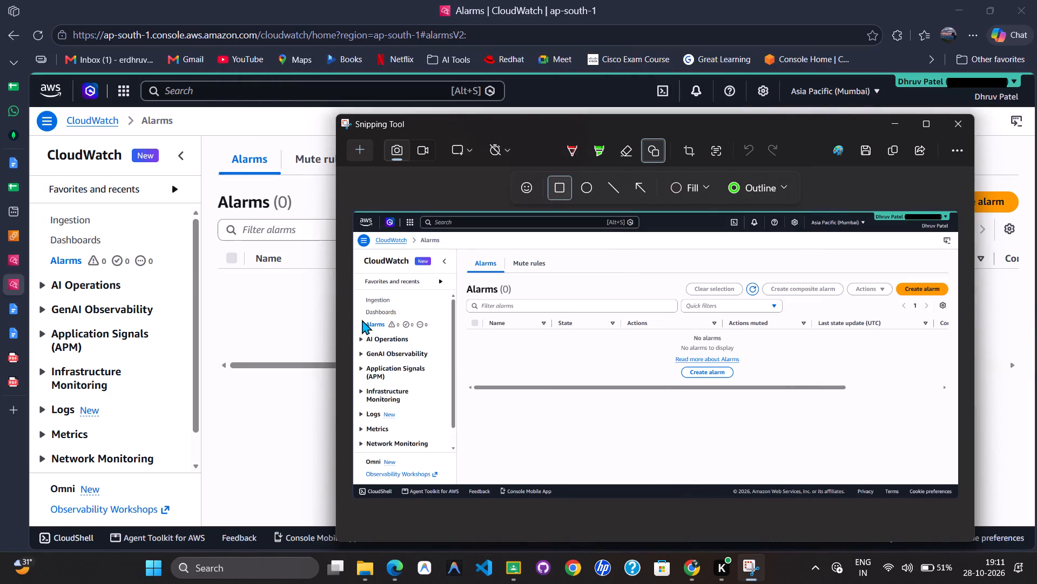
drag(361, 320, 442, 333)
key(Up)
key(Up)
key(Up)
key(Up)
key(Up)
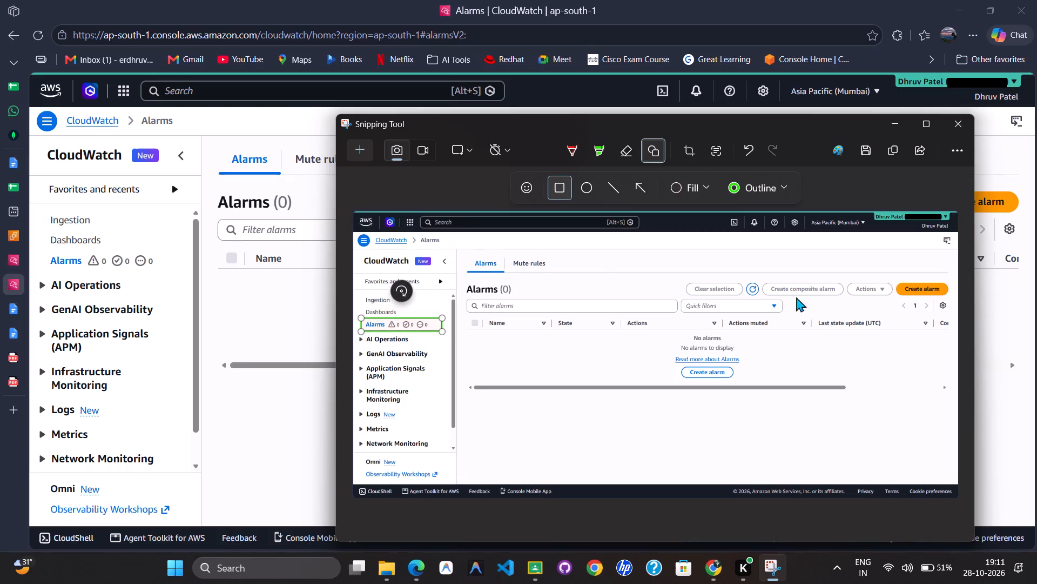
Outline the orange Create alarm button in the capture with a green rectangle, adjusting its position and width to fit.
drag(893, 279, 946, 298)
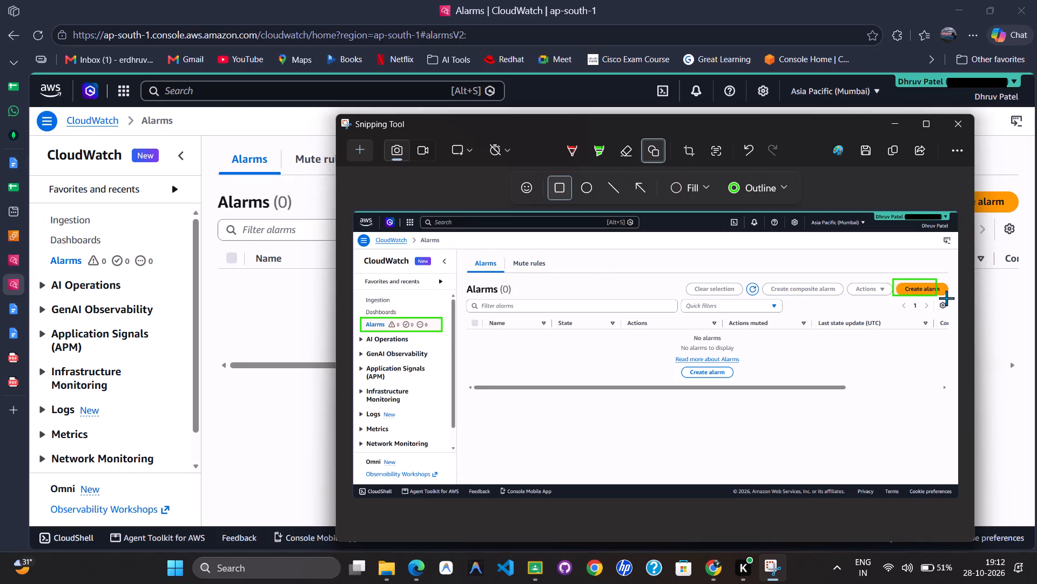
drag(946, 298, 953, 298)
key(Down)
key(Down)
key(Down)
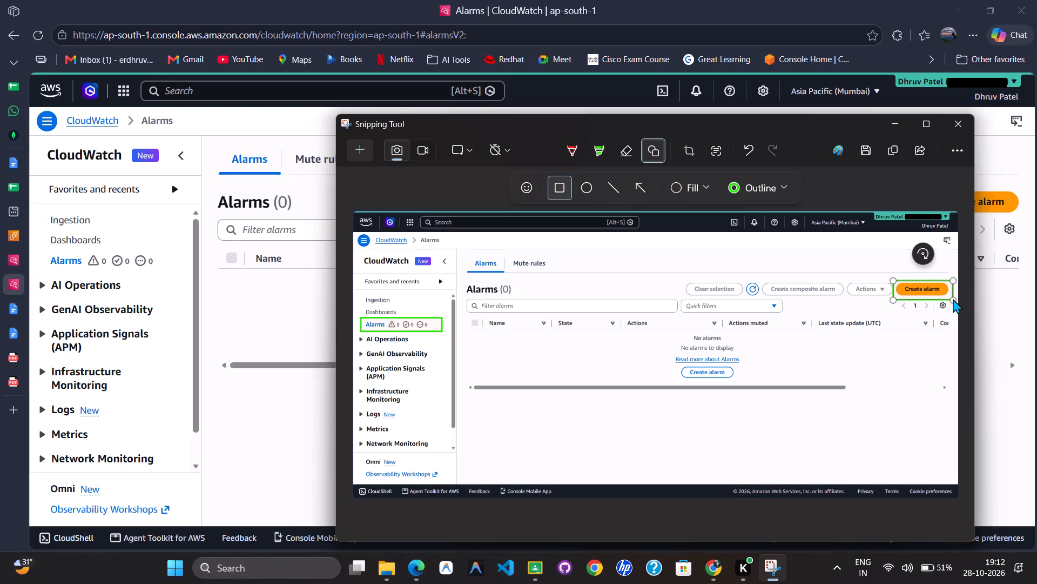
key(Right)
key(Up)
key(Right)
key(Up)
key(Right)
key(Left)
key(Right)
key(Right)
key(Right)
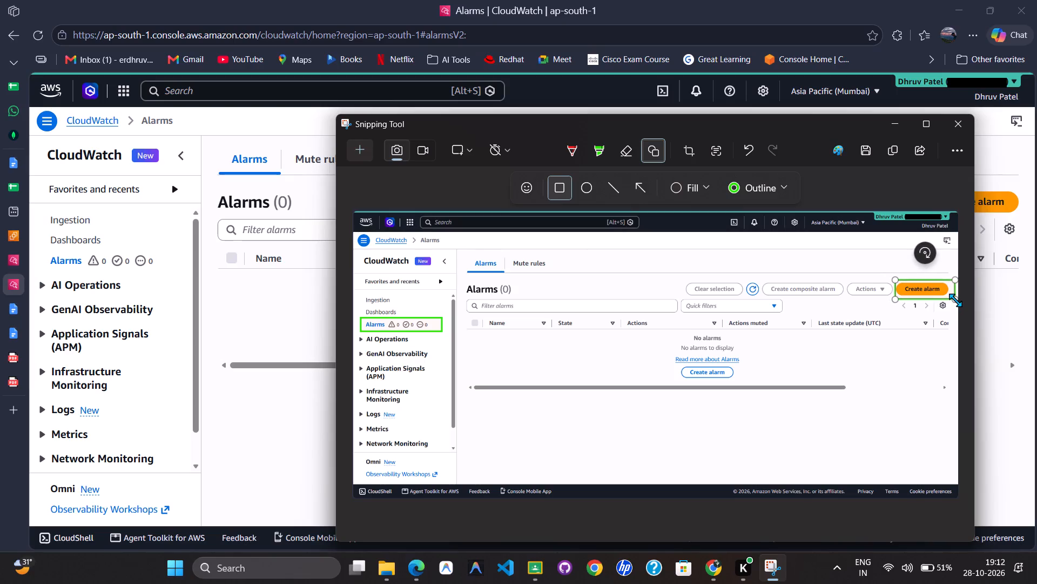
drag(956, 301, 951, 301)
key(Left)
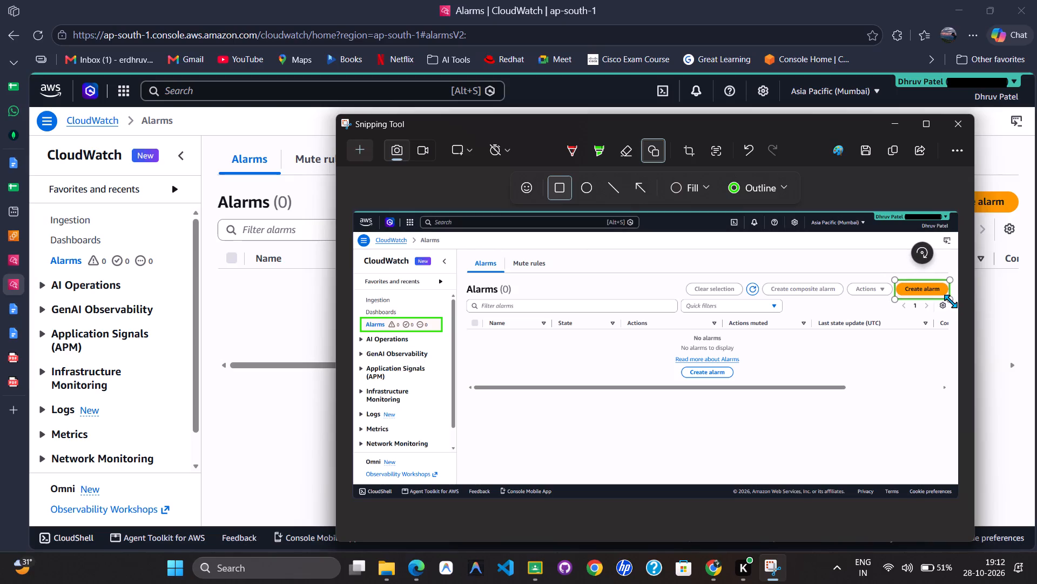
key(Right)
Copy the annotated Alarms capture and replace the CloudWatch Overview screenshot below item 4 with it.
click(887, 151)
key(alt+Tab)
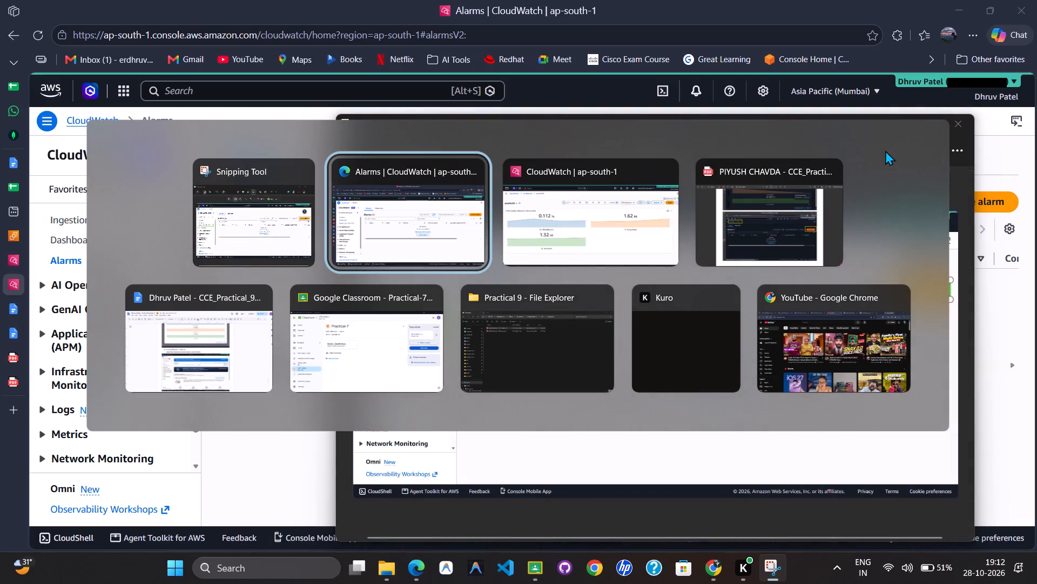
key(alt+Tab)
key(alt+Tab)
key(alt+Tab)
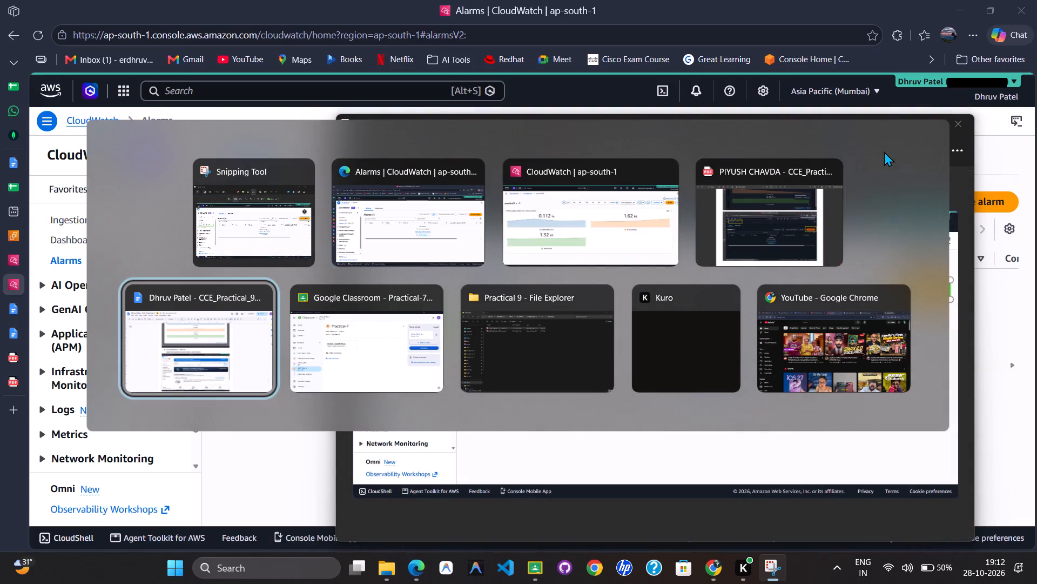
click(580, 449)
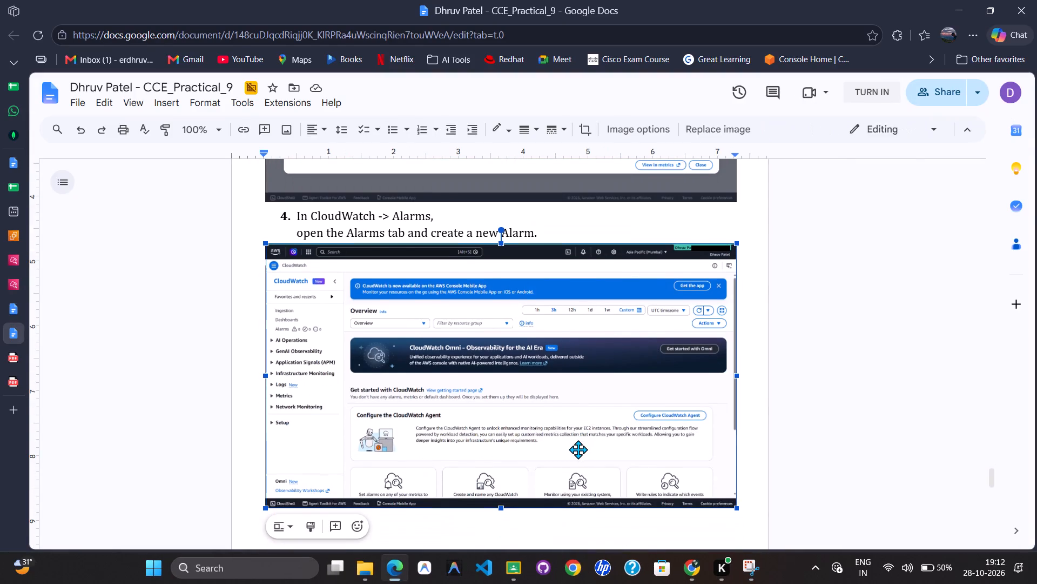
key(ctrl+v)
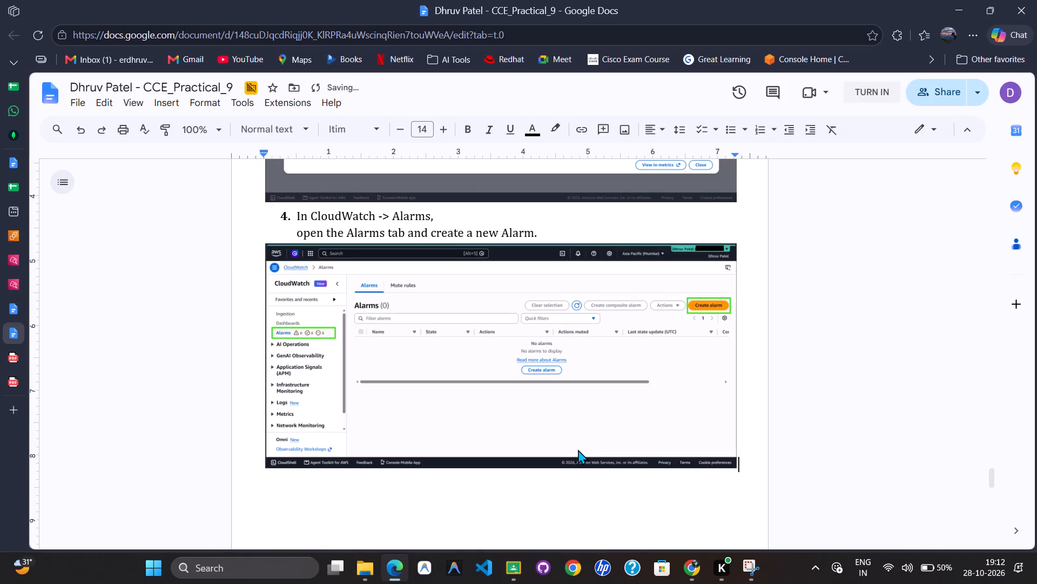
Examine the classmate's CCE_Practical_9 reference PDF for the stage that follows the Alarms page.
key(alt+Tab)
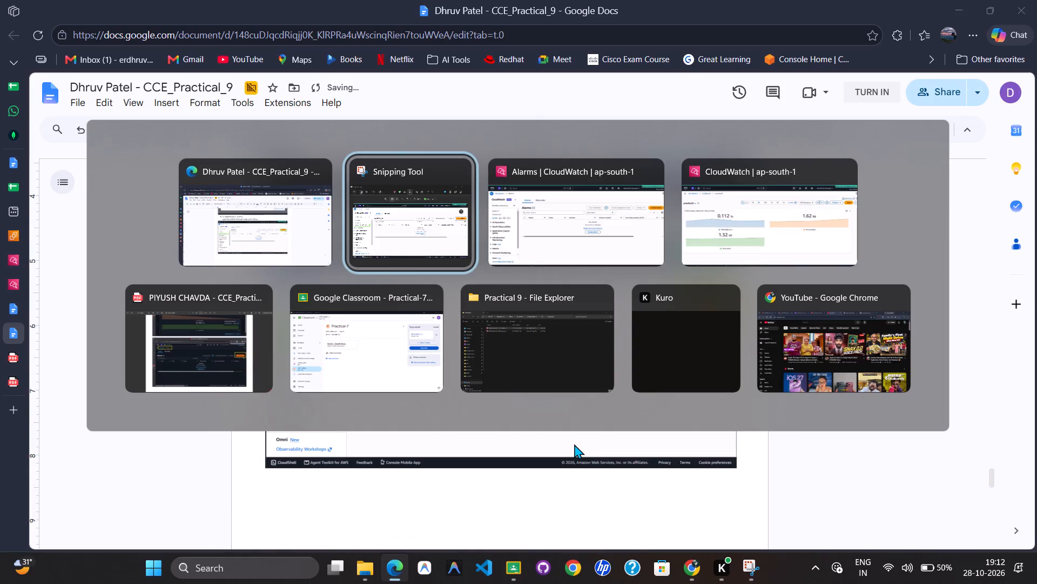
key(alt+Tab)
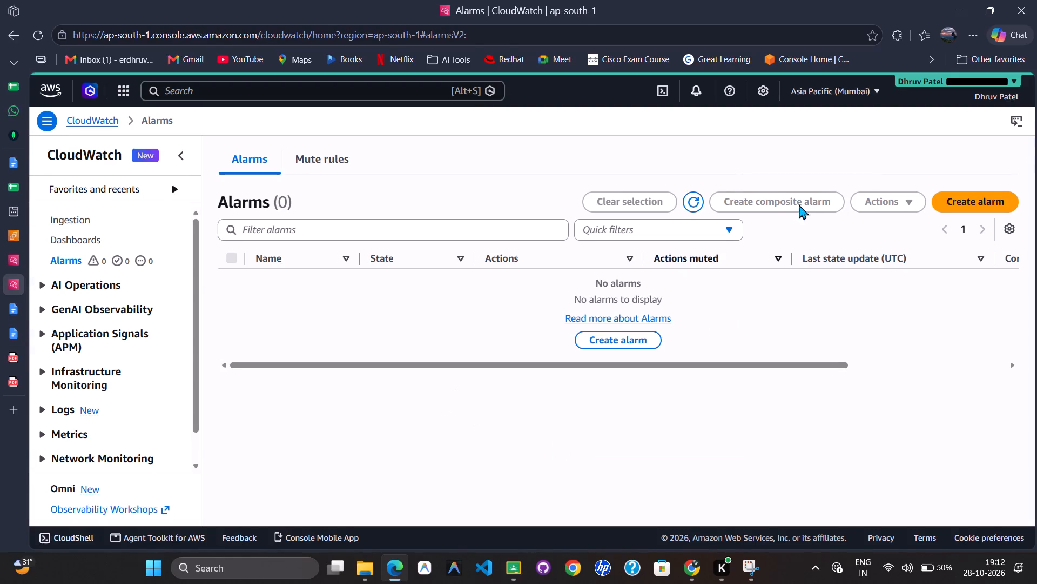
key(alt+Tab)
key(alt+Tab)
key(alt+Tab)
key(alt+Tab)
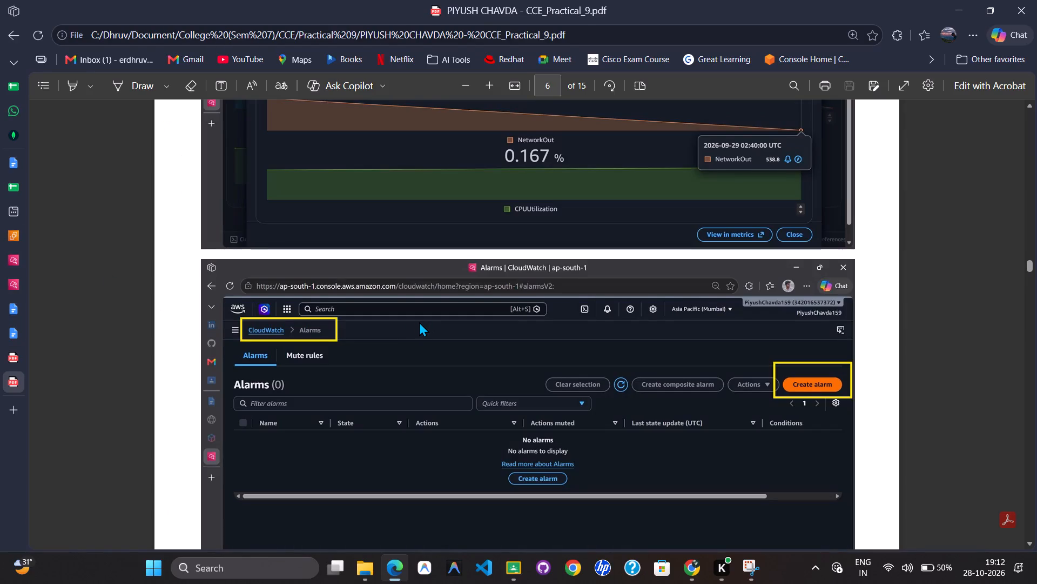
scroll(415, 321, down, 2)
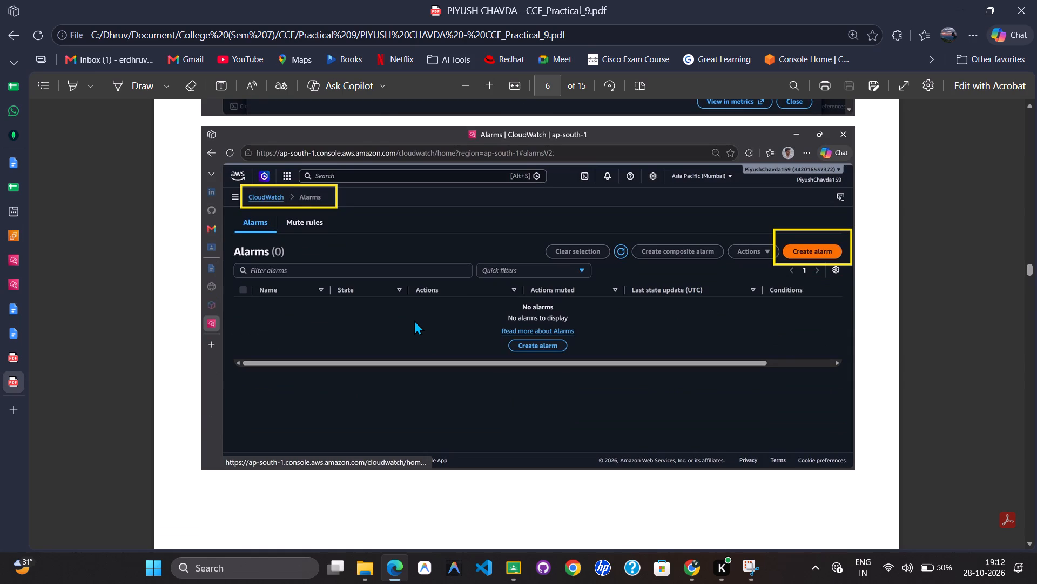
scroll(414, 320, down, 7)
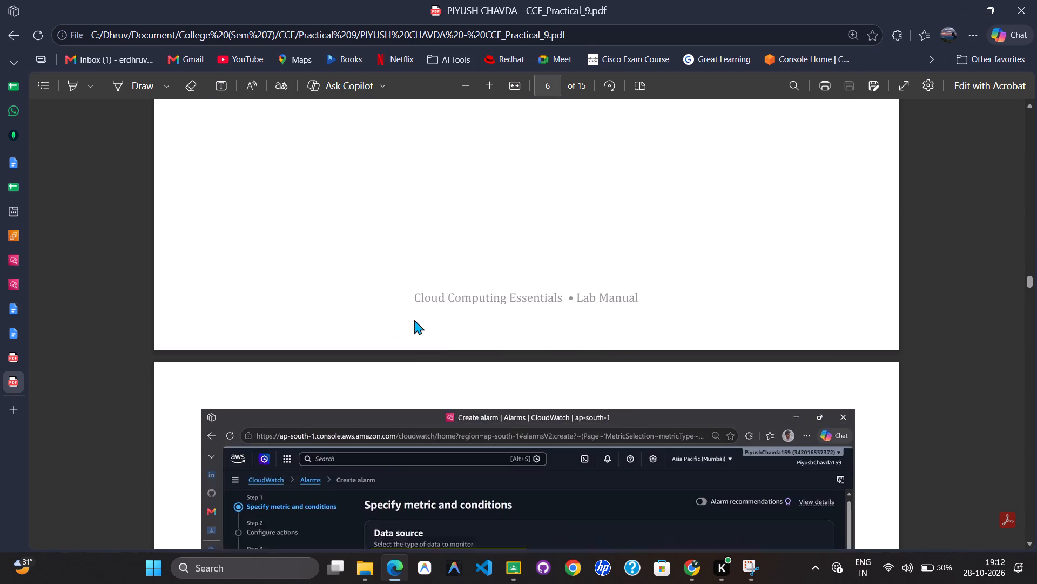
scroll(414, 320, down, 4)
Start creating a new alarm from the CloudWatch Alarms page.
key(alt+Tab)
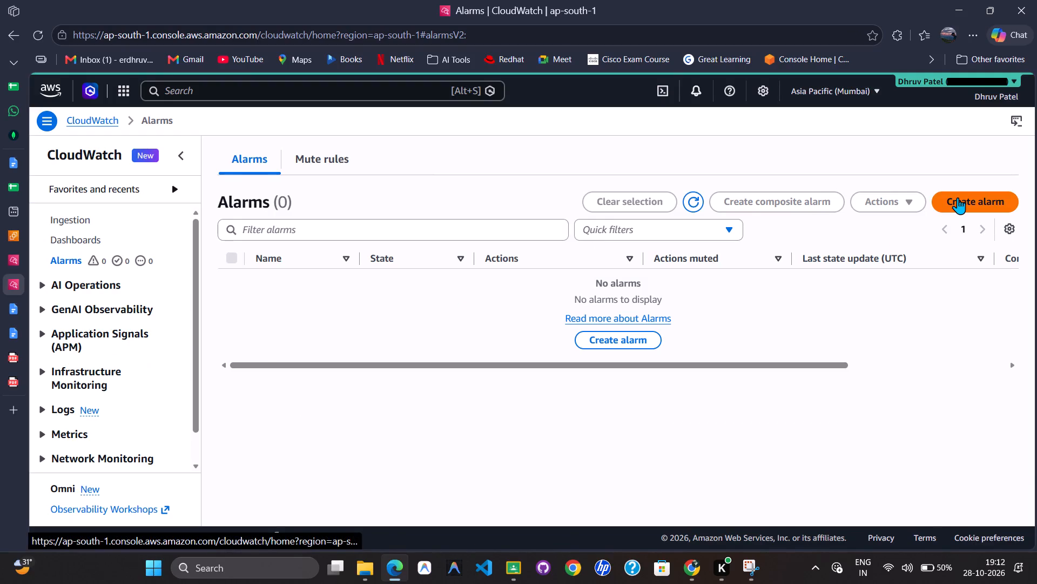
click(958, 197)
key(alt+Tab)
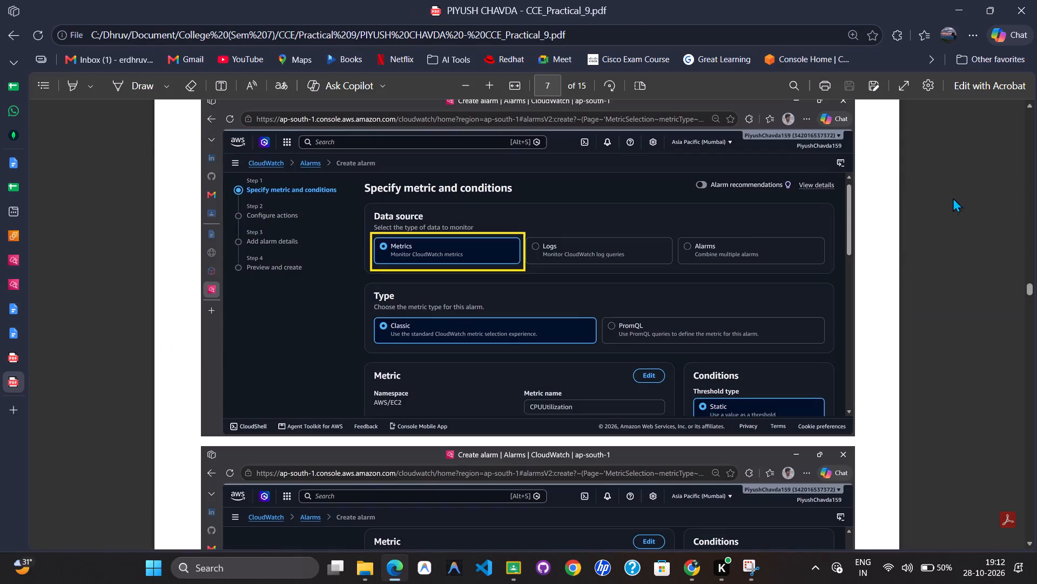
Choose Metrics as the data source and Classic as the metric type for the new alarm.
key(alt+Tab)
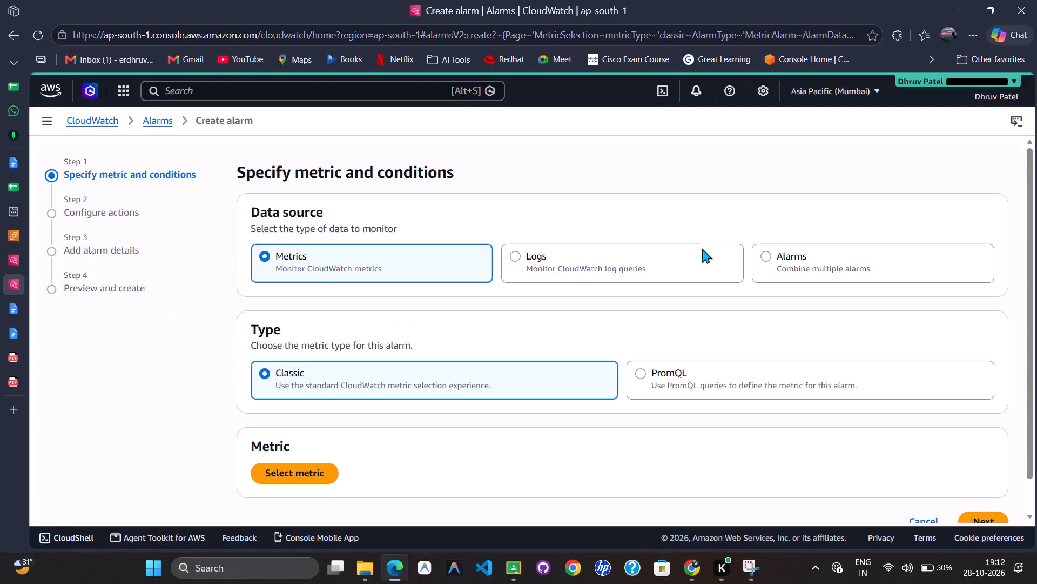
key(alt+Tab)
key(alt+Tab)
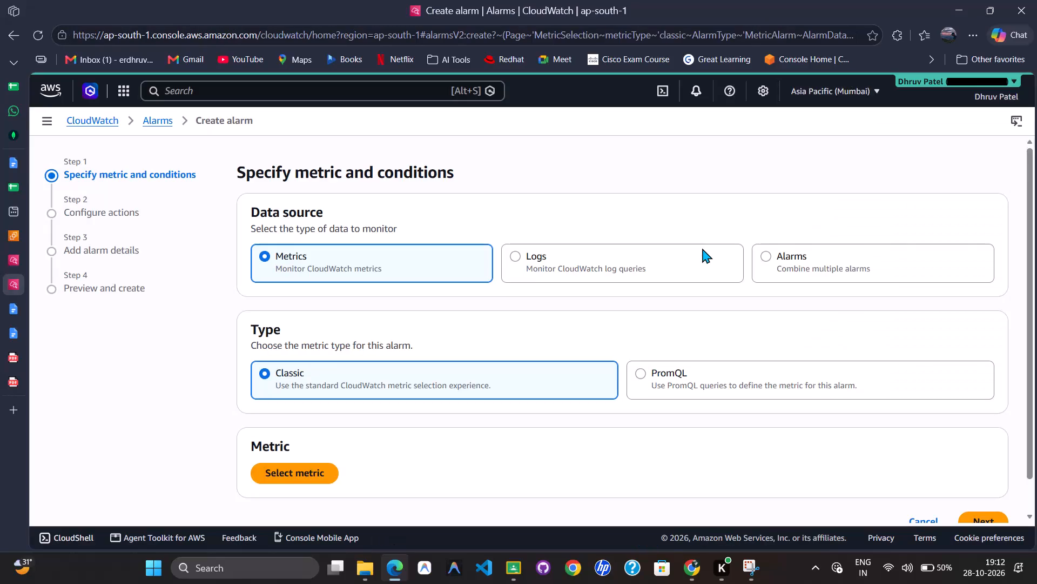
click(446, 380)
click(355, 269)
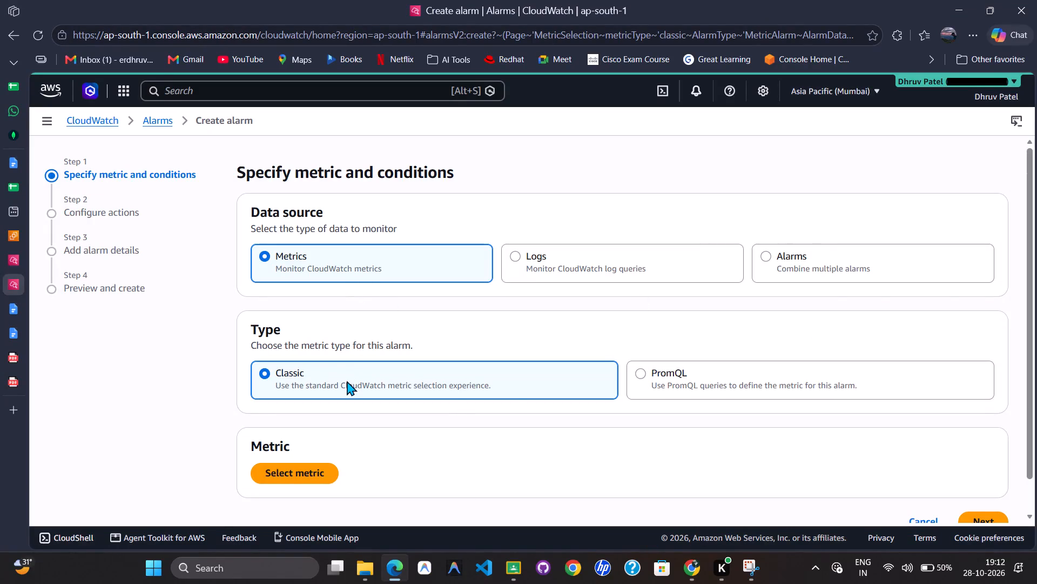
click(347, 381)
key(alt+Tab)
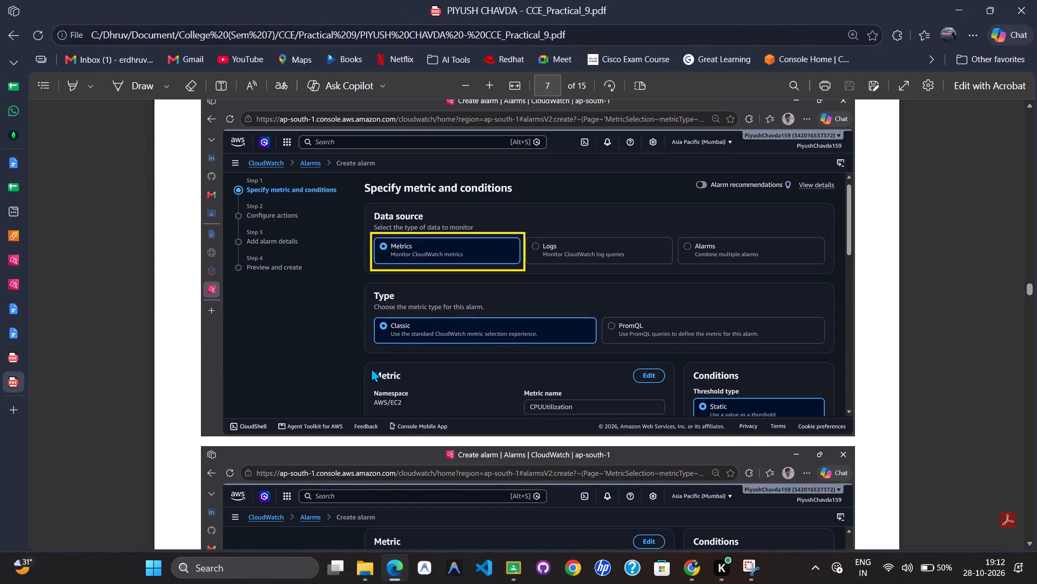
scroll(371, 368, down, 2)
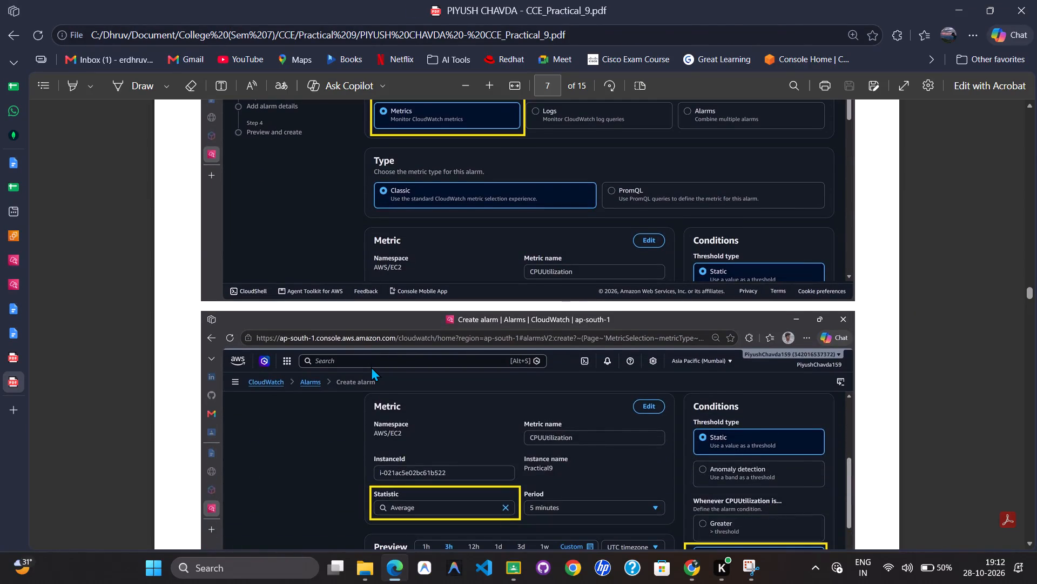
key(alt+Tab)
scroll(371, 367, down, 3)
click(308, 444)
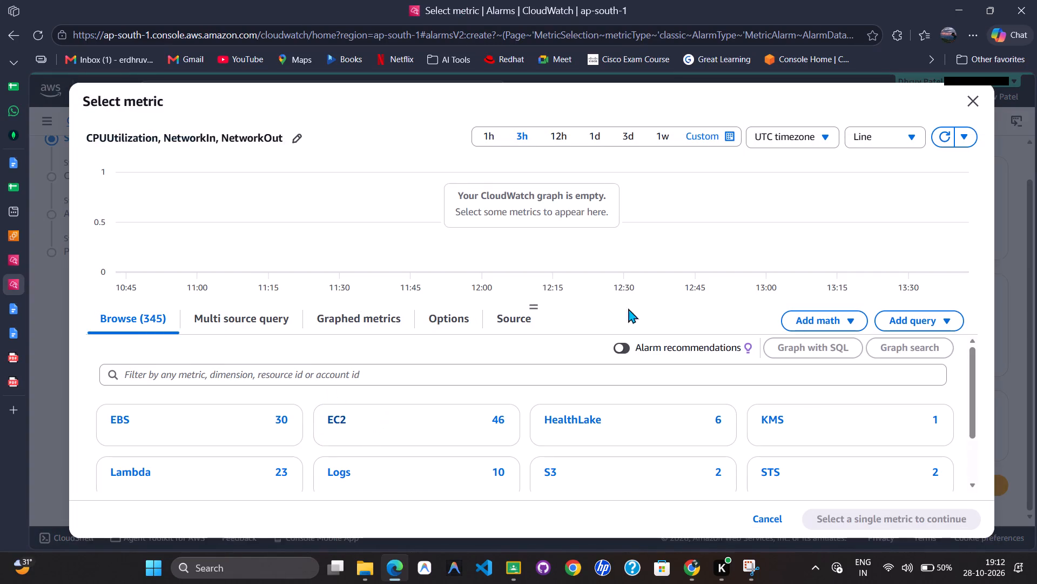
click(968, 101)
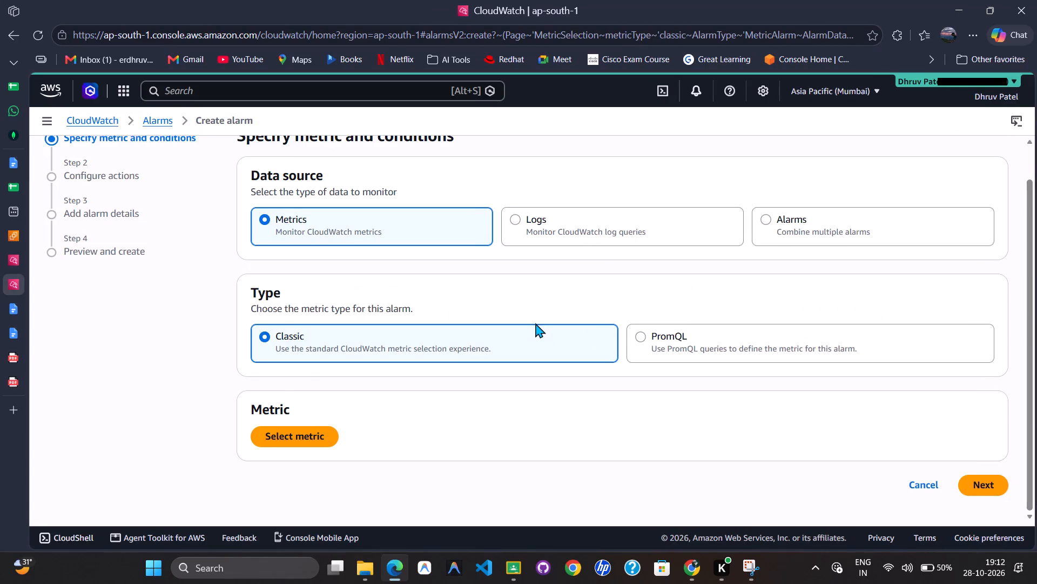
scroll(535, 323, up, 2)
Examine the reference PDF's alarm creation screenshots for the data source, metric, statistic and threshold condition settings.
key(alt+Tab)
scroll(535, 322, down, 2)
scroll(534, 321, up, 3)
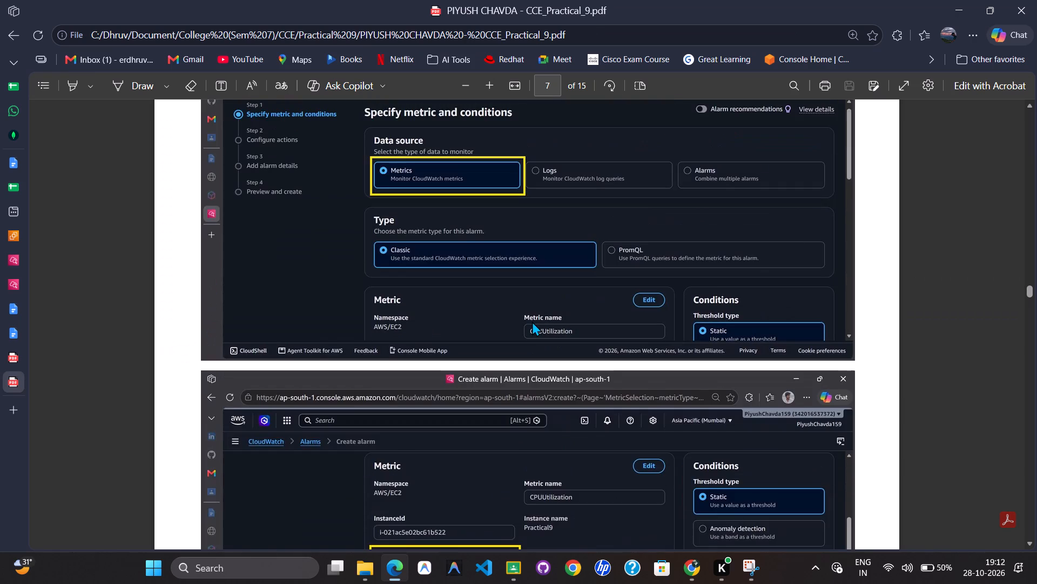
scroll(532, 321, down, 3)
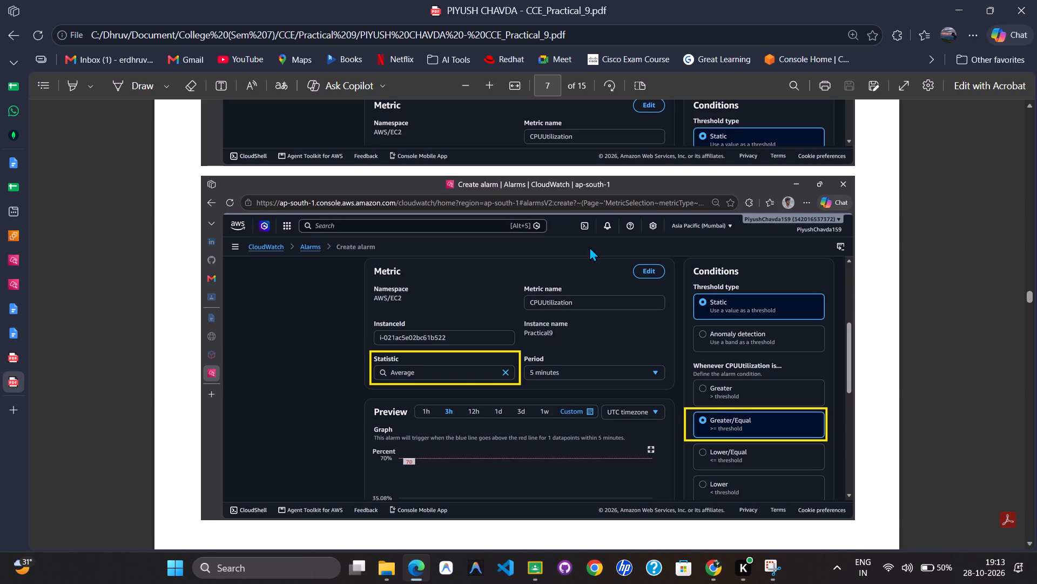
scroll(561, 296, up, 1)
scroll(561, 296, down, 10)
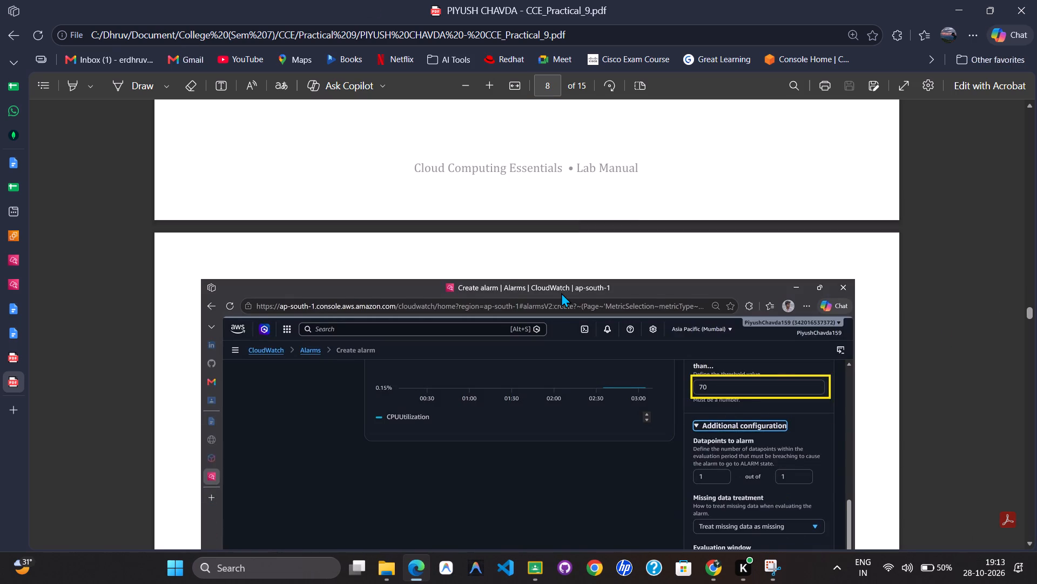
scroll(561, 292, down, 5)
scroll(561, 291, up, 4)
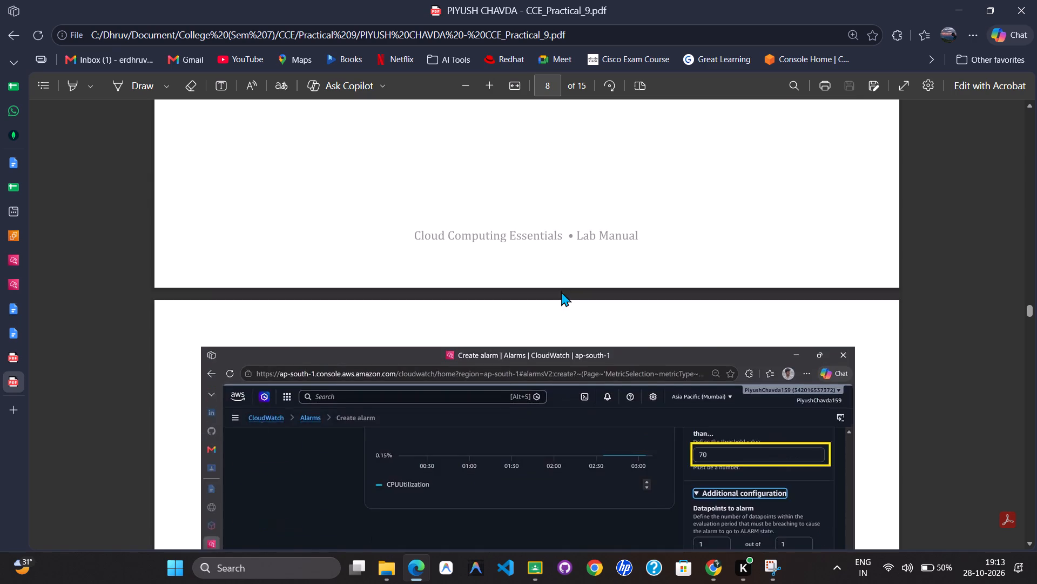
scroll(561, 291, up, 17)
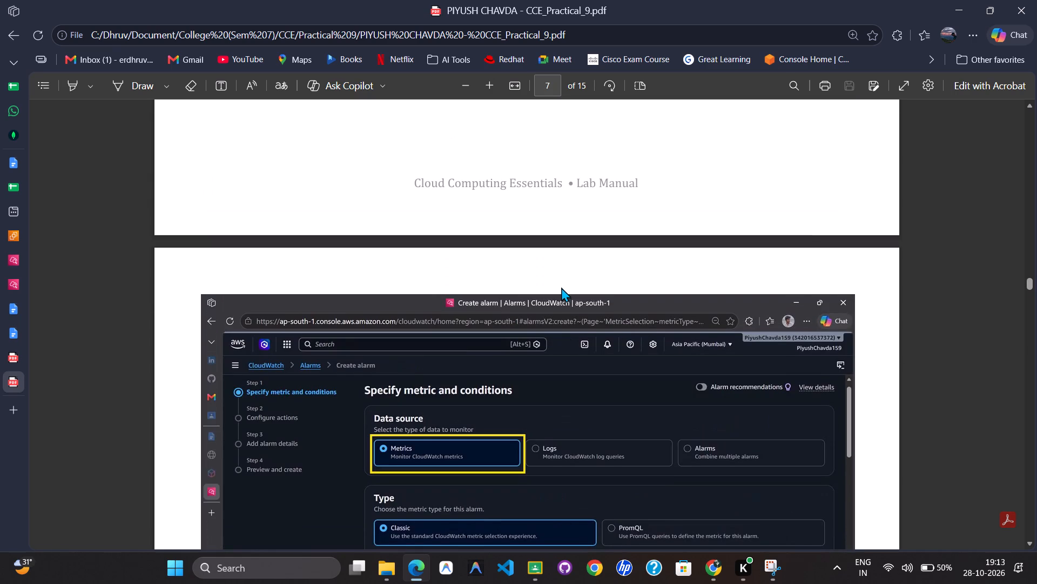
scroll(561, 284, down, 8)
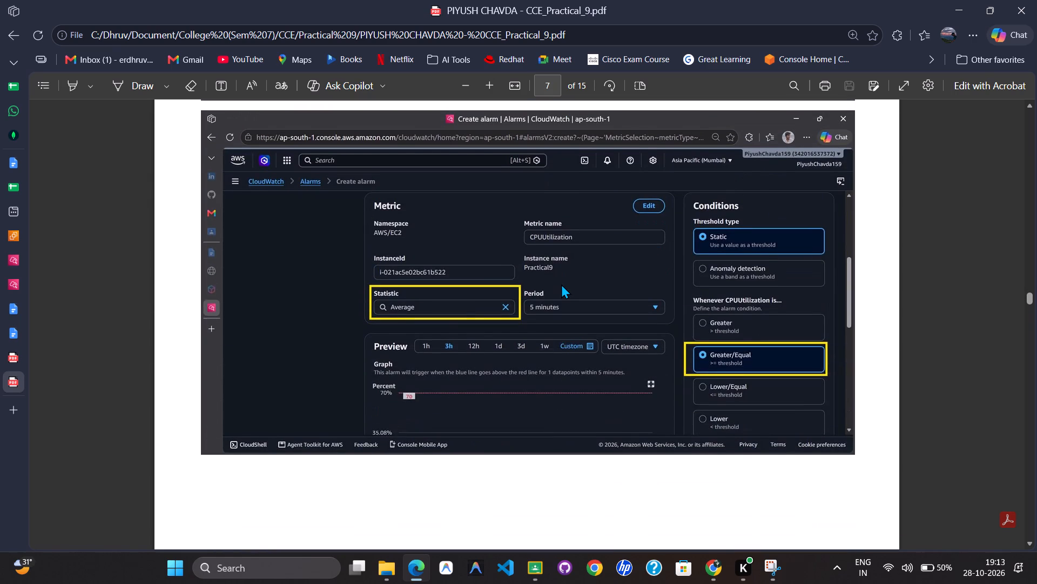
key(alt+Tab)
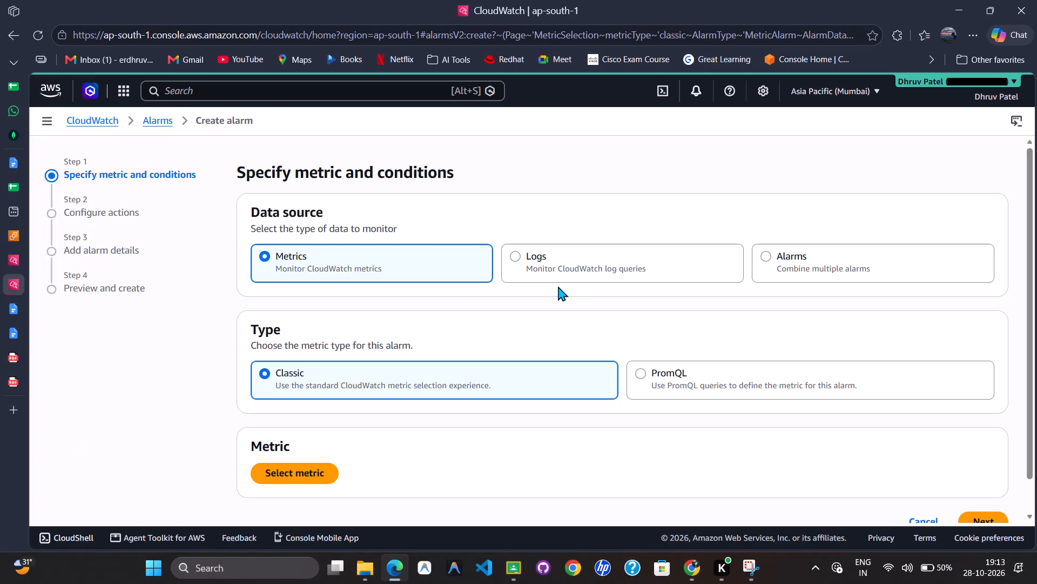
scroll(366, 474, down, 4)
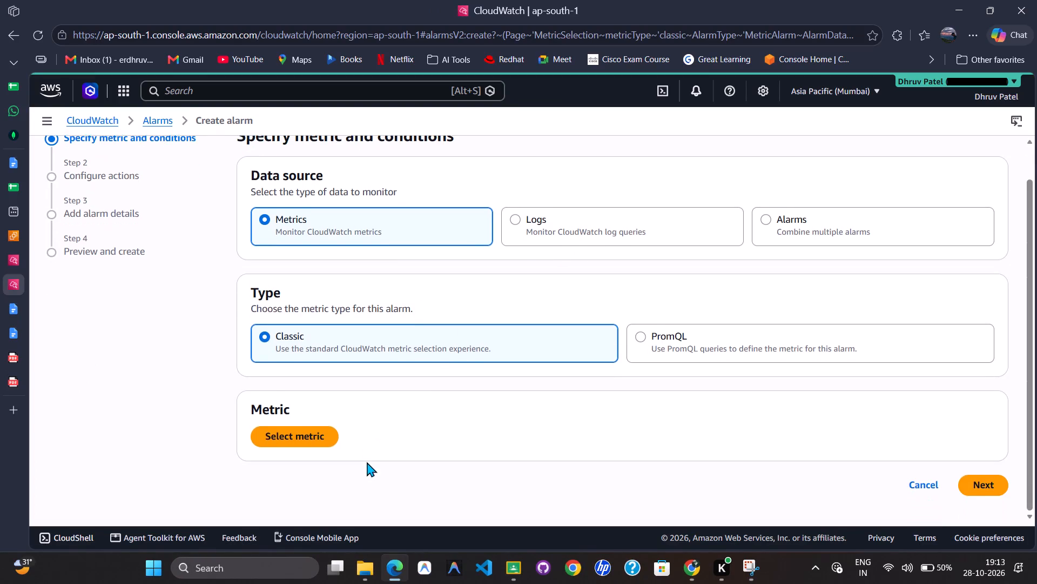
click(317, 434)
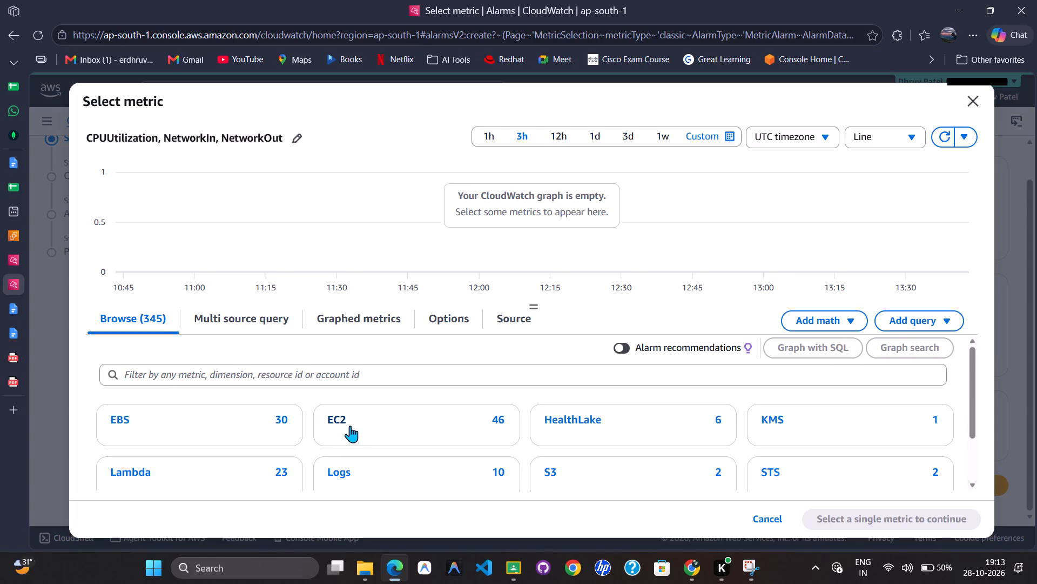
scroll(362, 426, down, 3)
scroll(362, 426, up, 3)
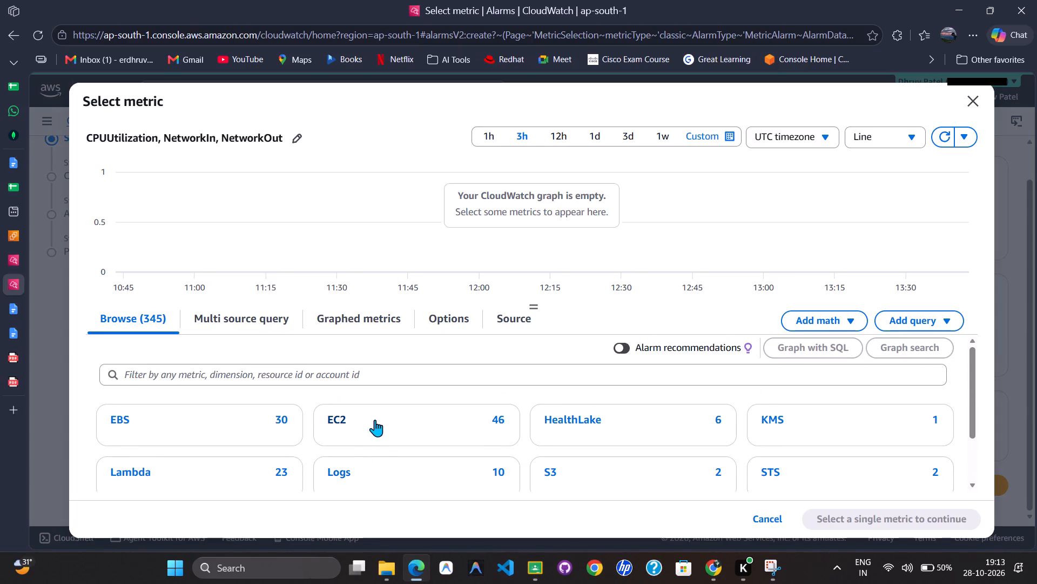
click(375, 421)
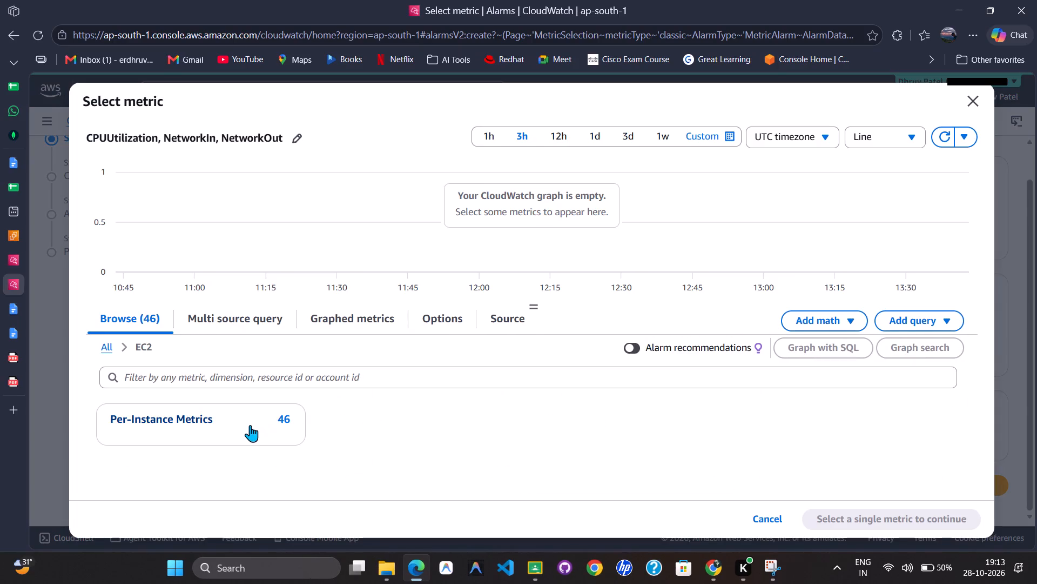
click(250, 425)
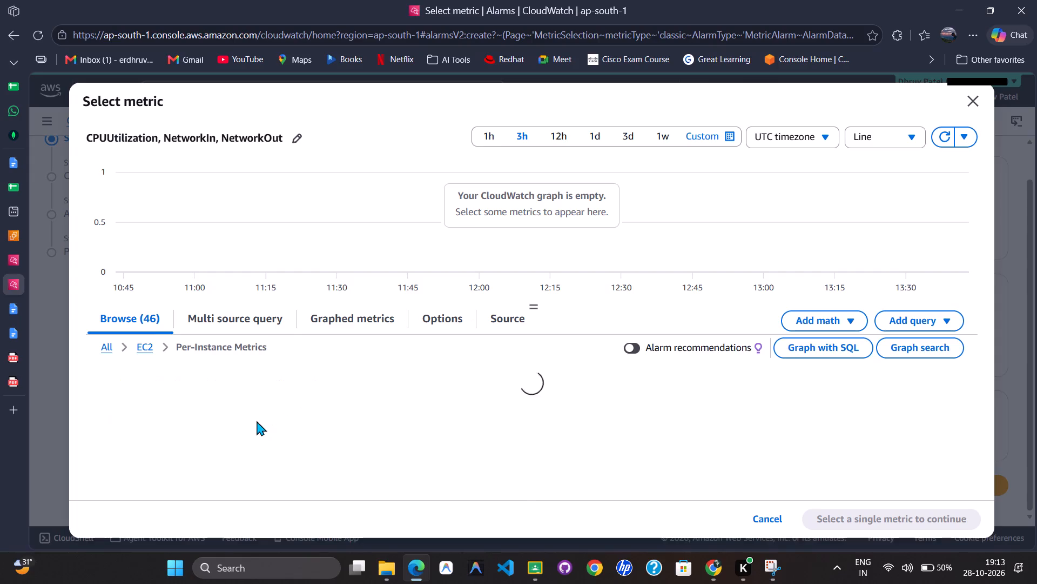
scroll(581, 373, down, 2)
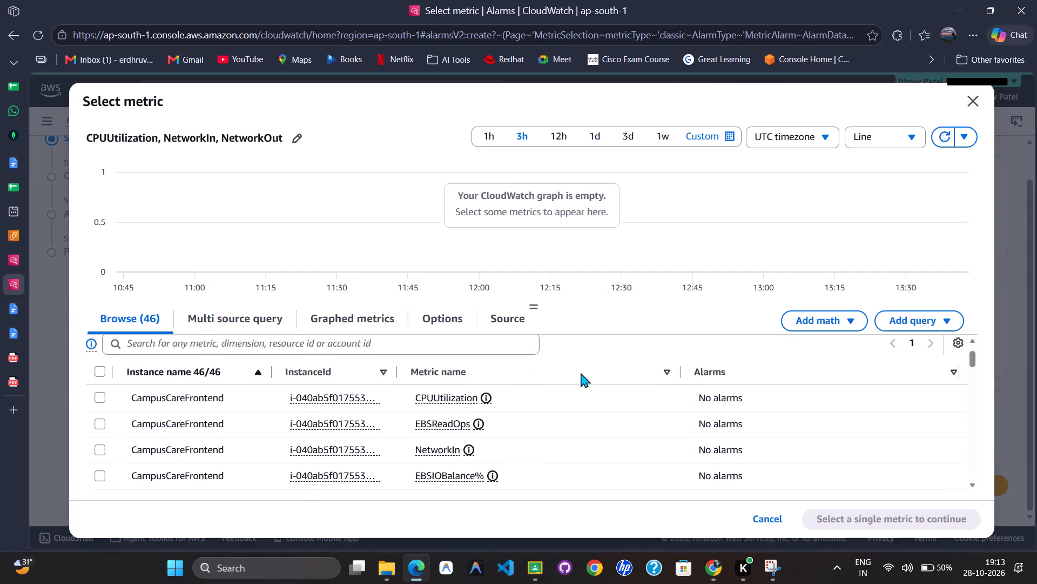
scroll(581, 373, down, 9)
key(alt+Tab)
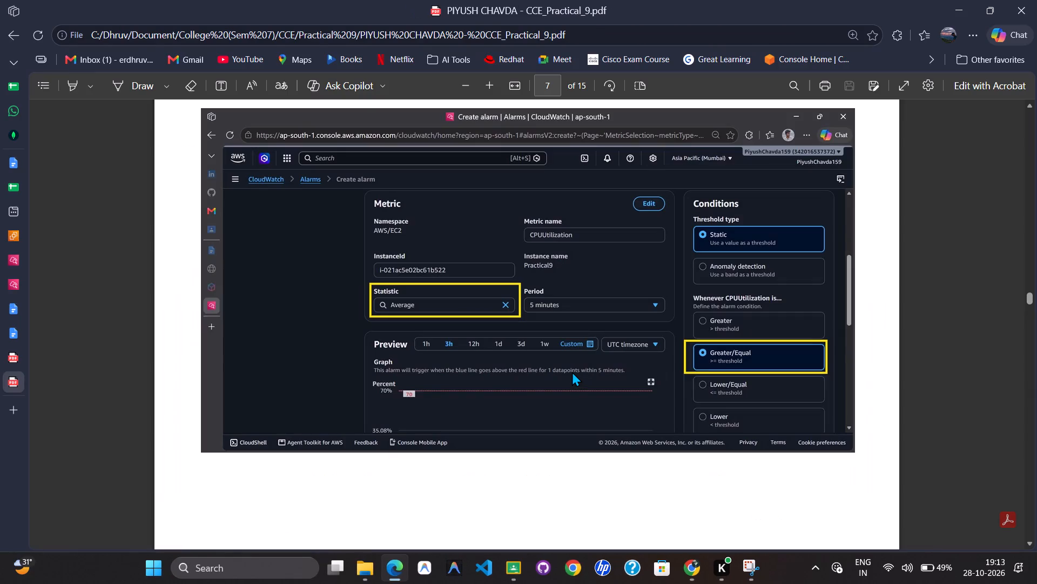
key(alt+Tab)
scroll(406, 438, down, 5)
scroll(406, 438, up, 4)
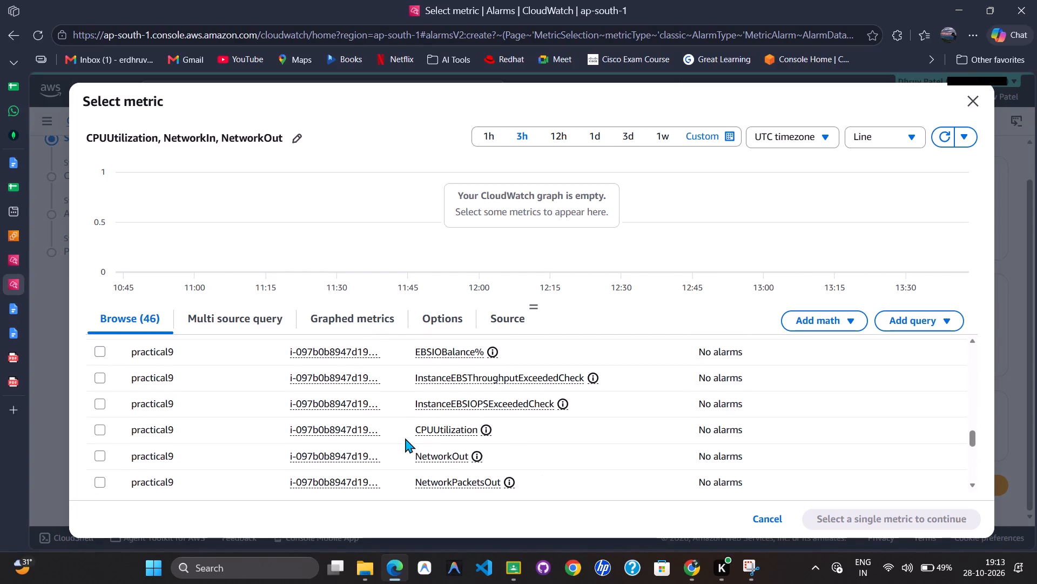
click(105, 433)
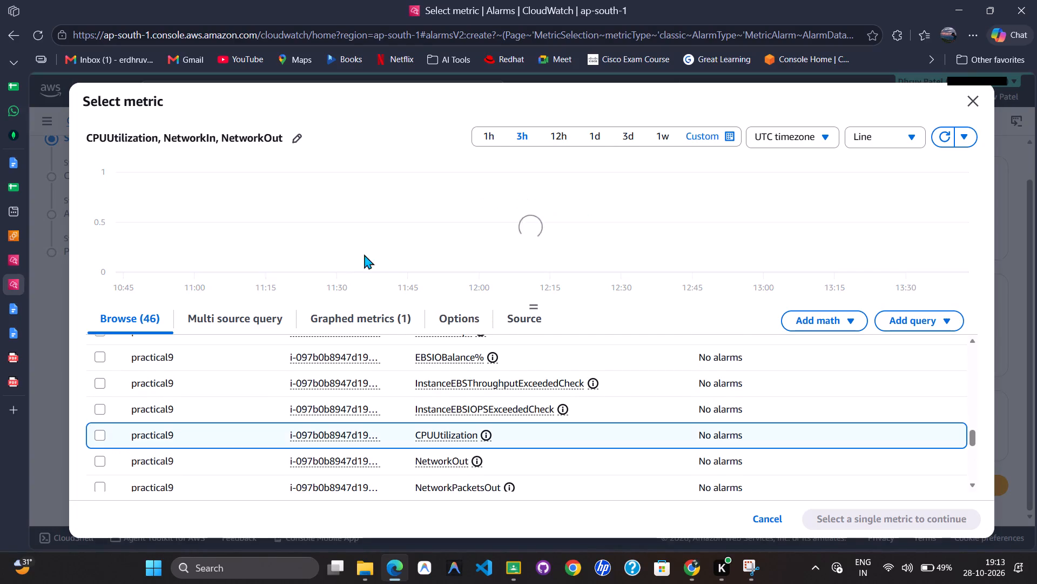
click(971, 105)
Capture the console area showing the alarm's Specify metric and conditions page as a screenshot.
scroll(408, 354, up, 3)
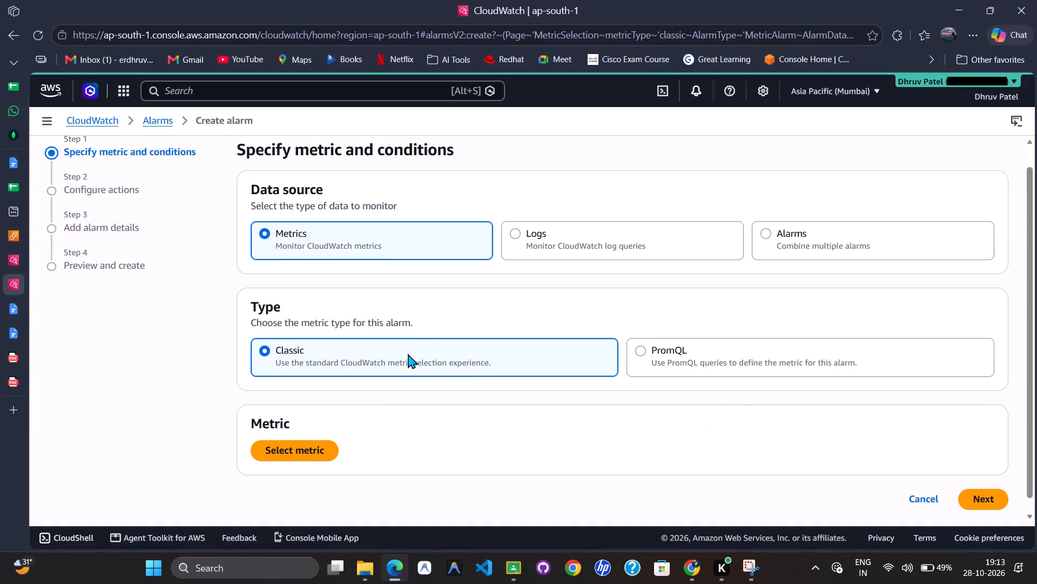
key(shift+super+s)
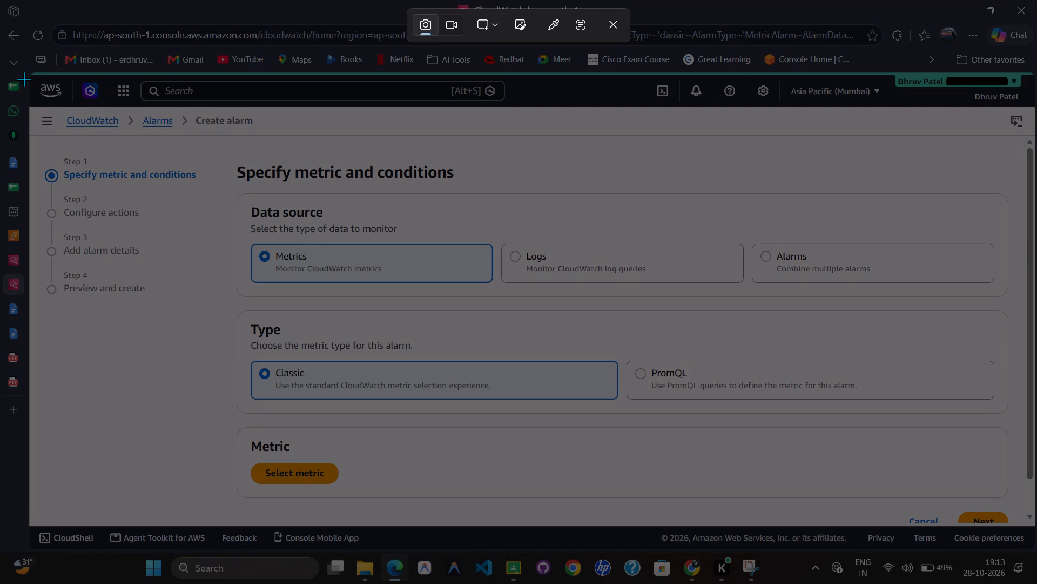
drag(29, 70, 1036, 533)
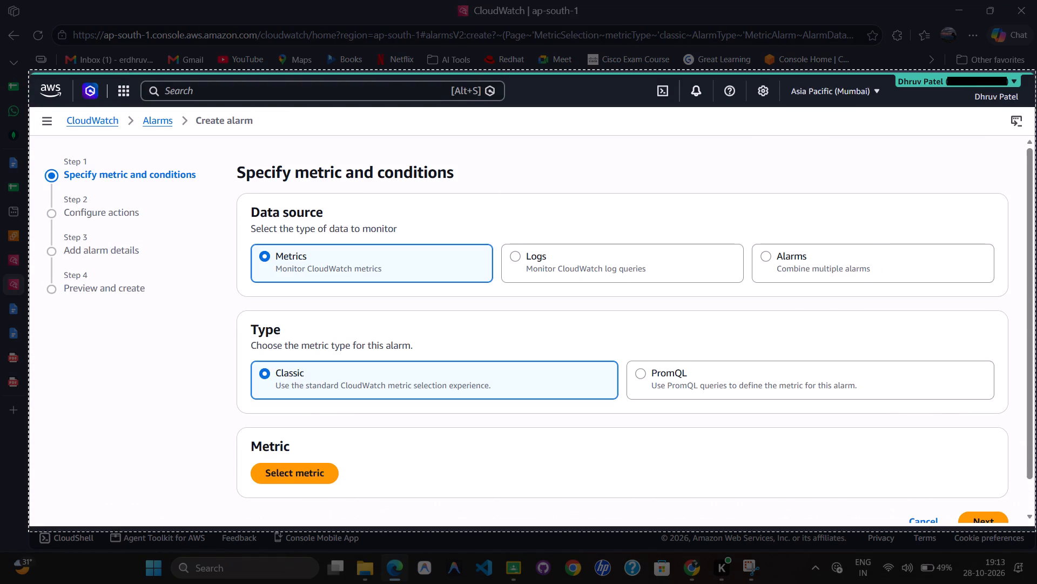
drag(1036, 533, 1036, 534)
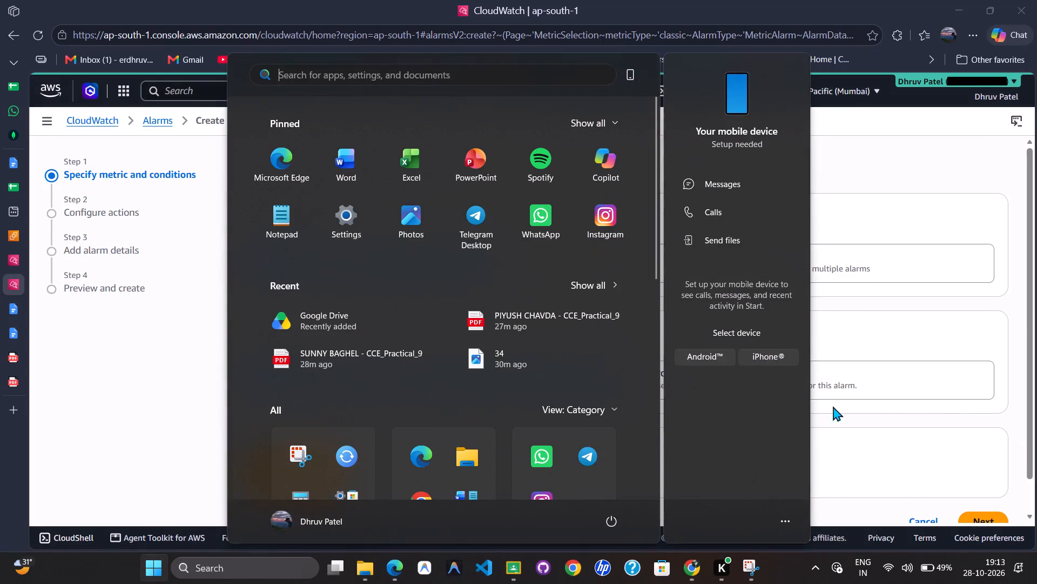
click(873, 389)
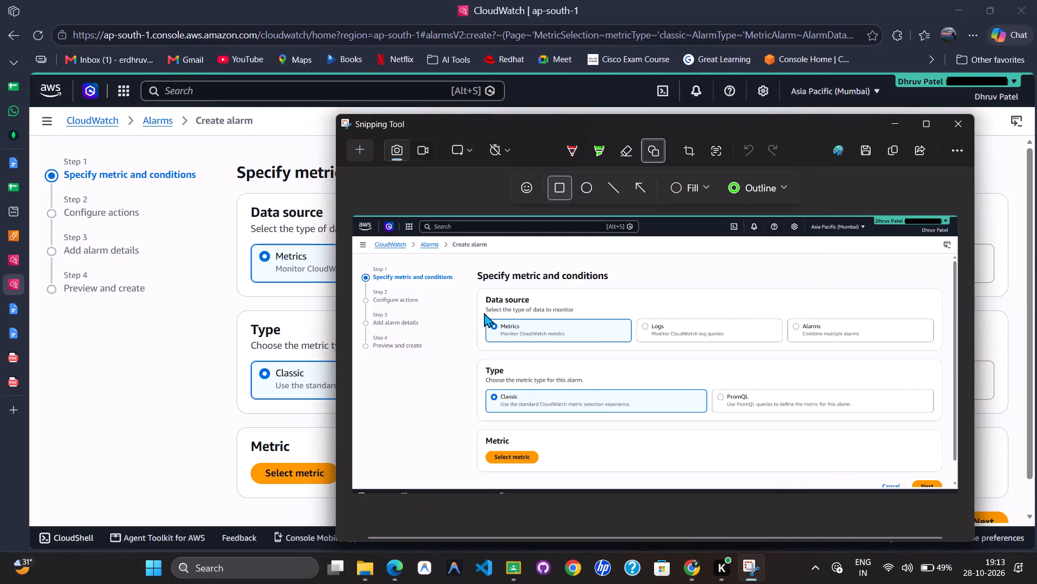
Outline the Metrics data source option and the Select metric button in the capture with green rectangles, nudging the first into place.
drag(482, 317, 635, 348)
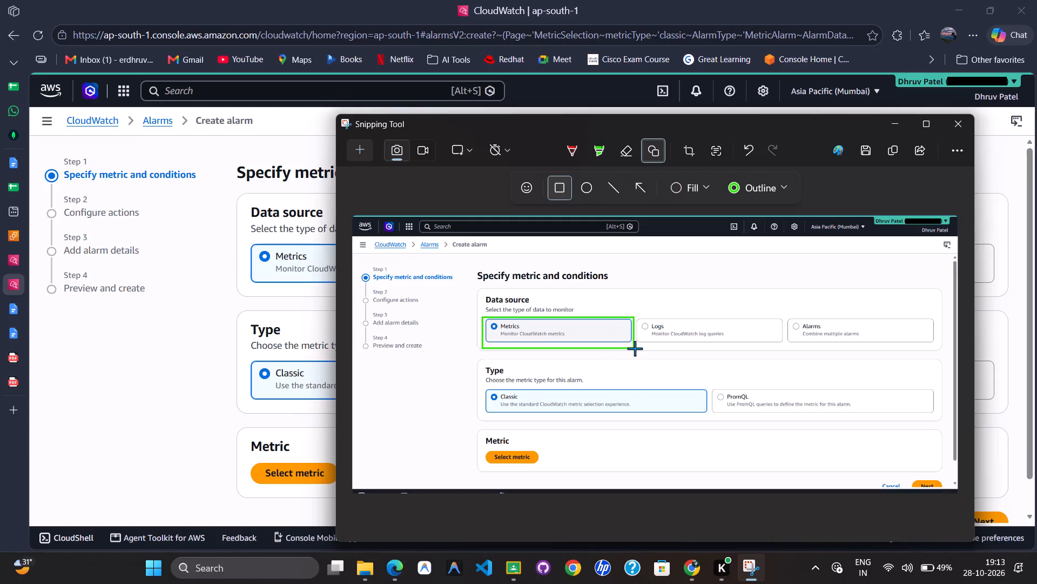
drag(635, 348, 636, 348)
key(Up)
key(Left)
key(Up)
key(Up)
key(Up)
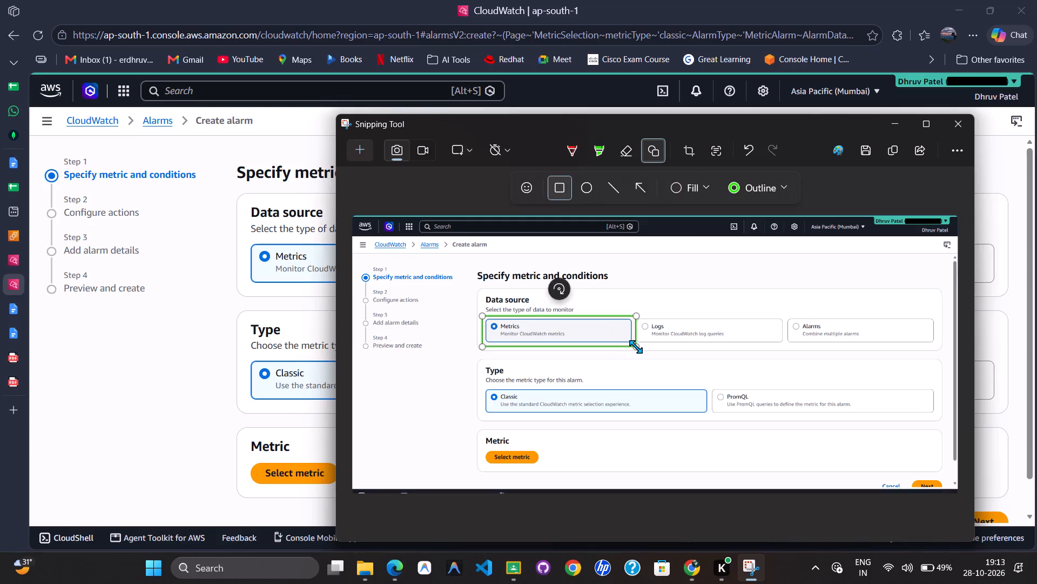
key(Down)
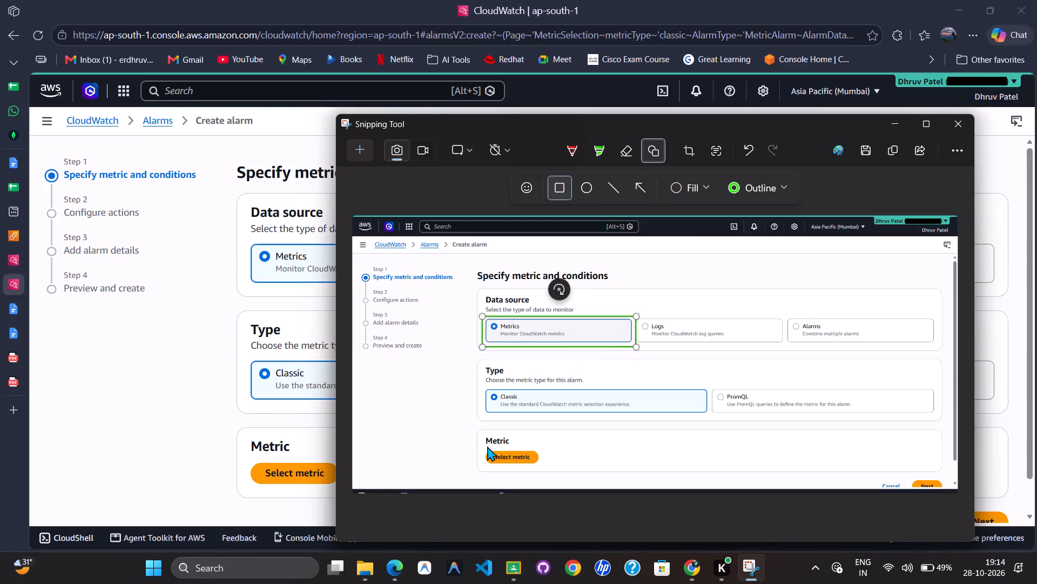
drag(483, 449, 542, 466)
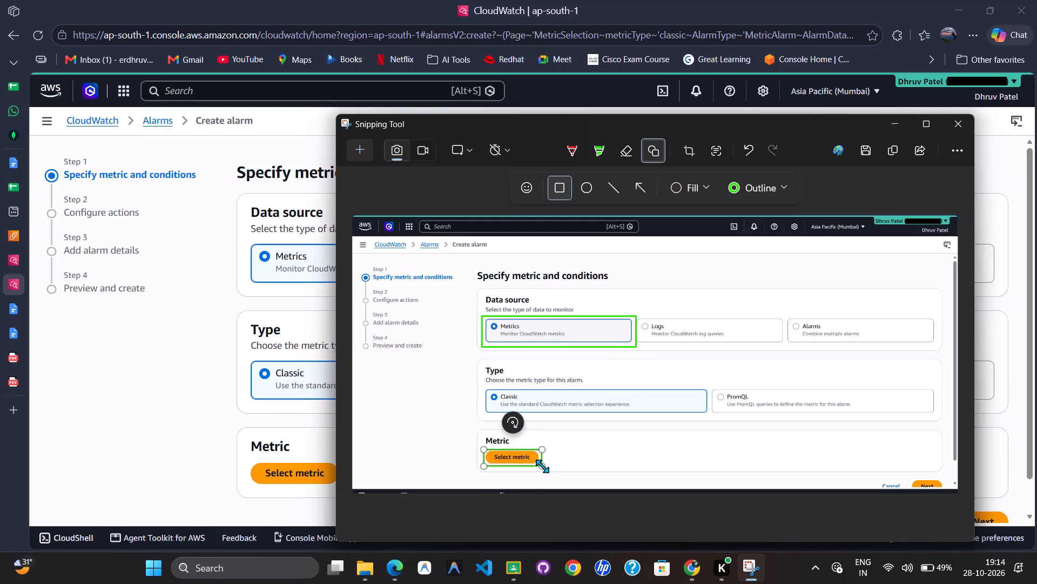
Copy the annotated capture and insert it on a new line below the Alarms screenshot under item 4 in the CCE_Practical_9 document.
click(891, 154)
key(alt+Tab)
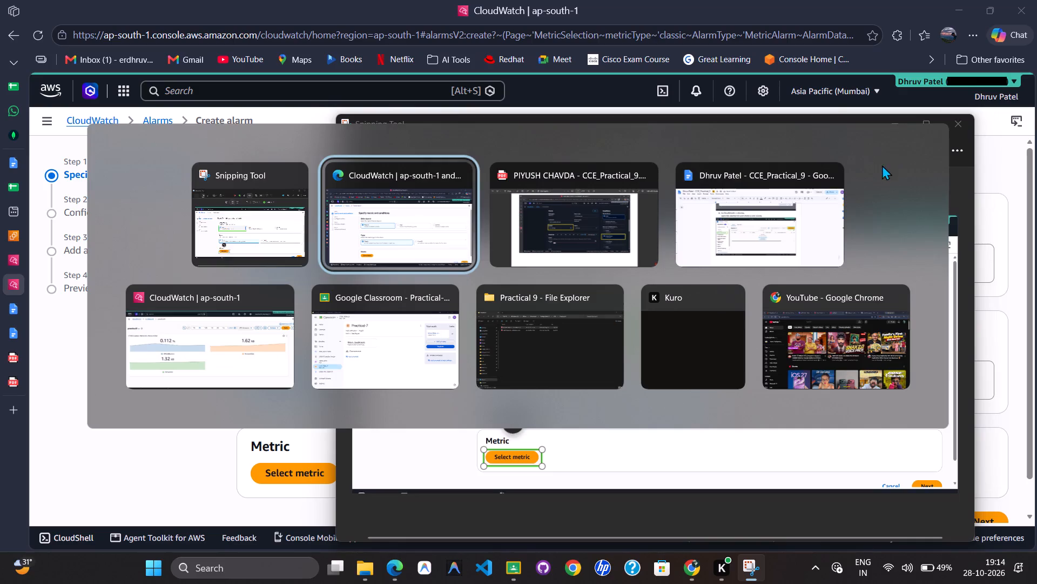
key(alt+Tab)
key(alt+Tab)
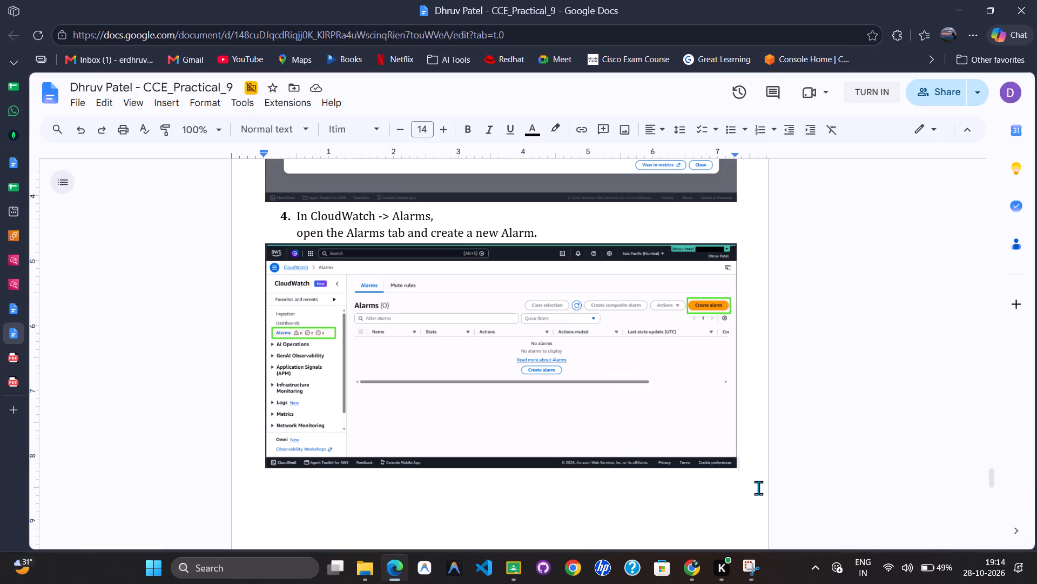
key(Return)
key(ctrl+v)
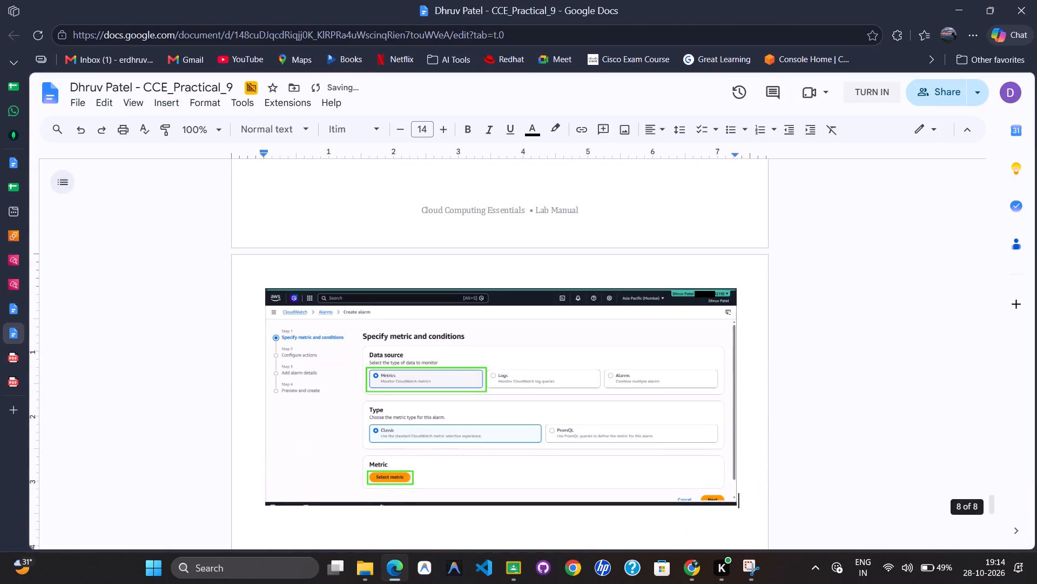
Insert a page break after the Alarms screenshot in CCE_Practical_9, remove the leftover blank line, and place the cursor below the new capture.
key(Up)
key(Up)
key(Down)
key(Down)
key(Down)
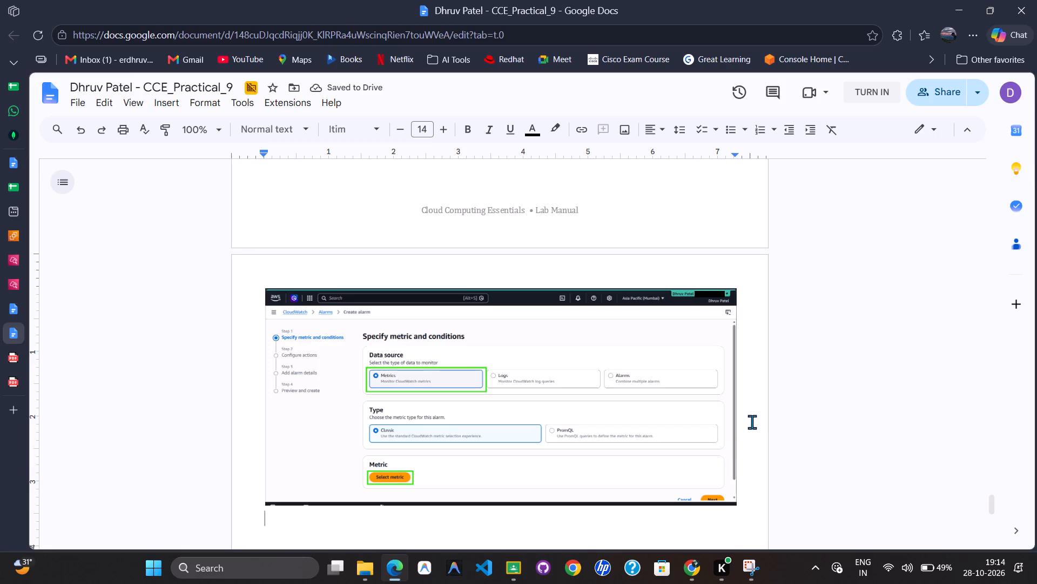
scroll(732, 366, up, 3)
click(752, 266)
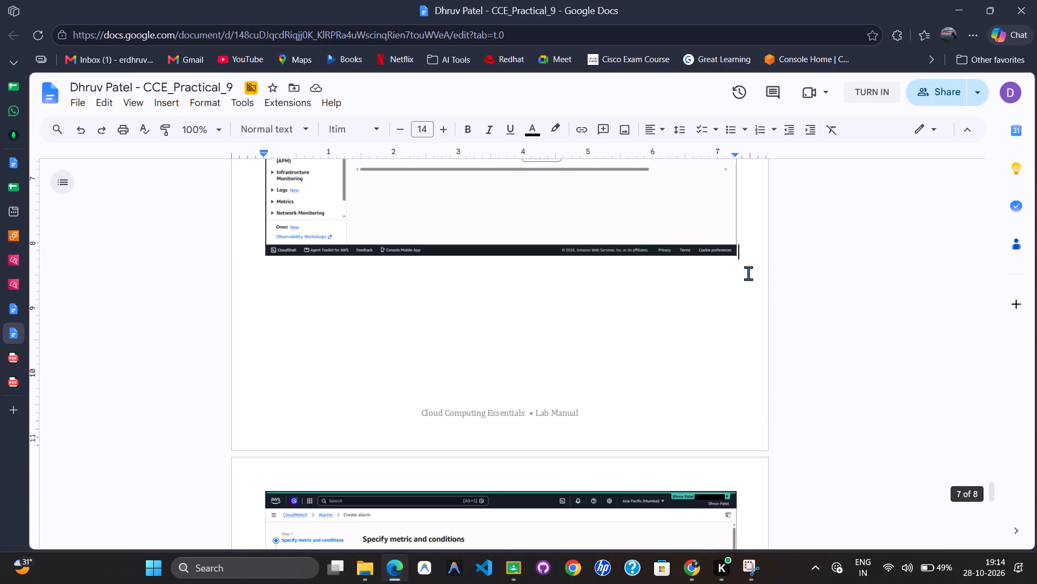
key(ctrl+Return)
key(Delete)
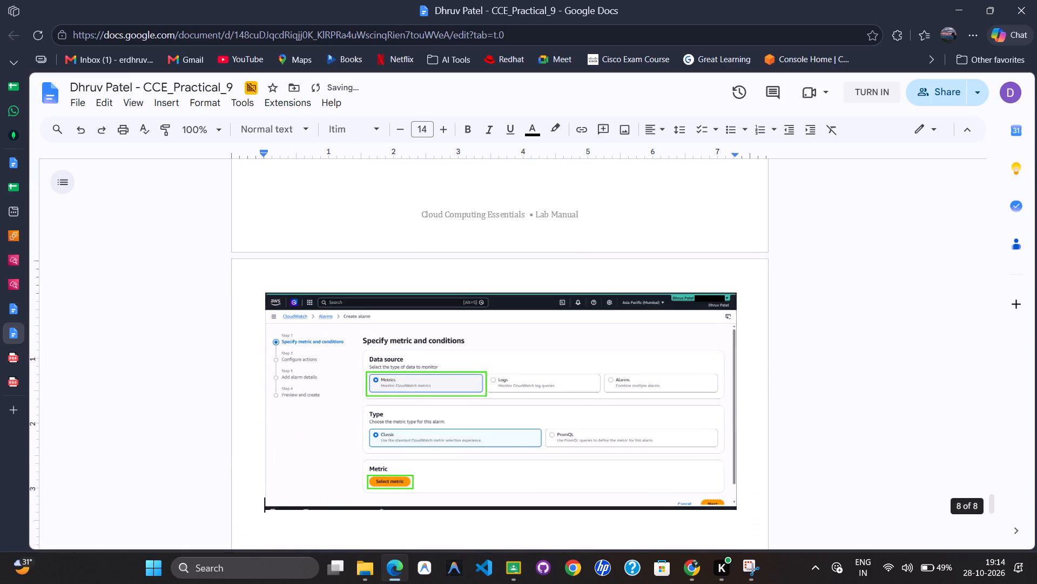
scroll(728, 216, up, 2)
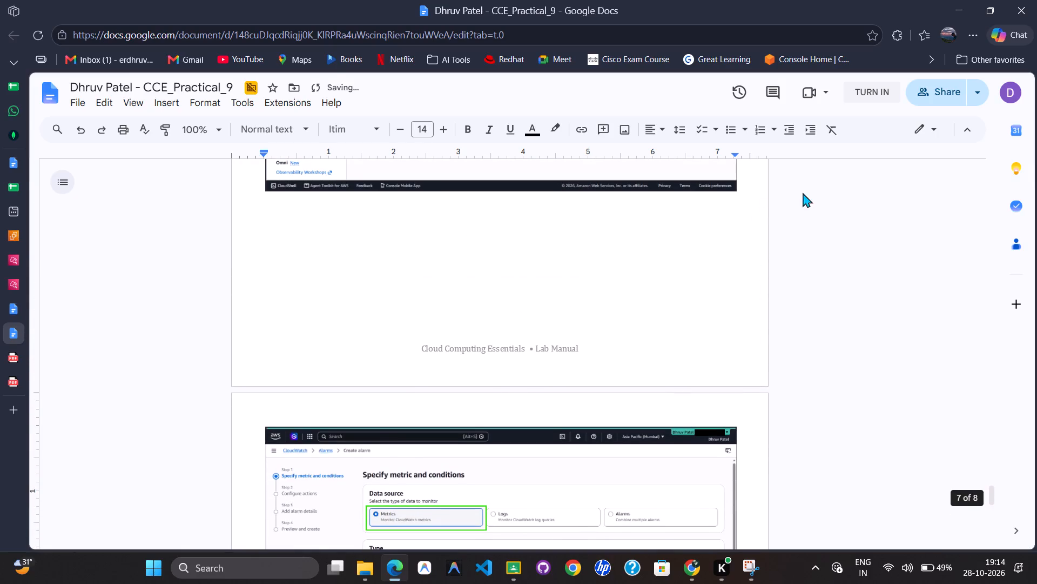
click(819, 181)
scroll(704, 359, down, 3)
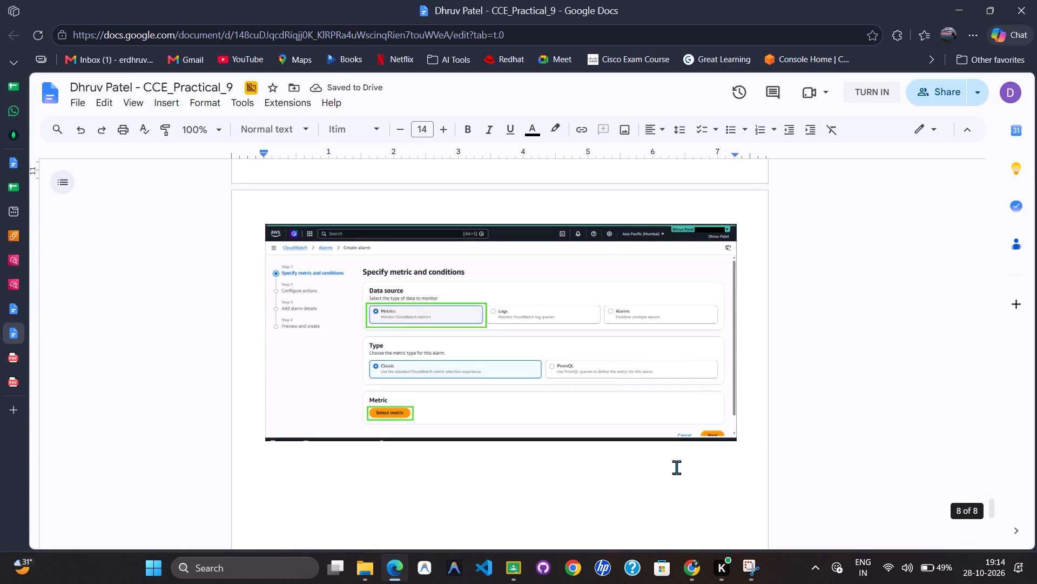
click(676, 467)
Switch to the CloudWatch Create alarm page, open the metric selection for the alarm, and show it full screen.
key(alt+Tab)
key(alt+Tab)
key(alt+Tab)
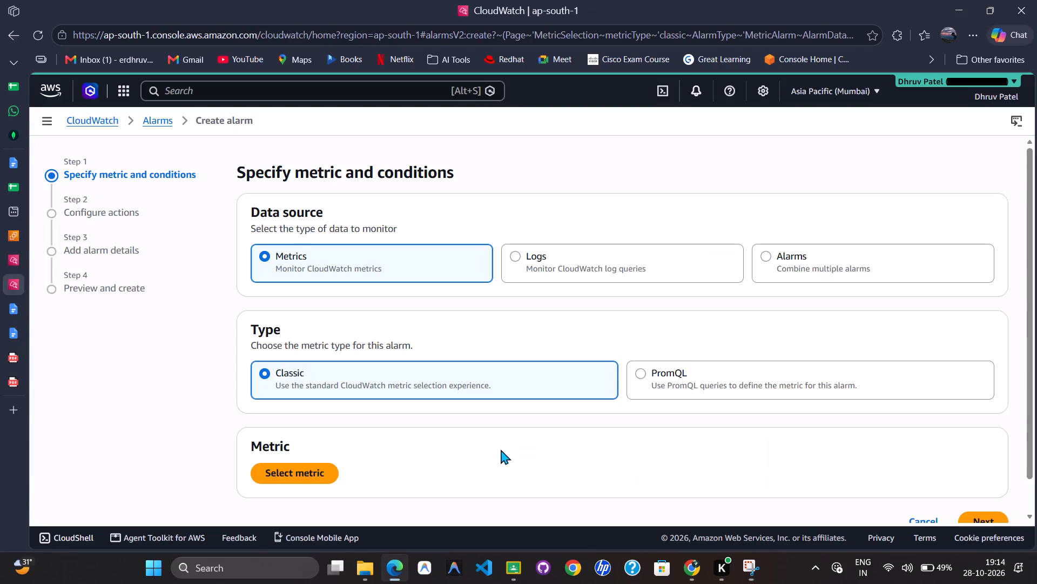
click(301, 468)
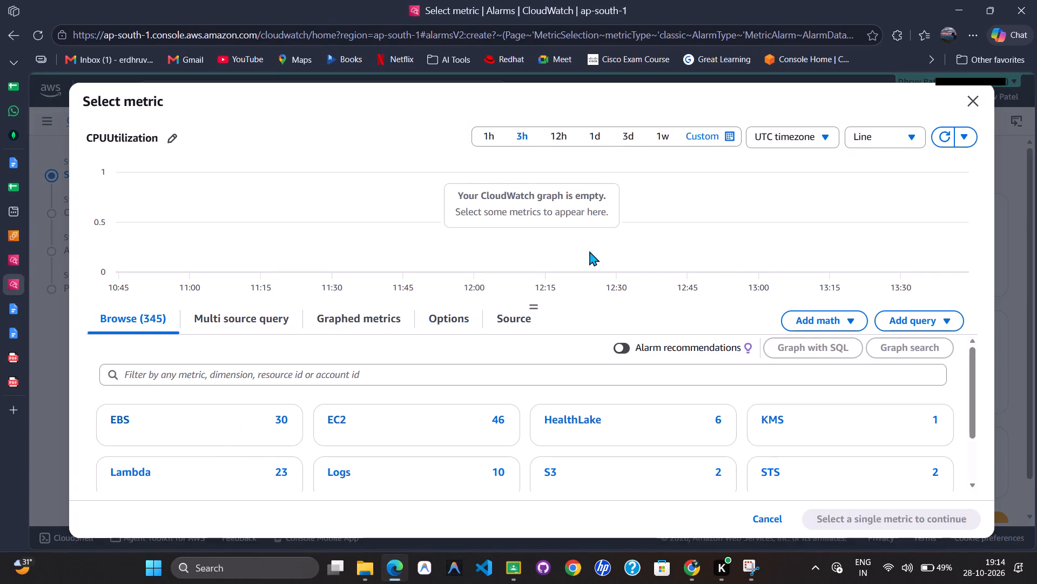
key(F11)
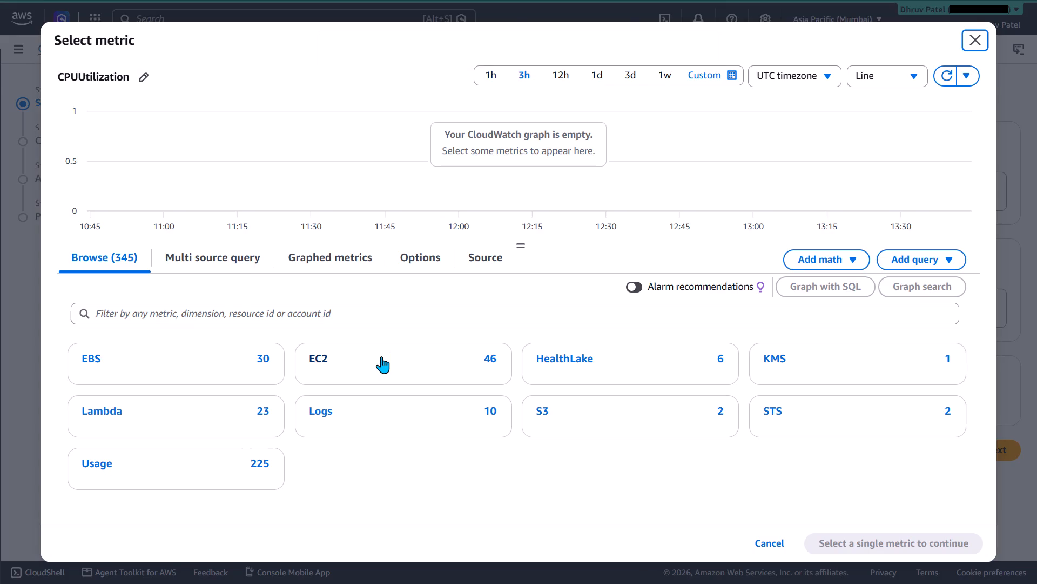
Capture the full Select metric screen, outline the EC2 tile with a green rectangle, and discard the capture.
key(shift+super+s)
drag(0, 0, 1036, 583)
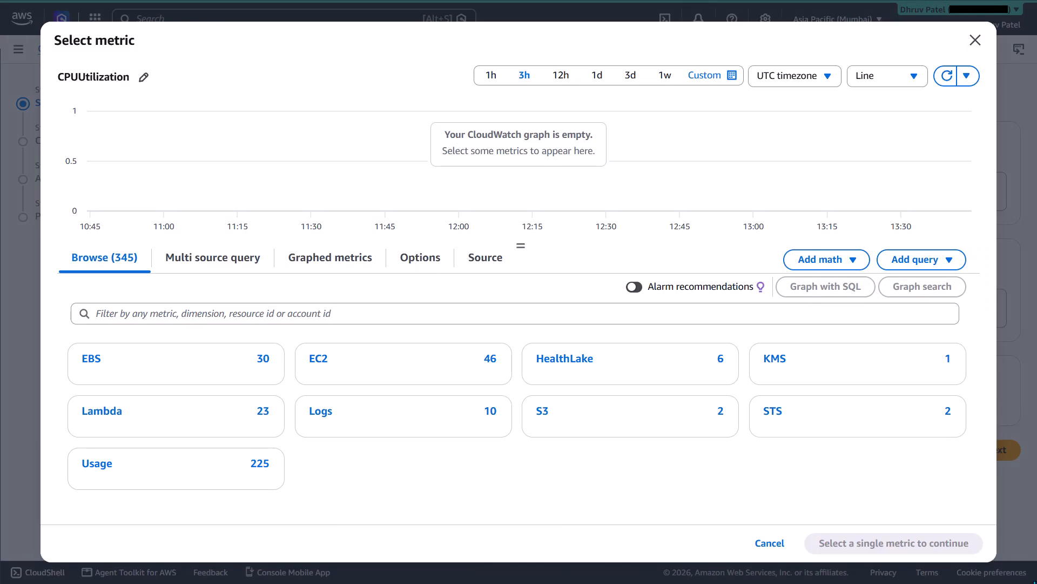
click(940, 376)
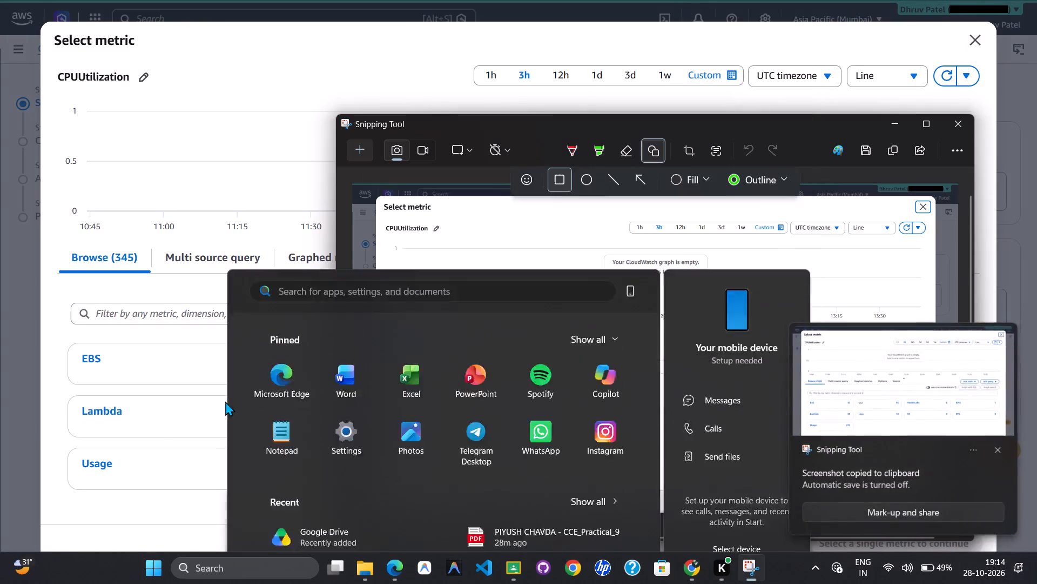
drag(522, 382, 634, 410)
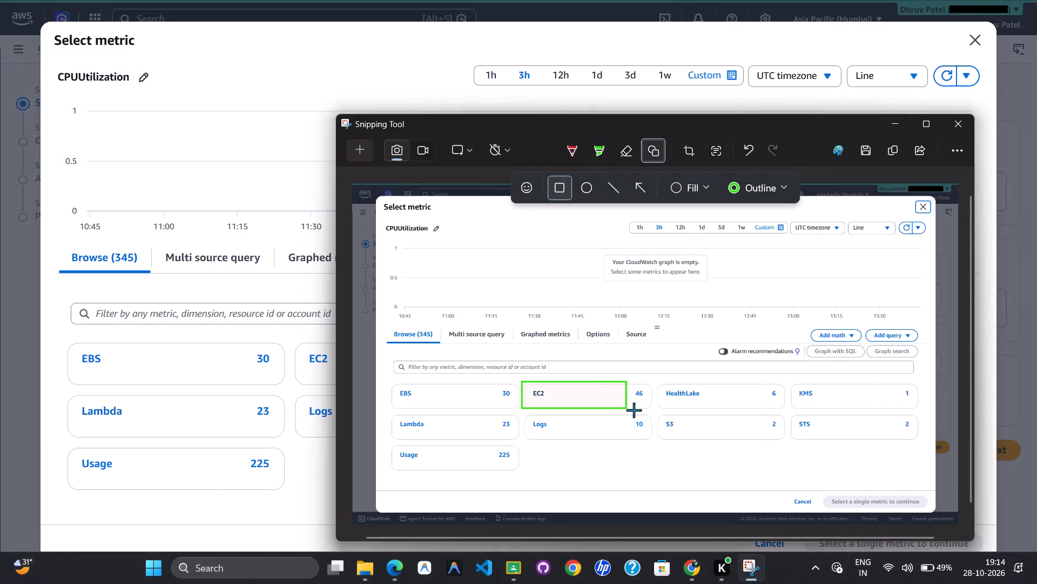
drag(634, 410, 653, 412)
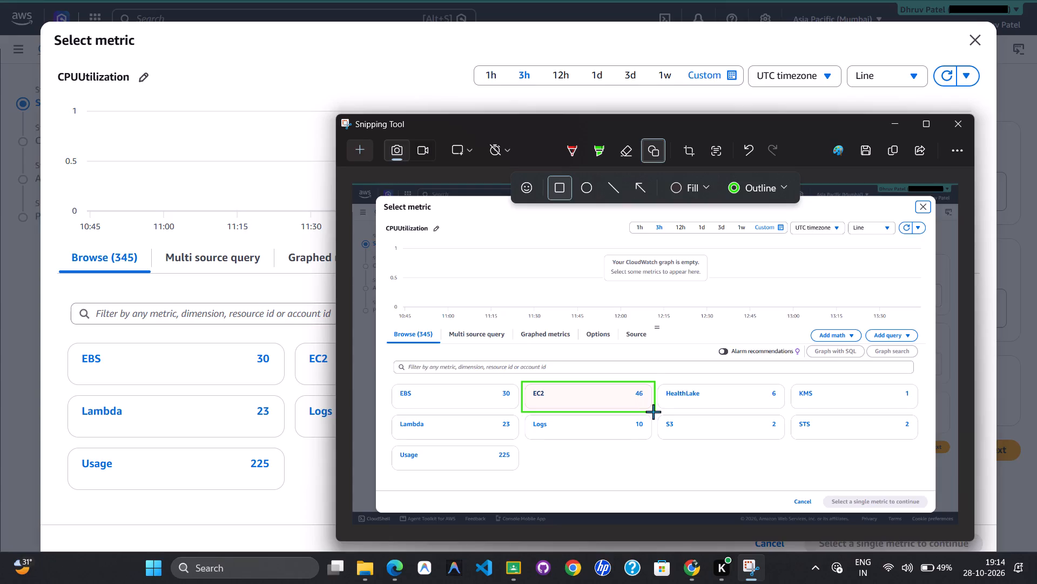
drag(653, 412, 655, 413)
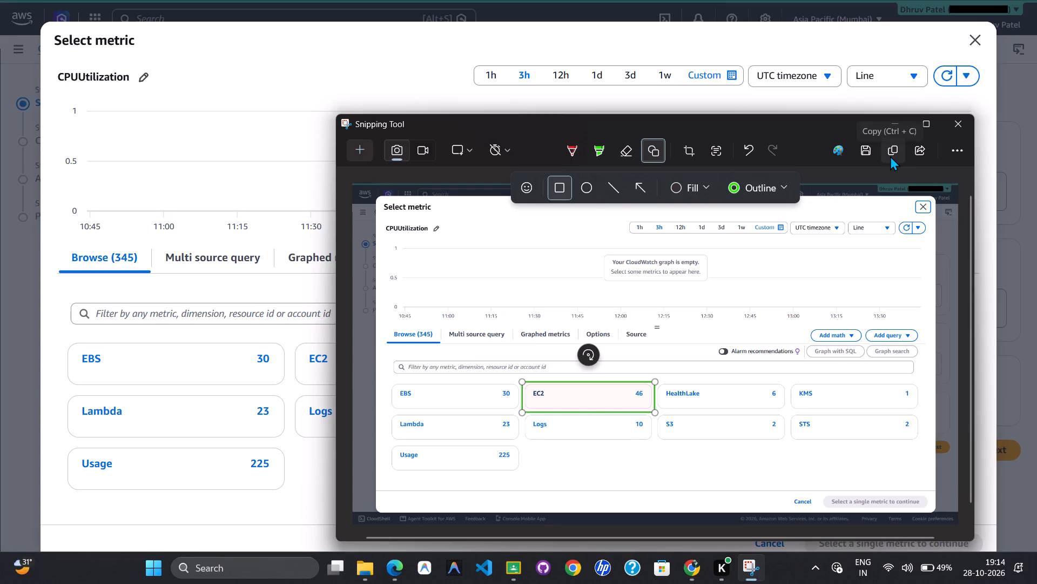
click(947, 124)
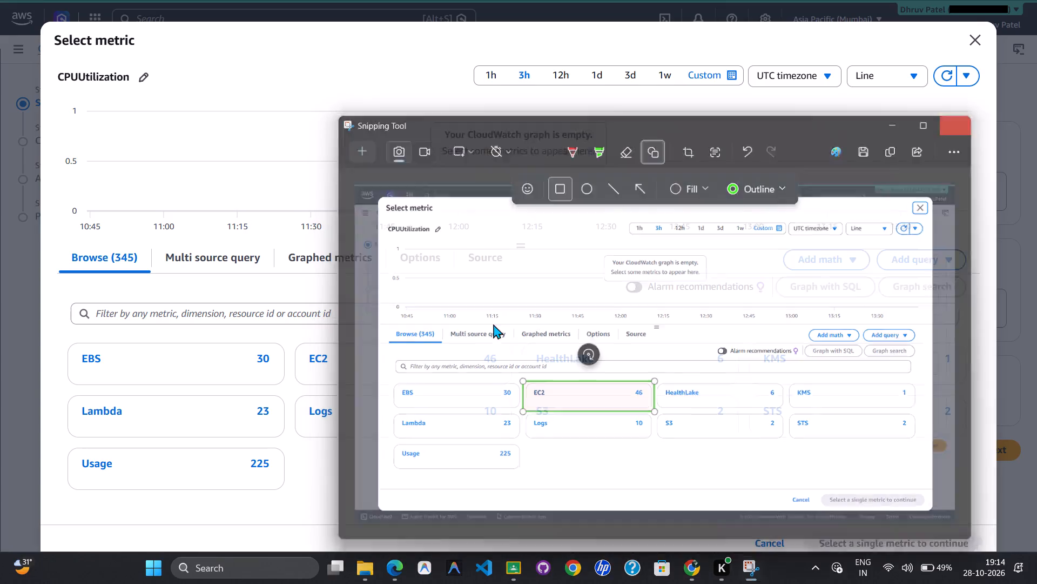
Browse EC2 Per-Instance Metrics, sort by instance name, and tick the CPUUtilization metric of the practical9 instance.
click(396, 343)
click(191, 364)
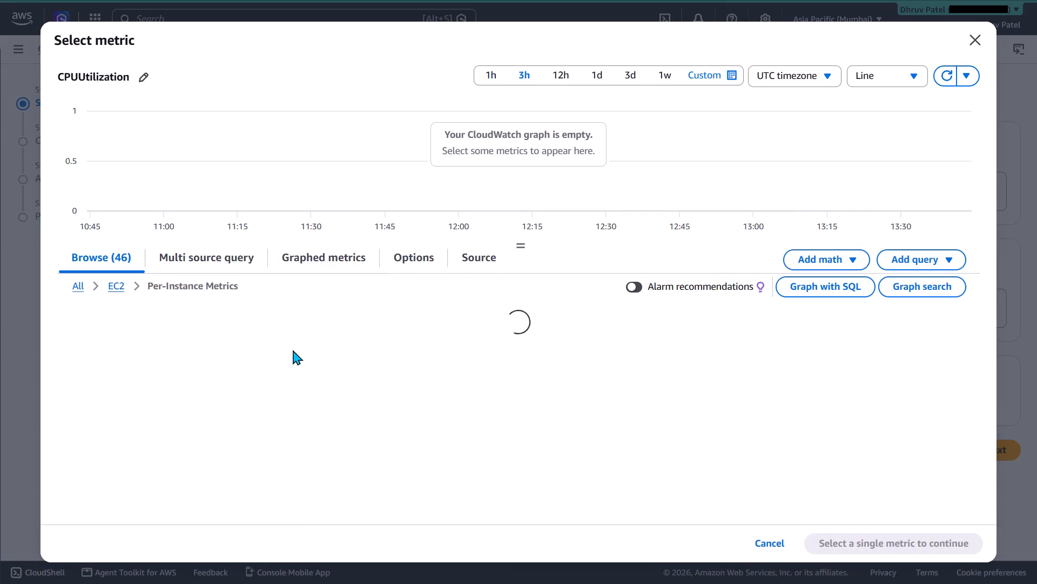
scroll(276, 377, down, 1)
scroll(276, 377, up, 2)
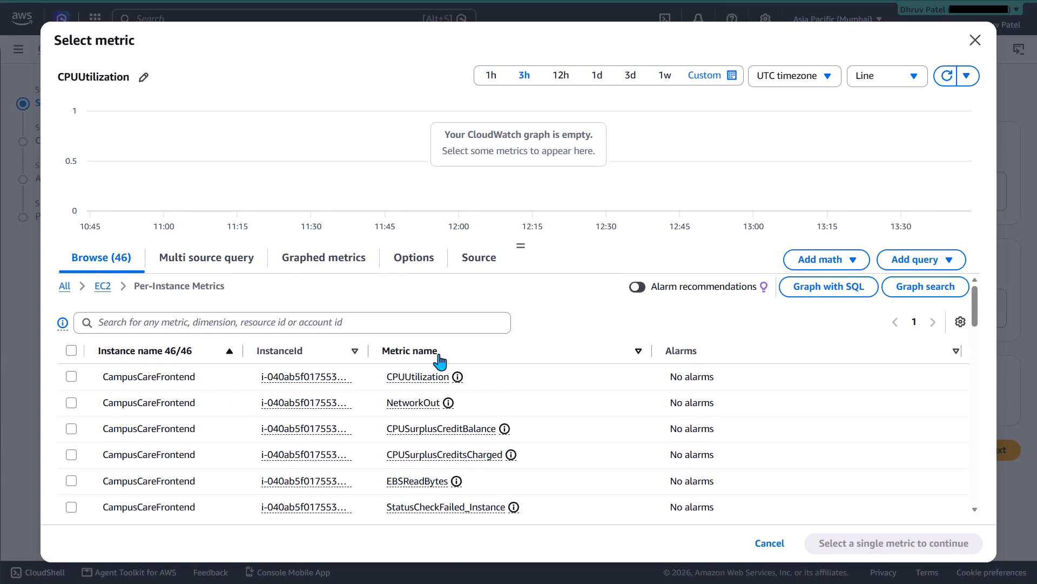
click(183, 354)
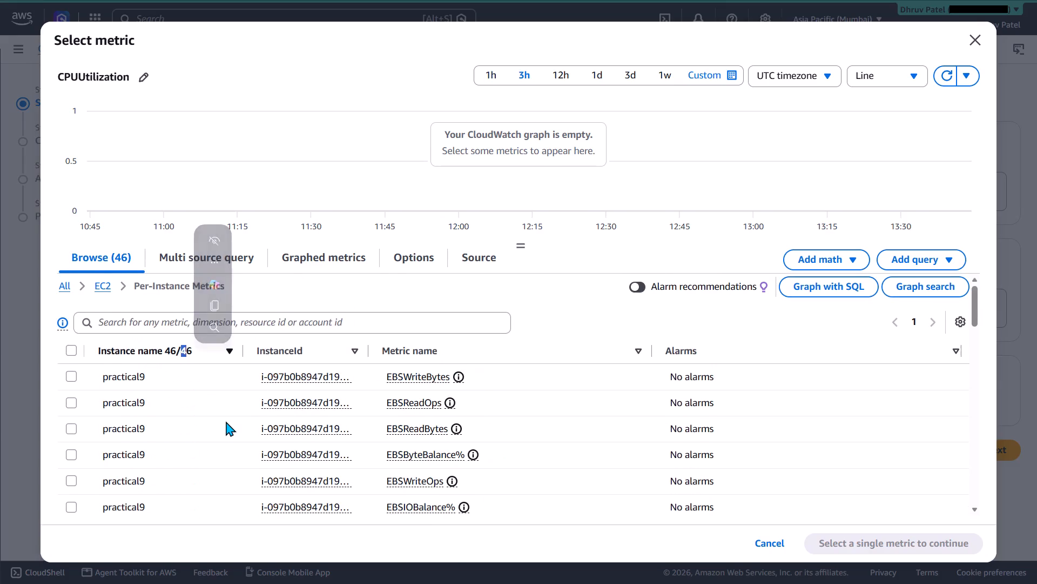
scroll(226, 421, down, 3)
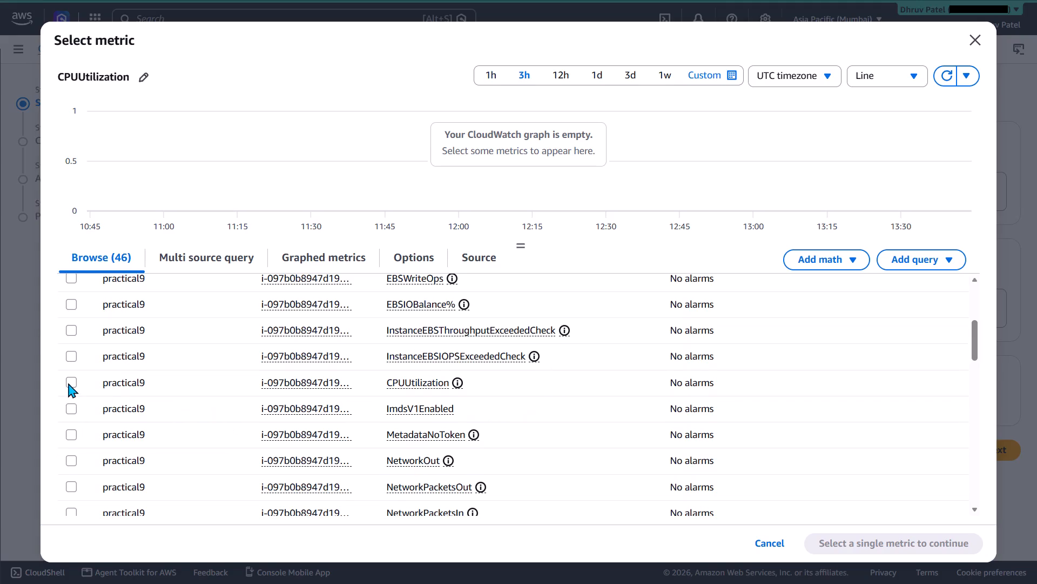
click(69, 383)
scroll(70, 383, up, 2)
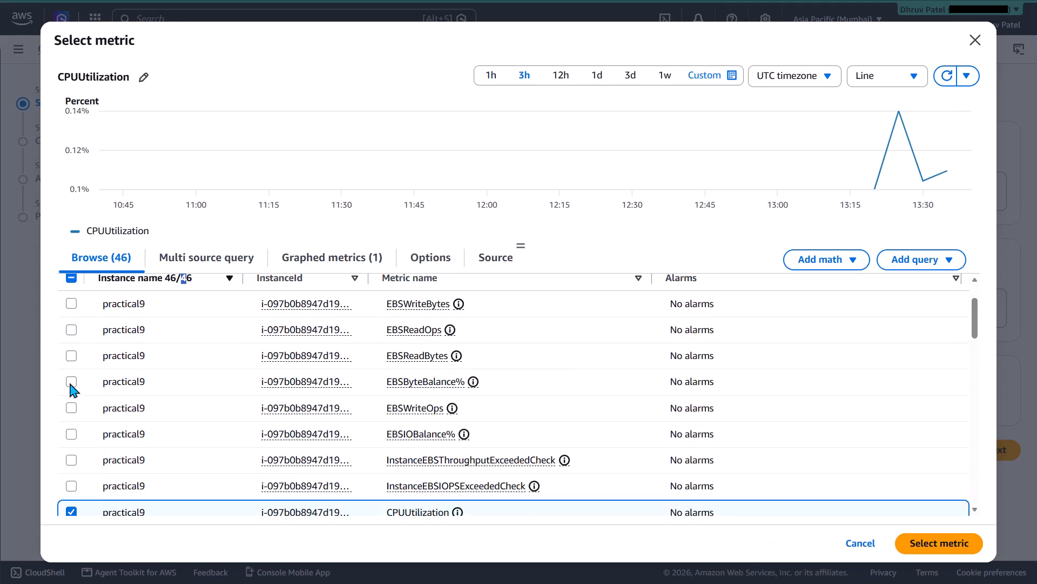
Search the per-instance metrics for "cpu" and apply the filter Metric name = CPUUtilization.
scroll(70, 383, up, 3)
click(187, 320)
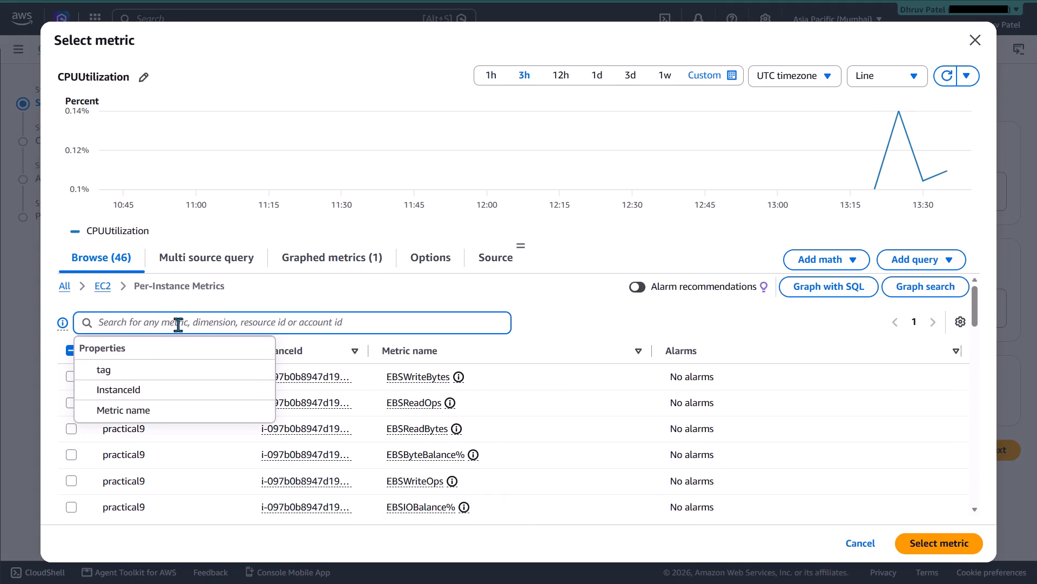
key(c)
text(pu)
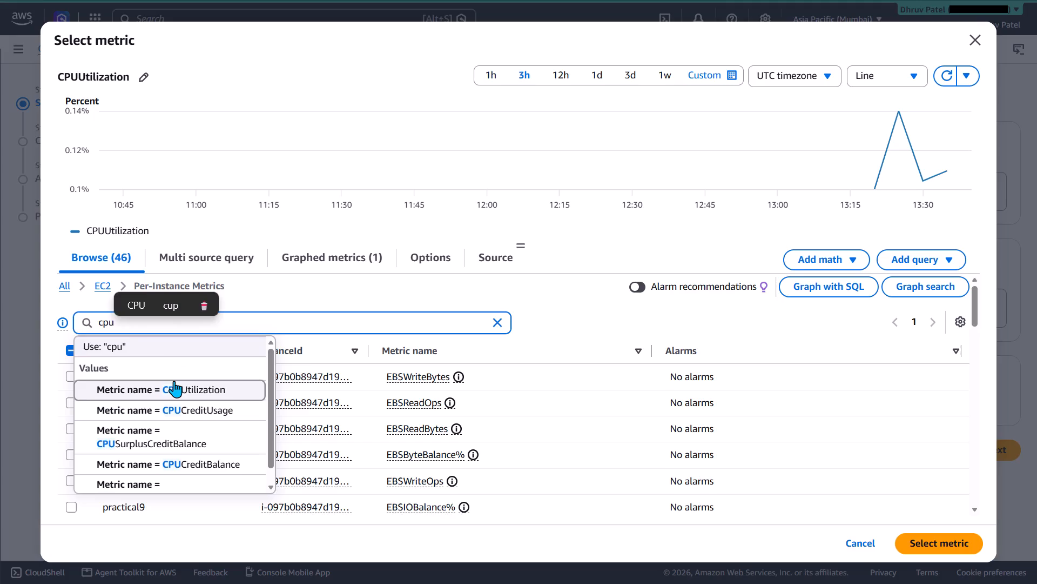
click(174, 381)
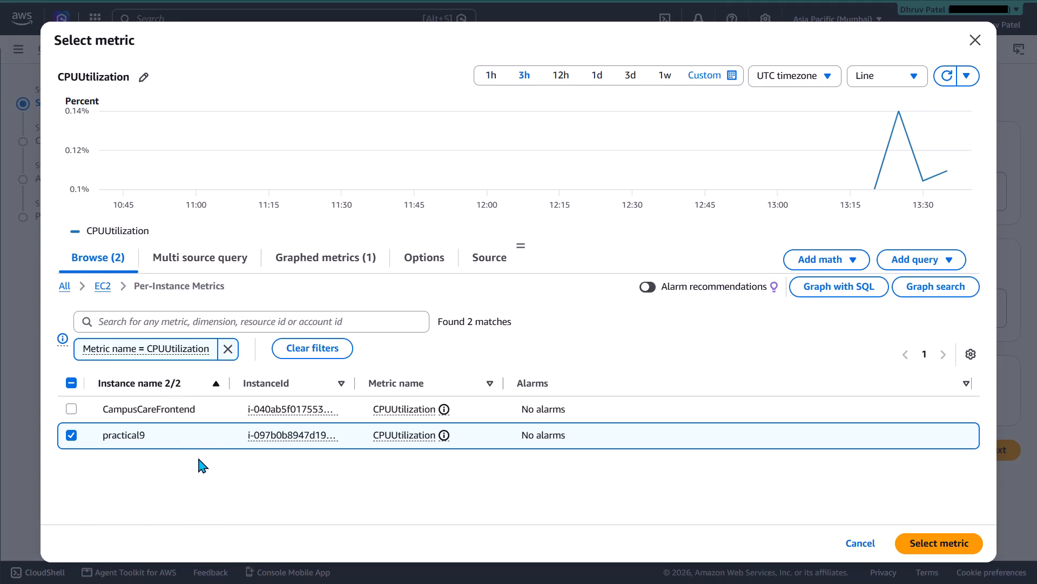
Capture the full screen showing the filtered metric list with practical9's CPUUtilization ticked, and open the capture for markup.
scroll(198, 458, up, 1)
key(shift+super+s)
drag(0, 0, 1036, 583)
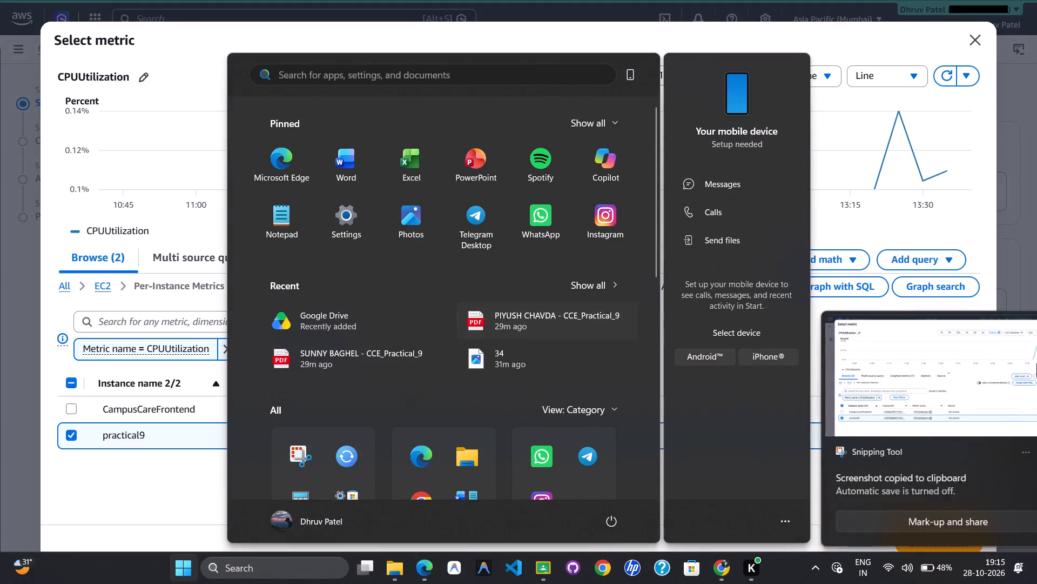
click(989, 390)
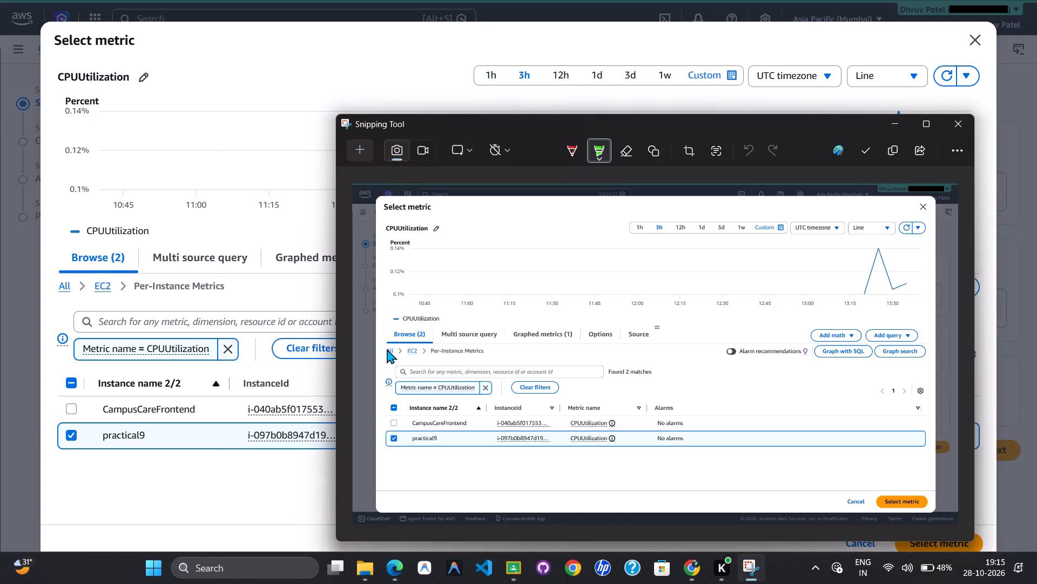
Outline the All > EC2 > Per-Instance Metrics path, the practical9 row and the Select metric button in the capture with green rectangles.
drag(383, 345, 462, 348)
key(ctrl+z)
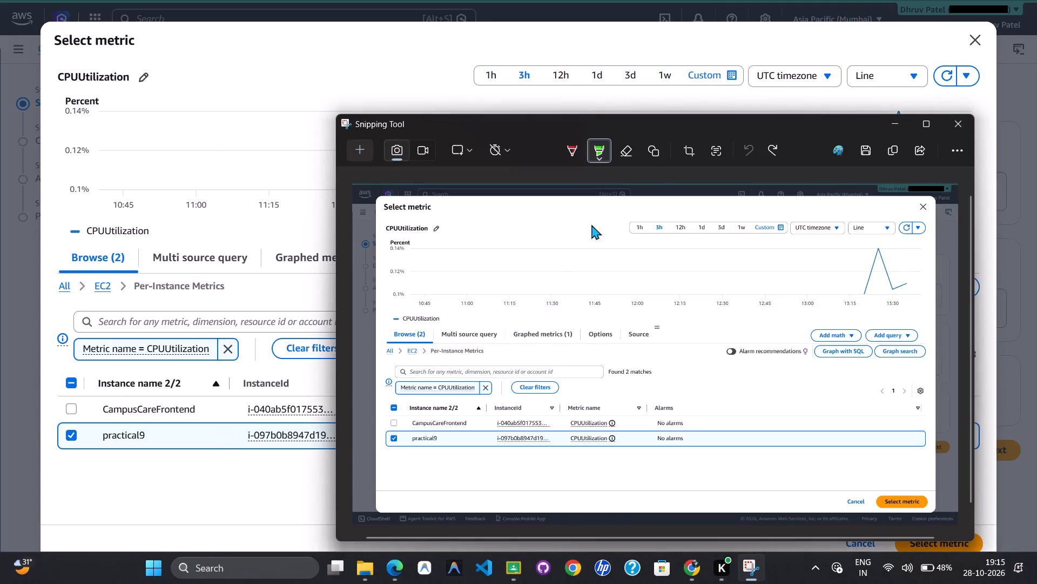
click(659, 151)
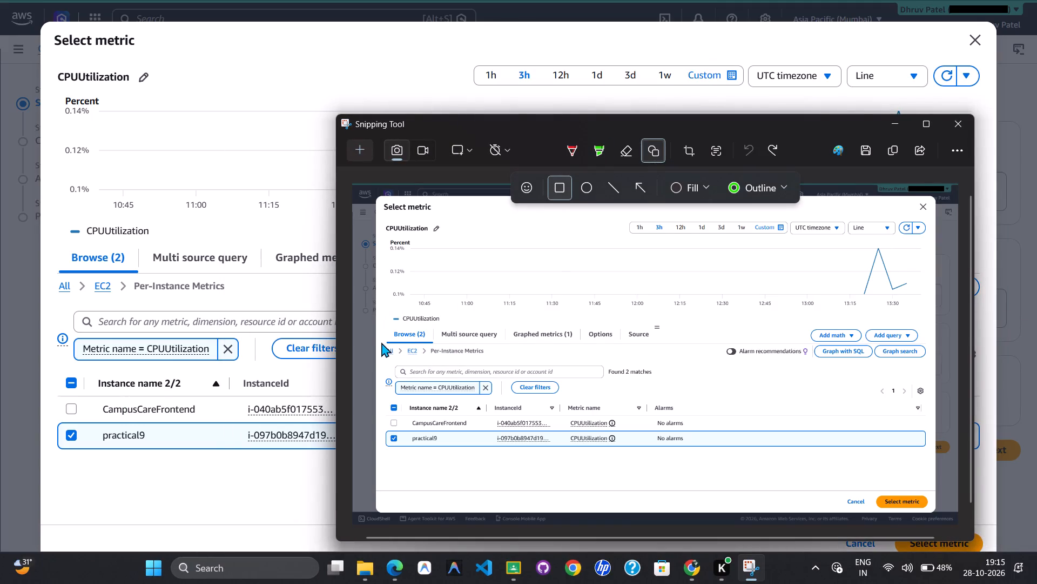
drag(383, 344, 498, 360)
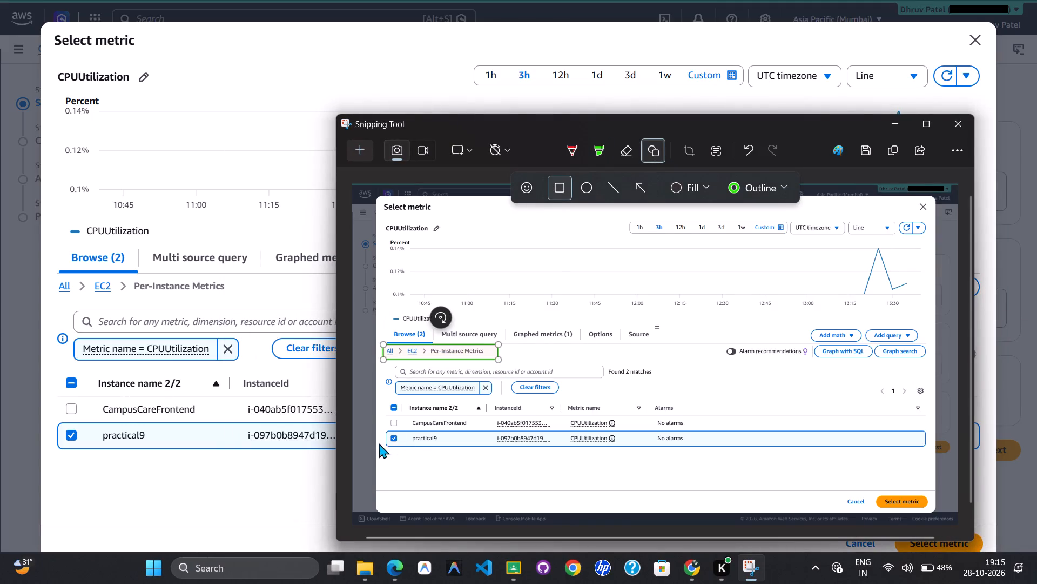
drag(382, 430, 720, 455)
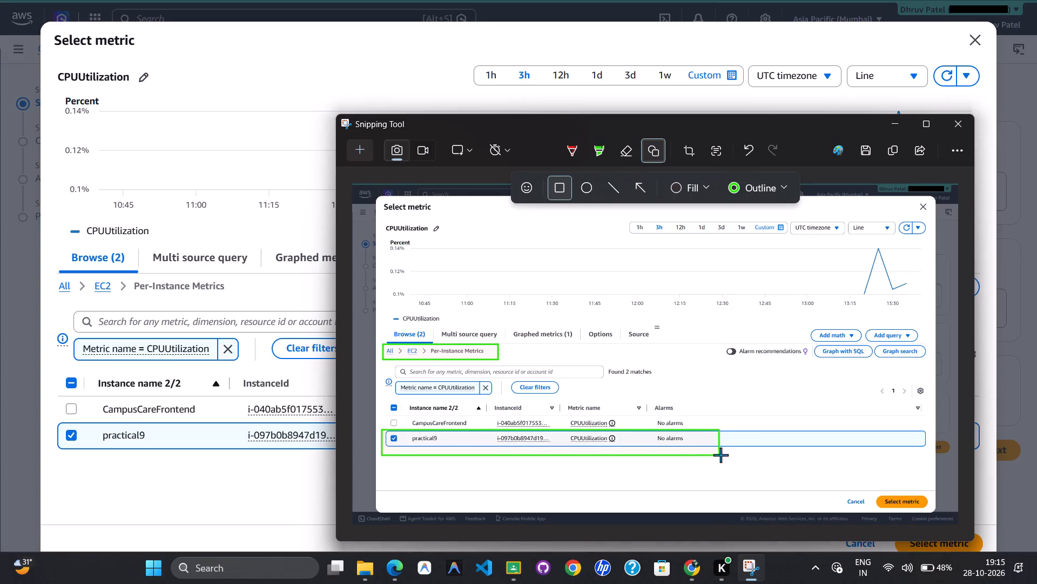
drag(720, 455, 723, 448)
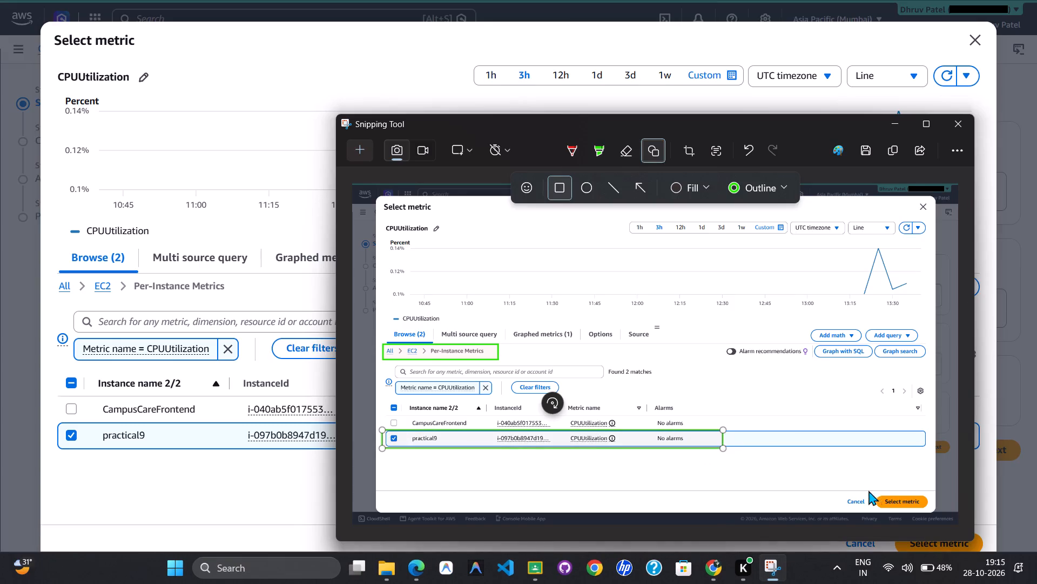
drag(868, 490, 932, 512)
Copy the annotated capture and insert it below the Specify metric and conditions screenshot in the CCE_Practical_9 document.
click(894, 150)
key(alt+Tab)
key(alt+Tab)
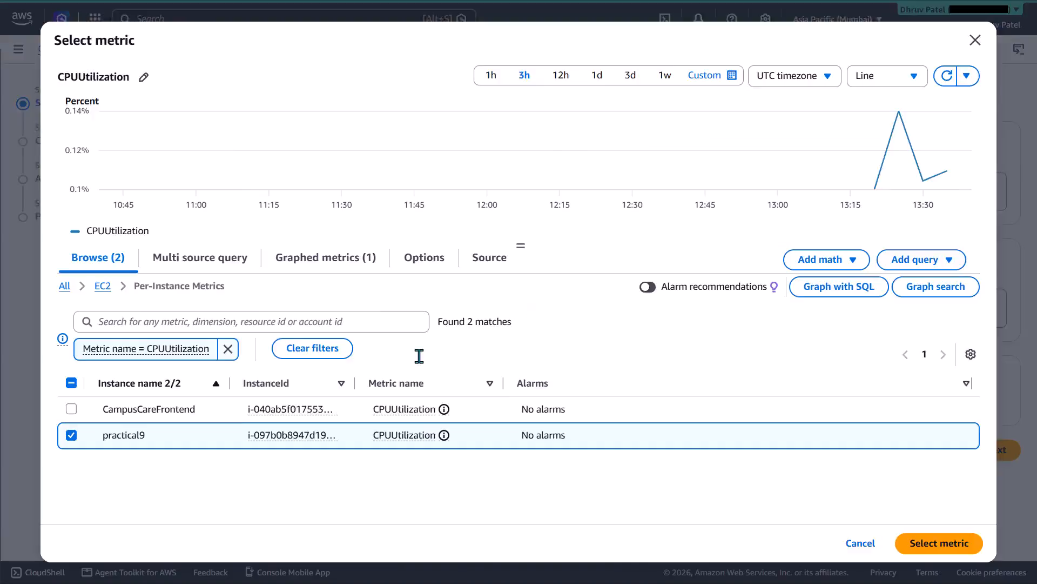
click(352, 391)
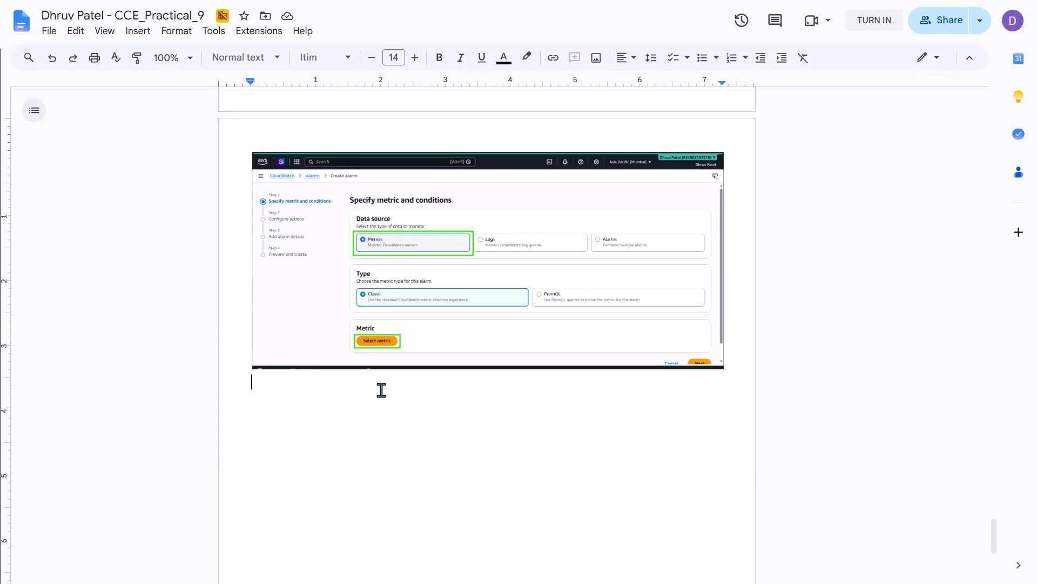
key(ctrl+v)
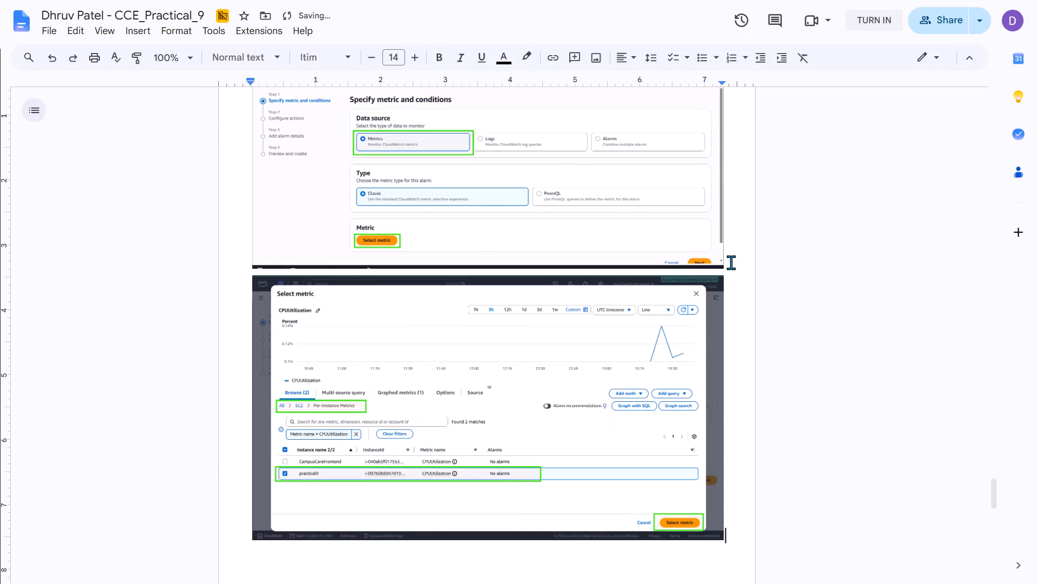
scroll(729, 262, down, 2)
Return to the CloudWatch console and confirm practical9's CPUUtilization as the alarm's metric.
key(alt+Tab)
key(Tab)
key(alt+Tab)
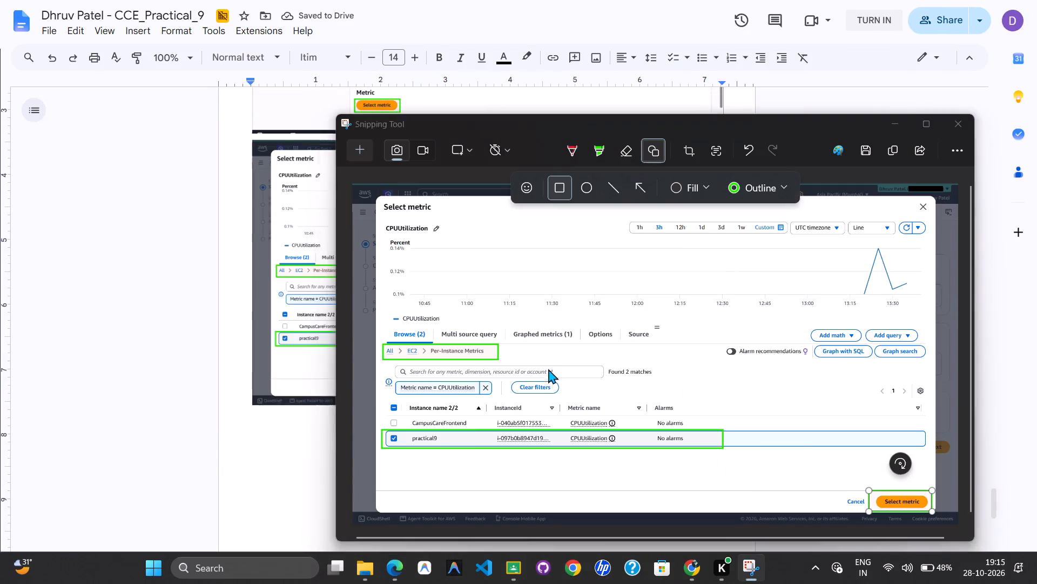
key(alt+Tab)
click(939, 548)
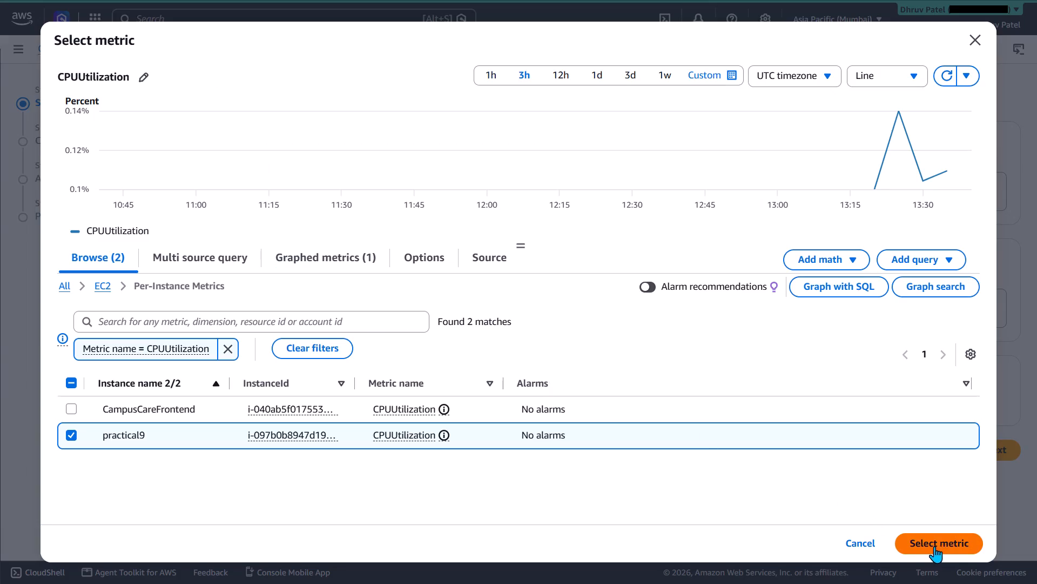
scroll(273, 415, down, 1)
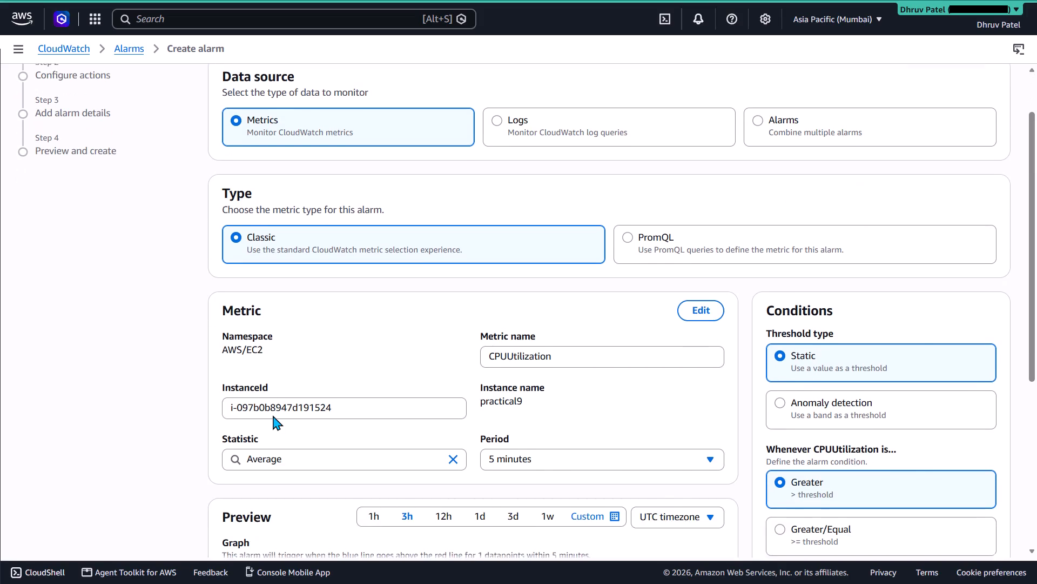
Check the reference CCE practical PDF and set the alarm condition for practical9's CPUUtilization to Greater/Equal.
key(alt+Tab)
key(alt+Tab)
key(alt+Tab)
key(alt+Tab)
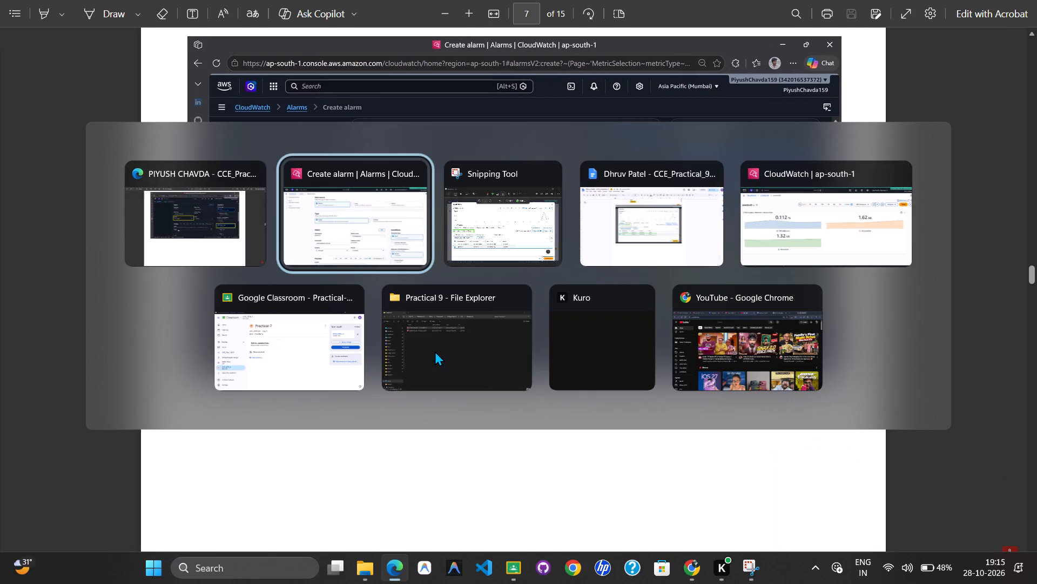
scroll(336, 462, down, 3)
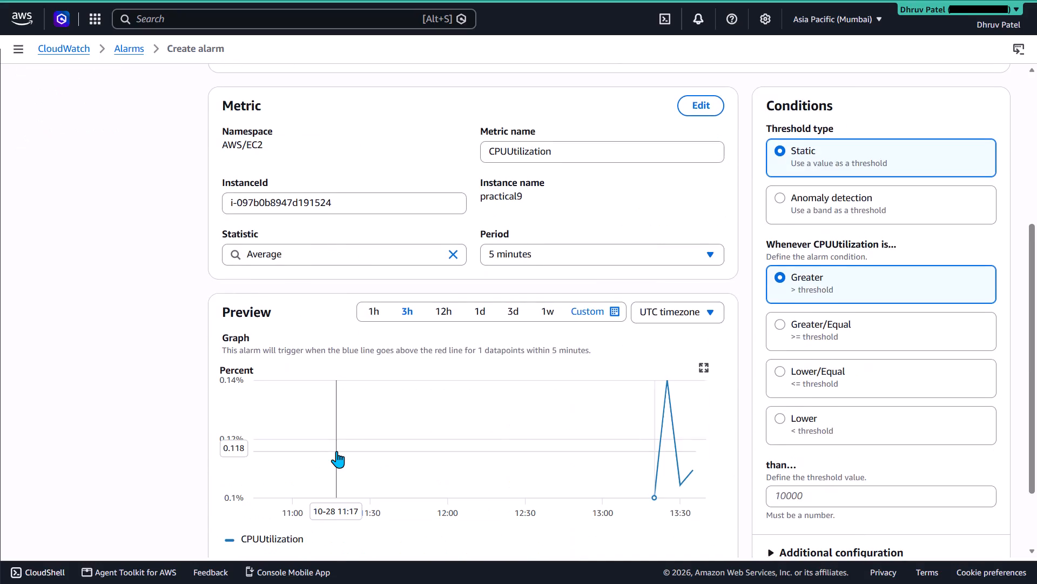
scroll(336, 451, up, 2)
key(alt+Tab)
key(alt+Tab)
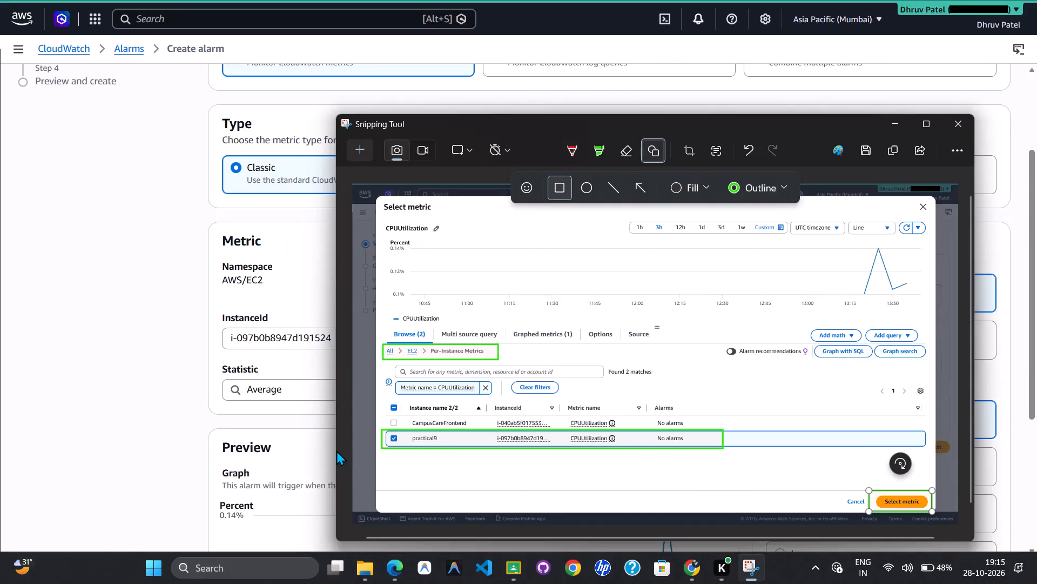
key(alt+Tab)
key(alt+Tab)
key(alt+Tab)
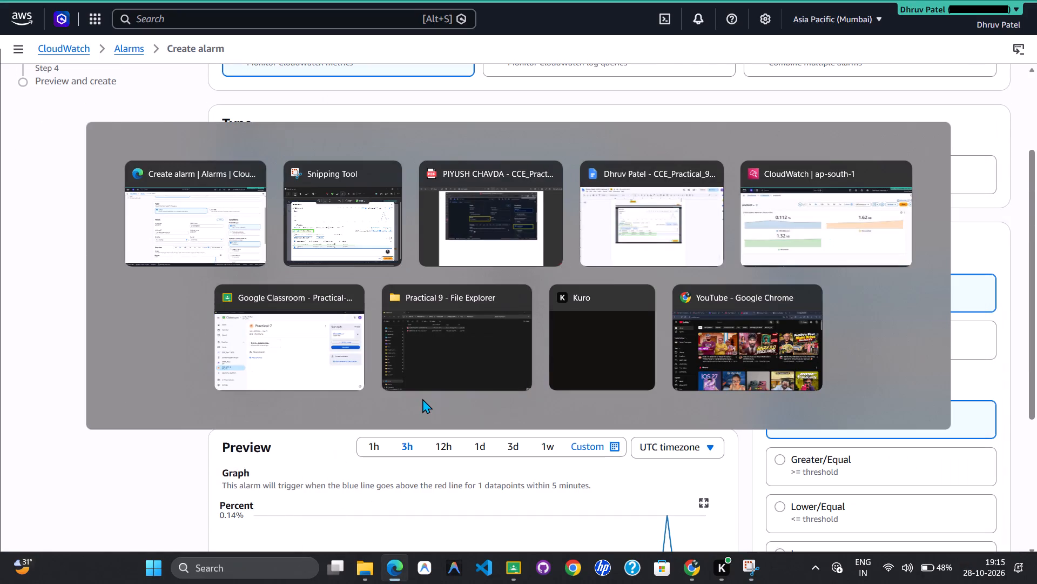
key(alt+Tab)
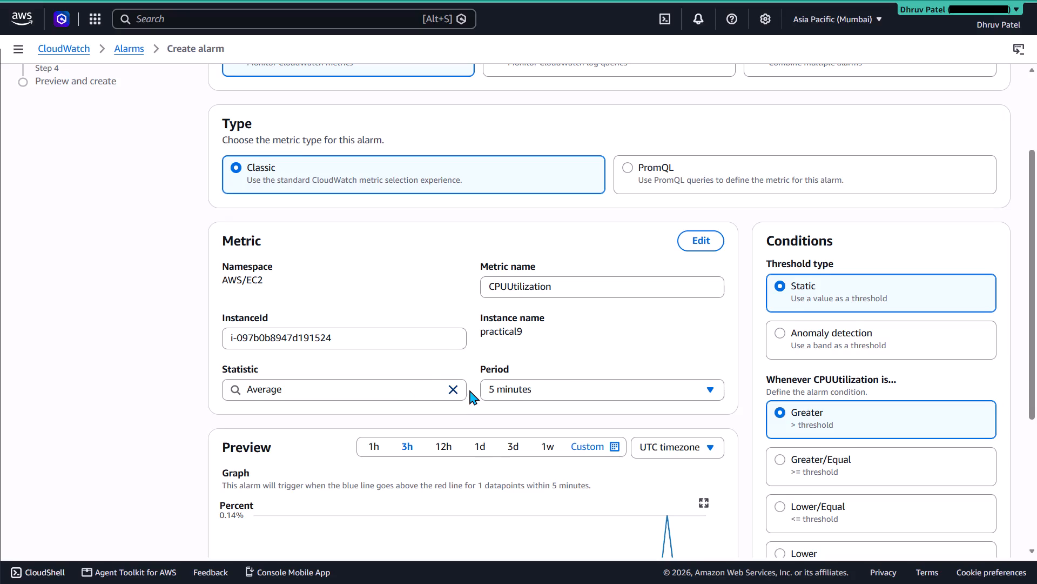
click(815, 469)
Select Average as the metric's statistic and keep Greater/Equal as the alarm condition.
scroll(726, 464, down, 1)
scroll(612, 440, down, 1)
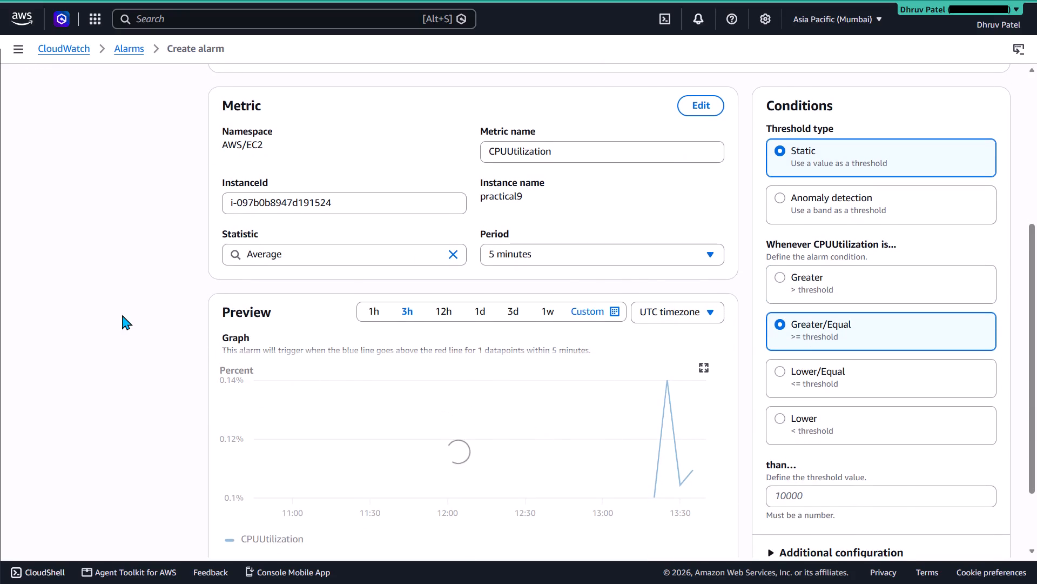
middle_click(122, 315)
middle_click(115, 339)
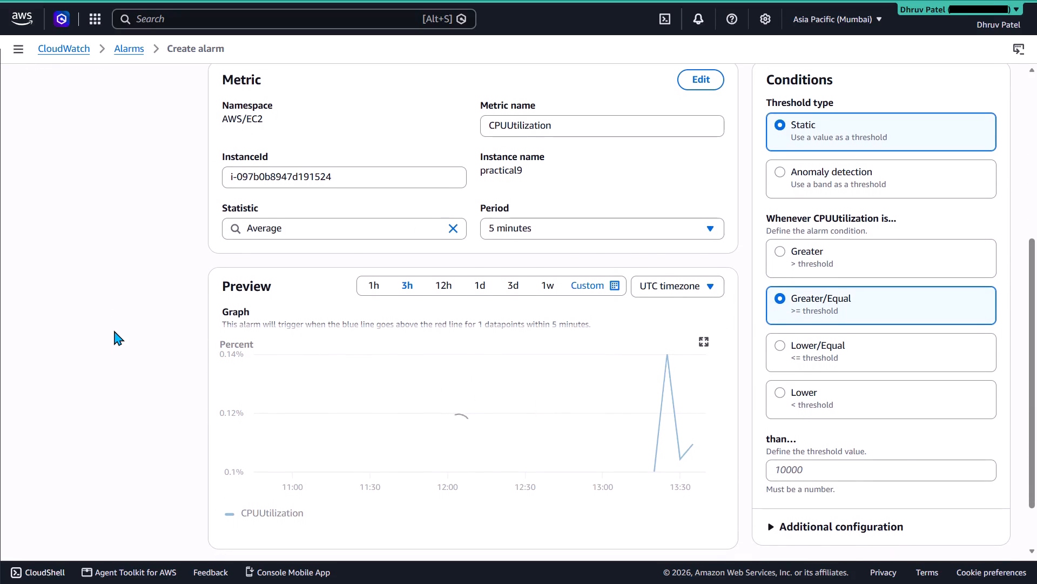
middle_click(114, 330)
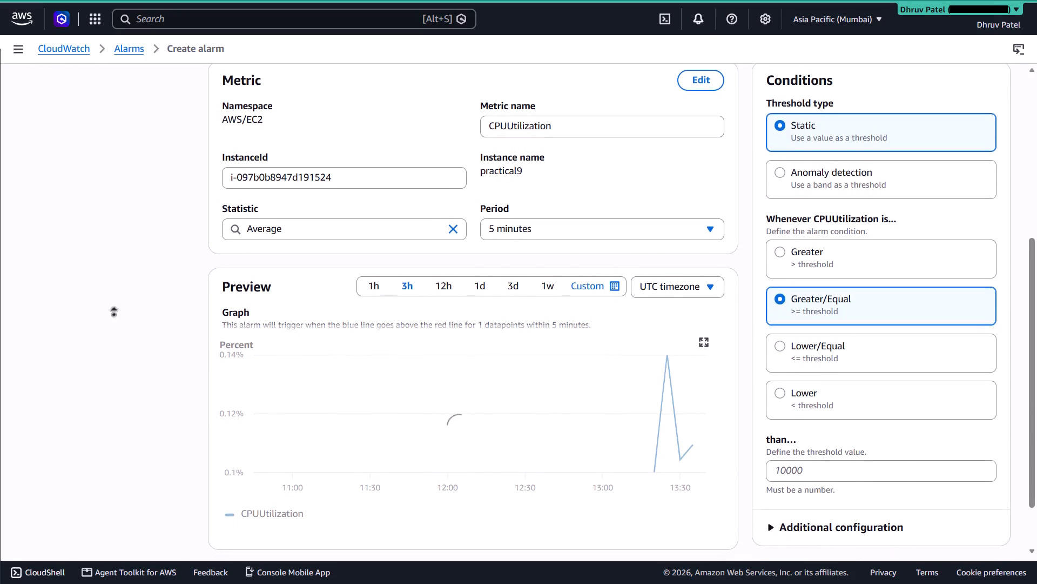
middle_click(114, 315)
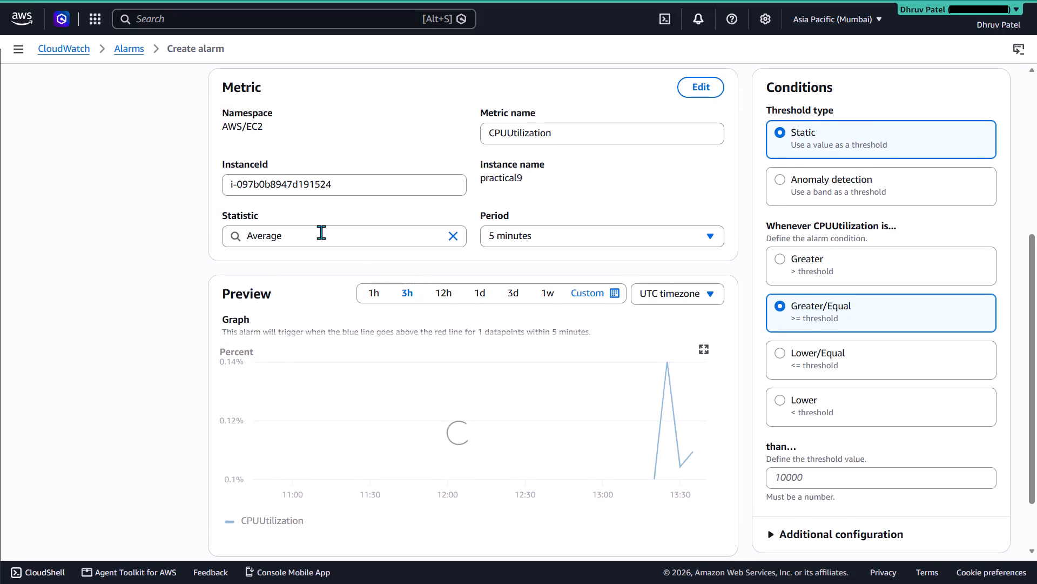
click(311, 240)
click(273, 301)
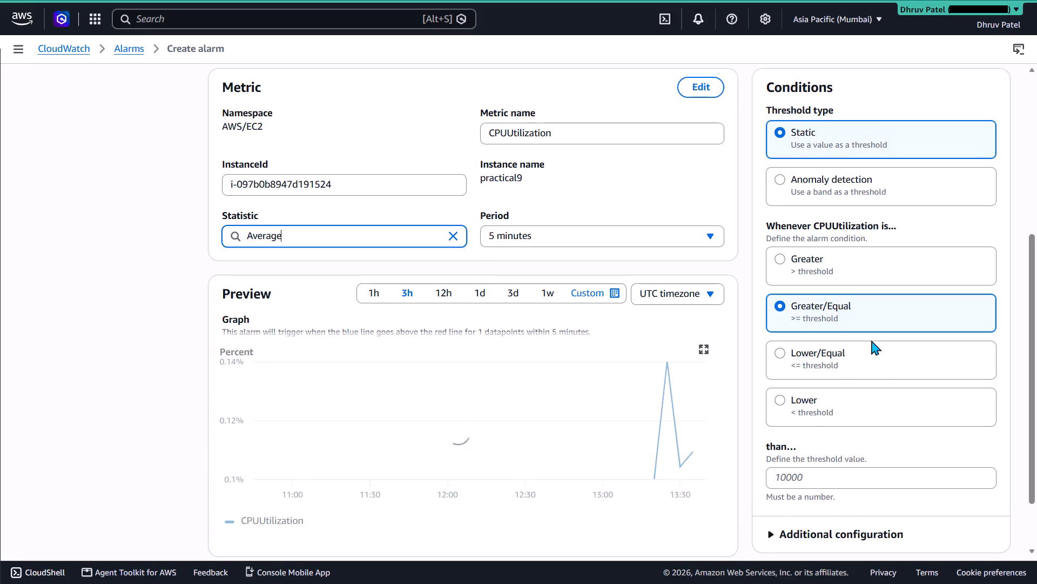
click(831, 316)
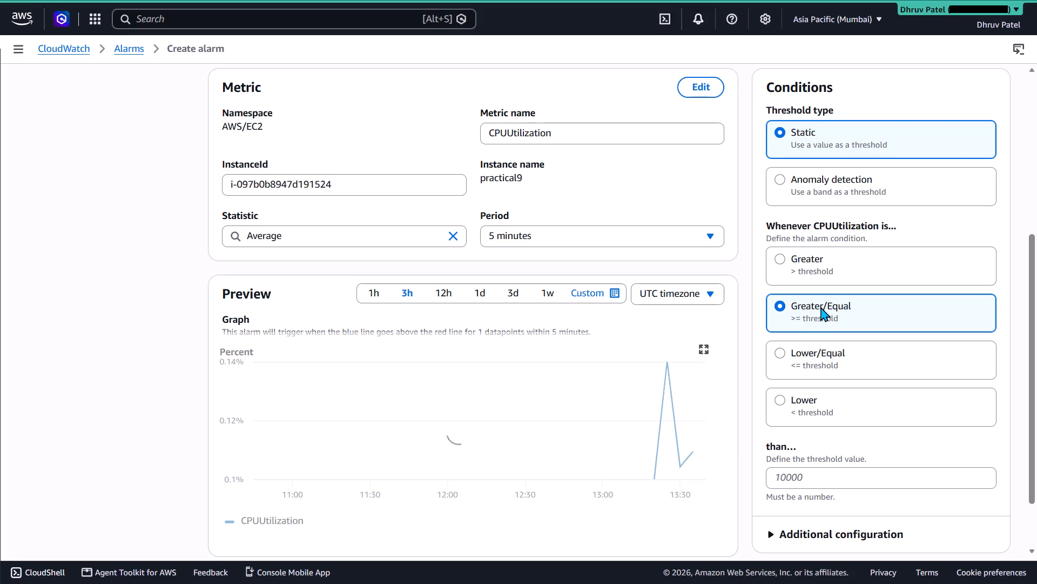
Compare the alarm's metric and condition settings with the Create alarm screenshots in the reference PDF.
key(alt+Tab)
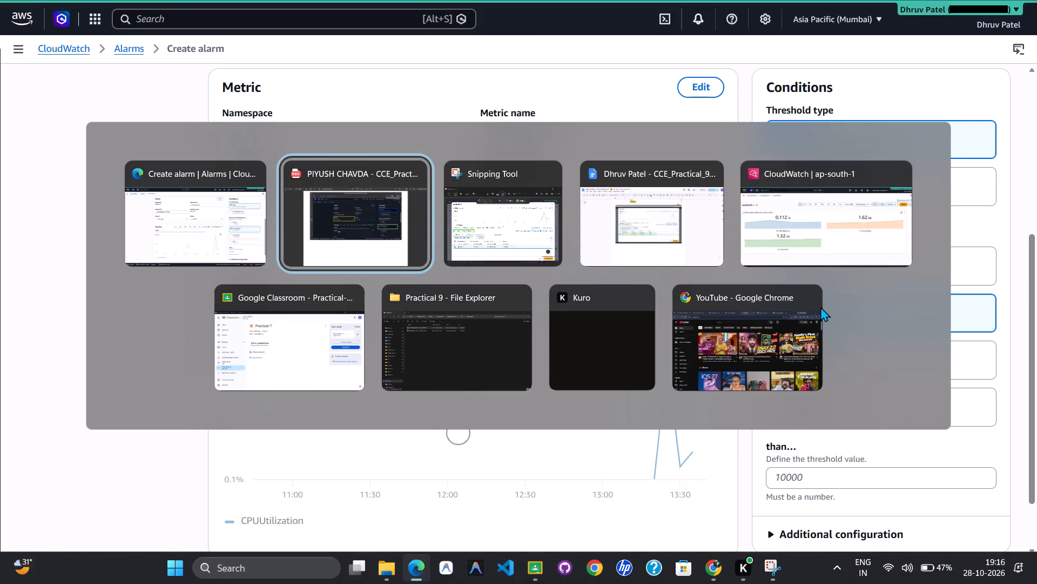
key(alt+Tab)
key(alt+shift+Tab)
scroll(563, 323, down, 8)
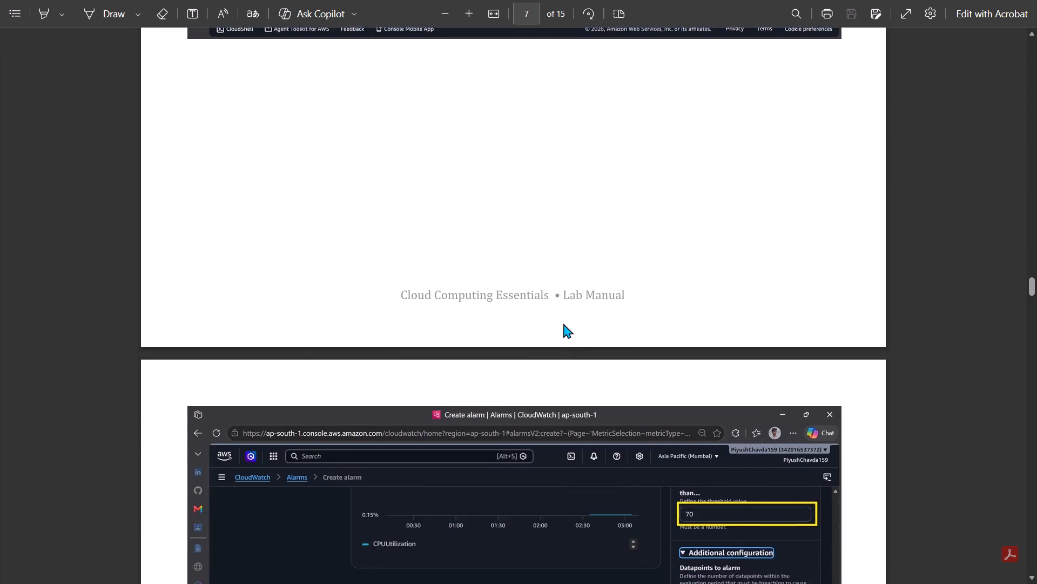
scroll(563, 323, down, 1)
scroll(563, 323, up, 5)
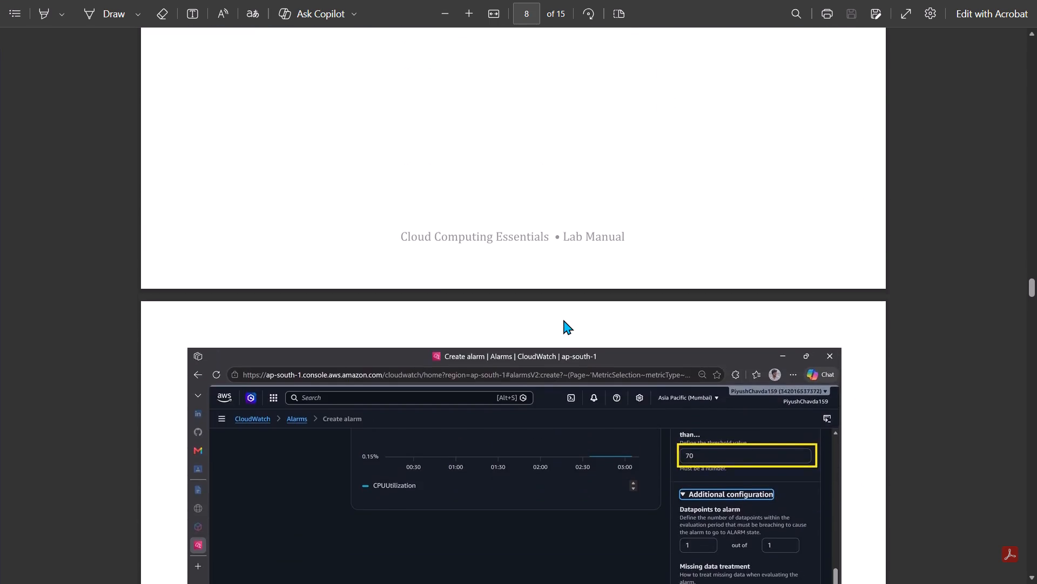
scroll(563, 320, up, 6)
key(alt+Tab)
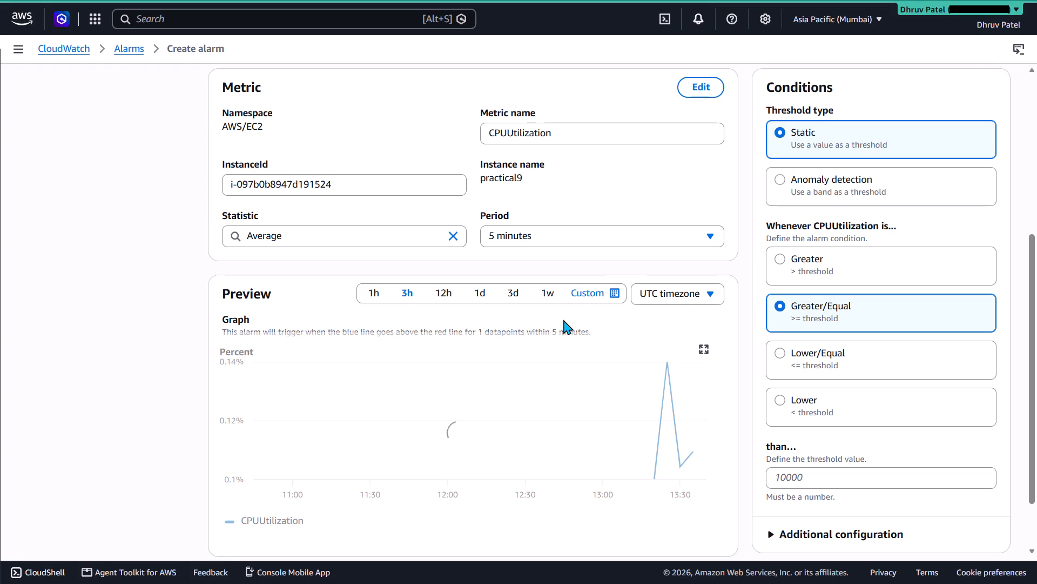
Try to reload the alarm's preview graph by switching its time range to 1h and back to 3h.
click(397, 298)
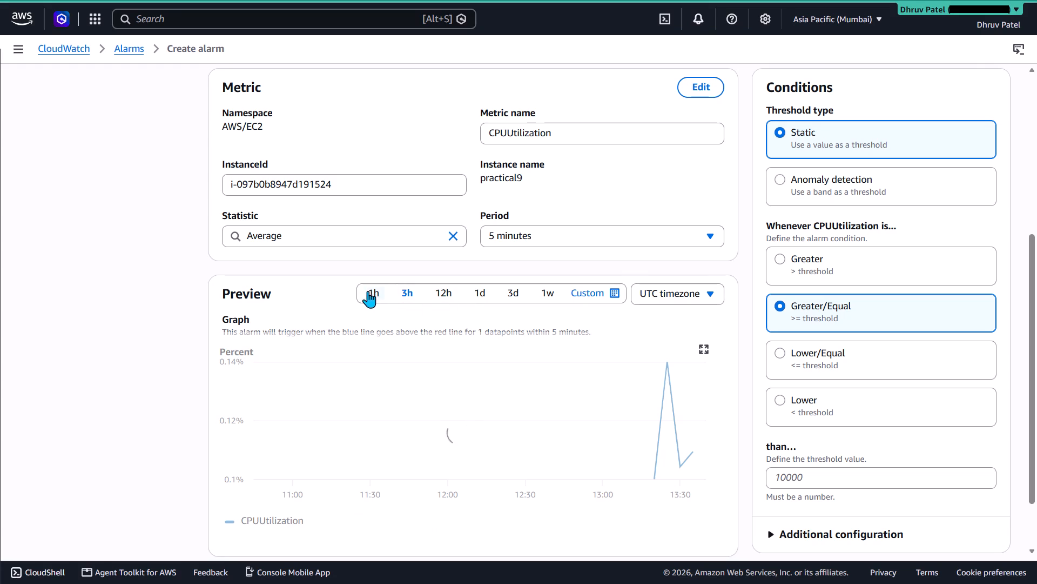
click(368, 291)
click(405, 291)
Set the alarm threshold to 70 as in the reference PDF and expand the Additional configuration section.
scroll(513, 437, down, 6)
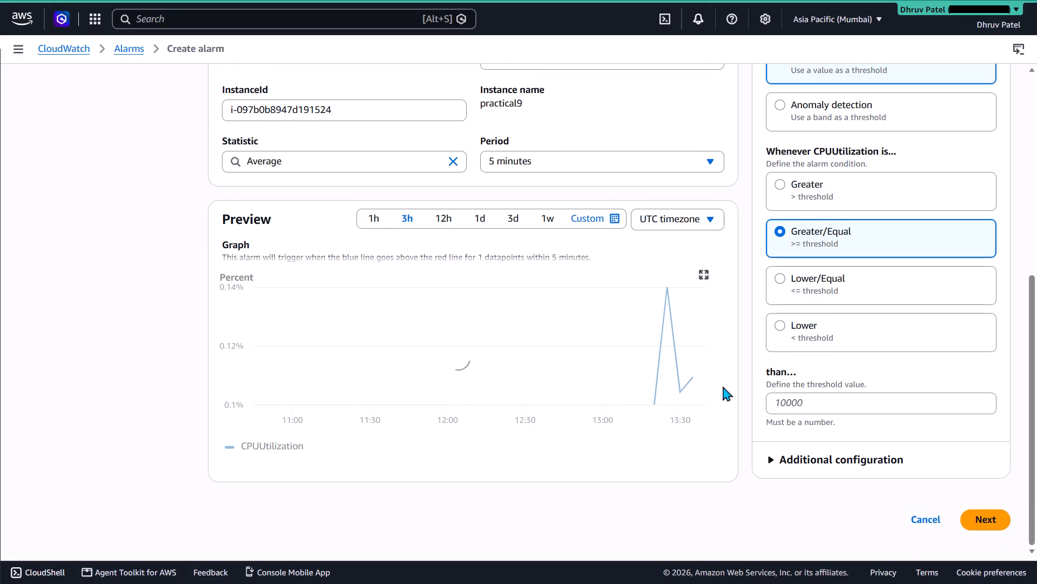
key(alt+Tab)
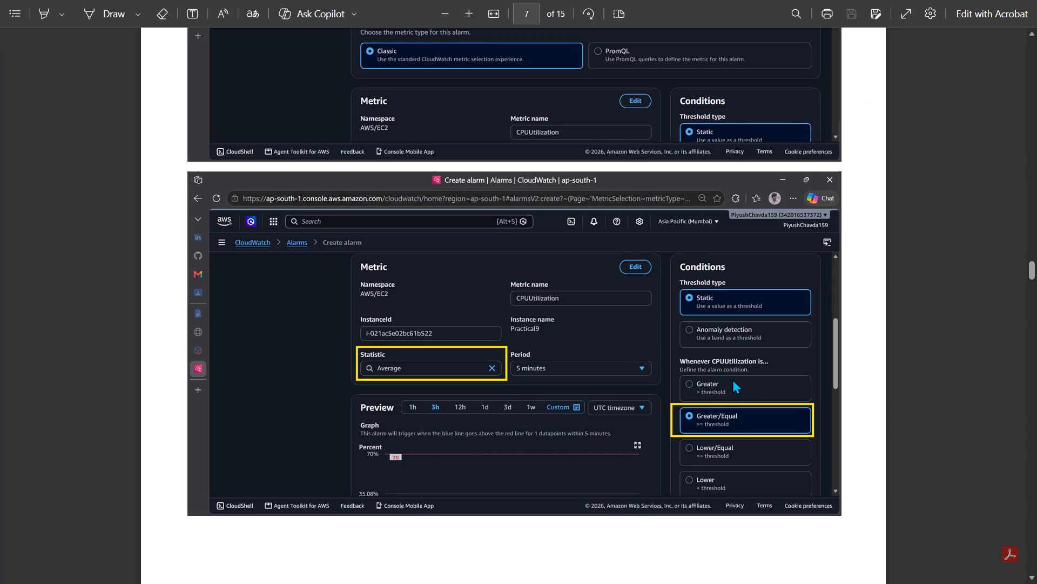
scroll(722, 376, down, 11)
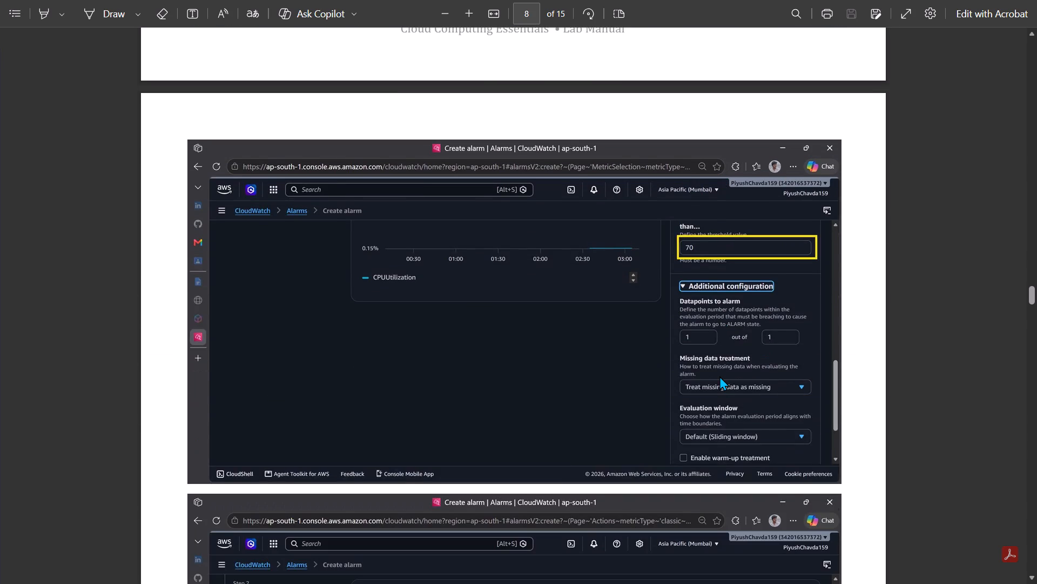
key(alt+Tab)
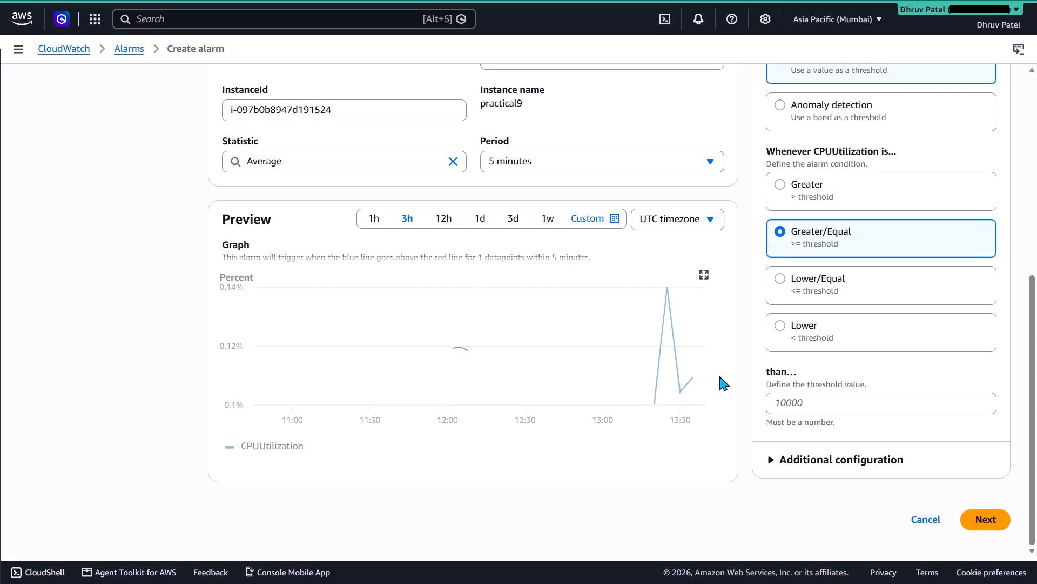
click(803, 409)
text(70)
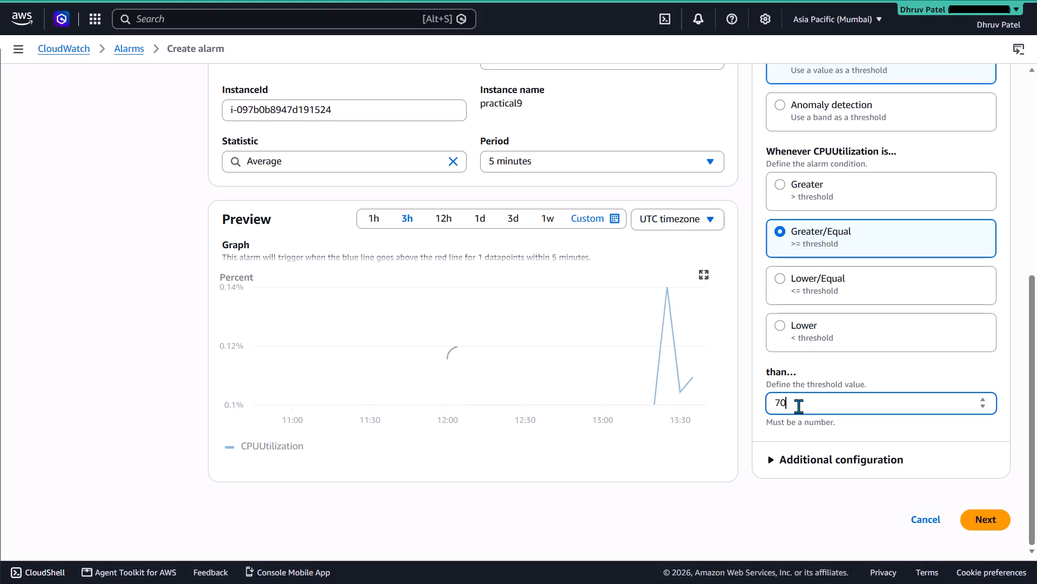
click(793, 426)
click(772, 458)
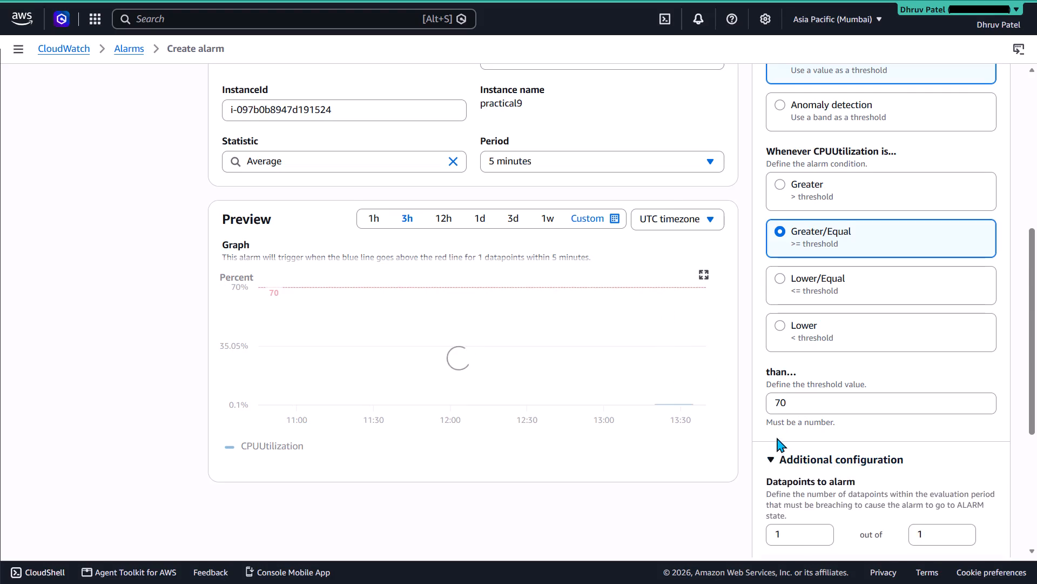
Compare the alarm's Additional configuration settings with the reference PDF and look over its notification settings.
scroll(777, 437, down, 3)
key(alt+Tab)
scroll(756, 383, down, 3)
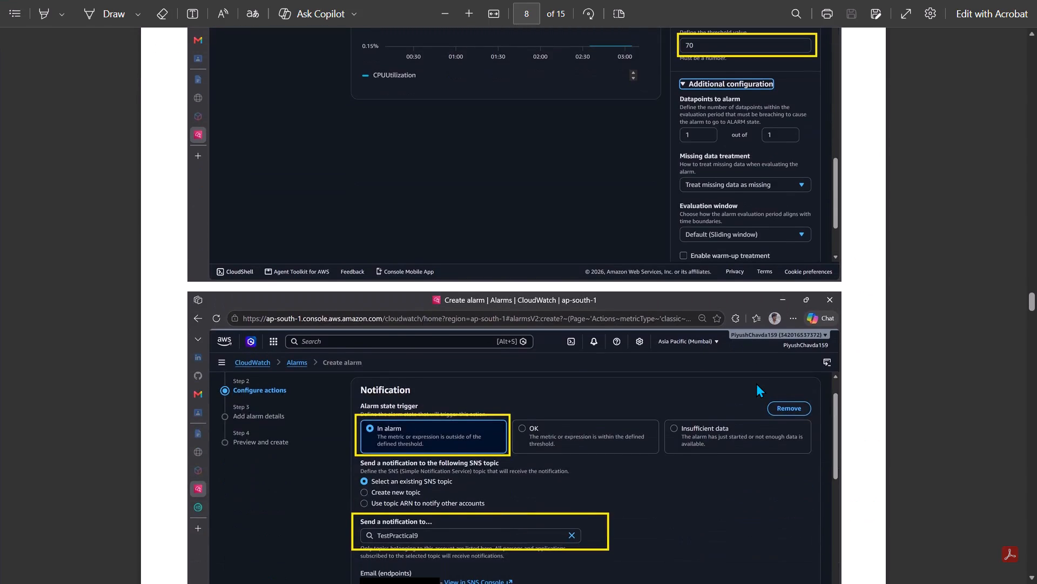
scroll(756, 383, down, 6)
key(alt+Tab)
scroll(755, 383, down, 3)
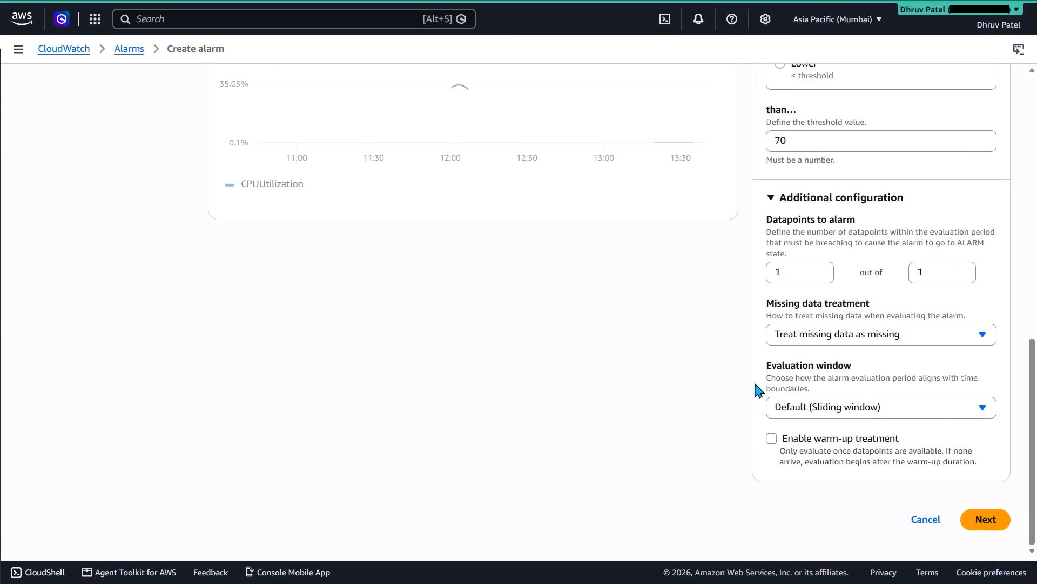
key(alt+Tab)
scroll(755, 383, up, 7)
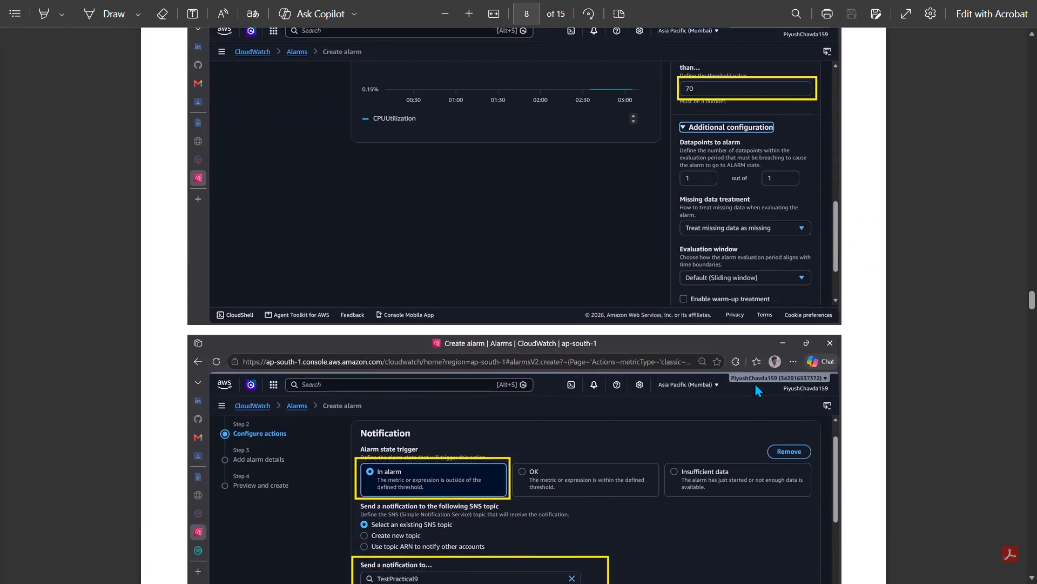
key(alt+Tab)
key(alt+Tab)
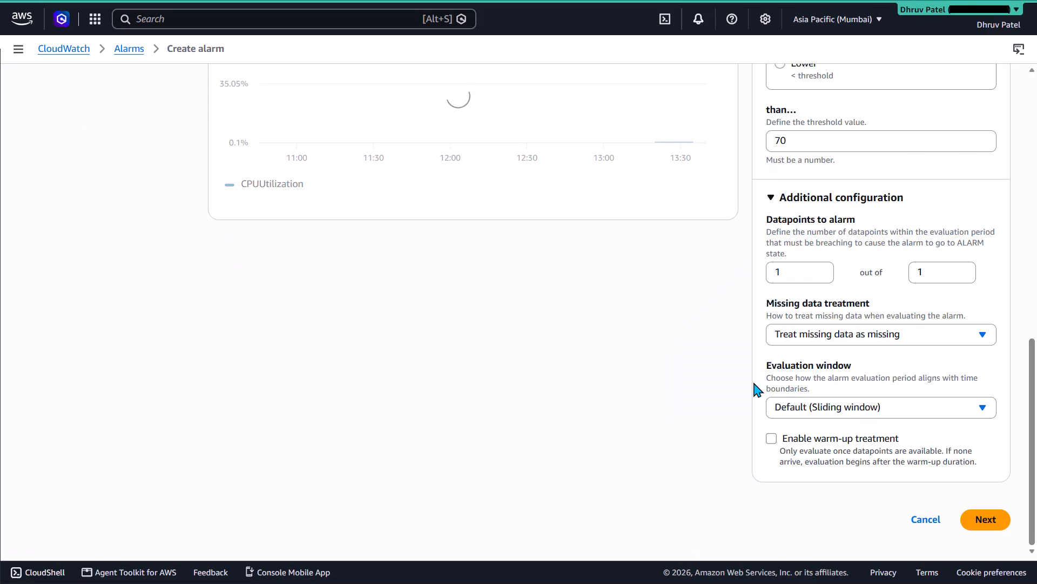
key(alt+Tab)
key(alt+Tab)
key(alt+Tab)
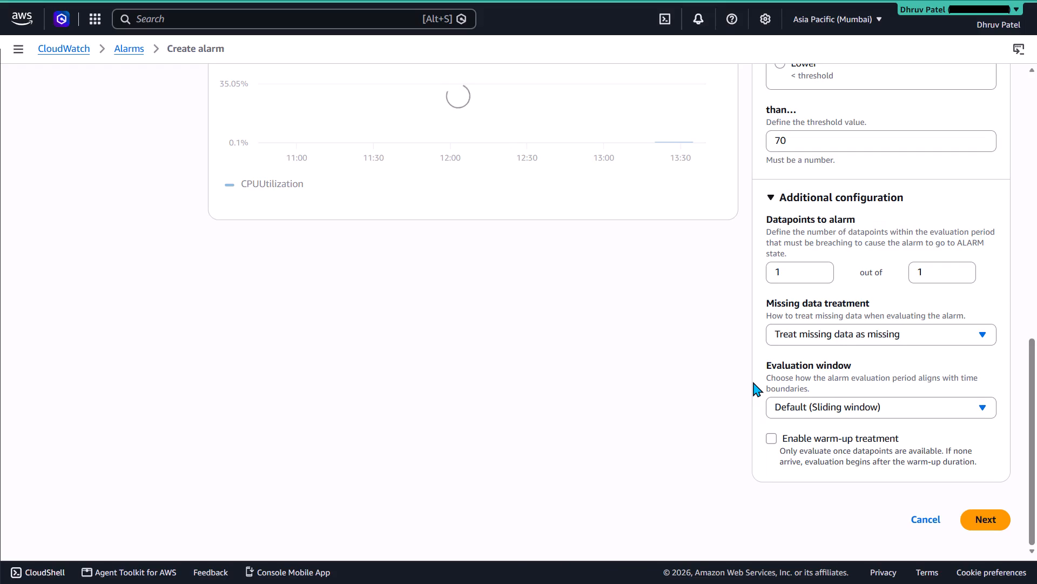
View the CPUUtilization preview graph enlarged, close it, and reselect the preview's 3h range.
scroll(753, 382, up, 6)
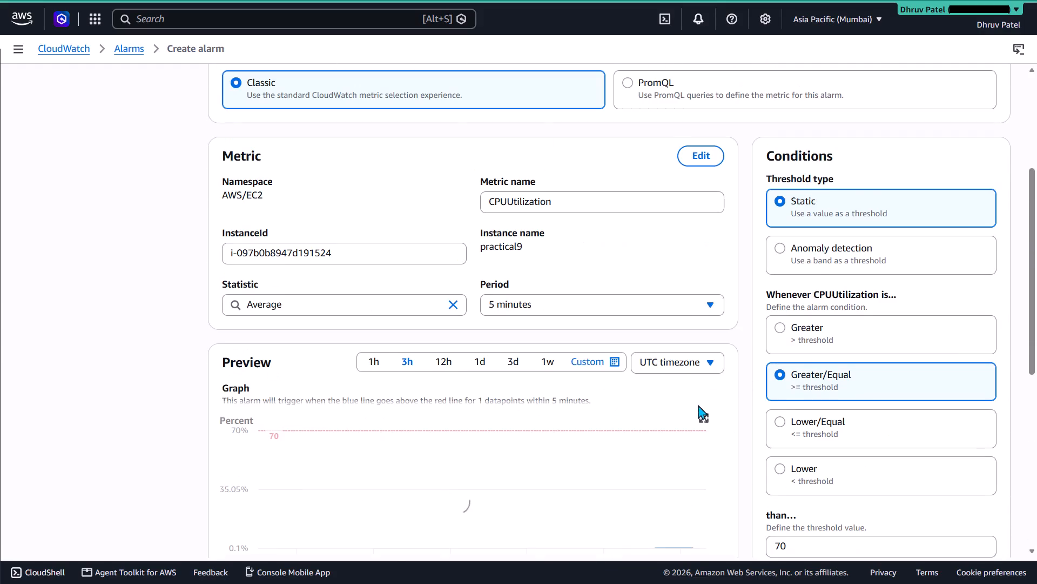
click(702, 415)
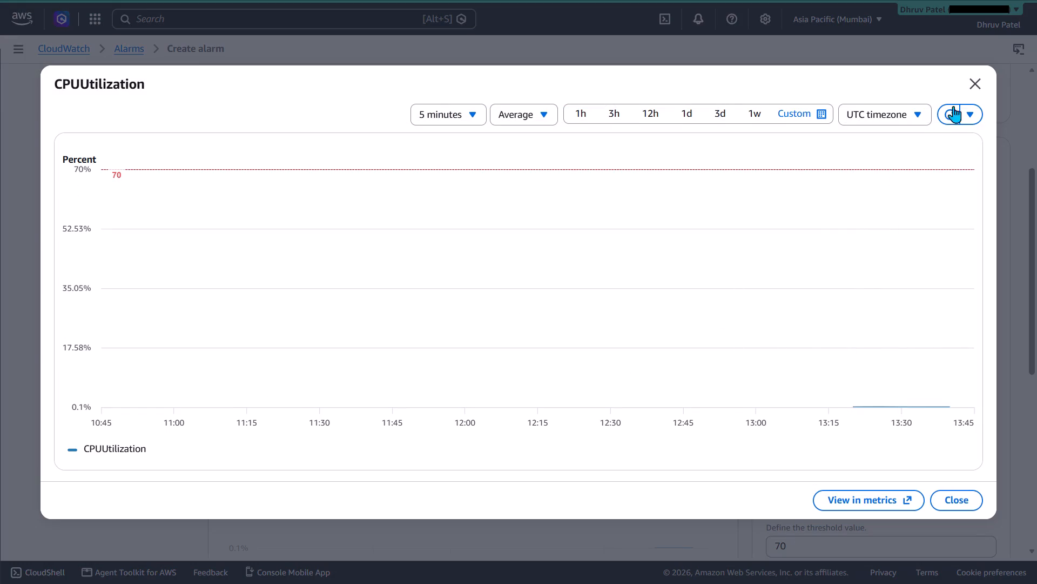
click(961, 500)
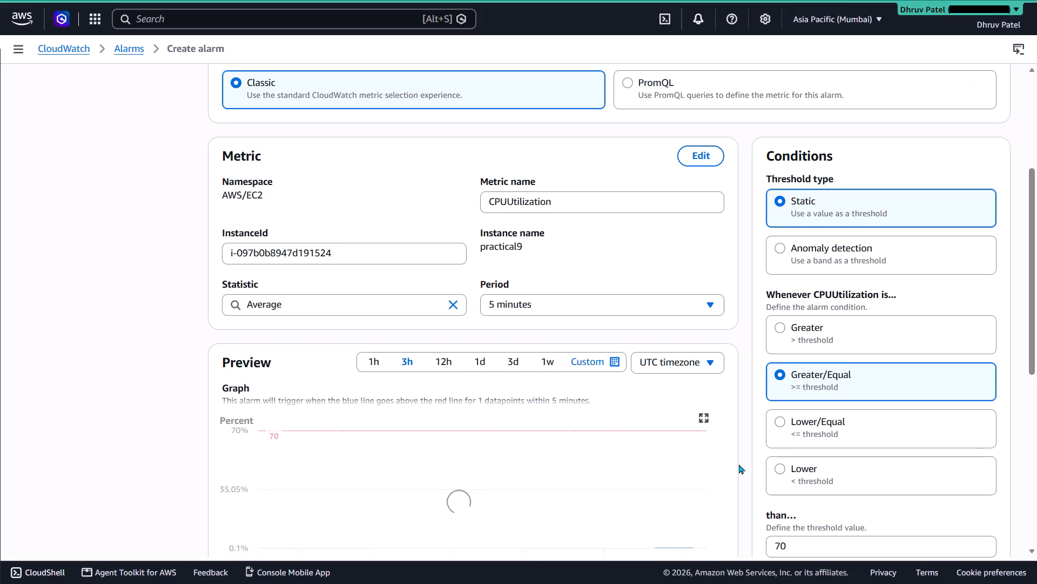
scroll(735, 460, down, 2)
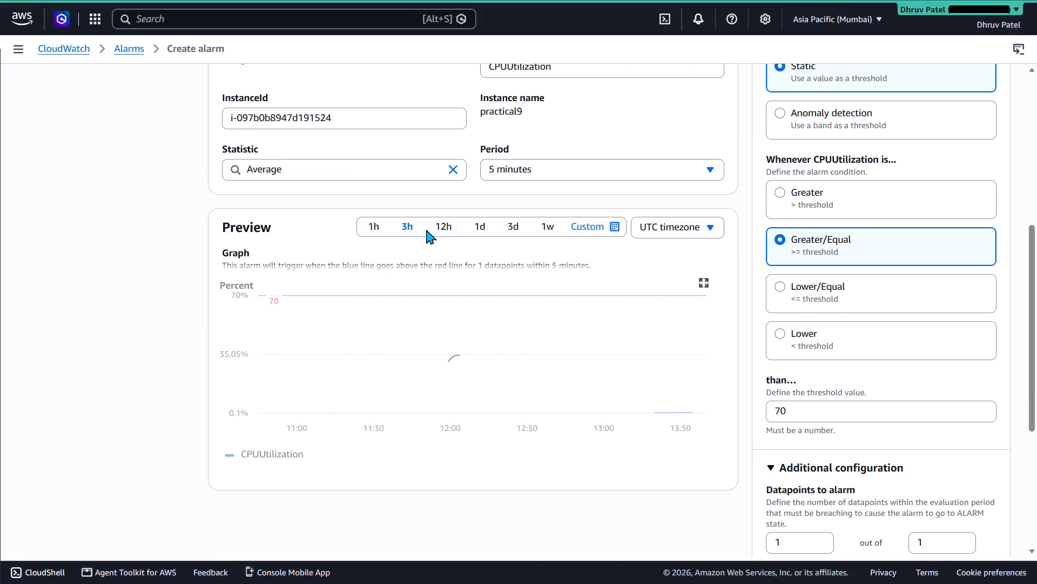
click(412, 228)
click(342, 338)
click(275, 442)
Check the reference PDF's screenshot of the alarm's metric and conditions against the same sections of the alarm form.
key(alt+Tab)
scroll(546, 389, up, 4)
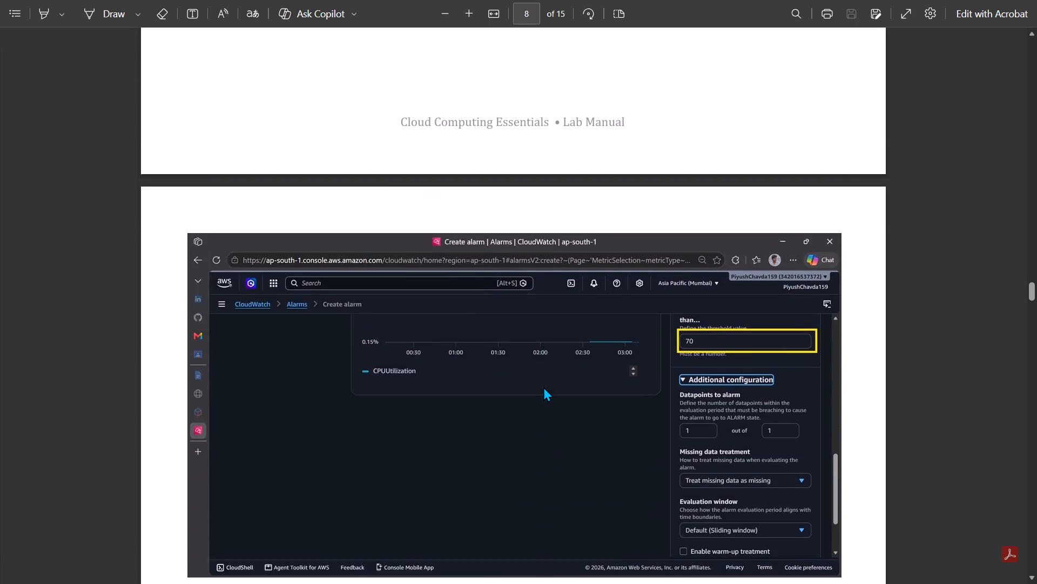
scroll(543, 387, up, 5)
key(alt+Tab)
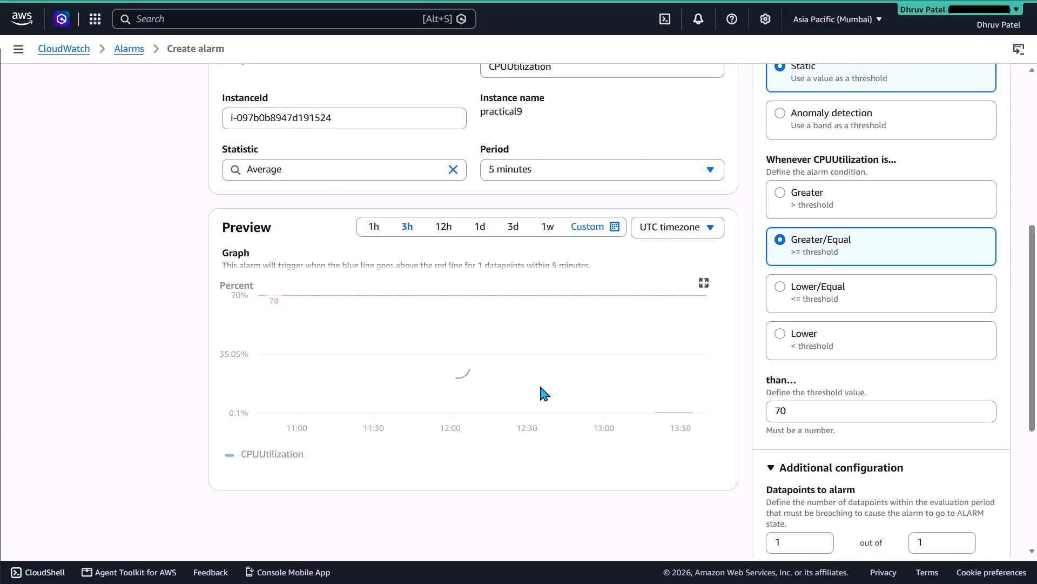
scroll(540, 386, up, 2)
scroll(540, 386, down, 1)
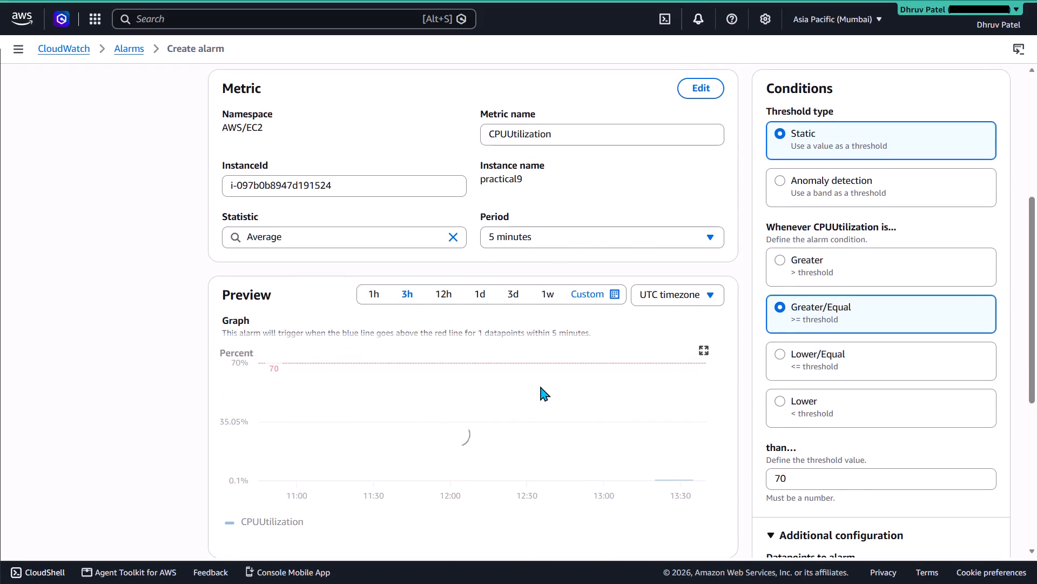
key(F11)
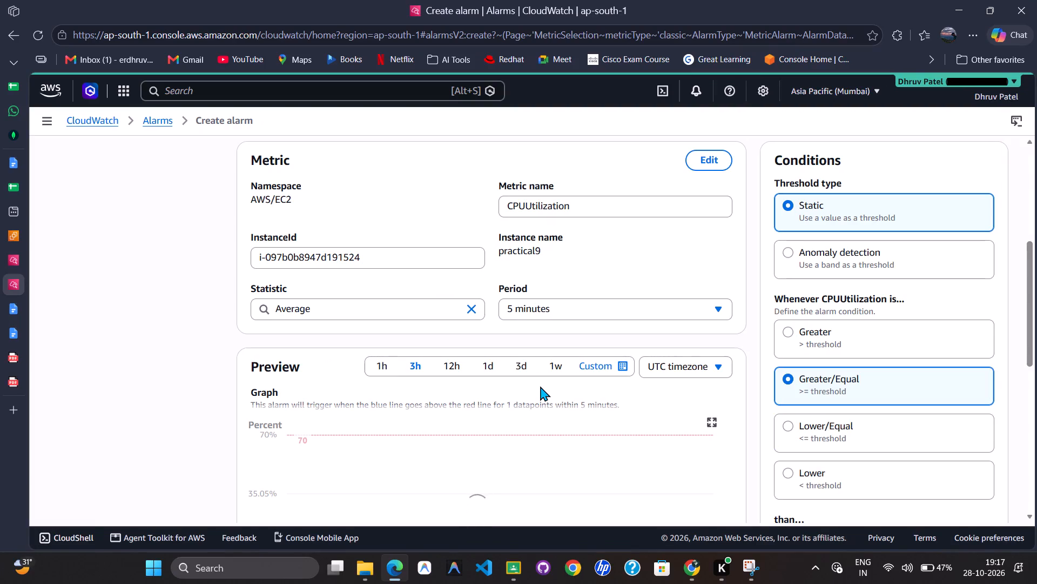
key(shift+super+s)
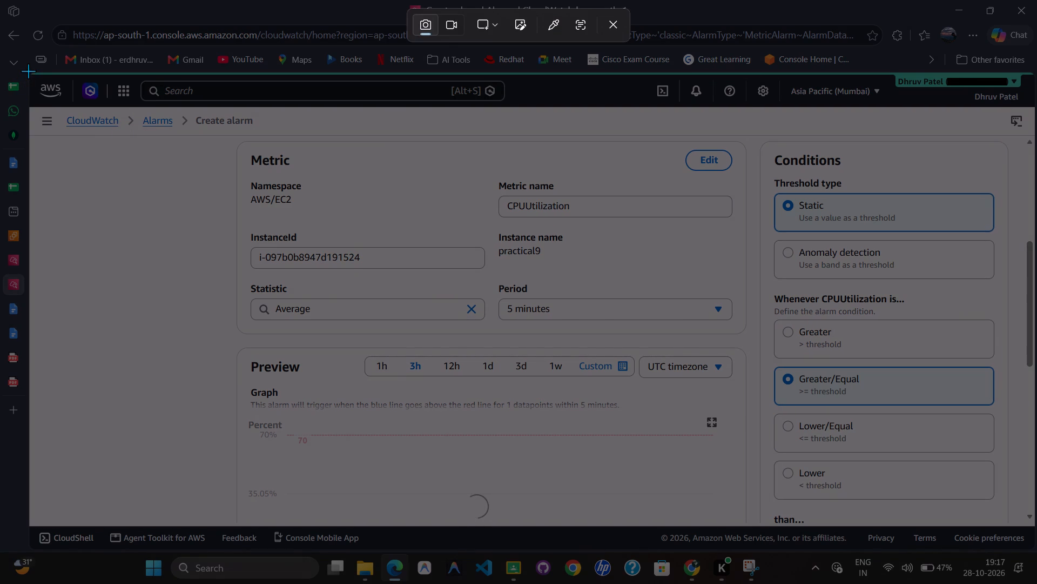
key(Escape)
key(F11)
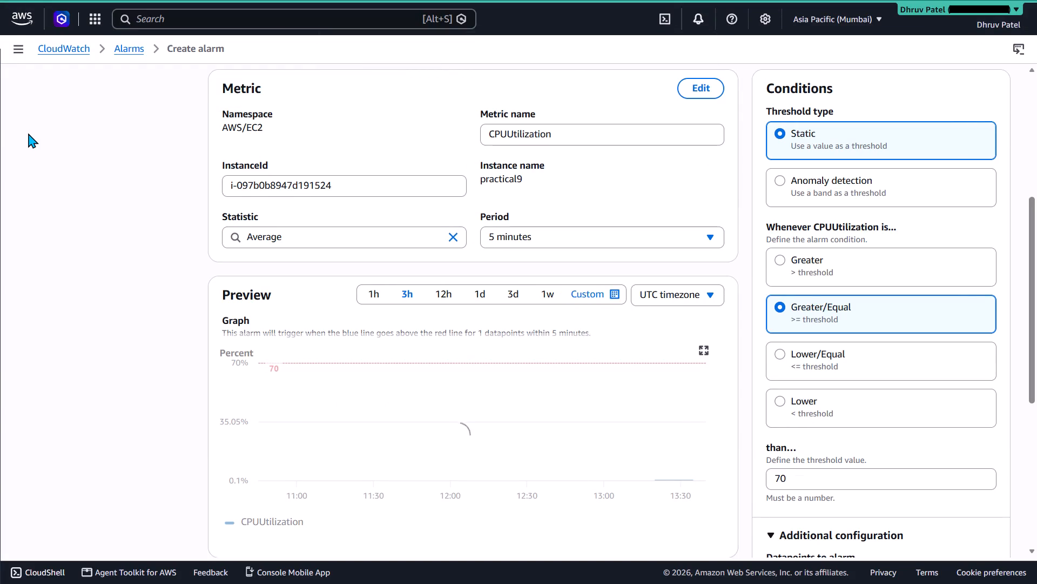
Capture the full-screen alarm metric and conditions page and outline Average, Greater/Equal and the threshold 70 with green rectangles.
key(shift+super+s)
drag(0, 0, 1036, 583)
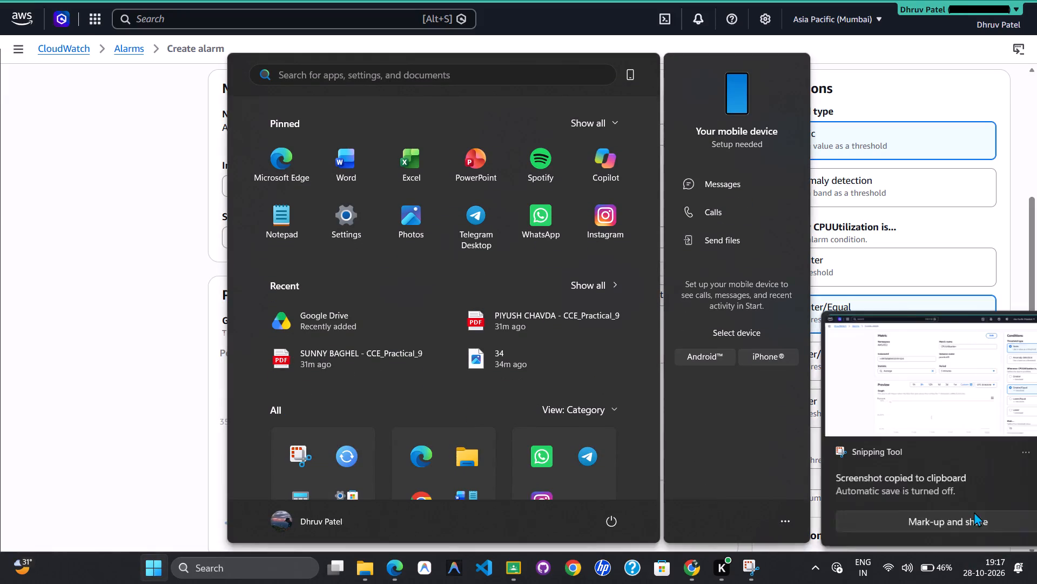
click(962, 420)
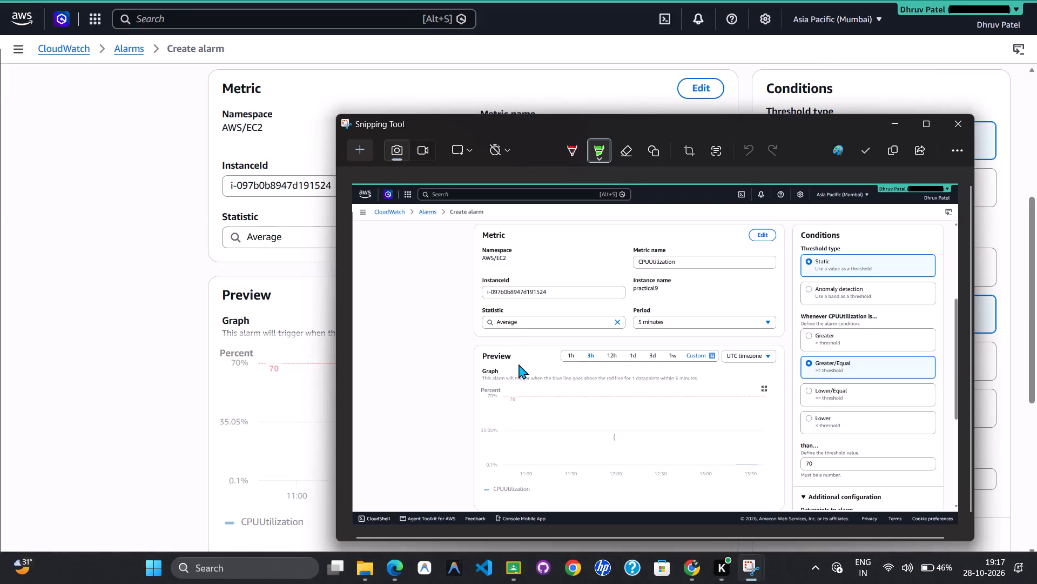
drag(479, 314, 511, 321)
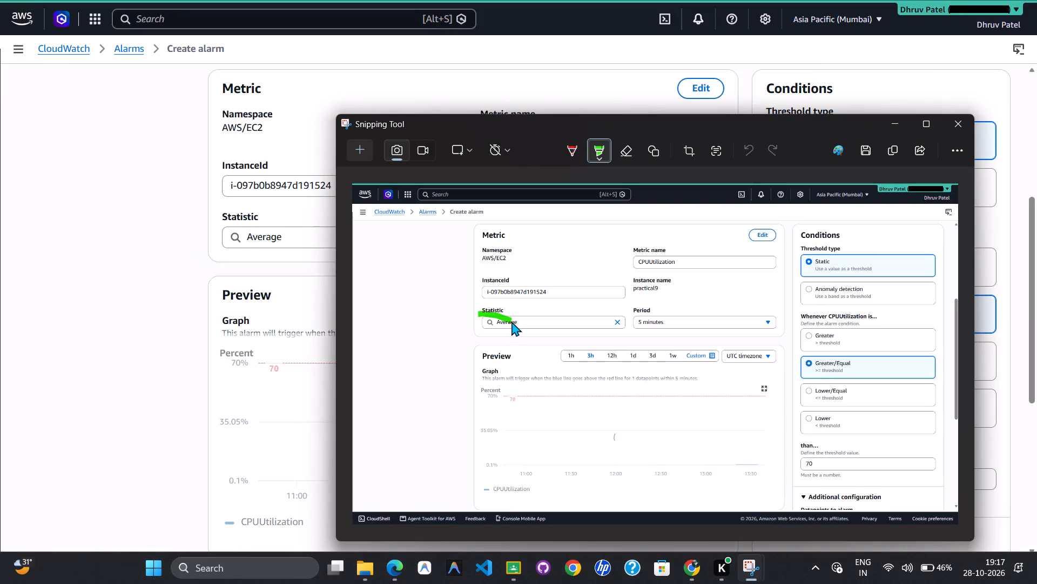
key(ctrl+z)
click(649, 152)
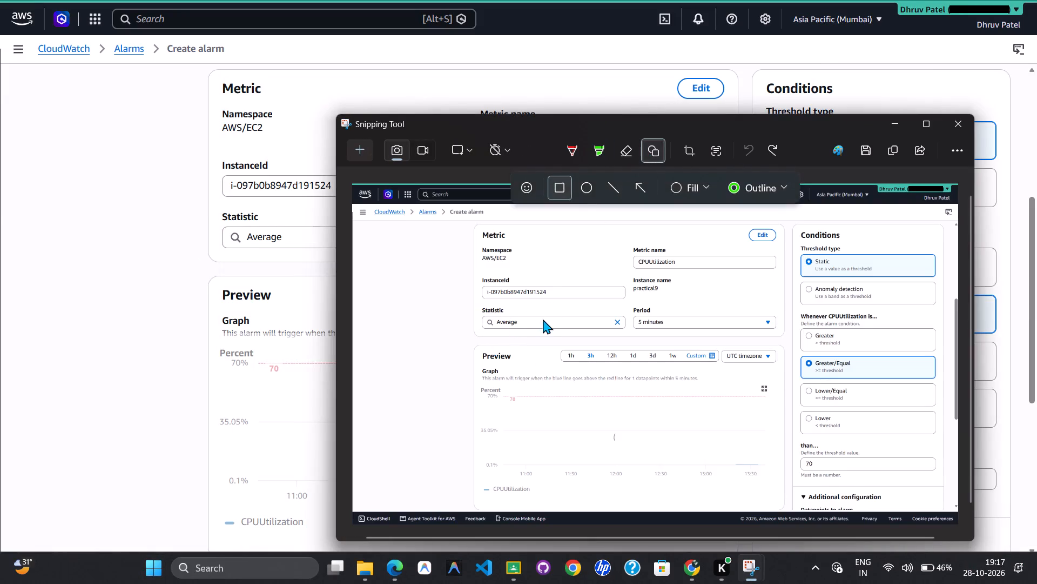
drag(482, 316, 524, 326)
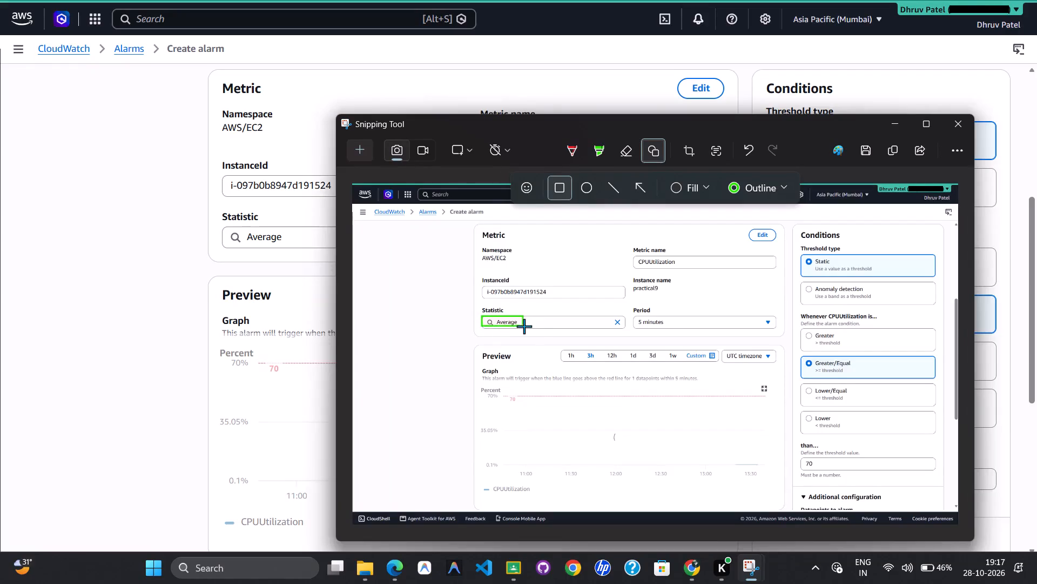
drag(524, 326, 537, 330)
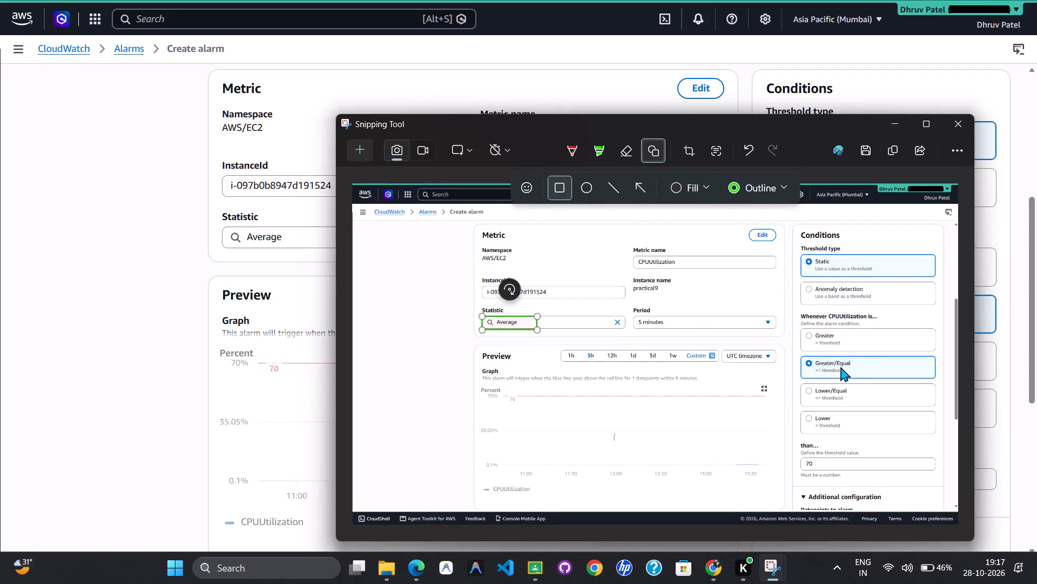
drag(798, 354, 887, 379)
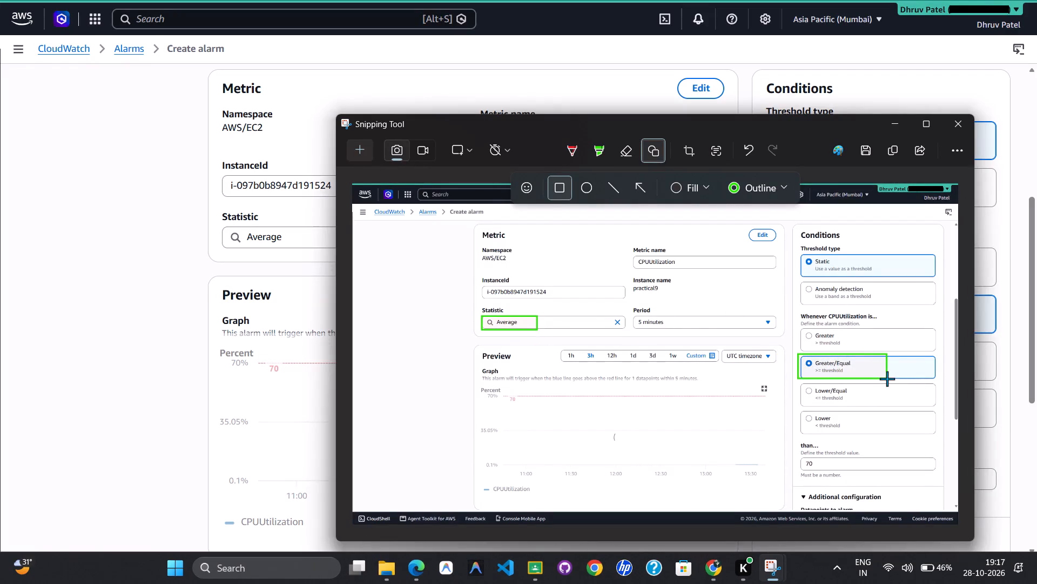
drag(887, 379, 891, 380)
drag(799, 457, 798, 457)
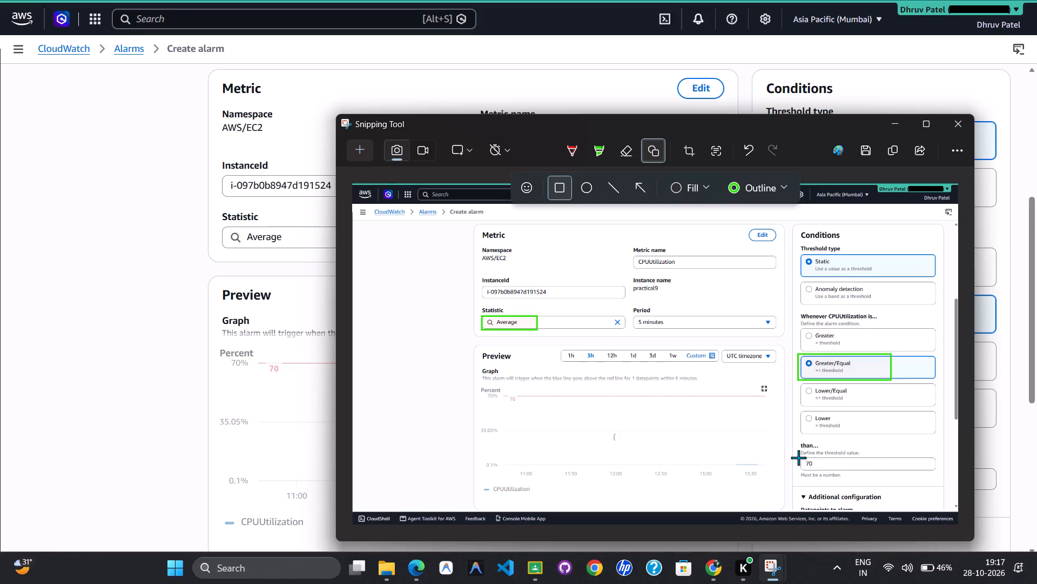
drag(798, 457, 832, 472)
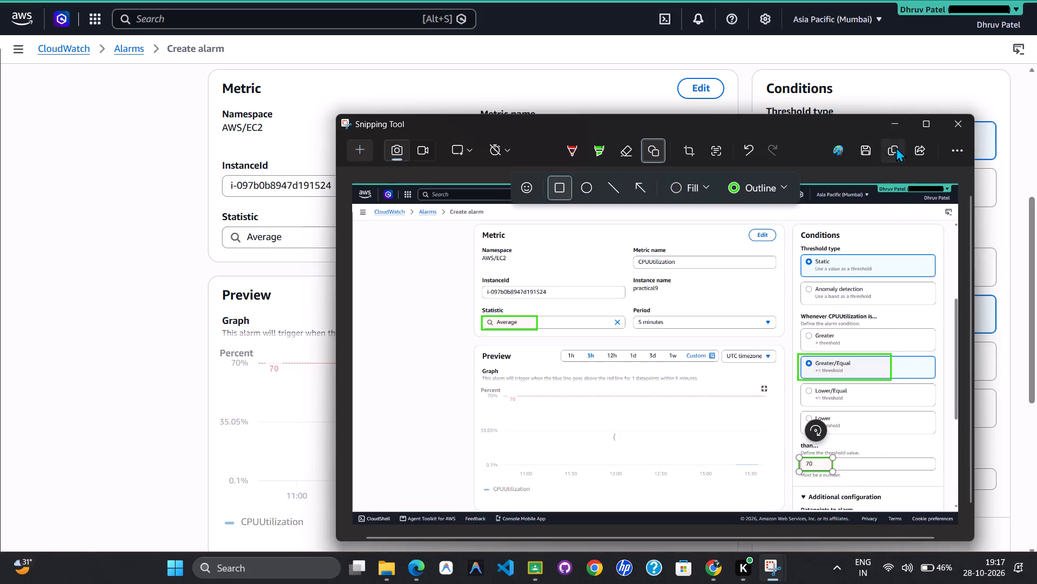
Copy the annotated conditions screenshot into the CCE_Practical_9 document below the Select metric screenshot, followed by a new line.
click(896, 147)
key(alt+Tab)
key(alt+Tab)
key(alt+Tab)
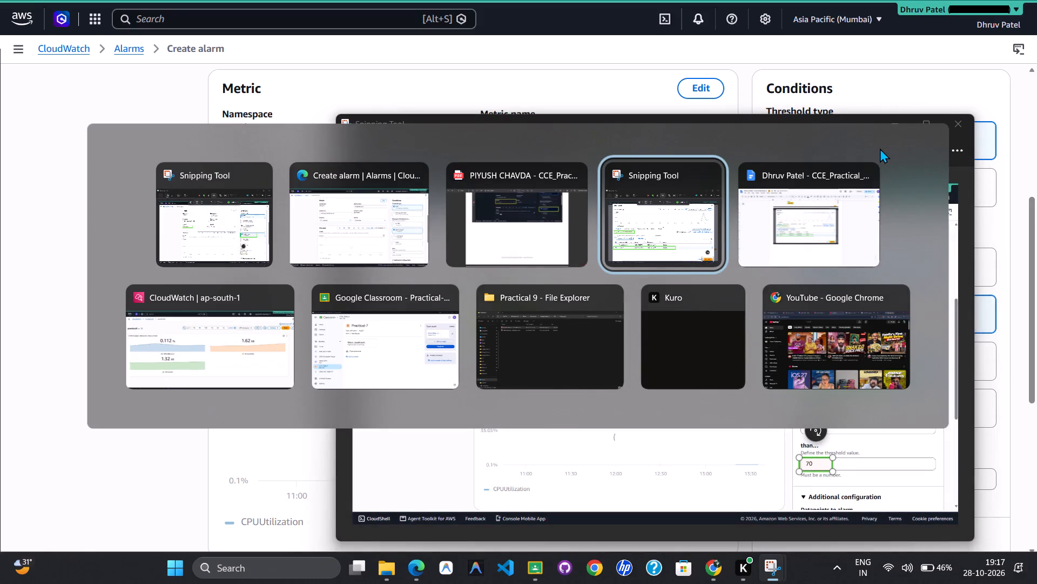
key(alt+Tab)
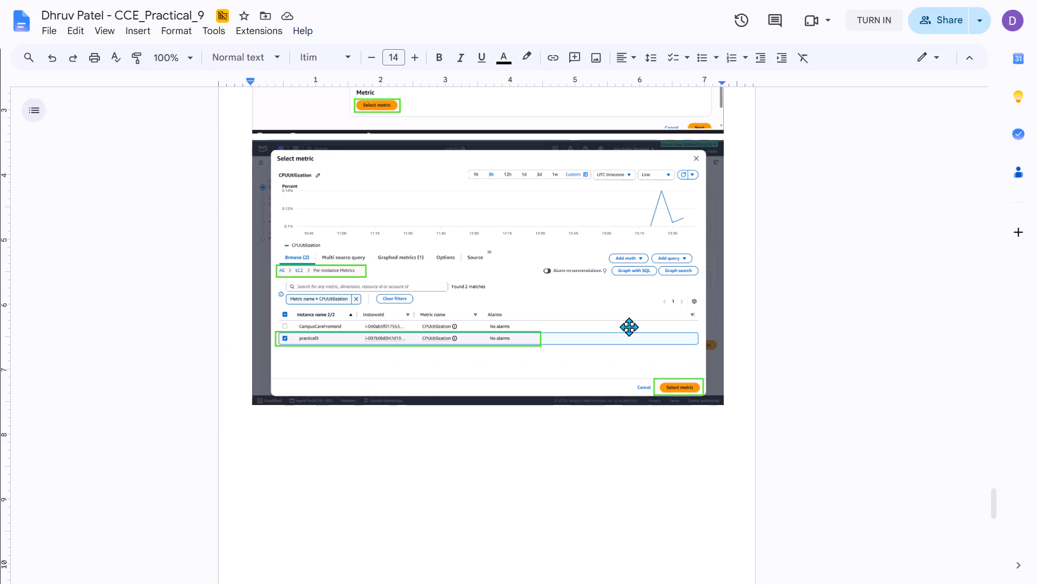
key(Return)
key(ctrl+v)
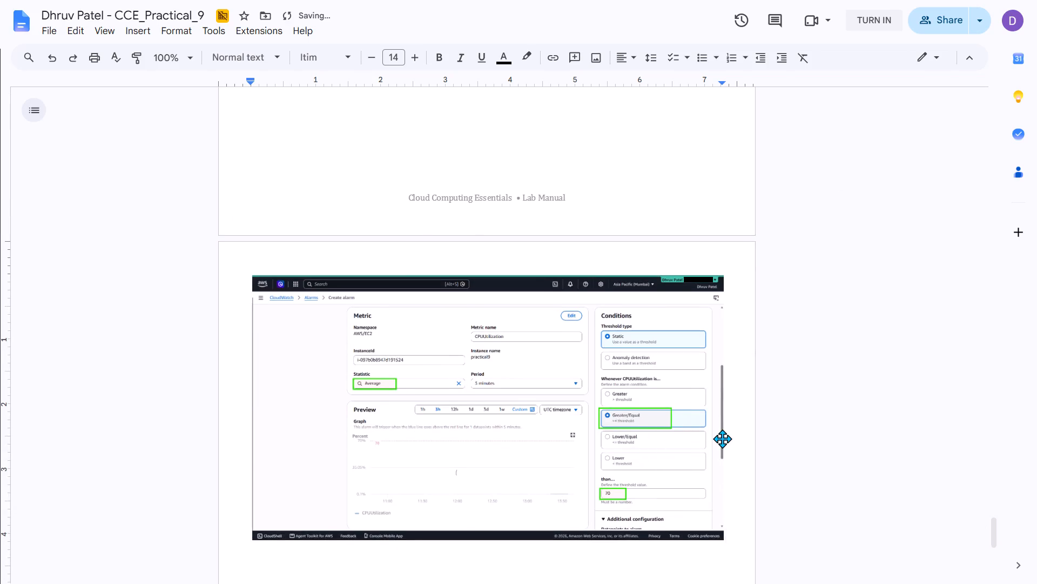
key(Return)
Capture a full-screen screenshot of the alarm's Additional configuration section with the Next button and open it for markup.
key(alt+Tab)
key(alt+Tab)
key(alt+Tab)
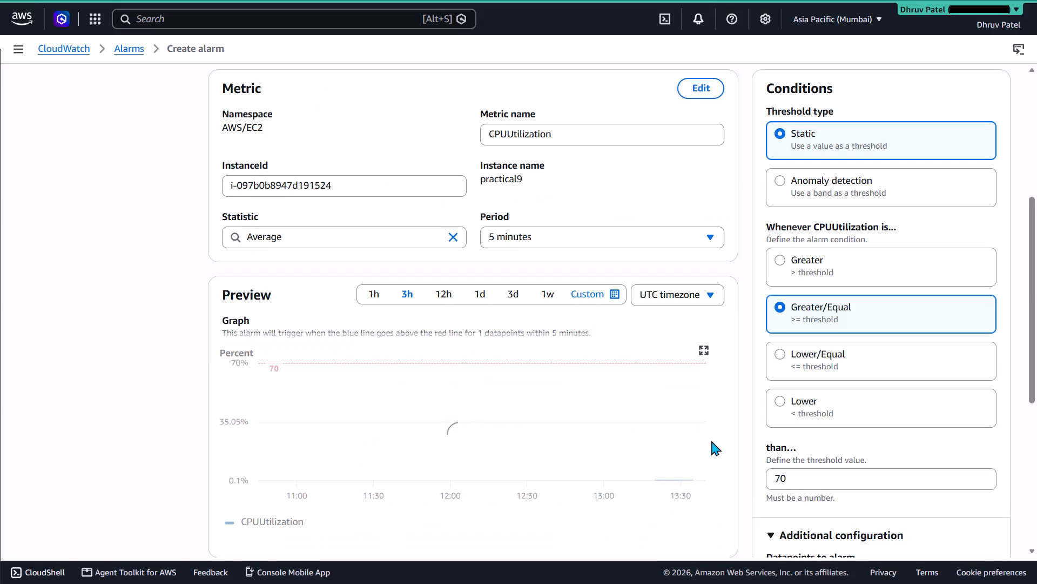
scroll(704, 441, down, 9)
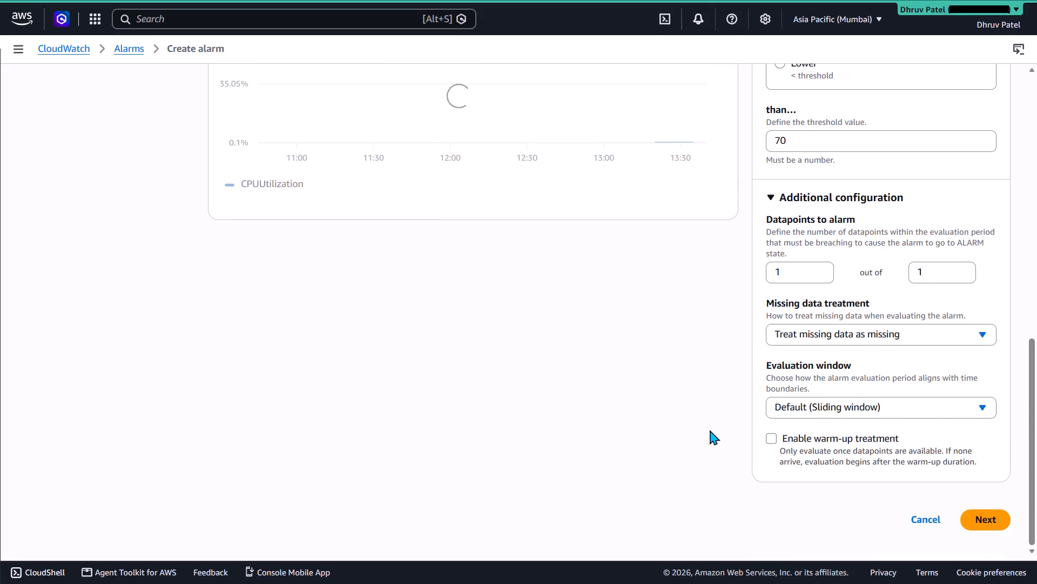
key(shift+super+s)
drag(3, 0, 1036, 583)
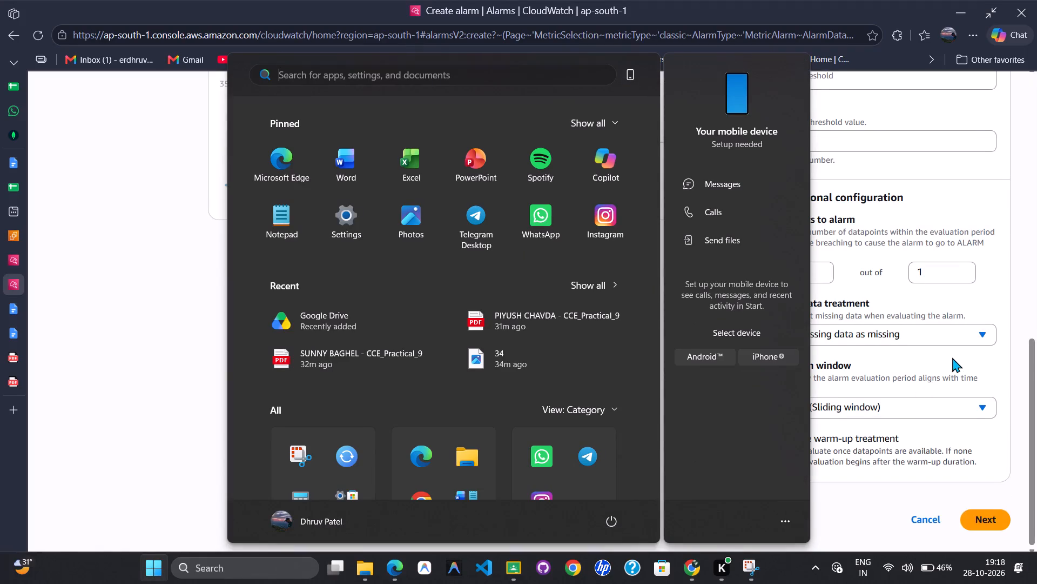
click(952, 357)
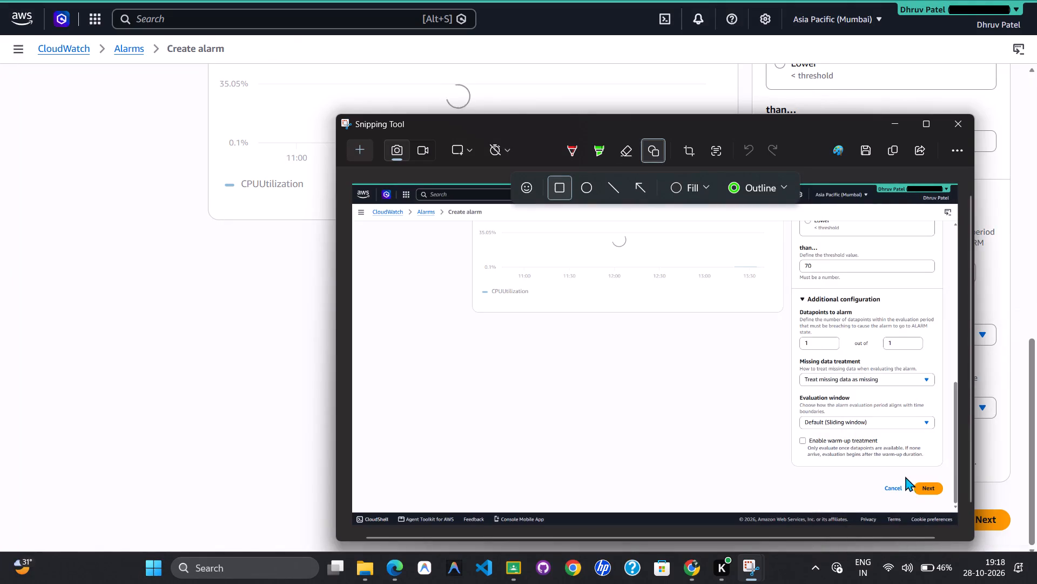
Outline the Next button in the screenshot with a green rectangle, resized and nudged to sit centred around it.
drag(907, 477, 949, 501)
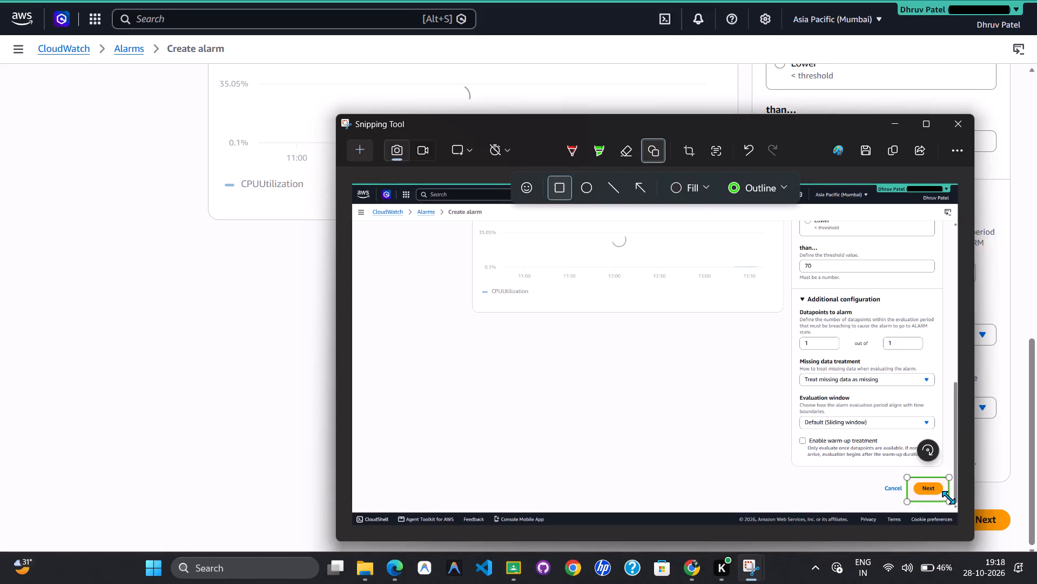
drag(948, 498, 939, 495)
key(Right)
key(Right)
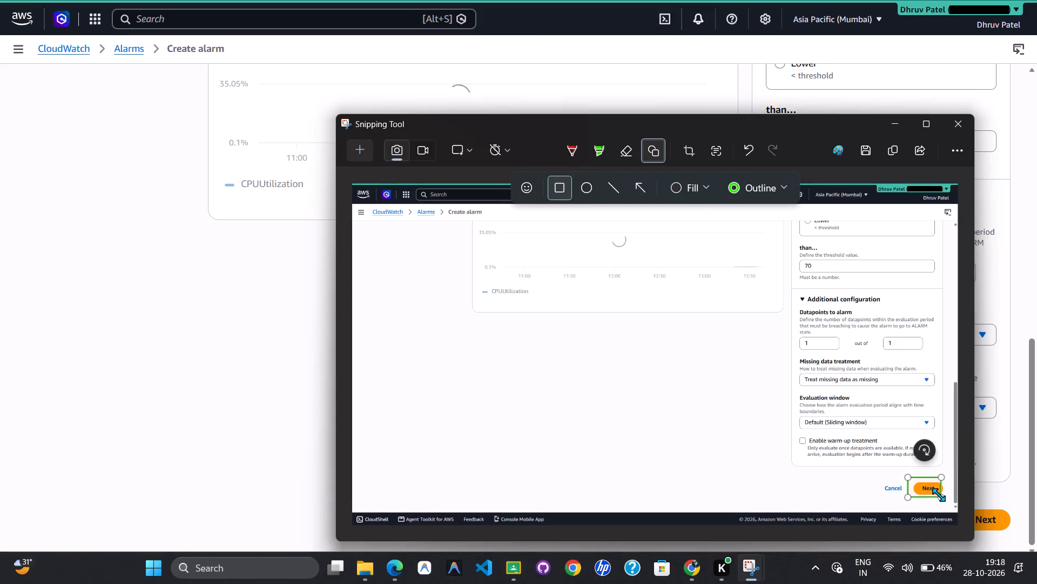
key(Right)
key(Right)
key(Right)
key(Right)
key(Right)
key(Right)
key(Right)
key(Right)
key(Right)
key(Right)
key(Right)
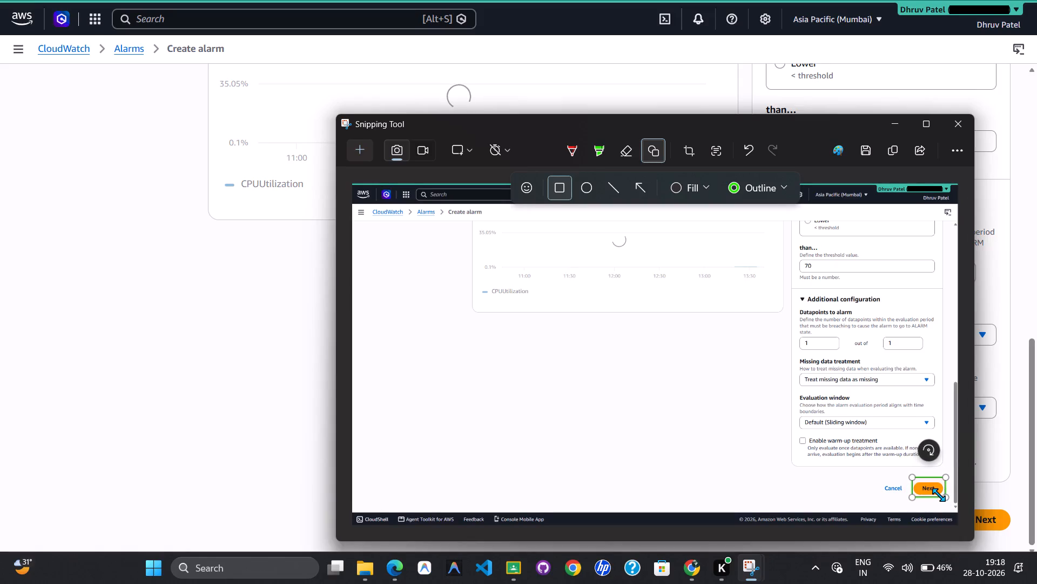
key(Down)
key(Down)
key(Down)
key(Left)
key(Left)
key(Left)
key(Right)
key(Right)
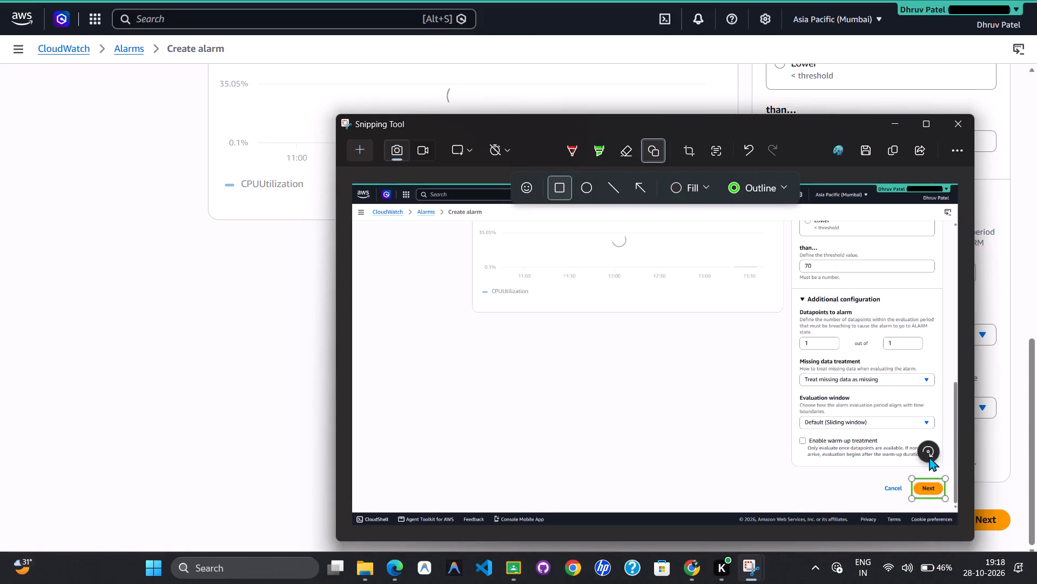
key(Right)
Copy the annotated Additional configuration screenshot into the CCE_Practical_9 document below the conditions screenshot.
click(888, 147)
key(alt+Tab)
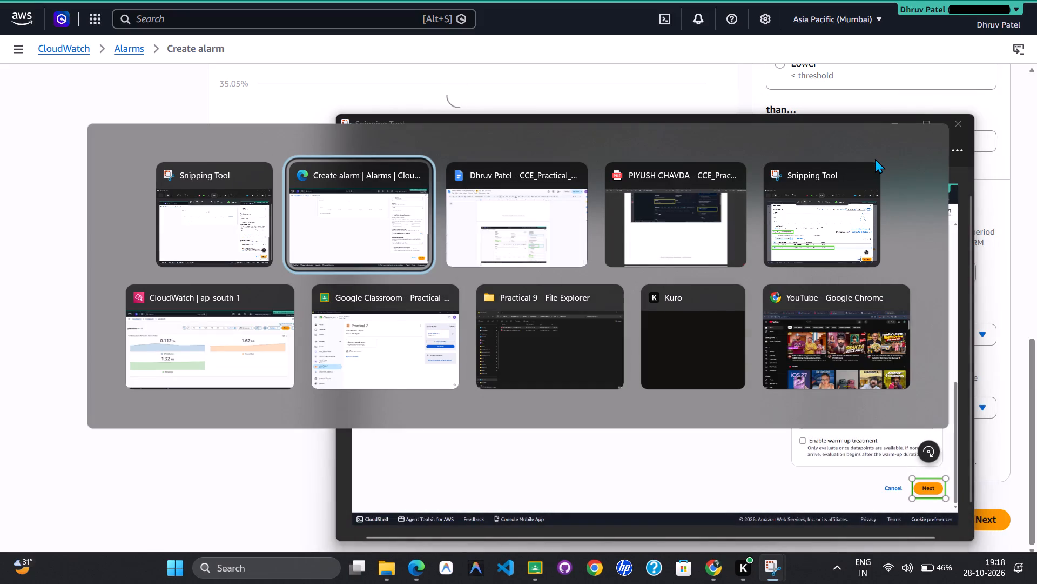
key(alt+Tab)
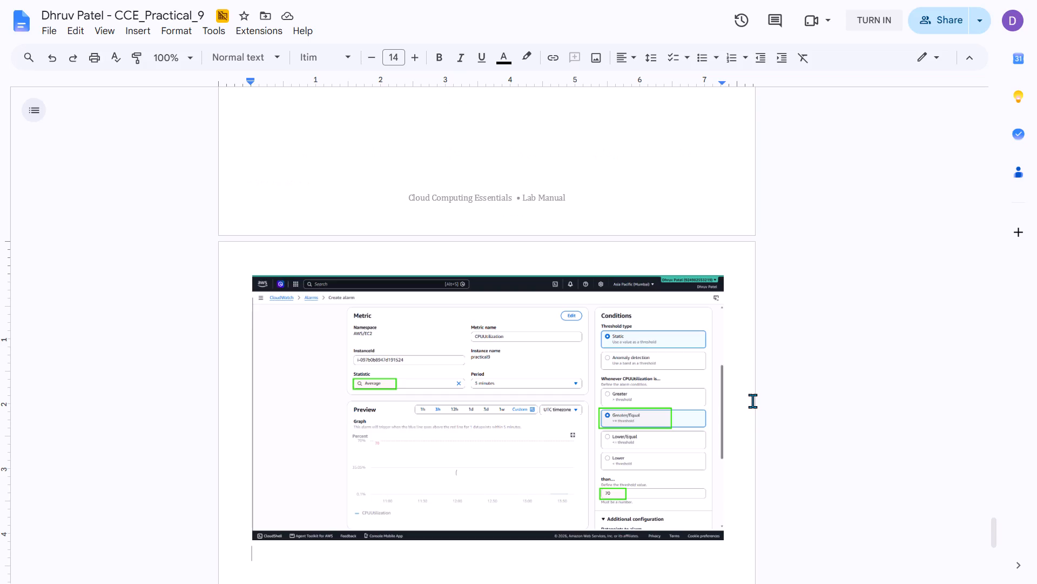
key(ctrl+v)
Return to the alarm form and advance it to the Configure actions stage.
key(alt+Tab)
key(alt+Tab)
key(alt+Tab)
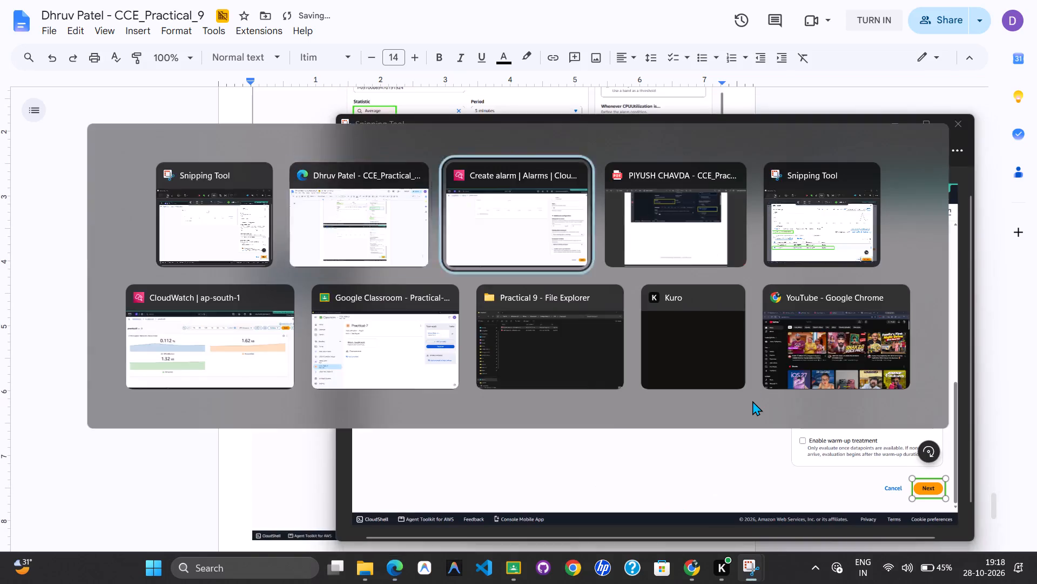
click(994, 514)
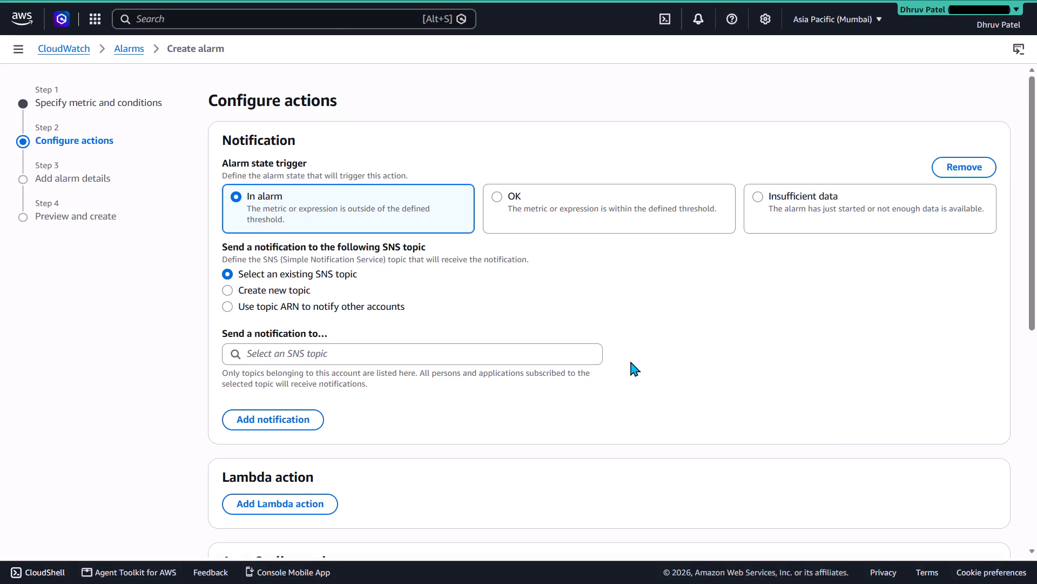
Examine the reference PDF's Configure actions screenshot for the alarm state trigger and SNS notification settings.
key(alt+Tab)
key(alt+Tab)
key(alt+Tab)
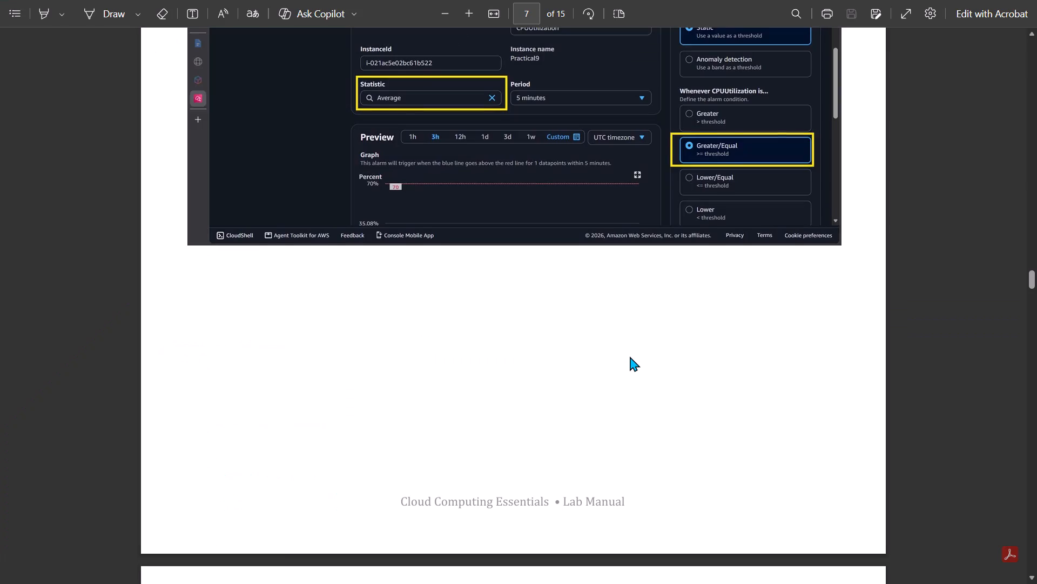
scroll(630, 356, down, 11)
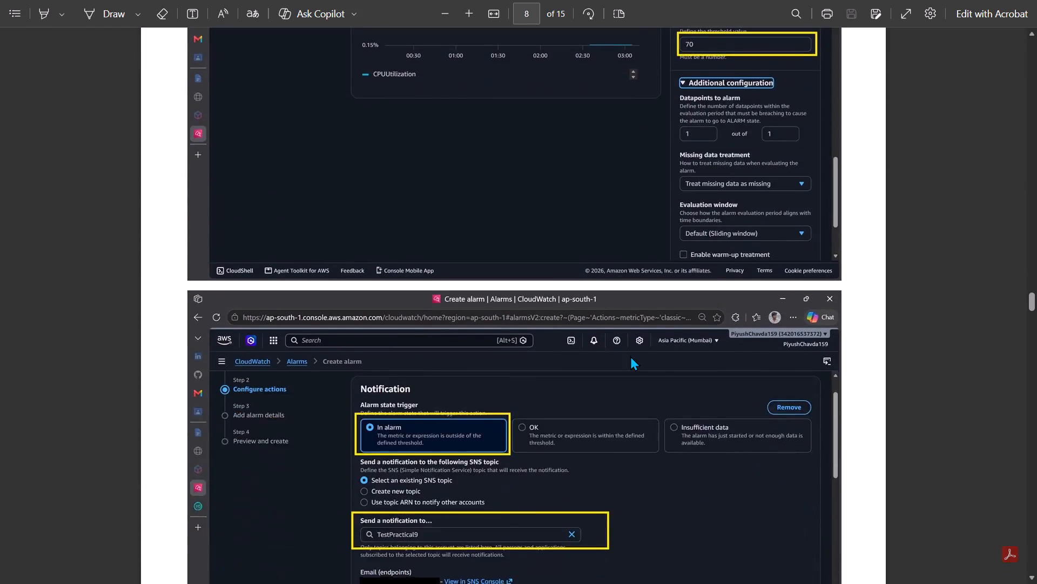
scroll(630, 356, down, 1)
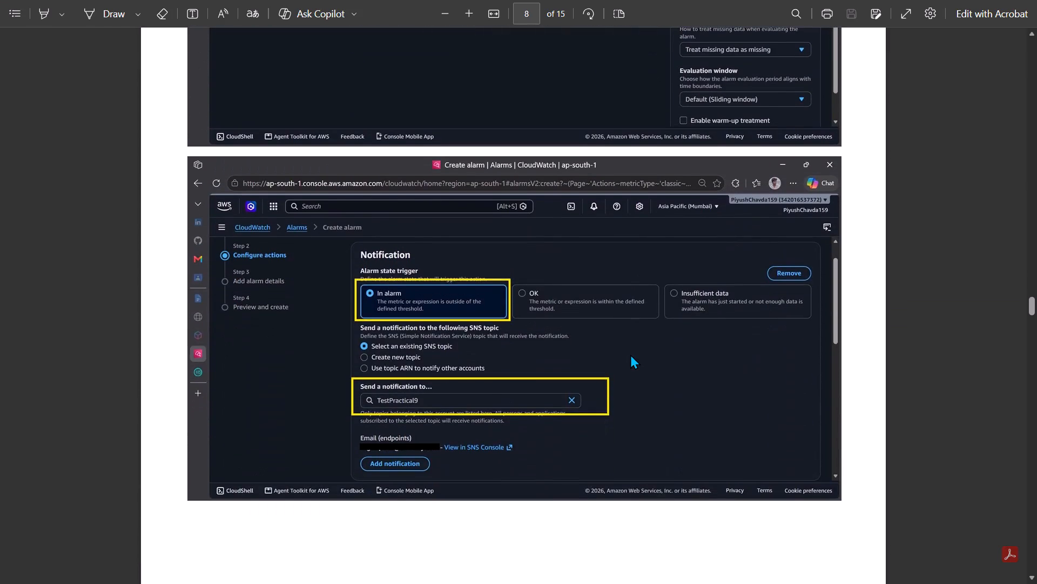
Return to the alarm form and check which existing SNS topics are available for the notification.
key(alt+Tab)
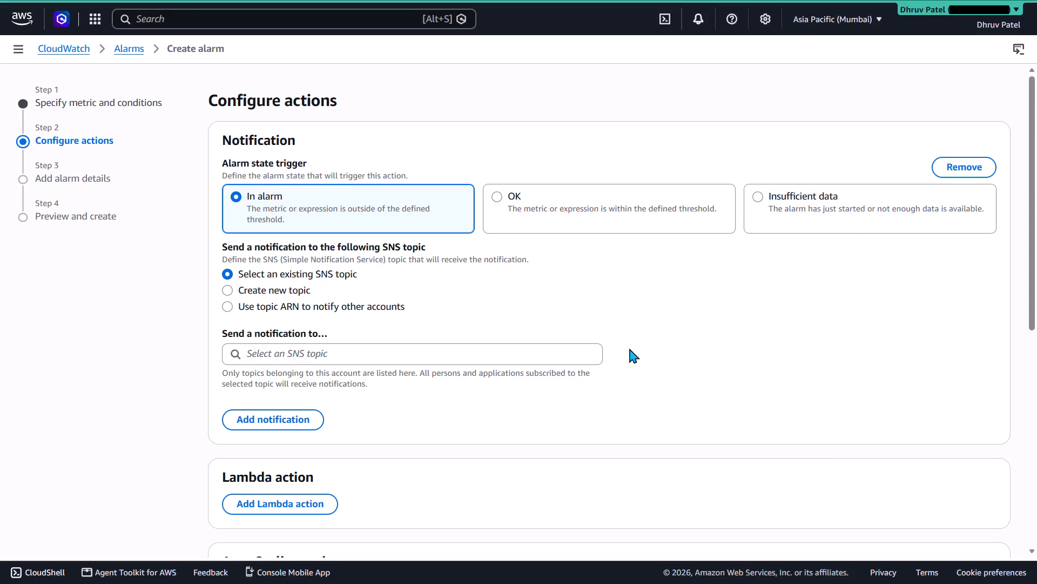
click(366, 357)
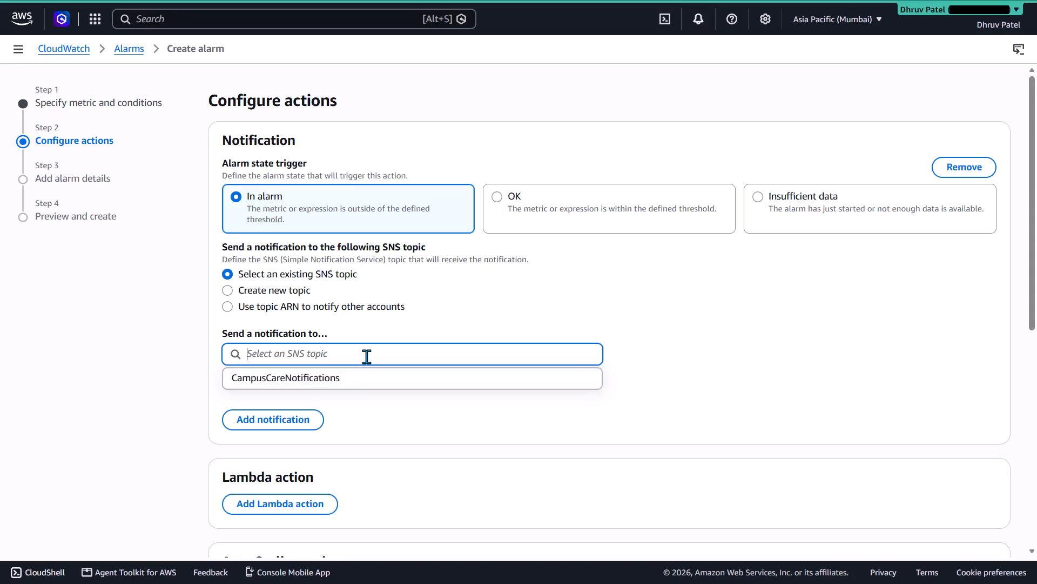
click(366, 356)
Examine the reference PDF's Configure actions screenshot and written procedure for how the SNS notification topic is set up.
key(alt+Tab)
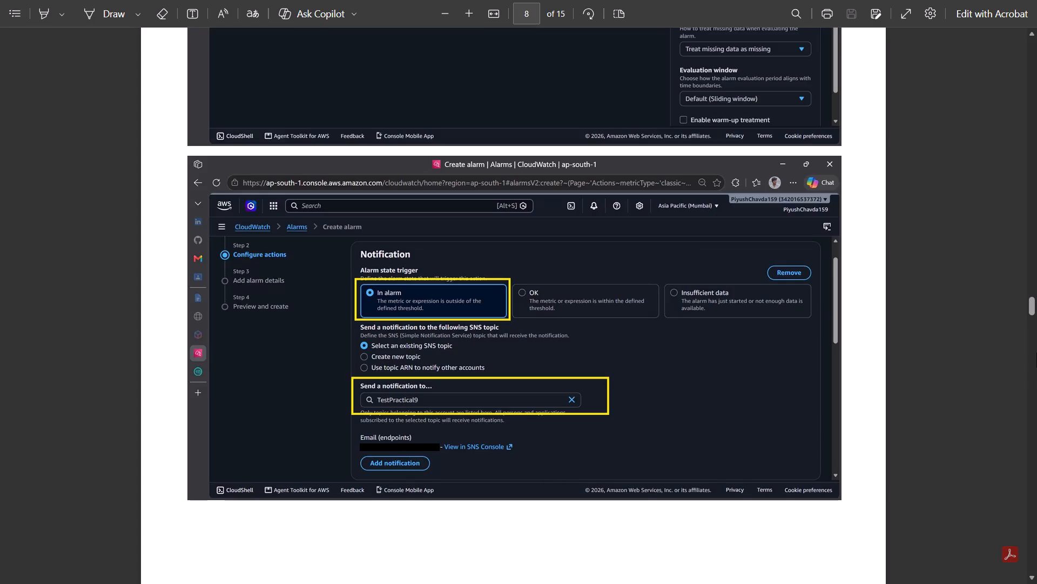
click(1031, 309)
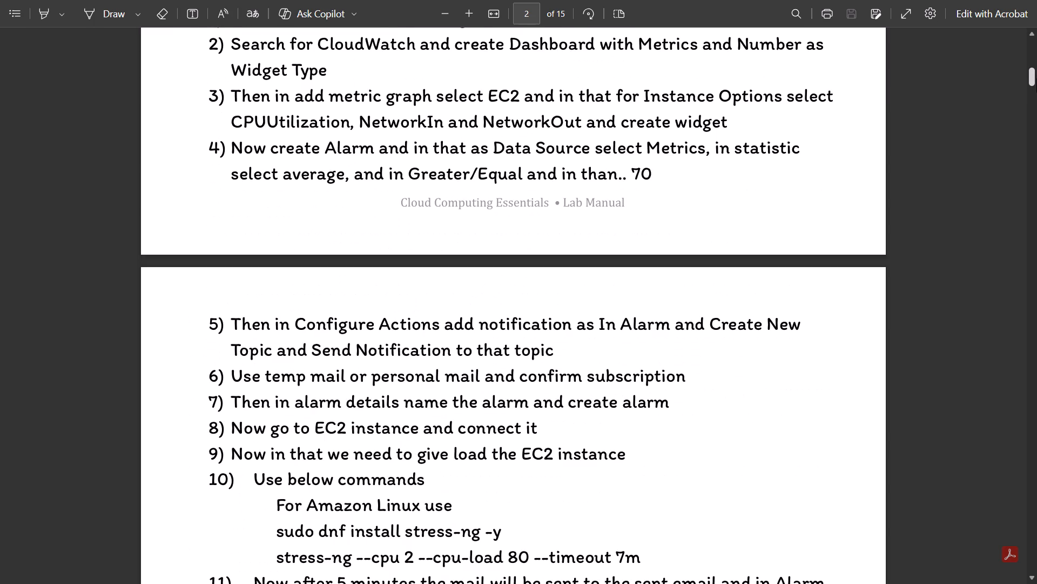
scroll(816, 304, down, 7)
scroll(816, 270, up, 4)
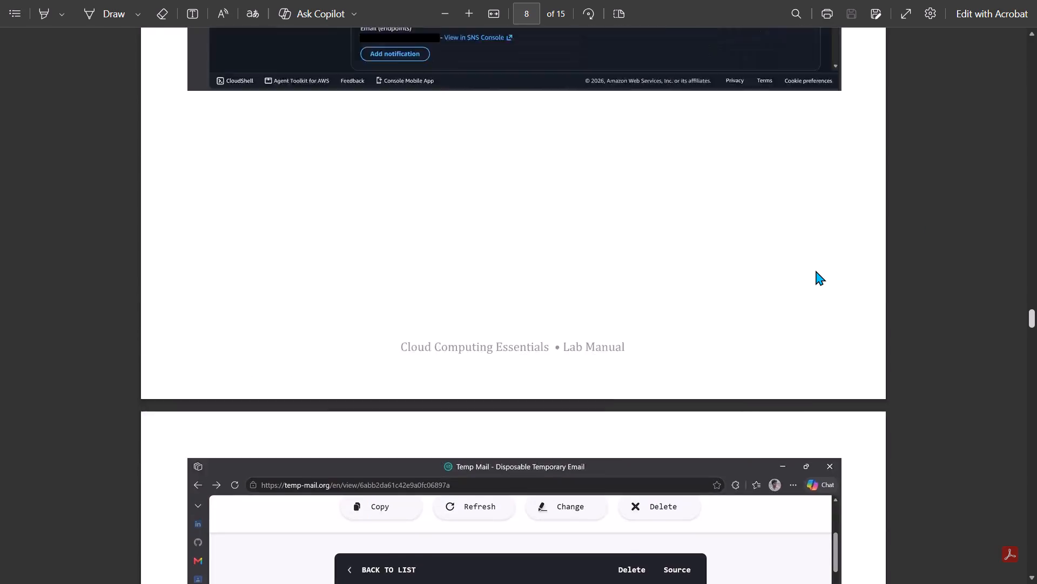
scroll(816, 270, up, 4)
scroll(784, 283, down, 3)
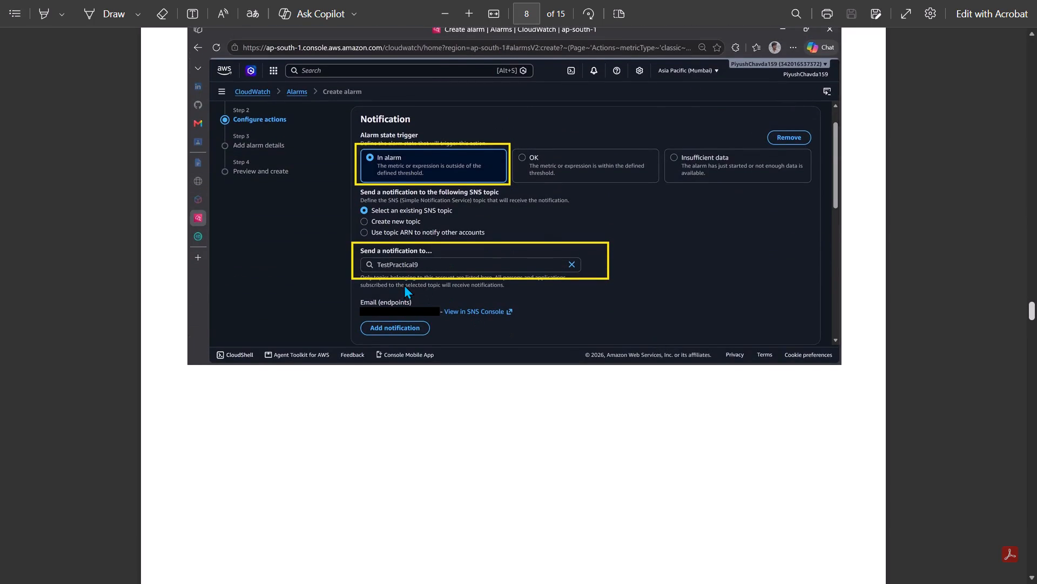
key(alt+Tab)
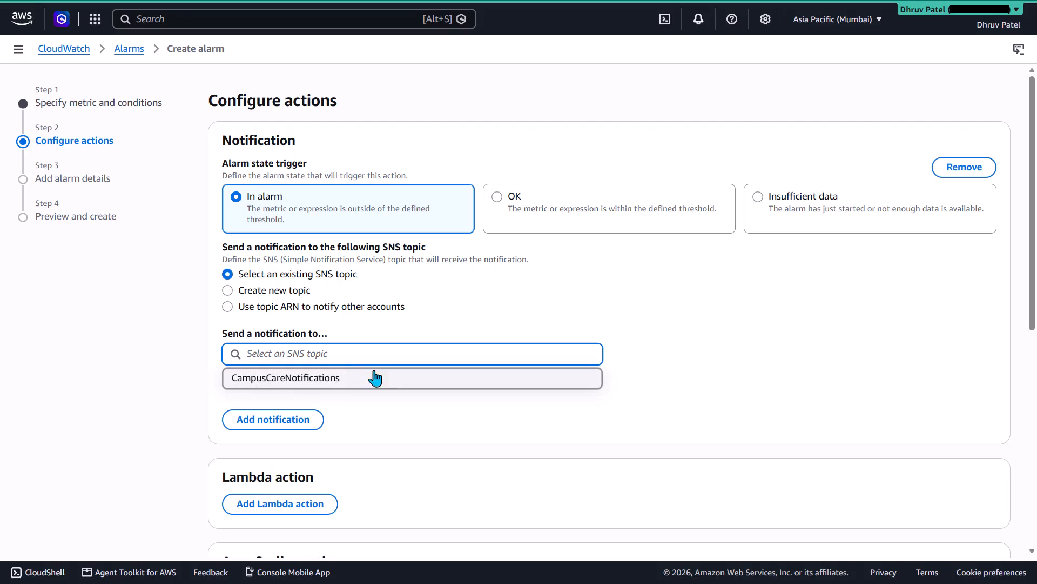
key(alt+Tab)
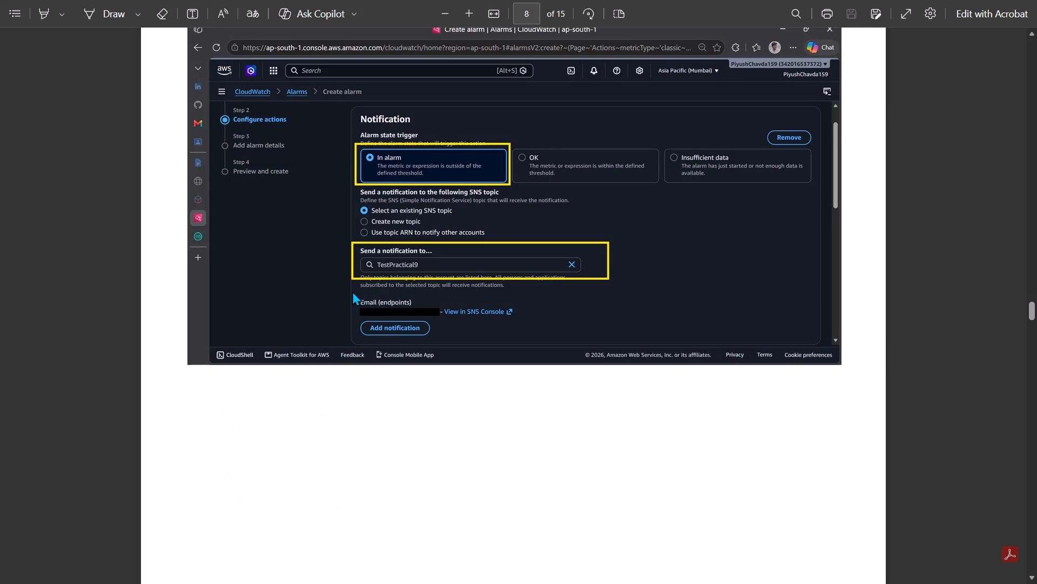
scroll(408, 255, up, 3)
ctrl+scroll(376, 297, up, 4)
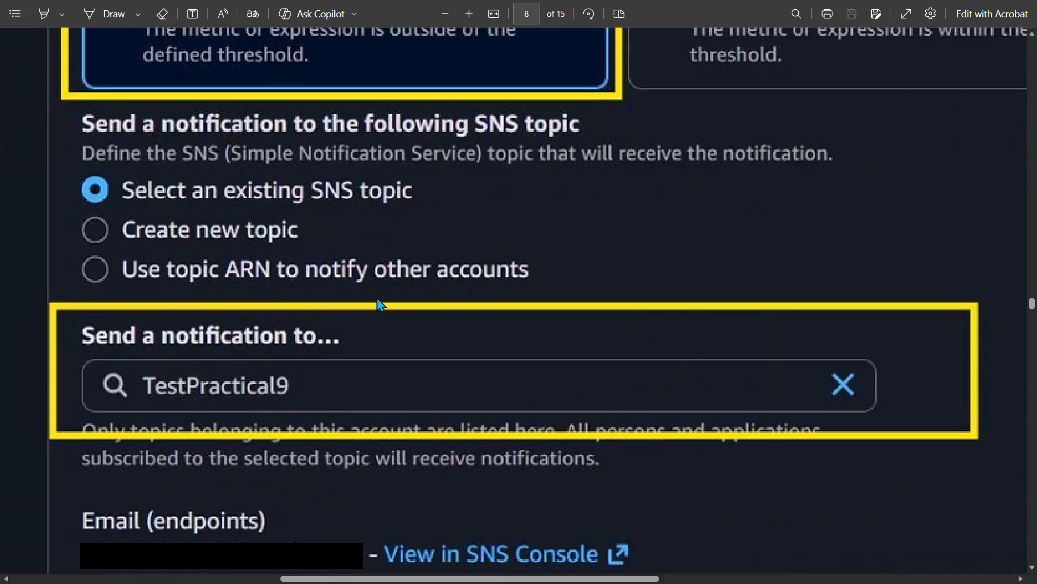
drag(109, 171, 230, 335)
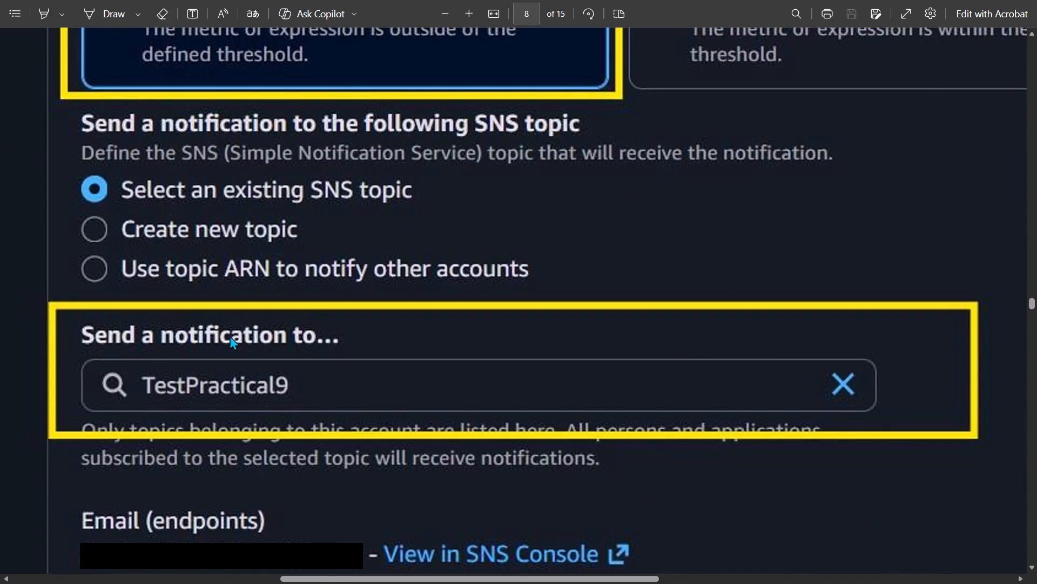
drag(230, 335, 151, 394)
ctrl+scroll(168, 390, down, 3)
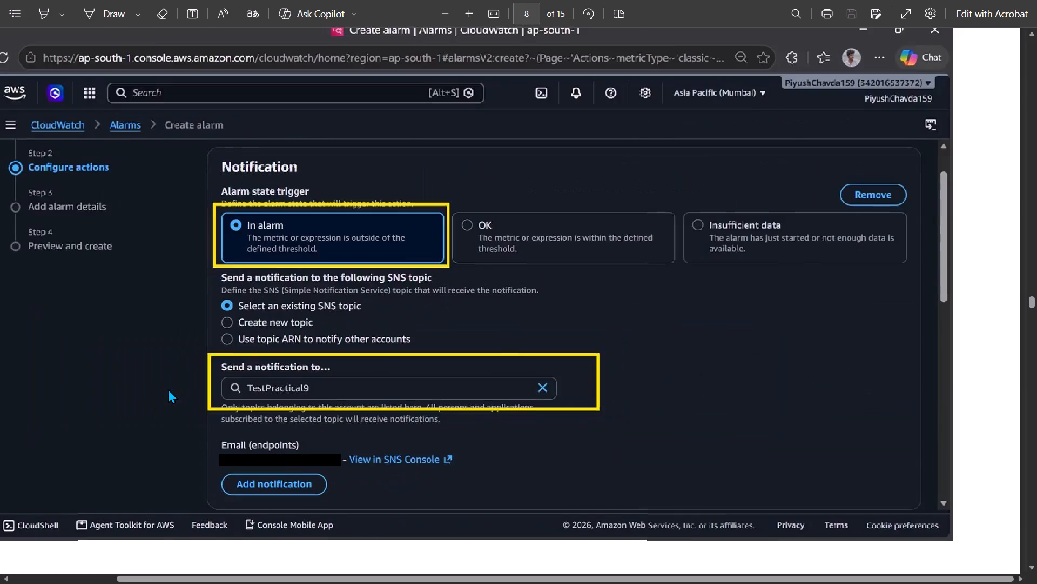
ctrl+scroll(168, 389, down, 1)
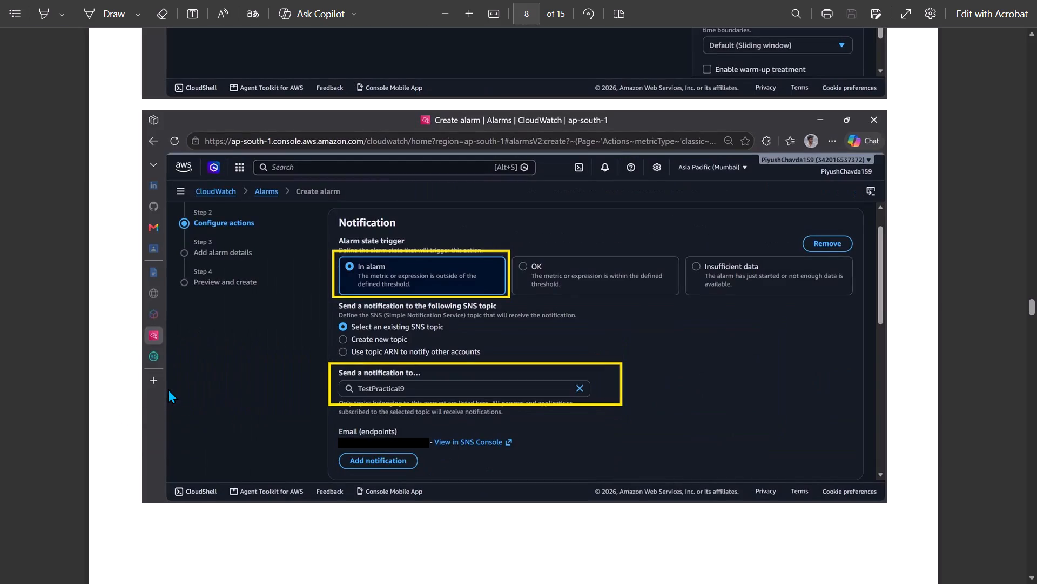
drag(1030, 306, 1030, 261)
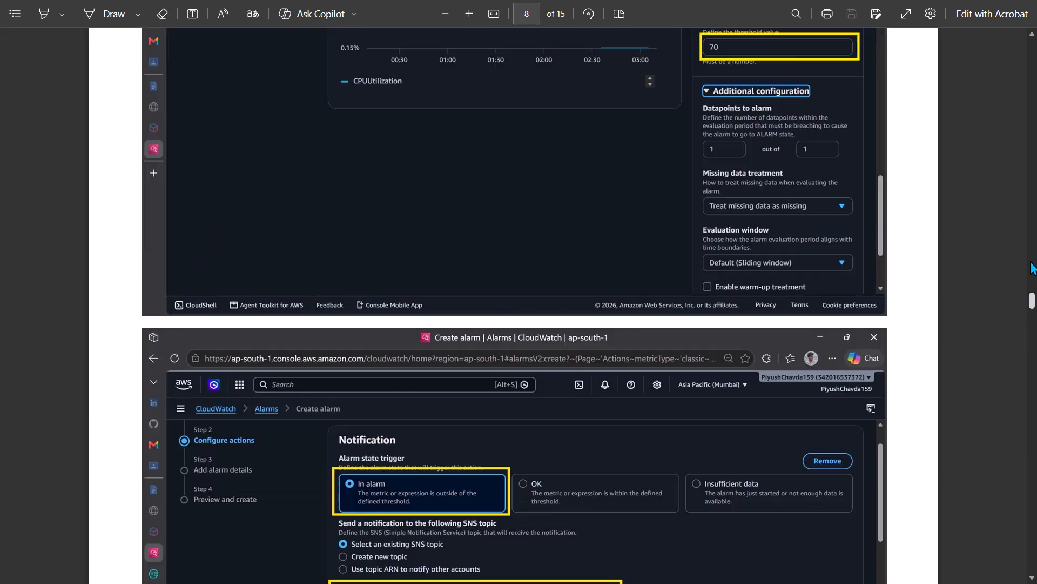
drag(1030, 261, 1035, 76)
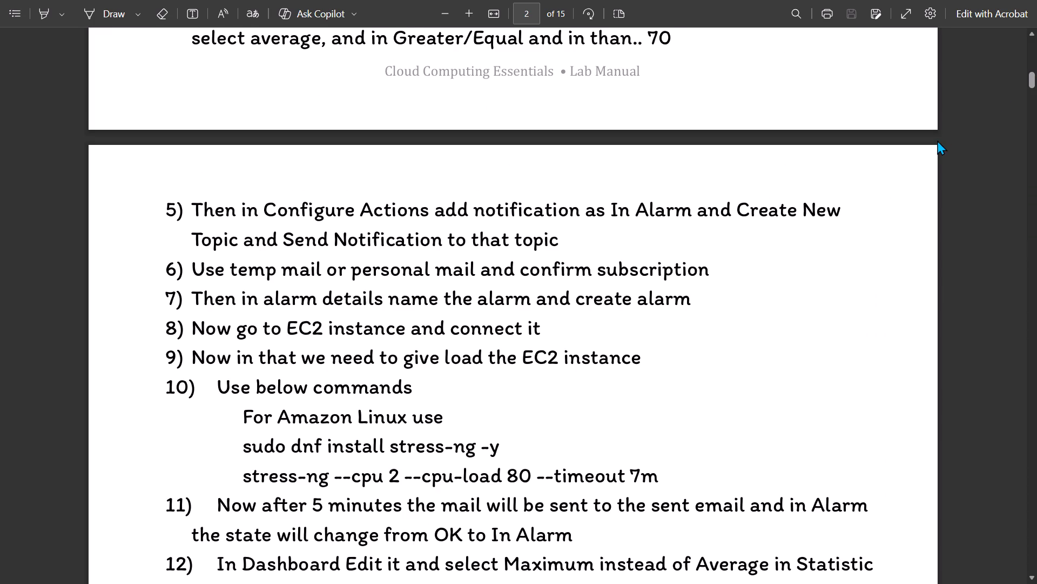
scroll(642, 359, up, 4)
scroll(641, 358, down, 3)
Switch to the other Practical 9 reference PDF and examine its alarm creation screenshots through the Configure actions stage.
key(alt+Tab)
key(alt+Tab)
key(alt+Tab)
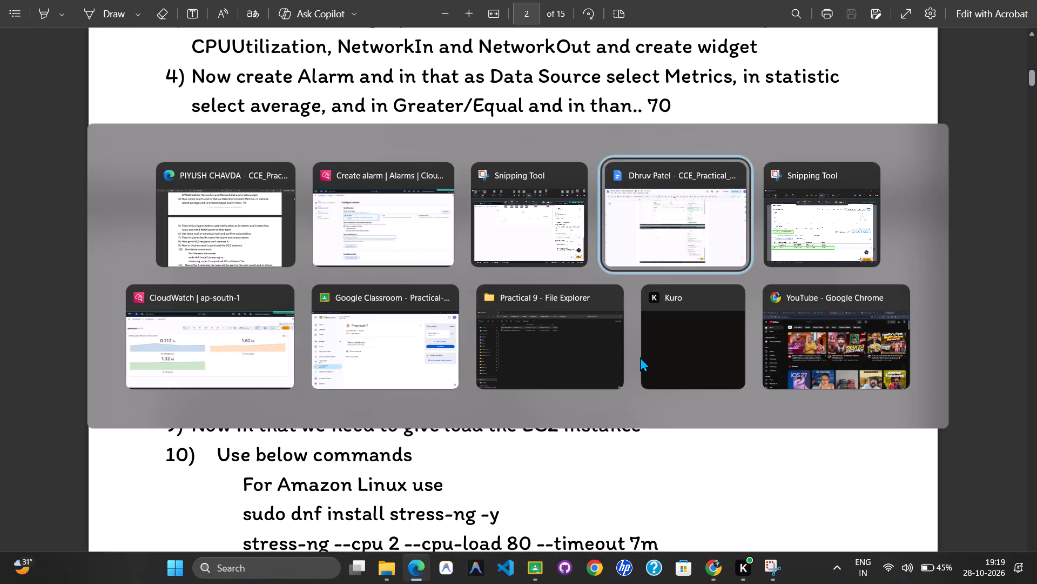
key(alt+Tab)
alt+click(197, 188)
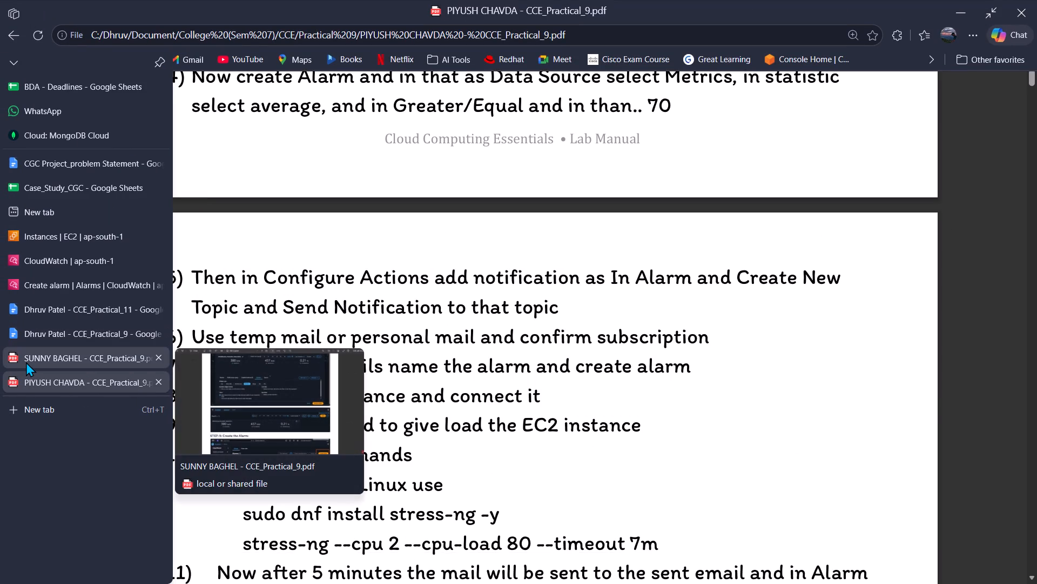
click(26, 362)
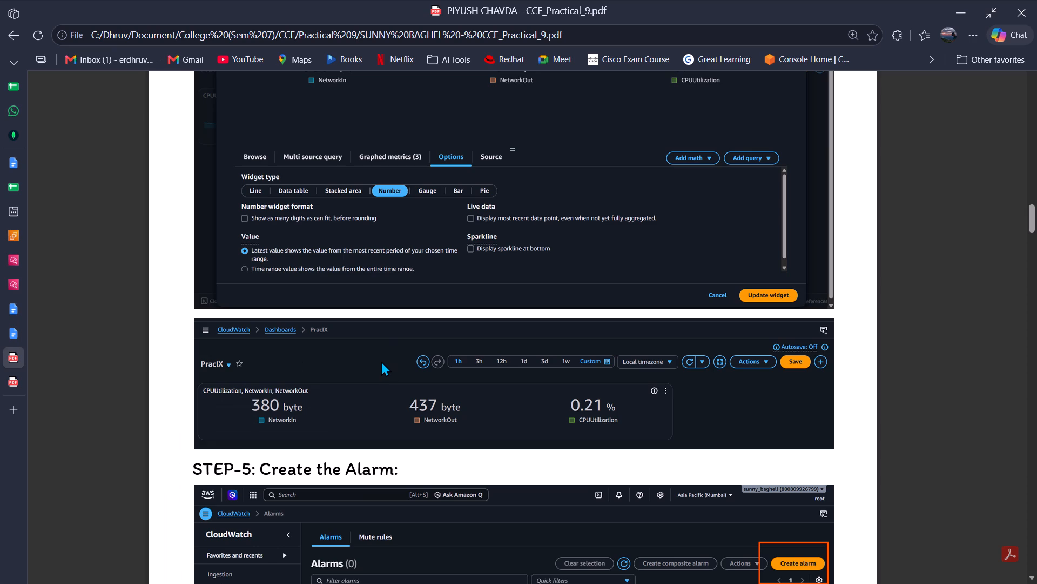
scroll(381, 361, up, 3)
scroll(381, 357, down, 9)
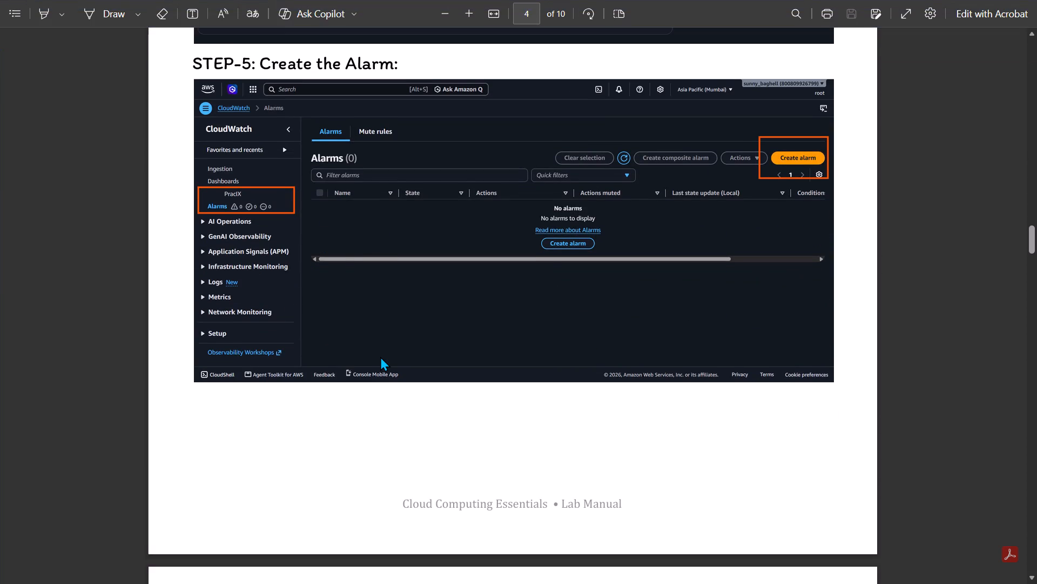
scroll(380, 356, down, 13)
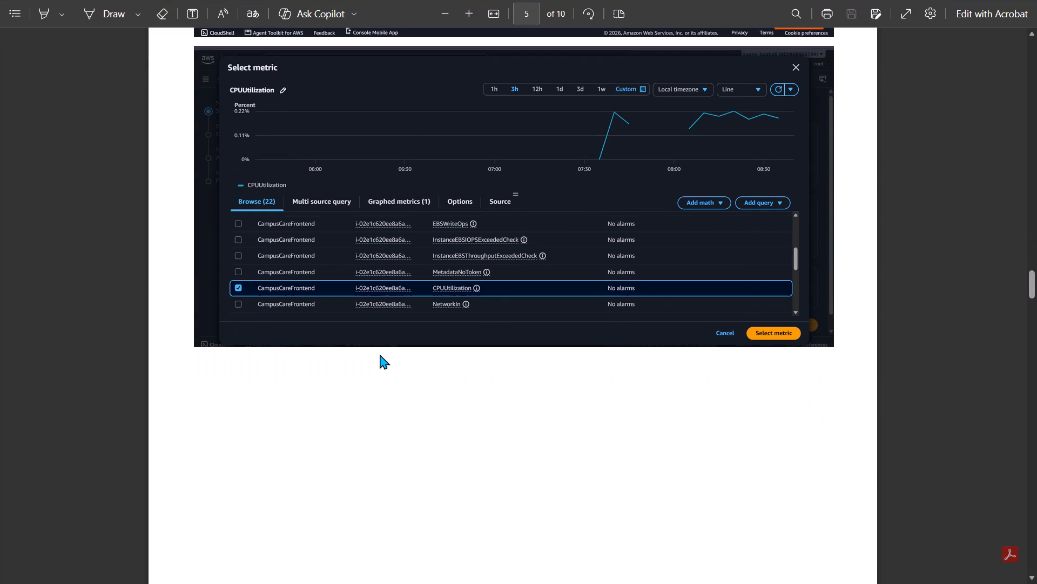
scroll(380, 354, down, 8)
key(alt+Tab)
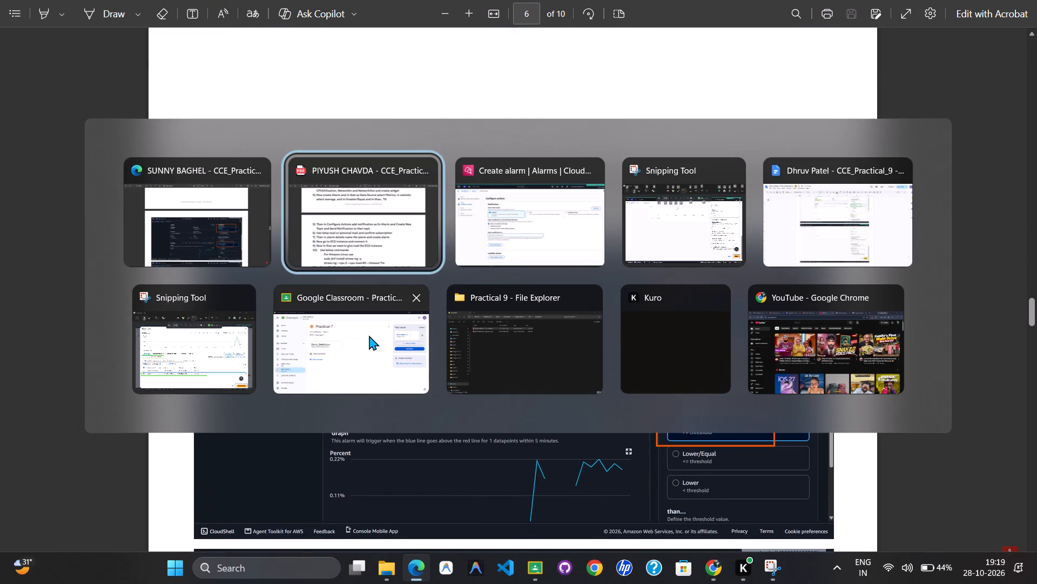
alt+click(240, 236)
scroll(291, 300, up, 10)
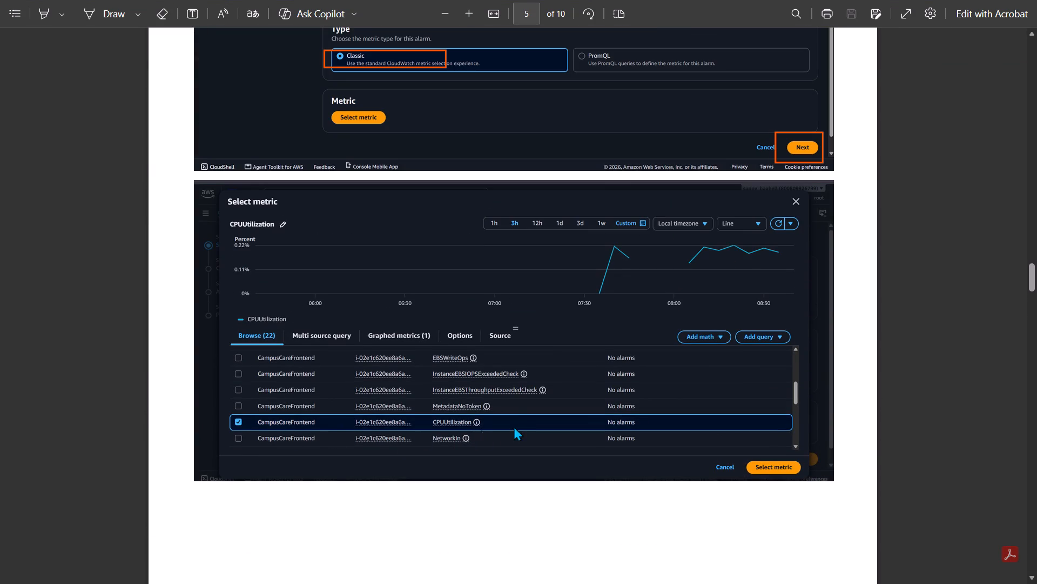
scroll(466, 423, up, 3)
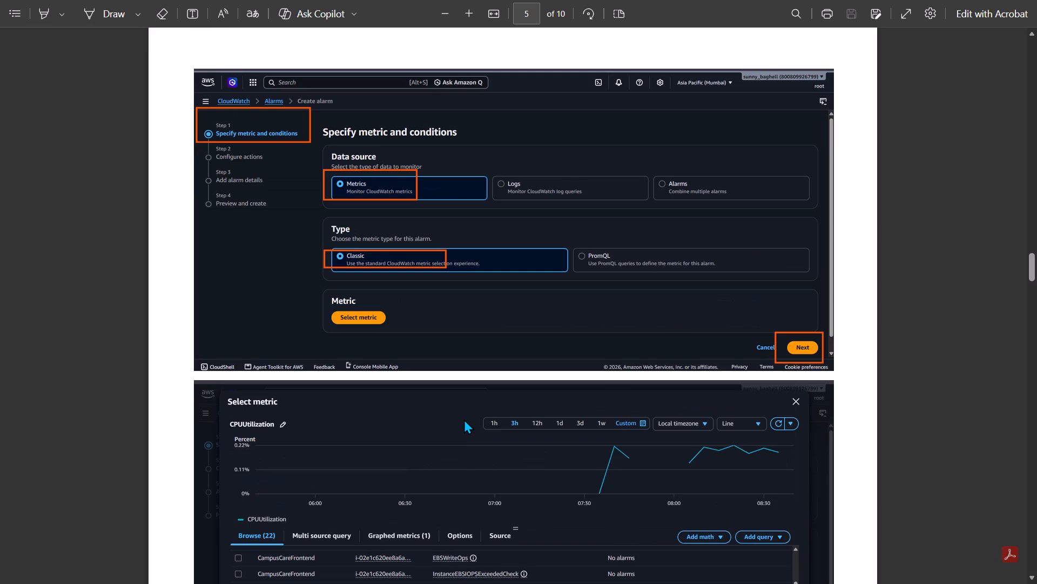
scroll(464, 418, down, 12)
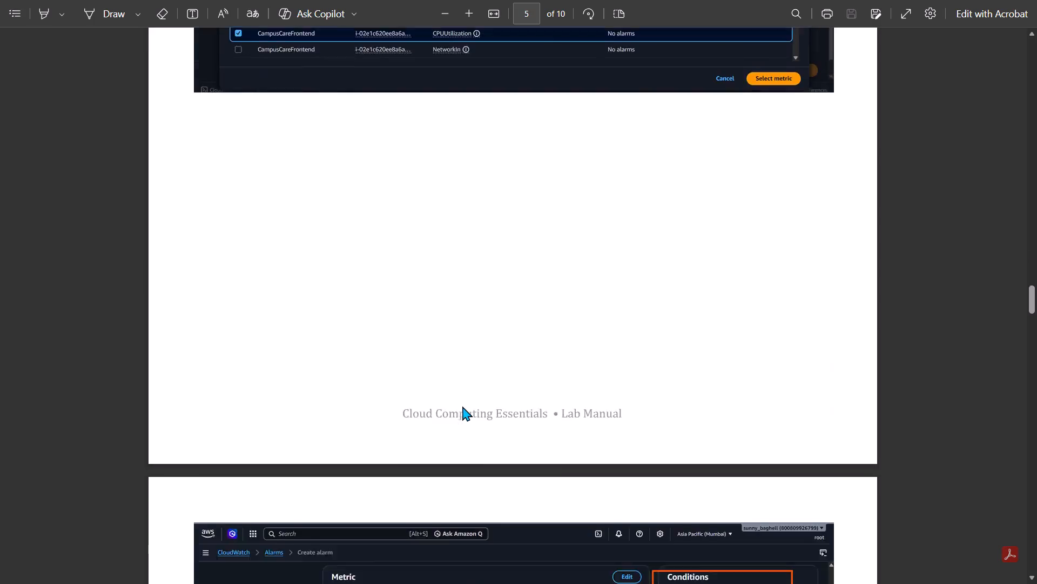
scroll(462, 406, down, 12)
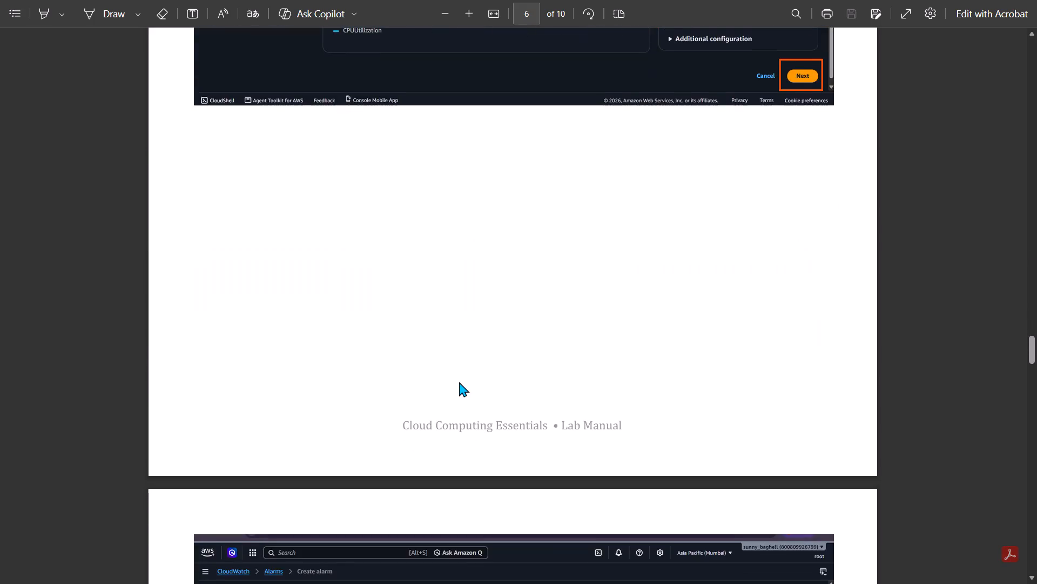
scroll(459, 382, down, 4)
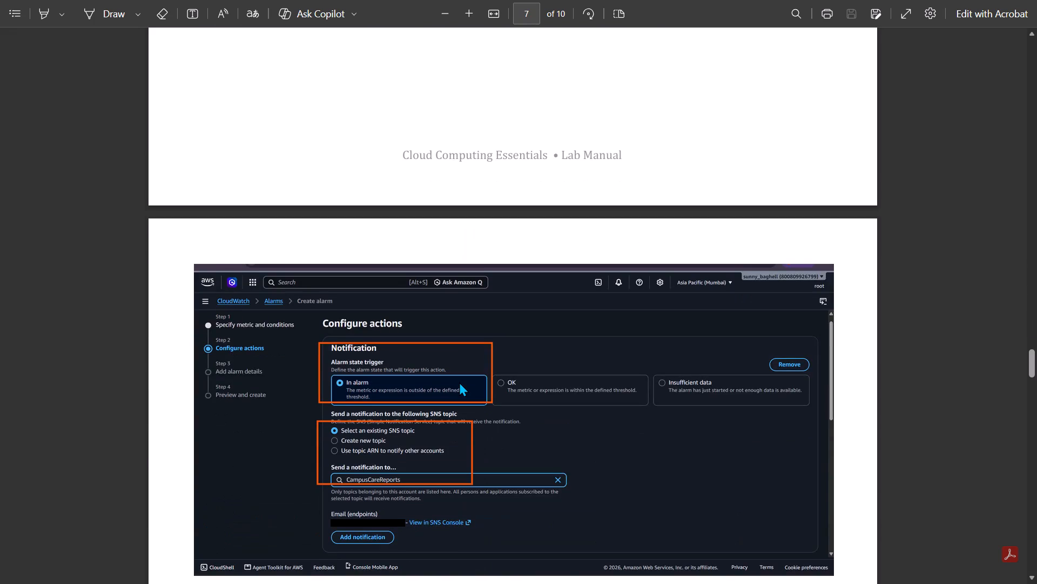
scroll(459, 382, down, 1)
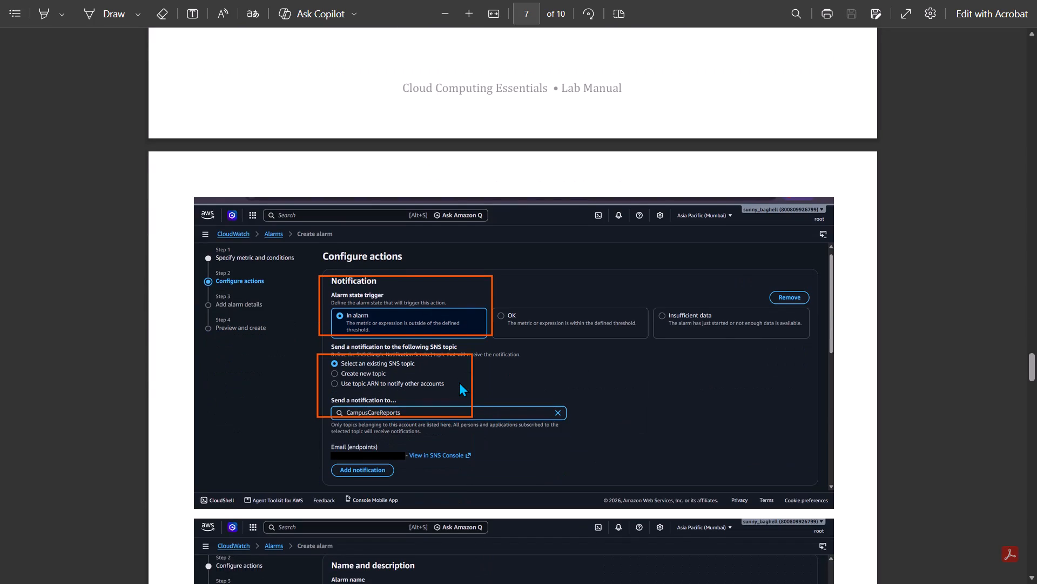
scroll(459, 382, down, 1)
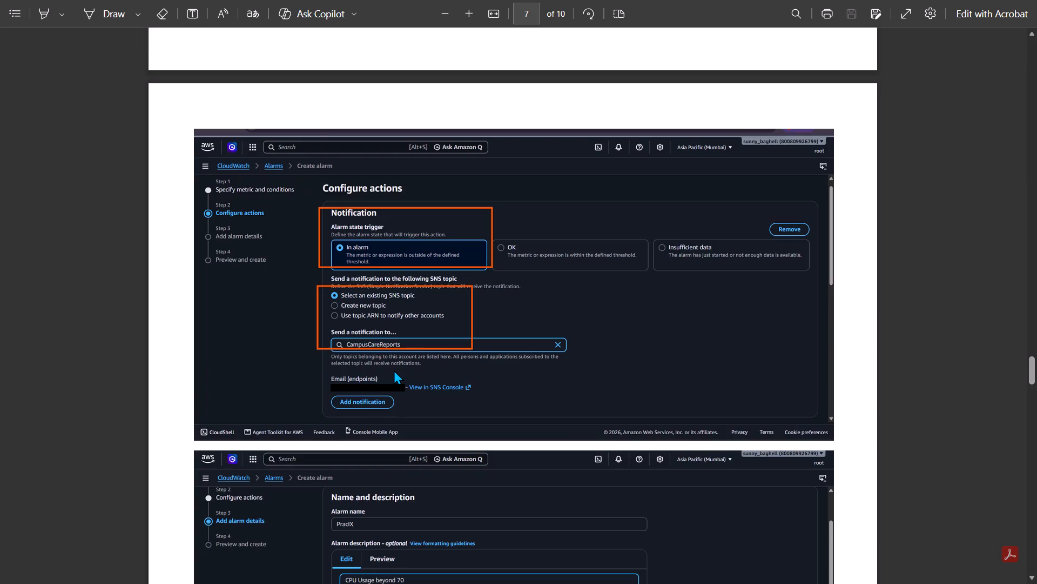
Return to the alarm form and set its notification to create a new SNS topic.
key(alt+Tab)
key(alt+Tab)
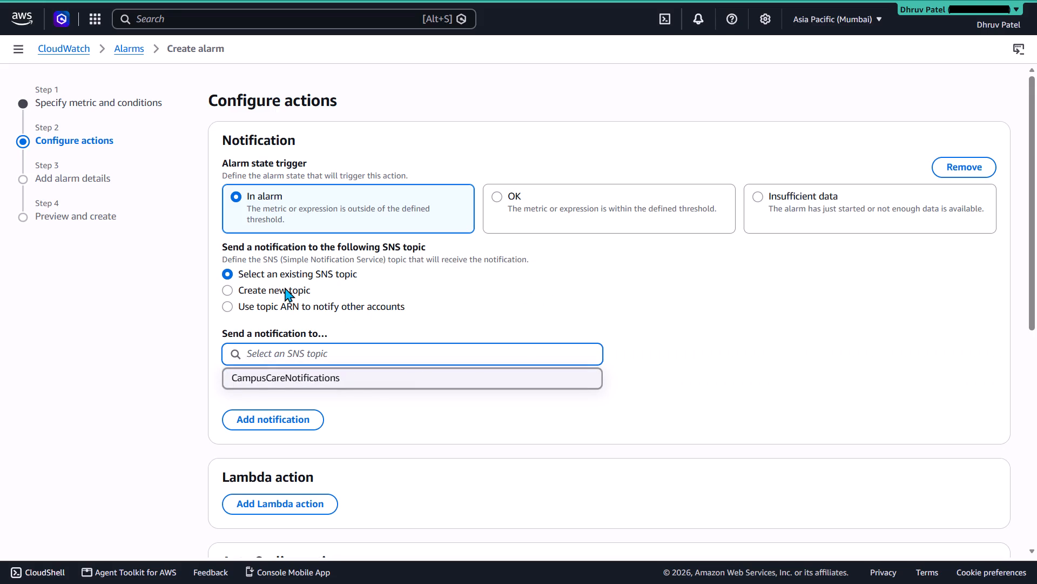
click(285, 290)
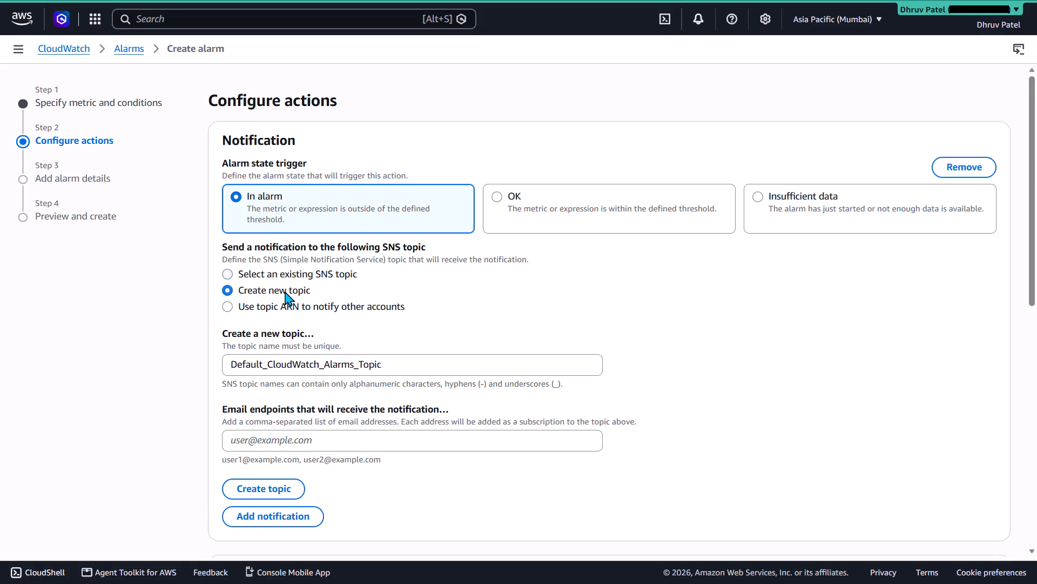
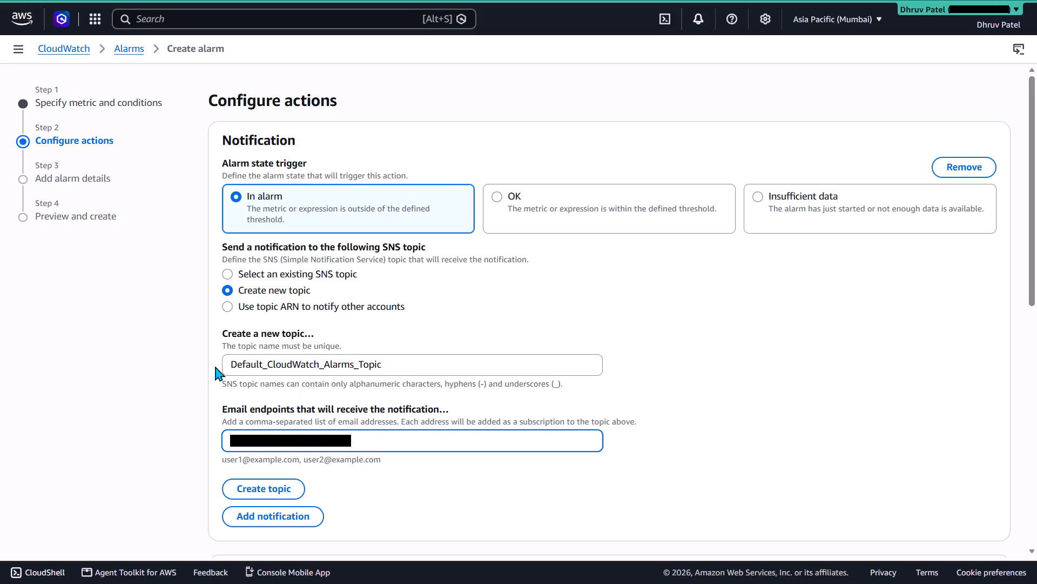
Capture a full-screen screenshot of the alarm's Configure actions page and open it for mark-up in Snipping Tool.
drag(6, 0, 1036, 583)
key(Escape)
key(shift+super+s)
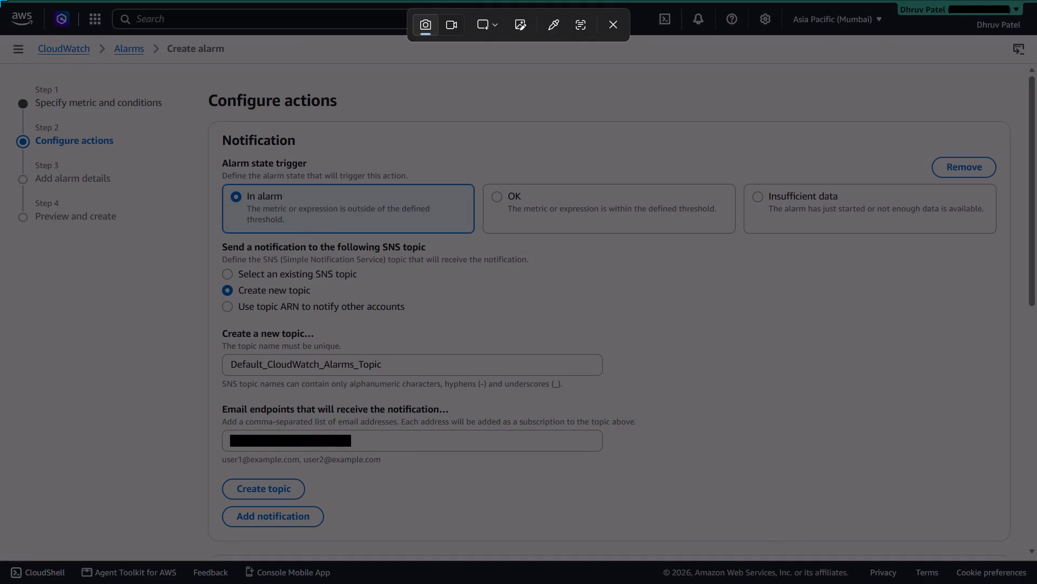
drag(0, 0, 1036, 583)
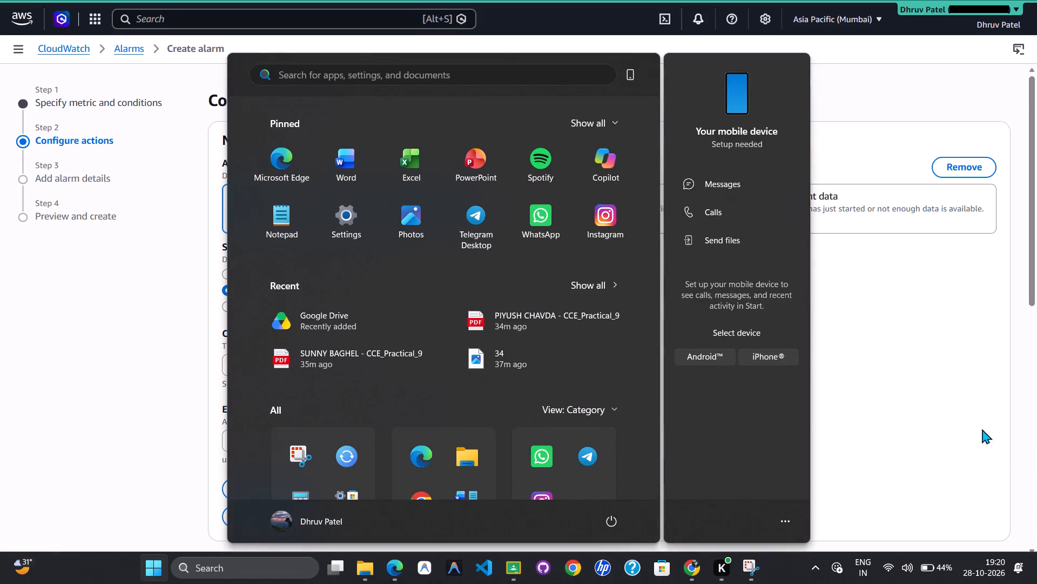
click(926, 415)
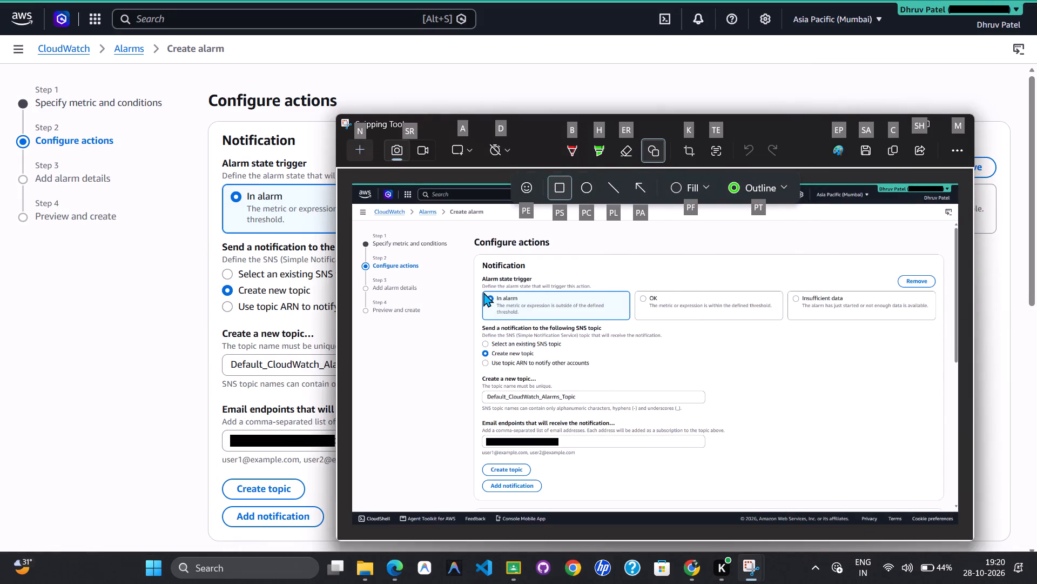
Outline the In alarm option, Create new topic option, email endpoints entry and Create topic button with green rectangles on the screenshot.
drag(479, 291, 631, 323)
drag(479, 350, 531, 360)
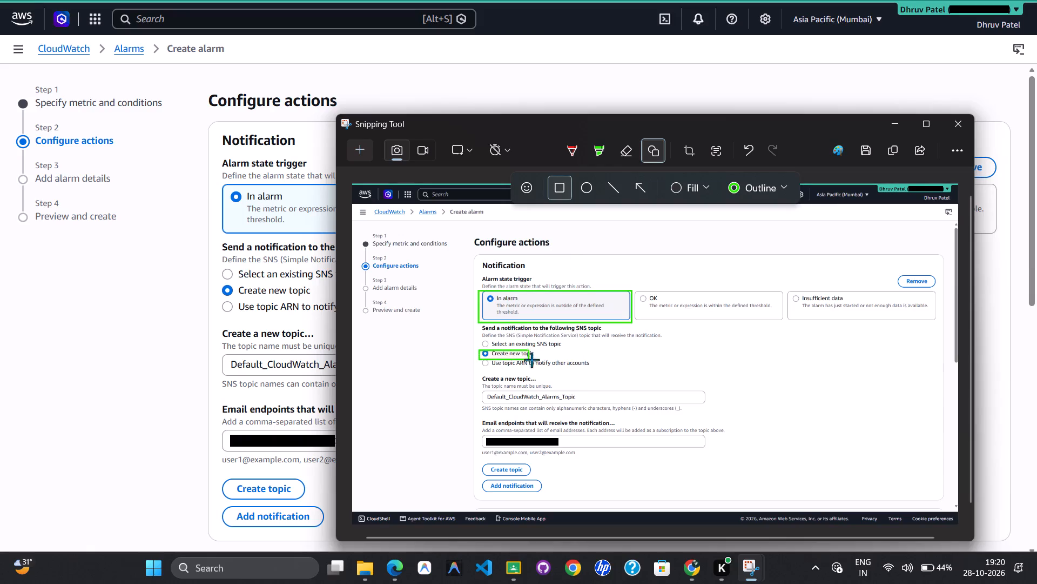
drag(531, 360, 540, 361)
key(Up)
key(Up)
key(Up)
key(Up)
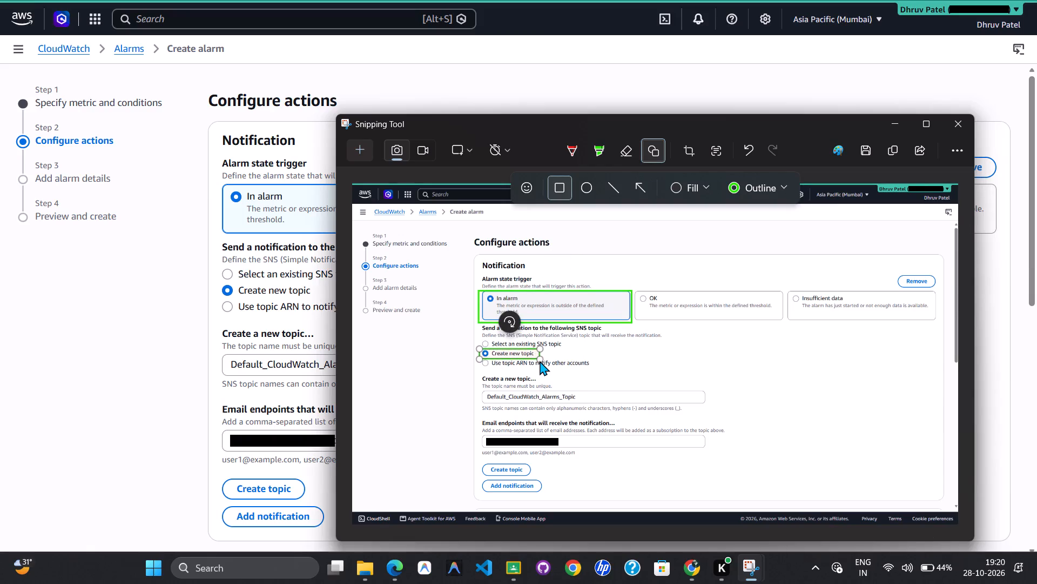
drag(481, 433, 568, 450)
drag(480, 462, 537, 477)
Copy the annotated screenshot and paste it on a new line after the last image in the CCE_Practical_9 document.
click(887, 152)
key(alt+Tab)
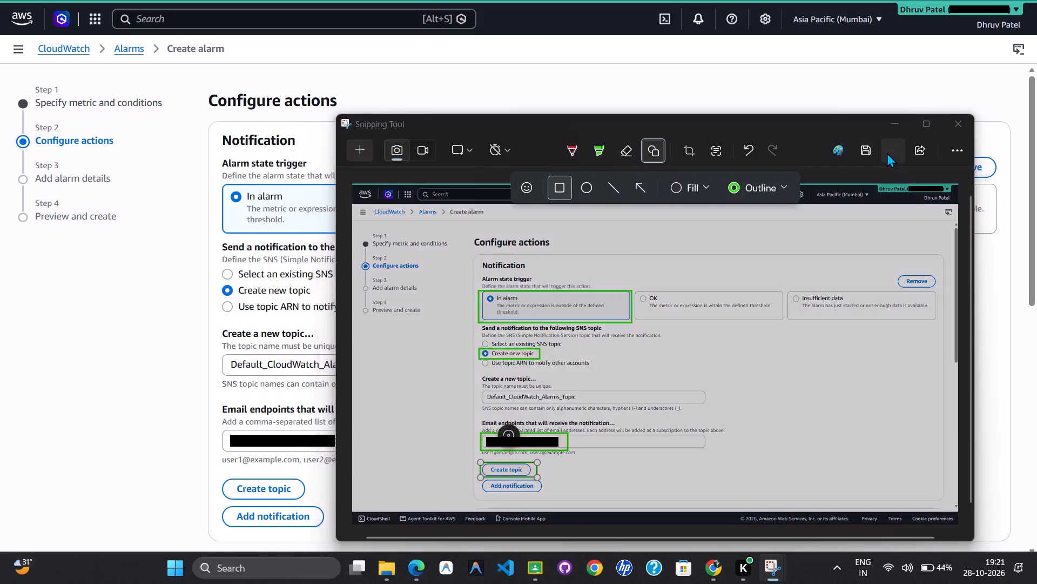
key(alt+Tab)
key(alt+Tab)
key(alt+Tab)
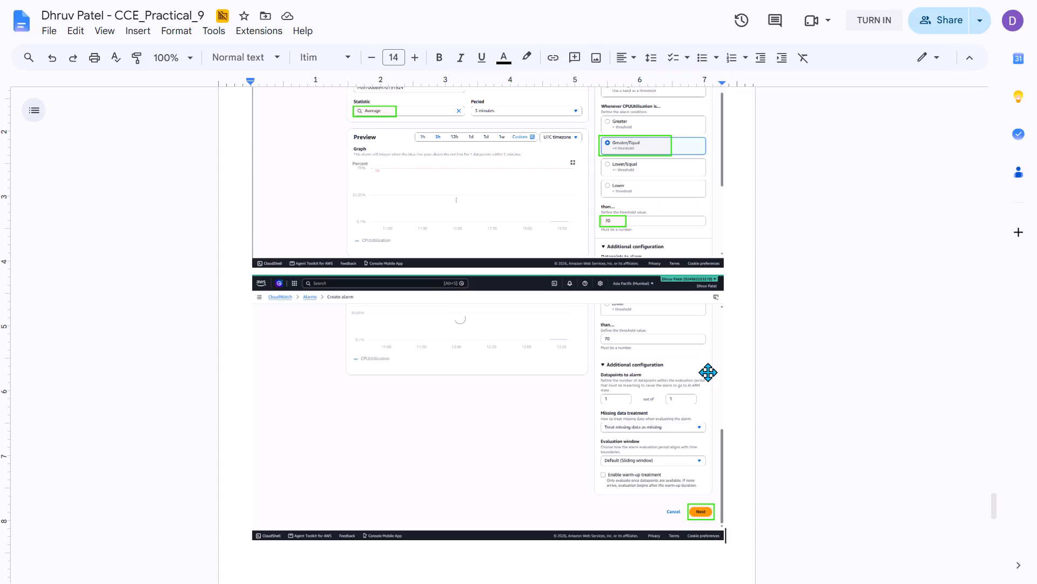
key(Return)
key(ctrl+v)
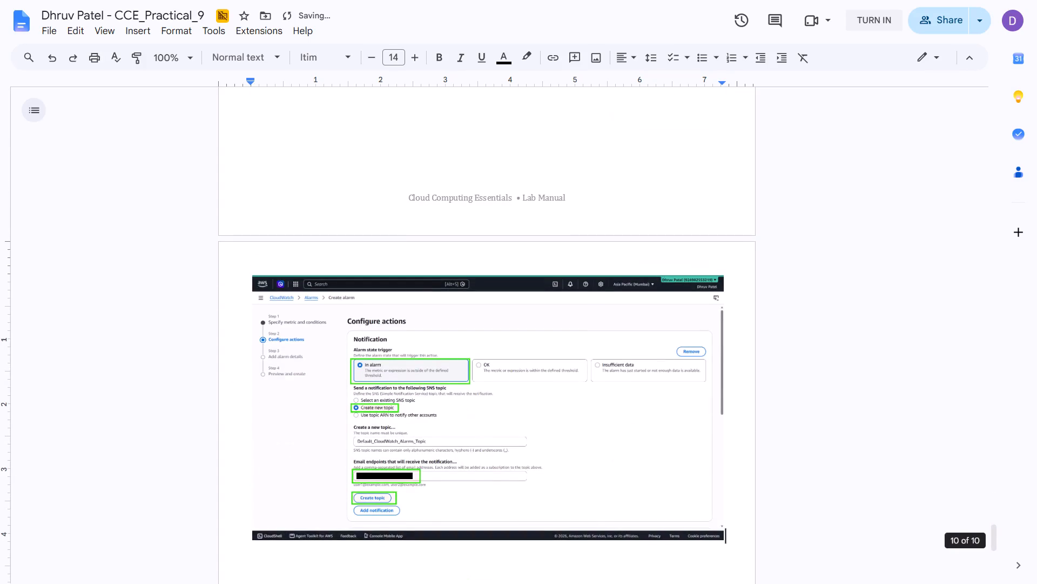
key(Return)
Return to the CloudWatch alarm page and create the SNS topic Default_CloudWatch_Alarms_Topic with the entered email endpoint.
key(alt+Tab)
key(alt+Tab)
key(alt+Tab)
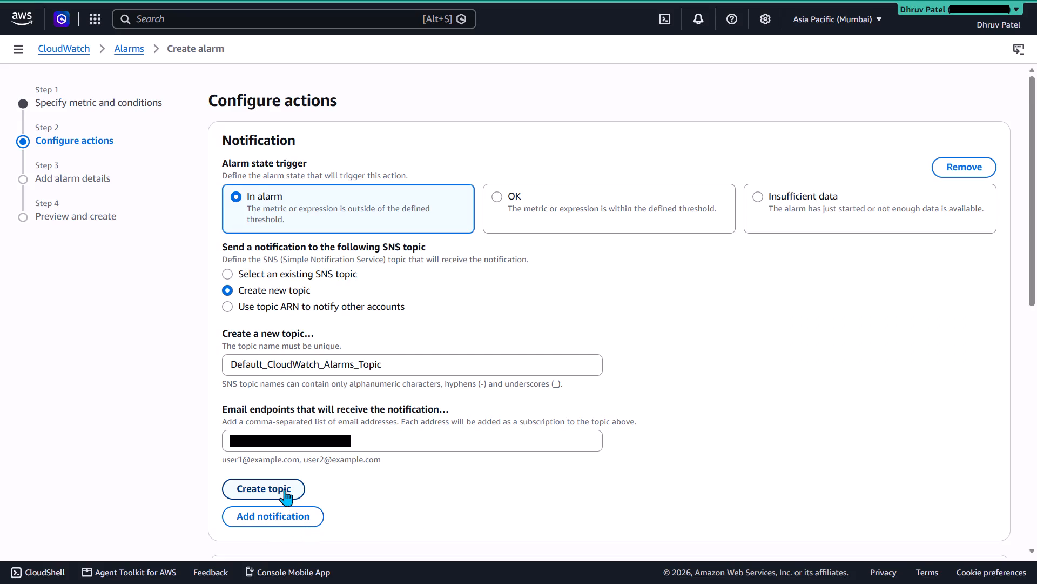
scroll(285, 489, down, 2)
scroll(279, 412, down, 2)
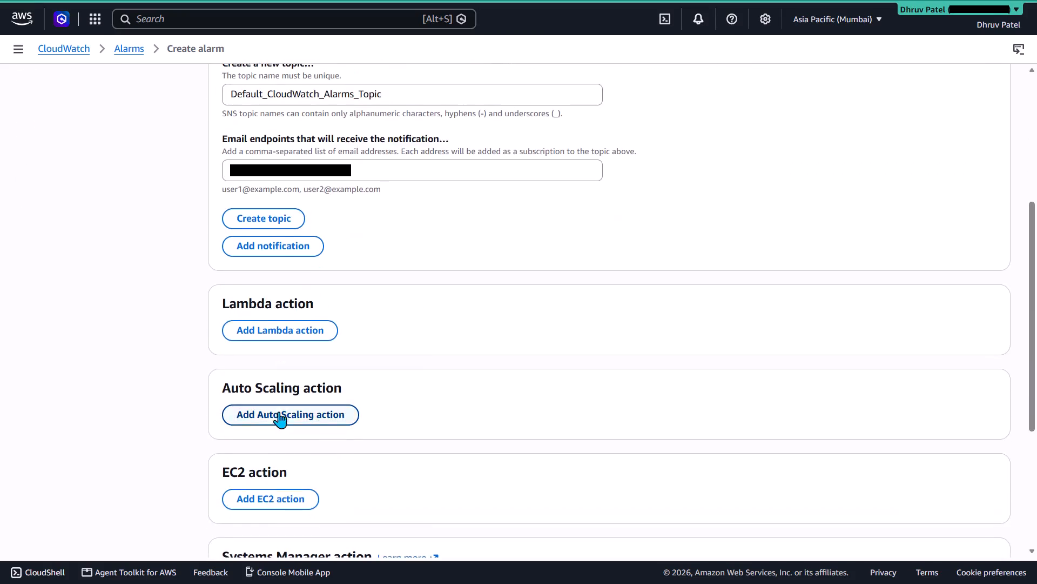
scroll(279, 412, down, 4)
scroll(279, 412, up, 7)
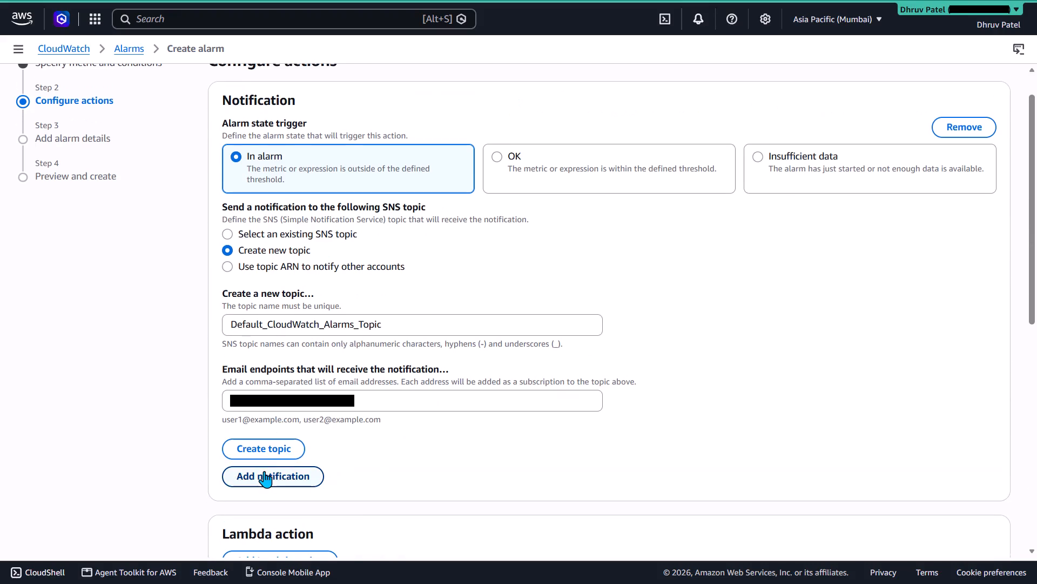
click(264, 454)
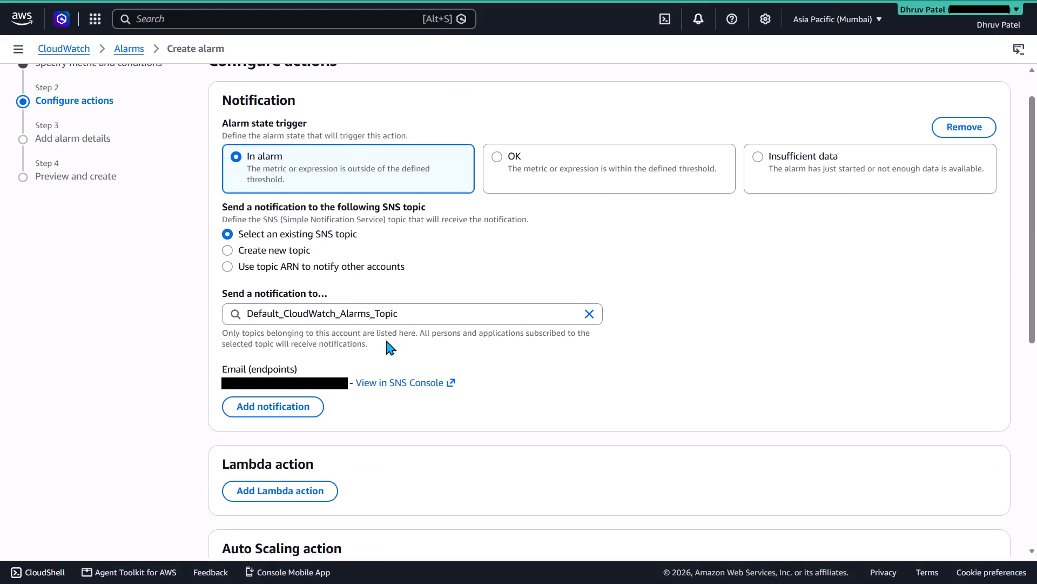
Capture the Configure actions page down to the end of the Notification section and paste it below the previous screenshot in CCE_Practical_9.
scroll(386, 340, up, 2)
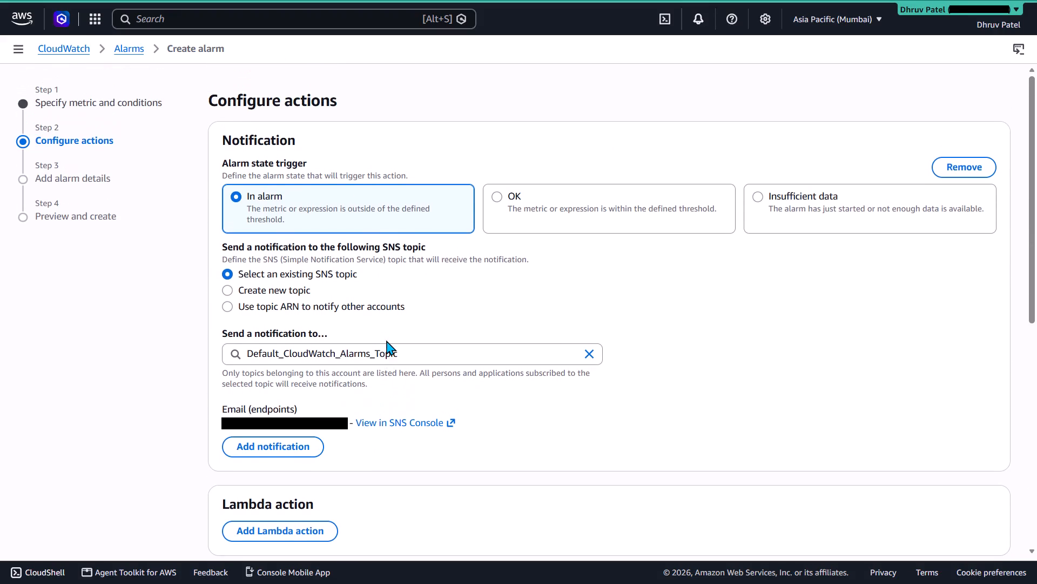
key(shift+super+s)
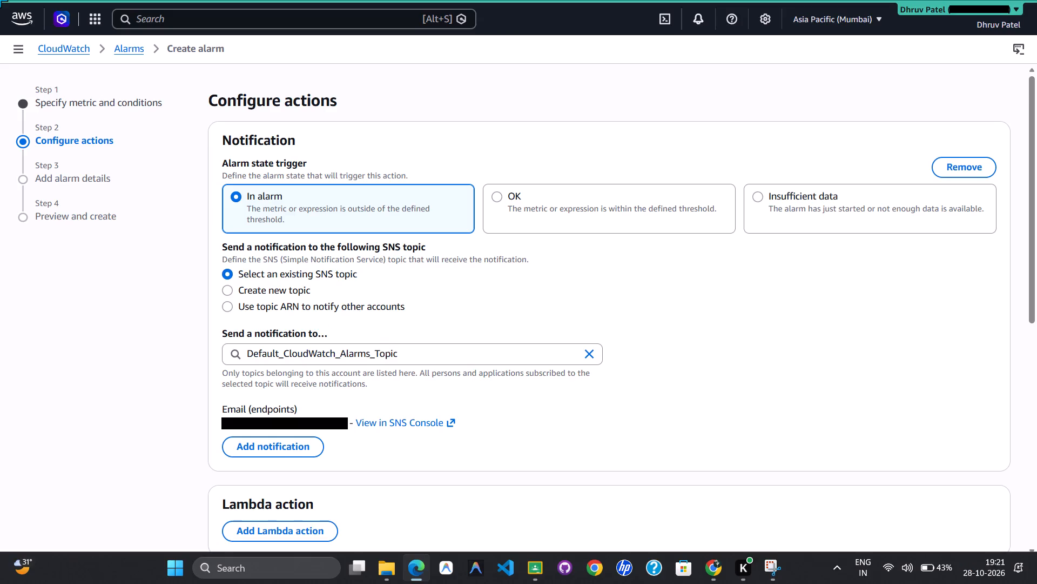
drag(0, 0, 1036, 471)
key(alt+Tab)
key(alt+Tab)
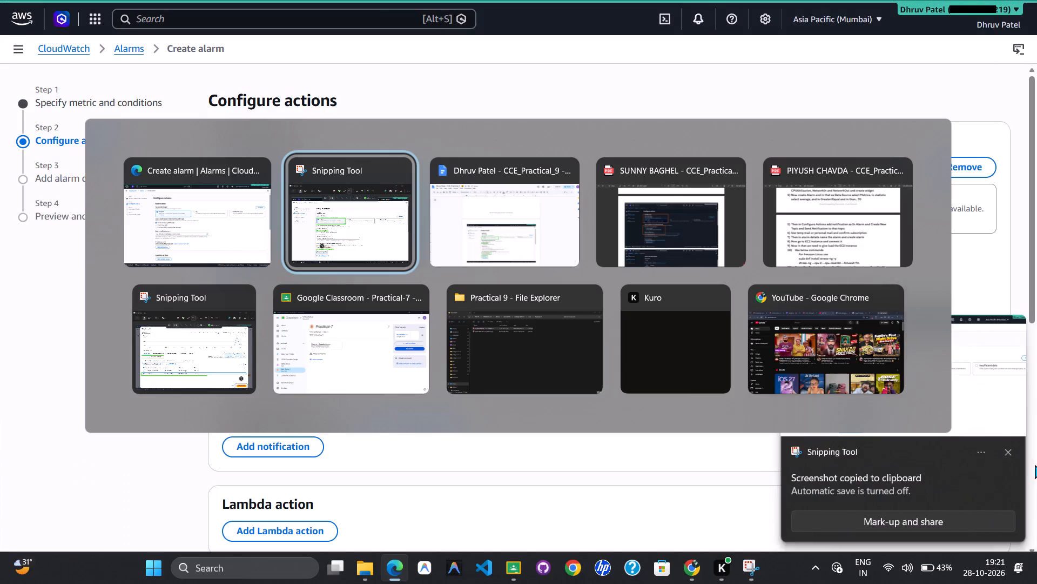
key(ctrl+v)
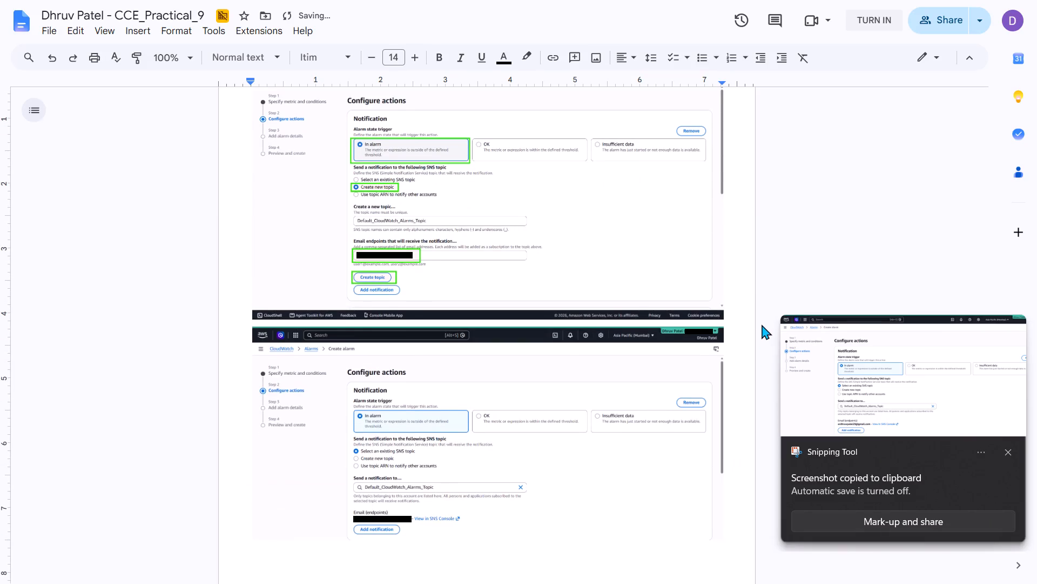
Add the caption "After Creation of SNS Topic it will show like this:" between the two Configure actions screenshots.
click(737, 295)
key(Return)
text(Afete)
key(BackSpace)
key(BackSpace)
key(BackSpace)
text(ter Creation)
key(space)
text(od)
key(space)
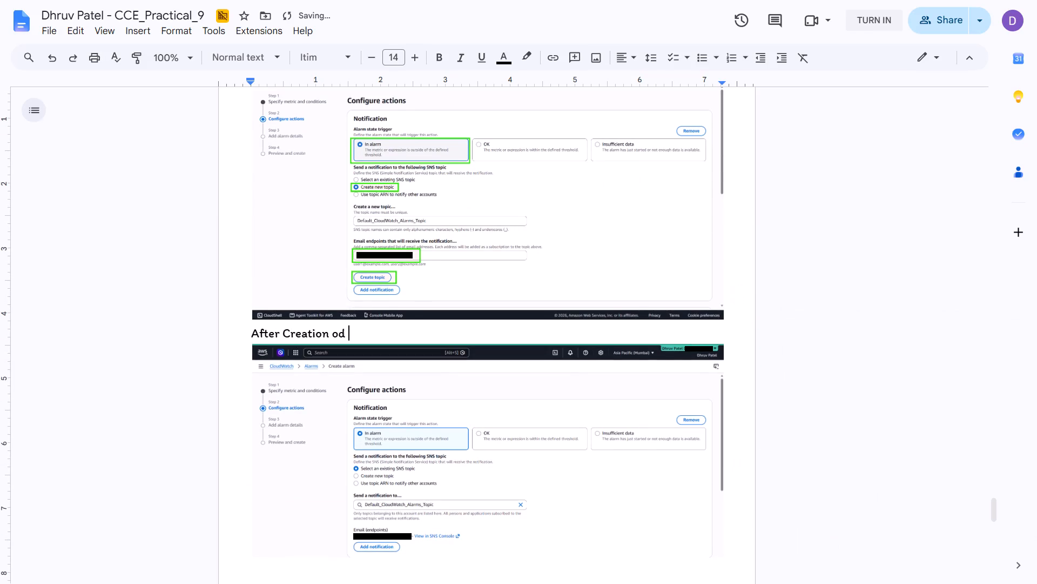
key(BackSpace)
key(BackSpace)
text(f SNS Topic wi)
key(BackSpace)
key(BackSpace)
text(it iw)
key(BackSpace)
key(BackSpace)
text(will show like this!!)
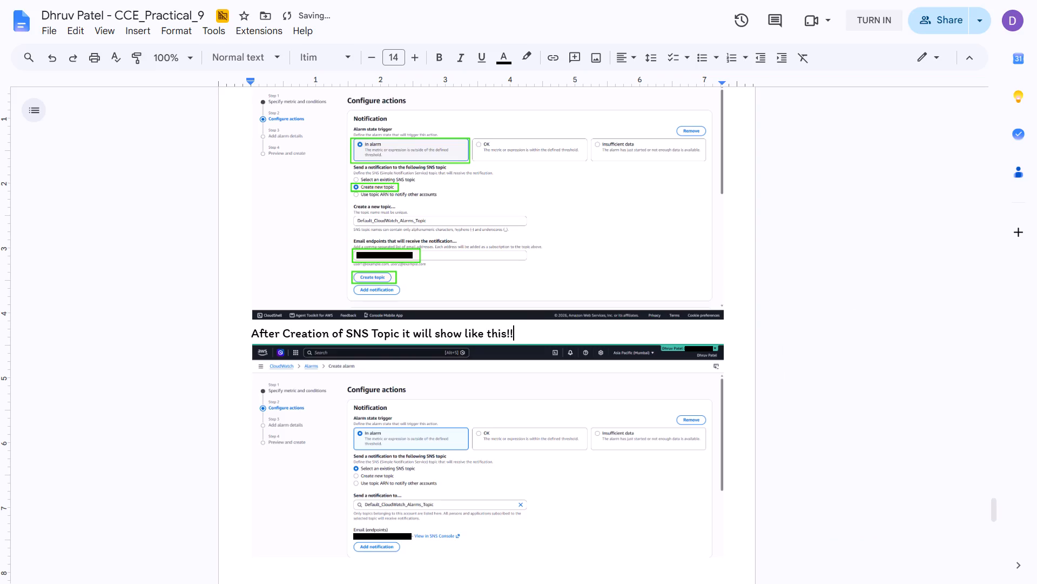
key(BackSpace)
key(BackSpace)
key(shift+colon)
Capture a full-screen screenshot of the bottom of the CloudWatch Configure actions page and open it for mark-up.
key(alt+Tab)
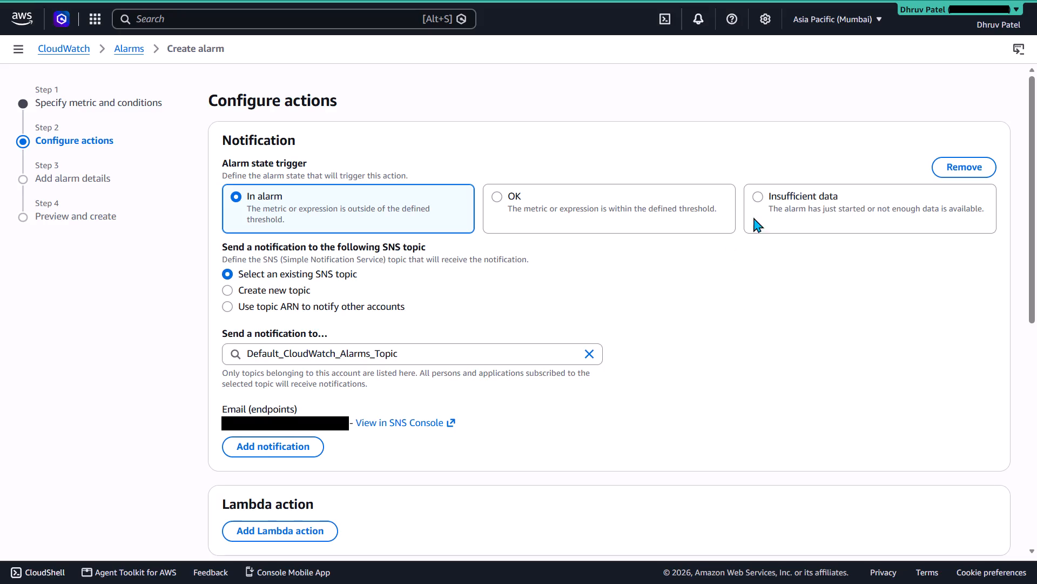
scroll(537, 289, up, 2)
scroll(517, 345, down, 5)
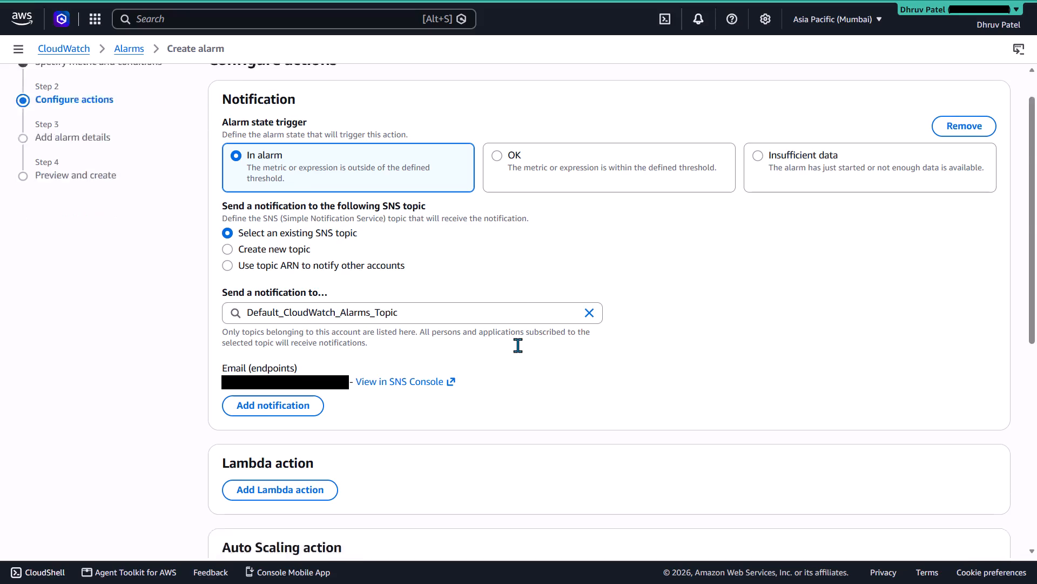
scroll(517, 345, down, 8)
key(shift+super+s)
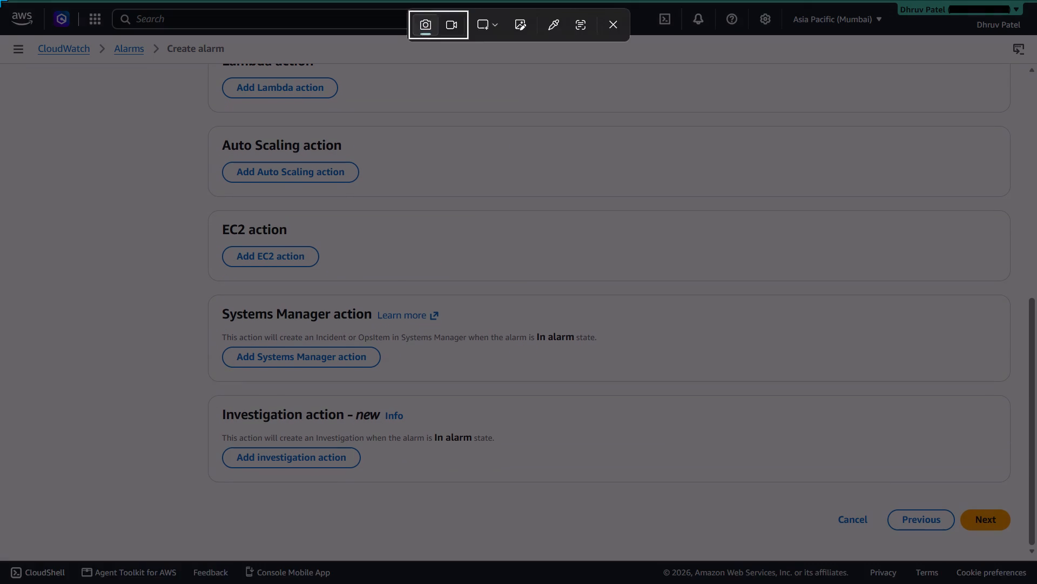
drag(0, 0, 1036, 583)
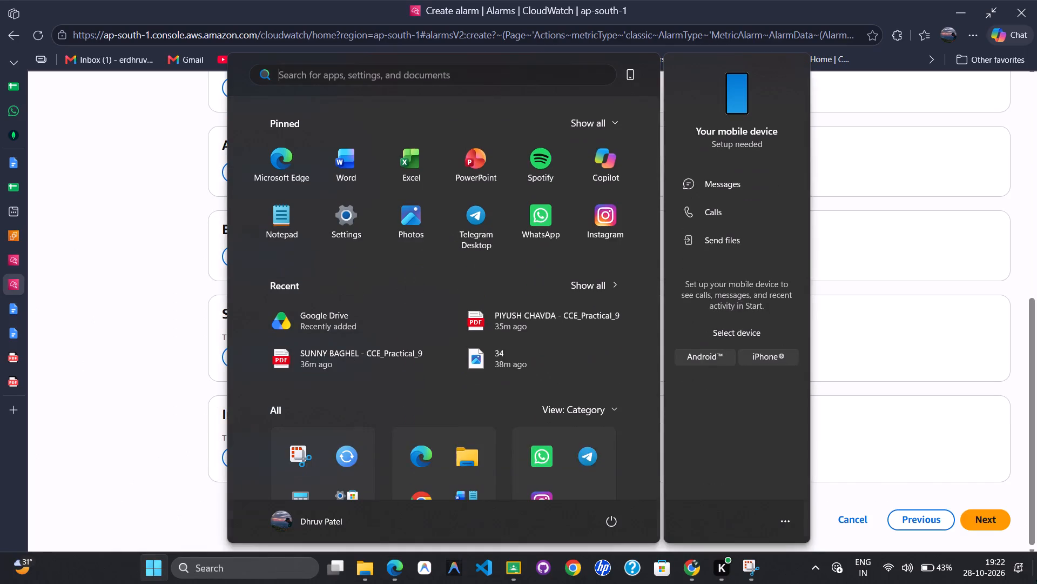
click(981, 396)
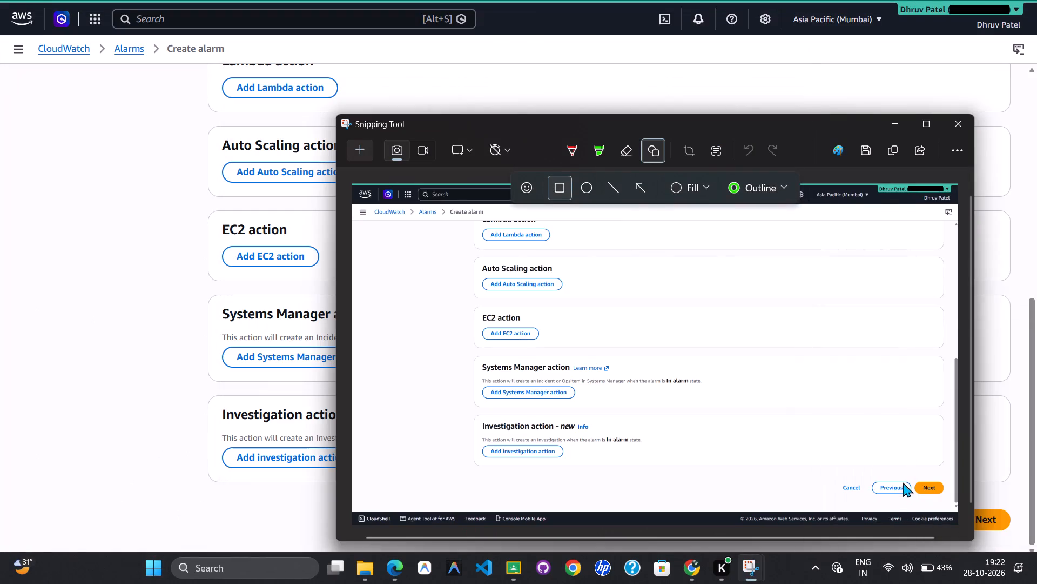
Outline the Next button on the screenshot with a green rectangle and nudge the rectangle so it is centred on the button.
drag(914, 478, 951, 499)
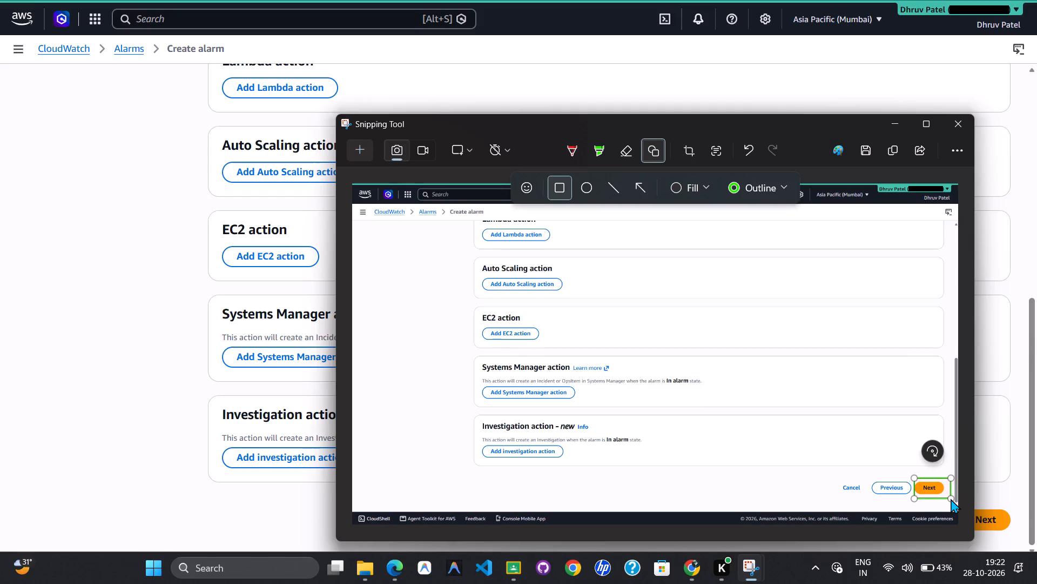
key(Left)
key(Left)
key(Left)
key(Left)
key(Left)
key(Left)
key(Left)
key(Left)
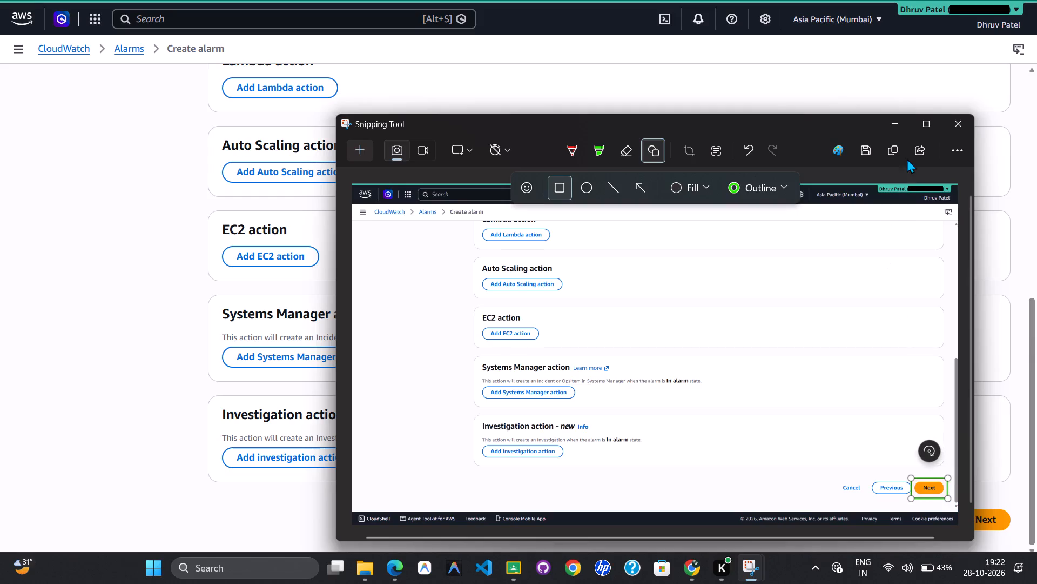
Copy the marked-up screenshot and paste it on a new line below the SNS topic screenshot in the CCE_Practical_9 document.
click(888, 149)
key(alt+Tab)
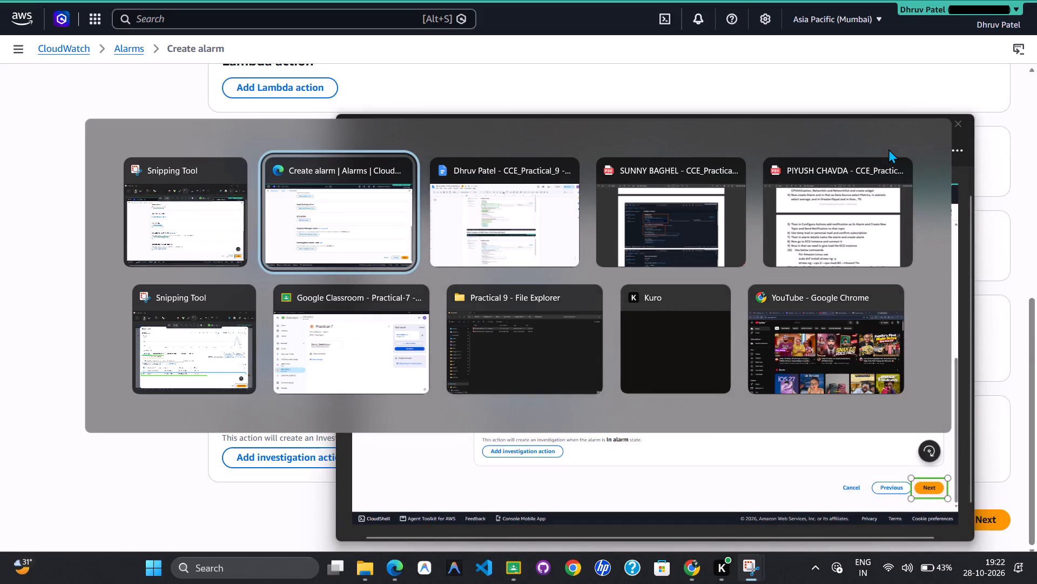
key(alt+Tab)
scroll(704, 453, down, 5)
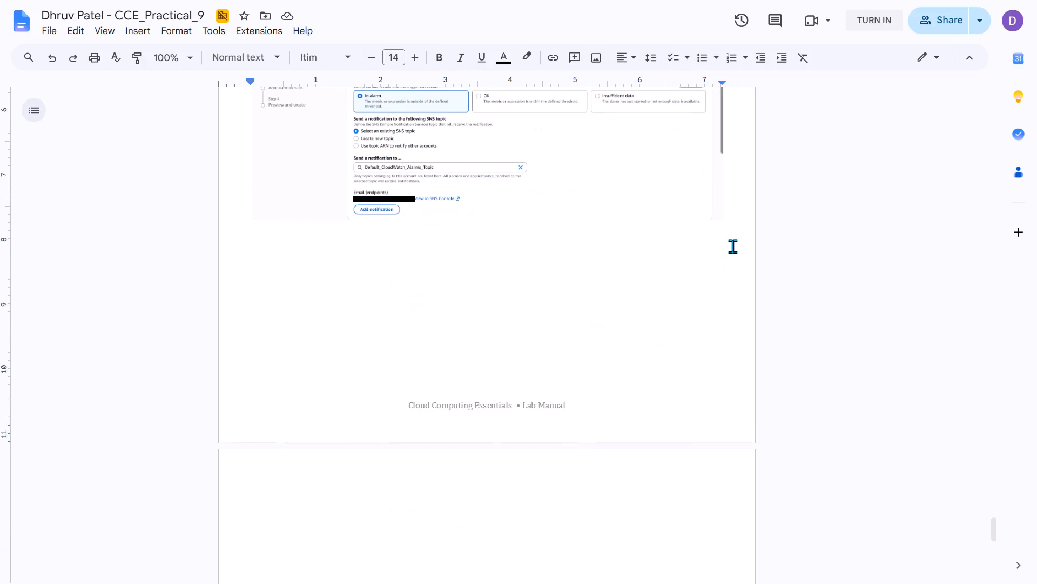
click(740, 198)
key(Return)
key(ctrl+v)
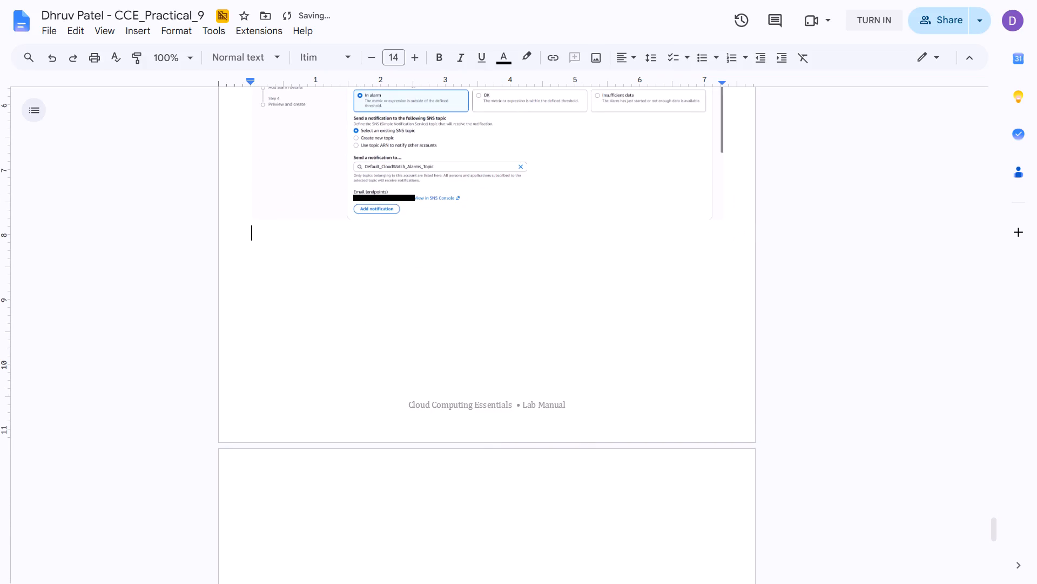
Crop the top of the pasted screenshot so it starts around the Systems Manager action section and fits beneath the previous image.
double_click(578, 427)
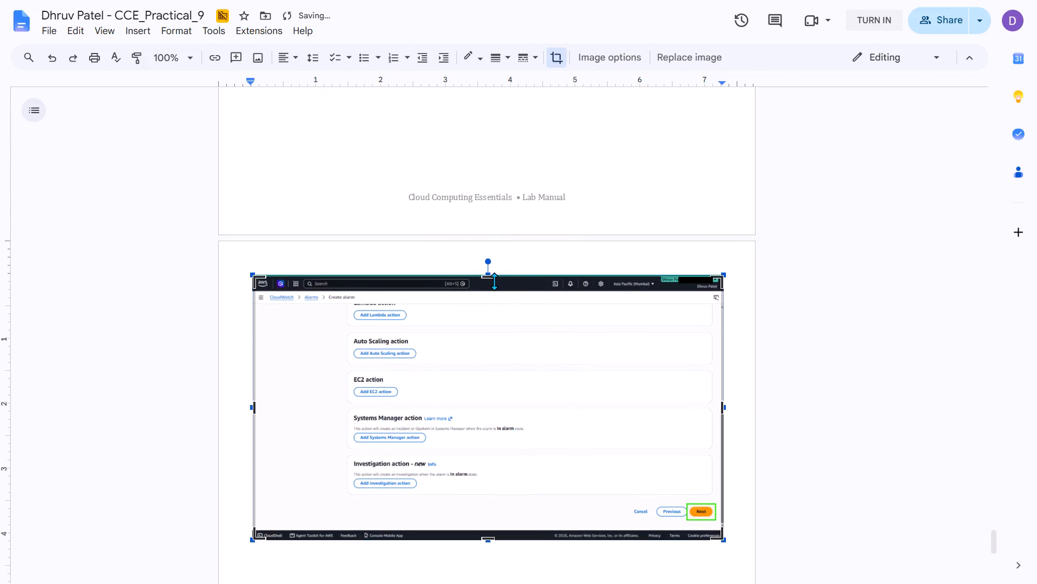
drag(492, 281, 486, 461)
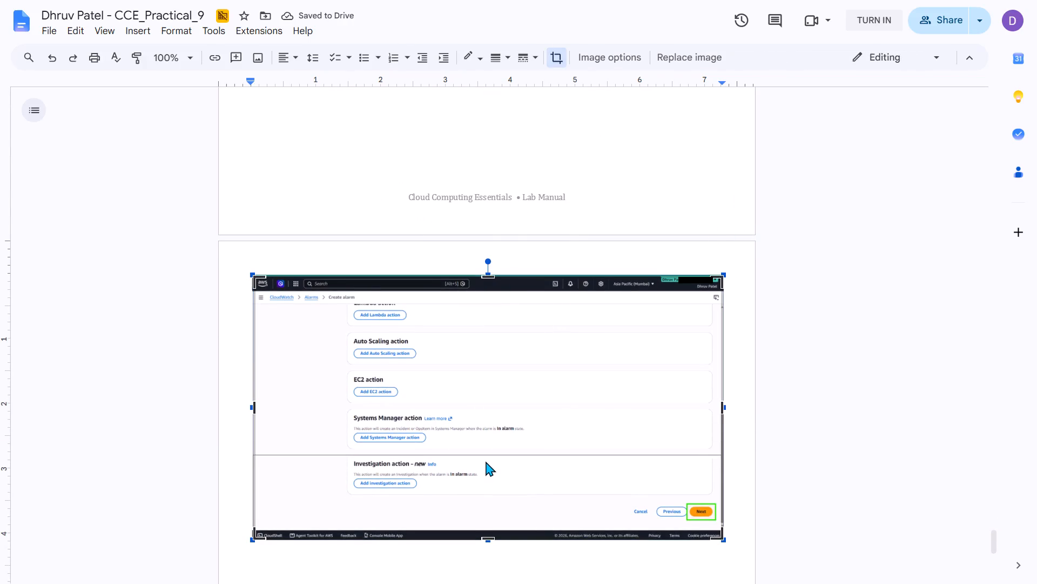
drag(486, 461, 485, 459)
scroll(523, 290, up, 4)
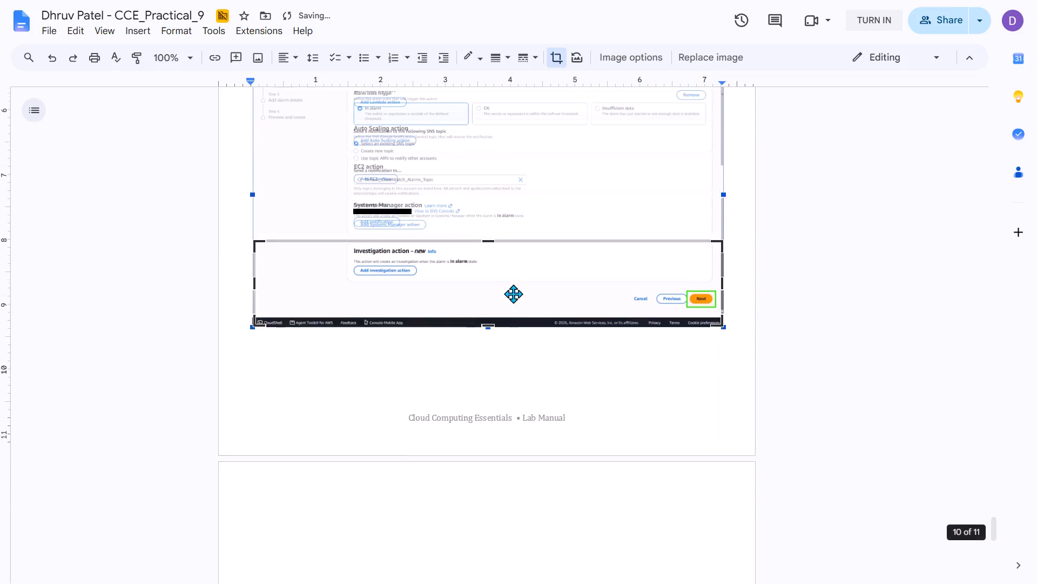
drag(490, 290, 490, 270)
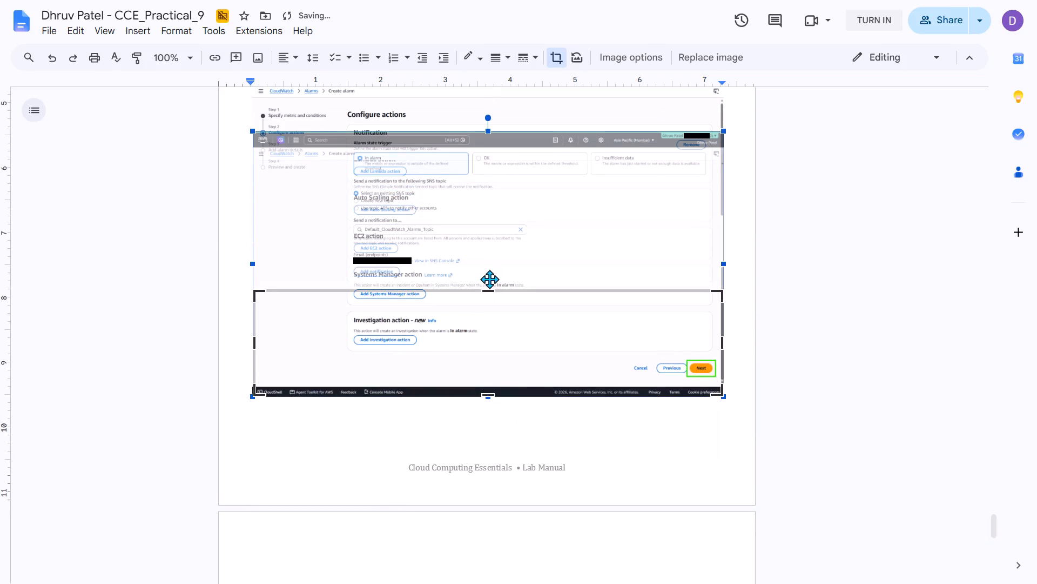
drag(490, 289, 490, 283)
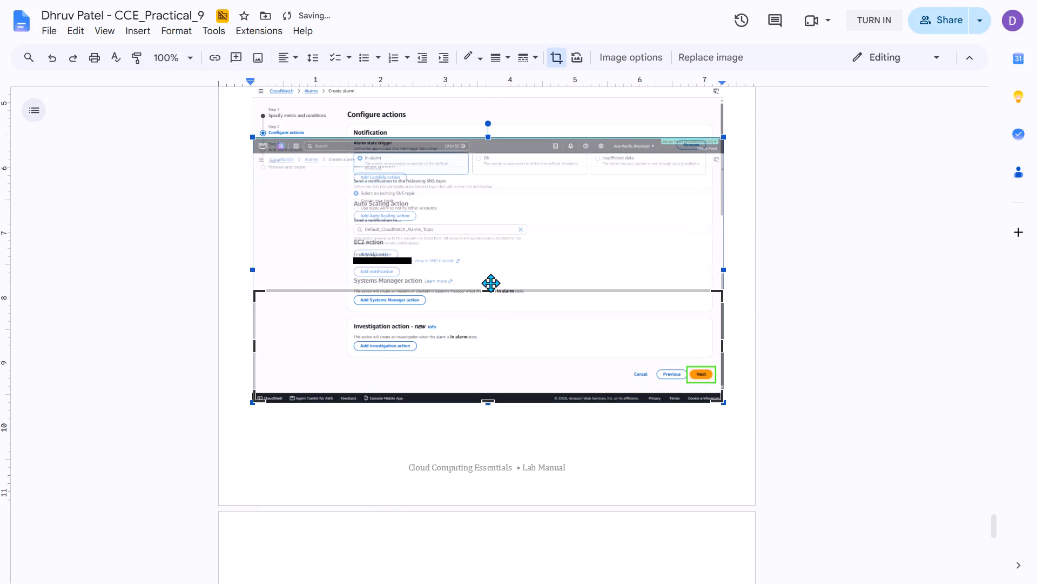
drag(486, 290, 486, 281)
click(737, 344)
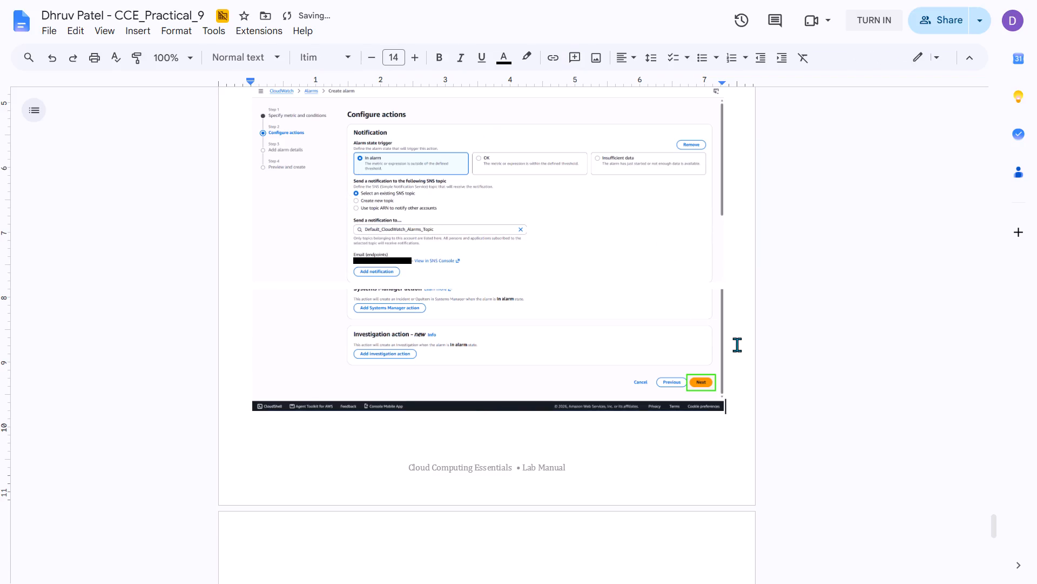
Review the alarm-creation screenshots in the CCE_Practical_9 report, from metric selection through to the Configure actions pages.
click(735, 268)
scroll(730, 270, up, 2)
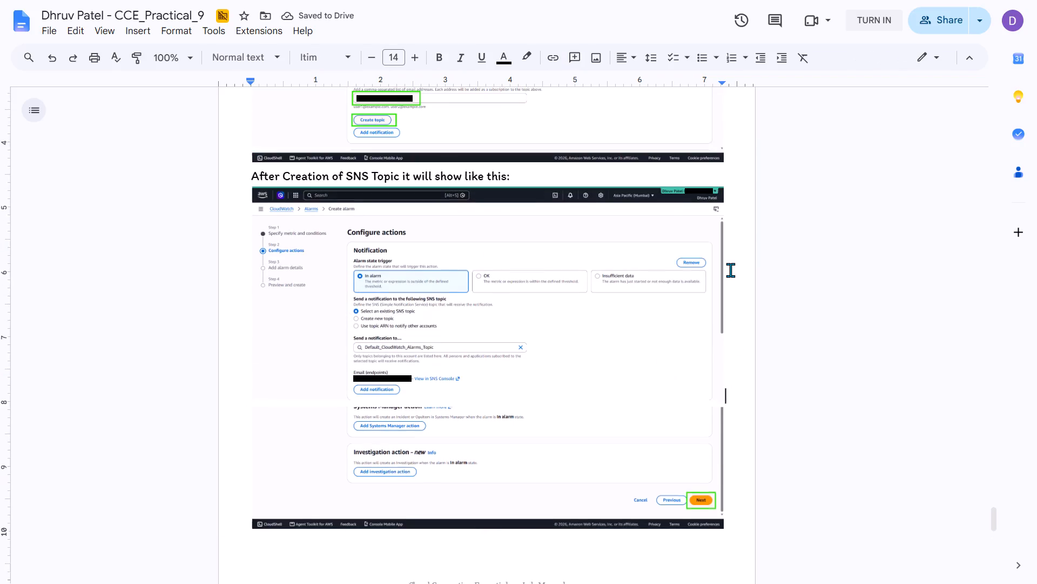
scroll(730, 270, up, 6)
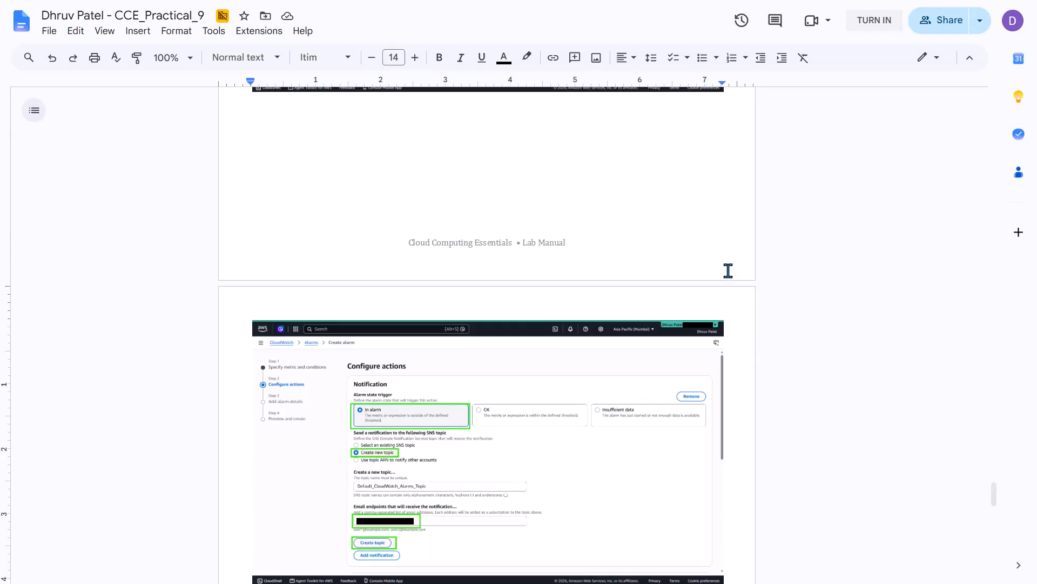
scroll(725, 270, up, 3)
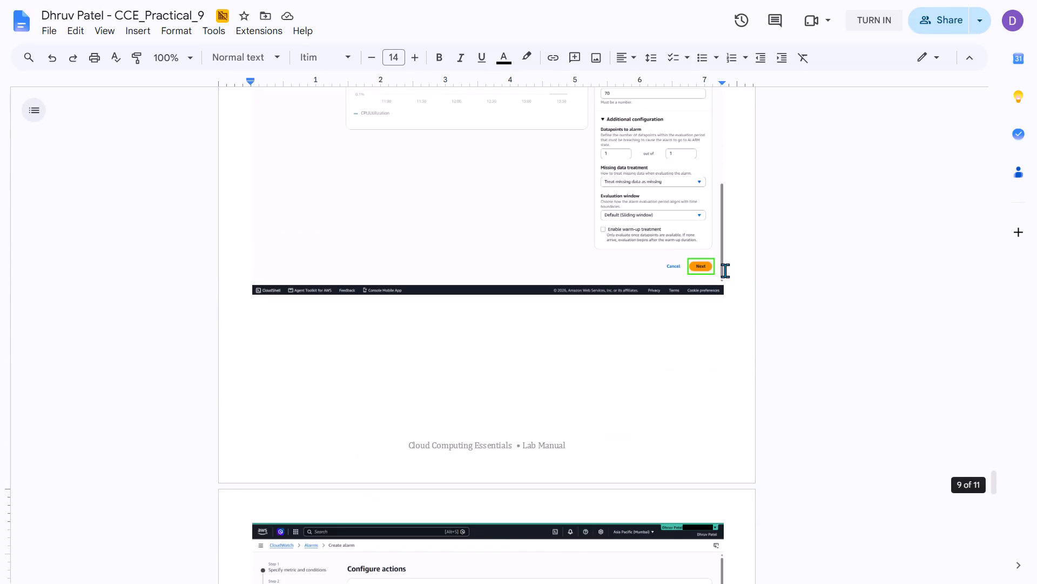
click(733, 287)
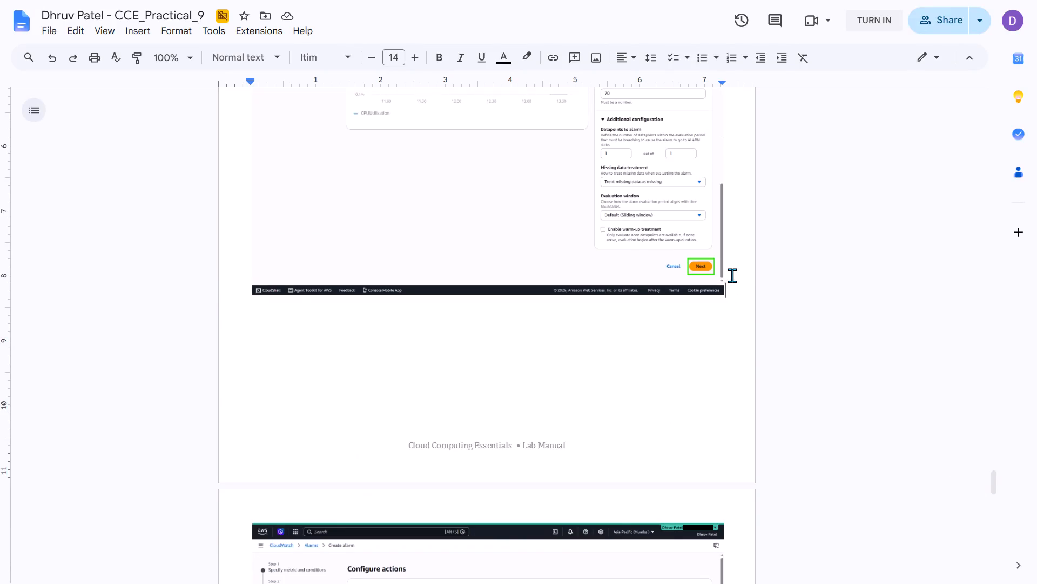
scroll(732, 275, down, 2)
scroll(732, 275, up, 11)
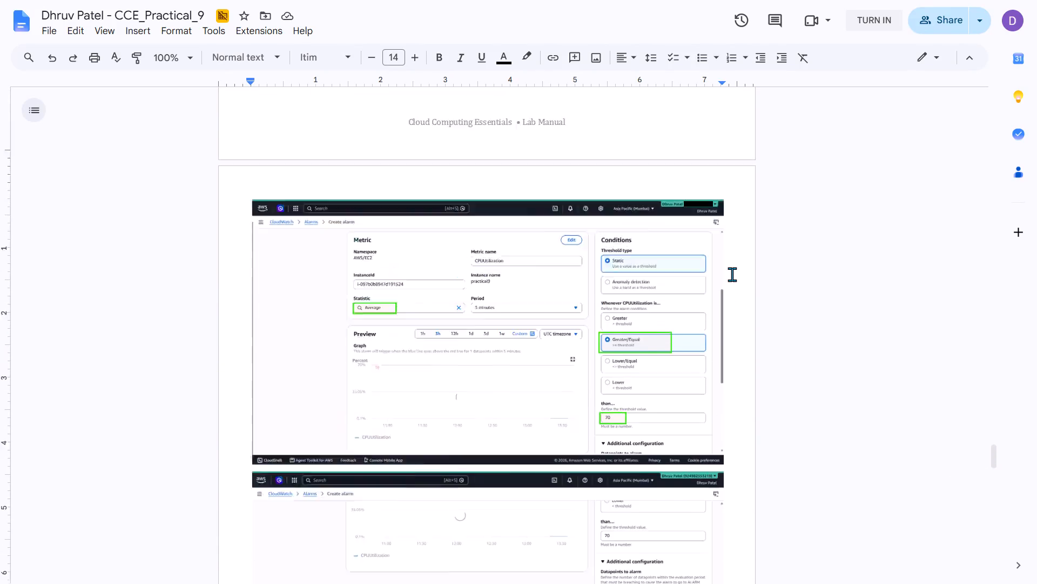
scroll(732, 274, up, 7)
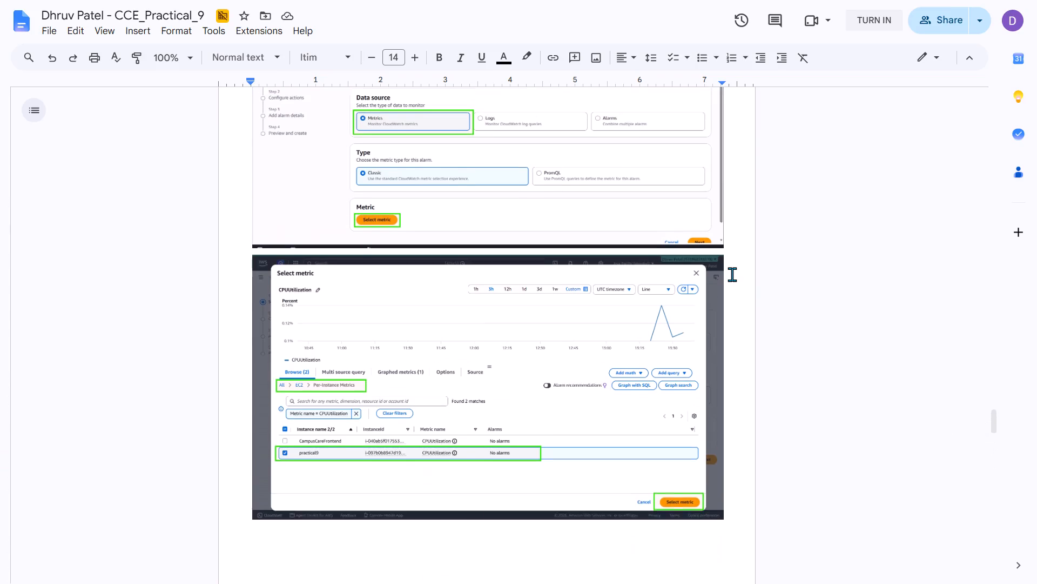
scroll(732, 274, down, 7)
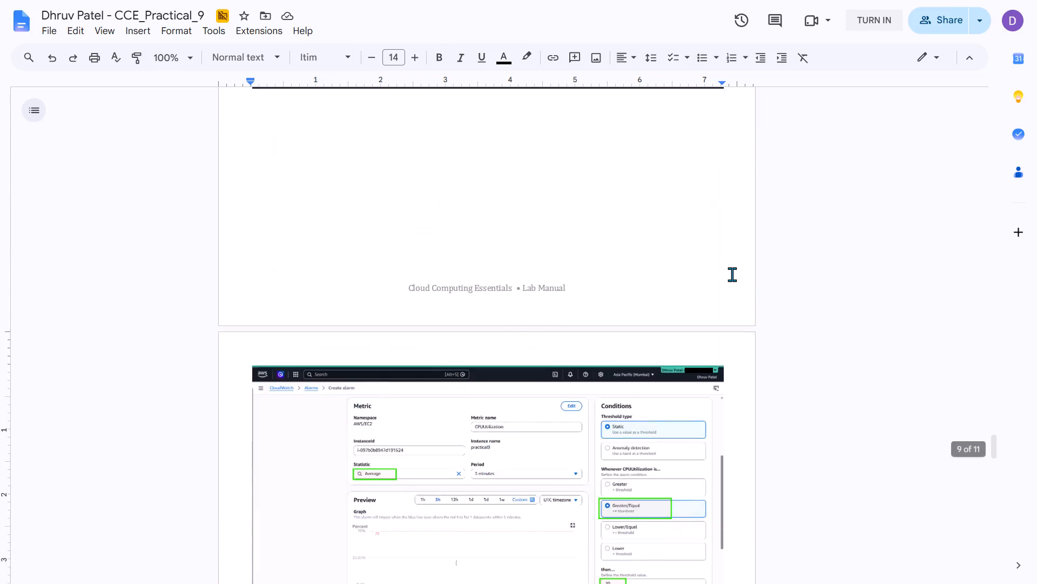
scroll(732, 274, down, 5)
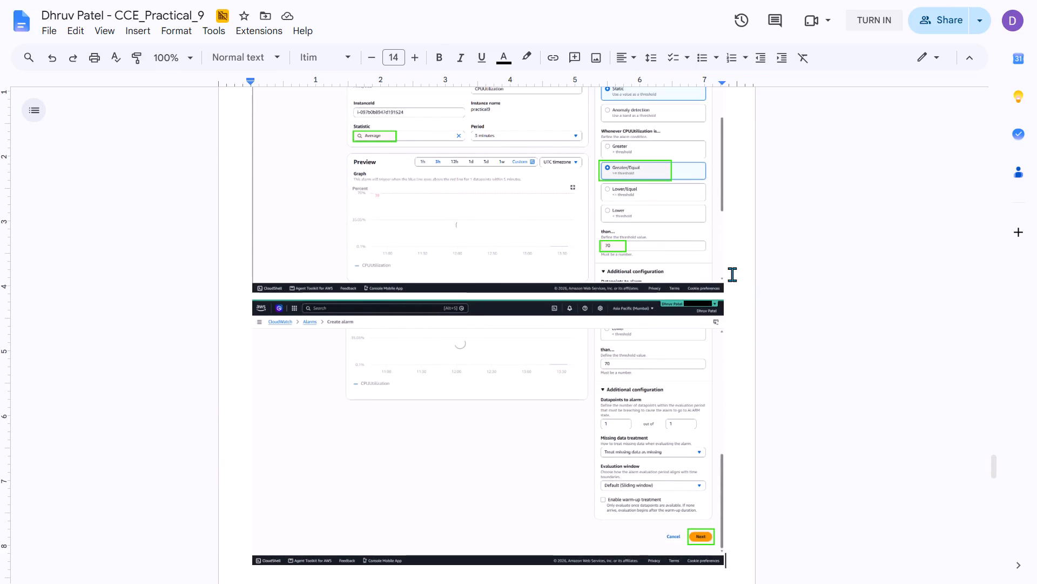
scroll(732, 274, down, 3)
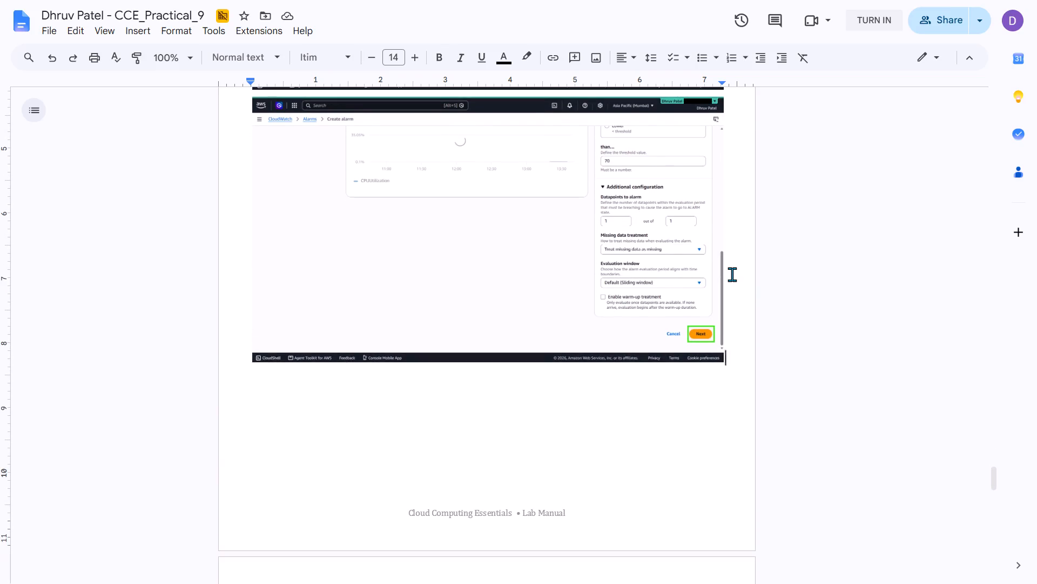
scroll(732, 274, down, 6)
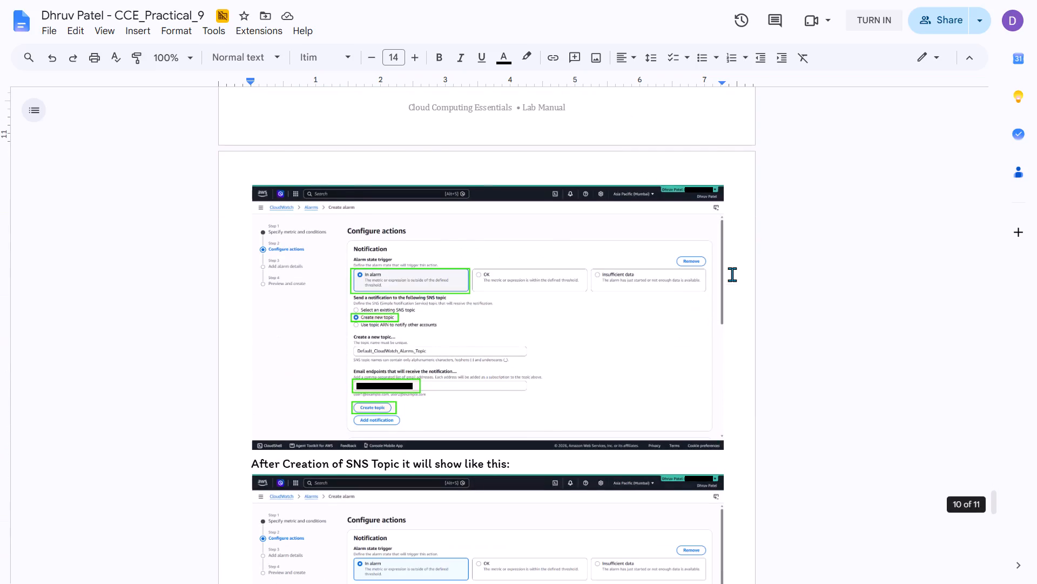
scroll(732, 274, down, 1)
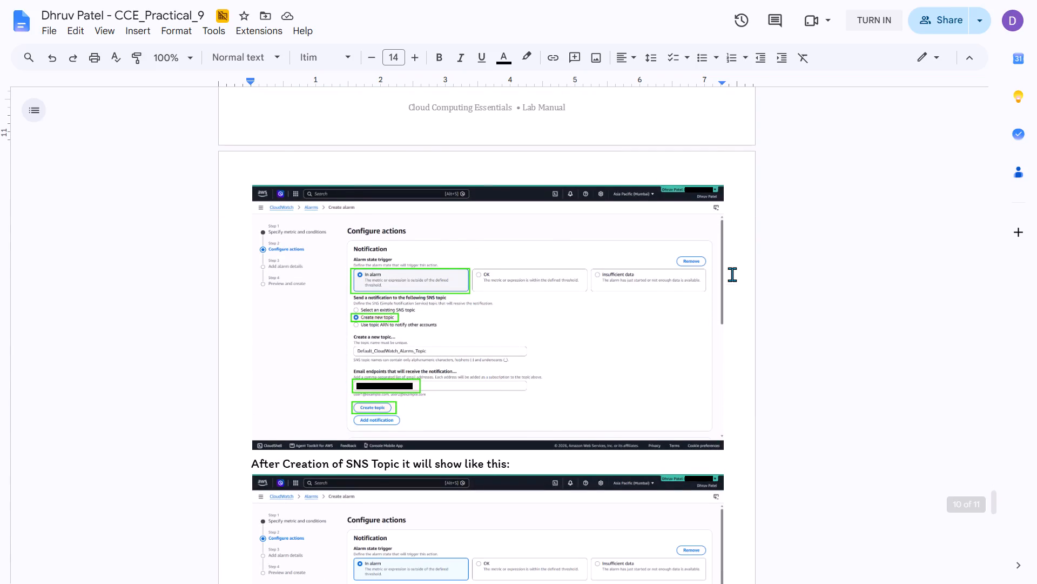
scroll(732, 274, down, 6)
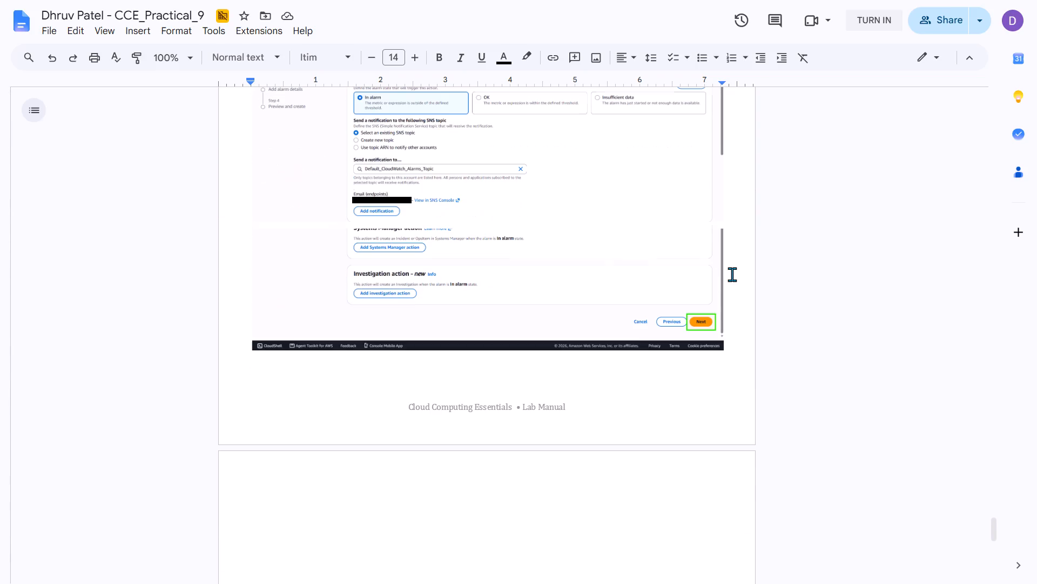
scroll(732, 274, down, 2)
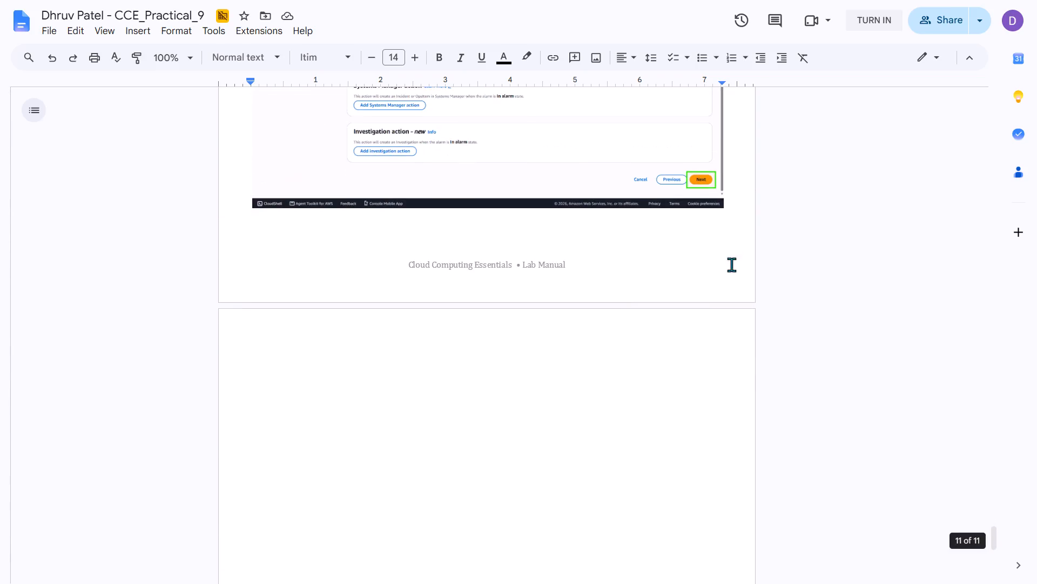
Add a caption line reading Then “NEXT” between the SNS topic screenshot and the cropped Next button screenshot.
click(744, 196)
scroll(733, 124, up, 2)
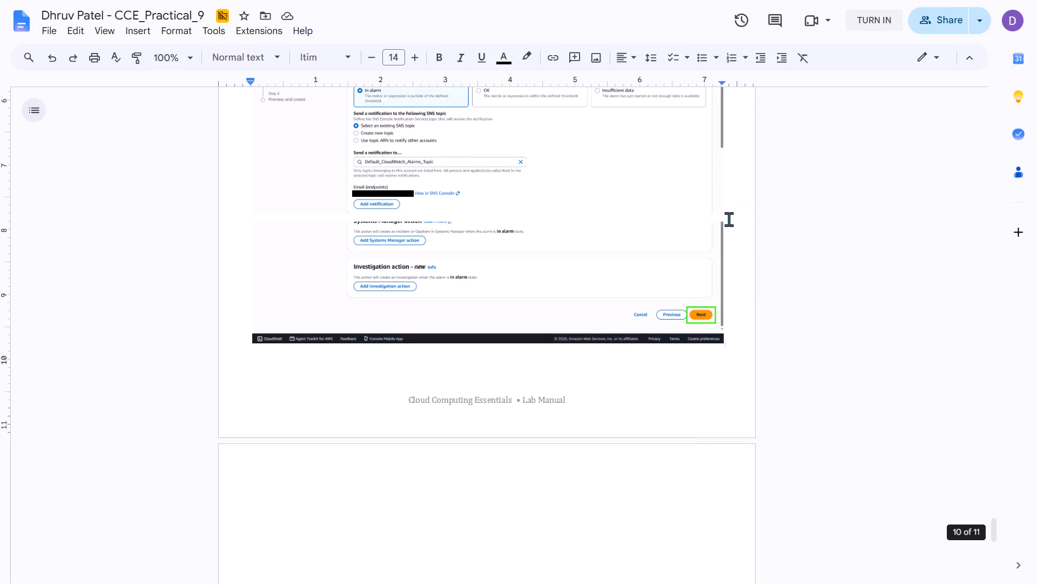
click(736, 208)
key(Return)
text(then NEXT")
key(ctrl+Left)
key(ctrl+Left)
key(shift+quotedbl)
key(ctrl+Right)
key(ctrl+Right)
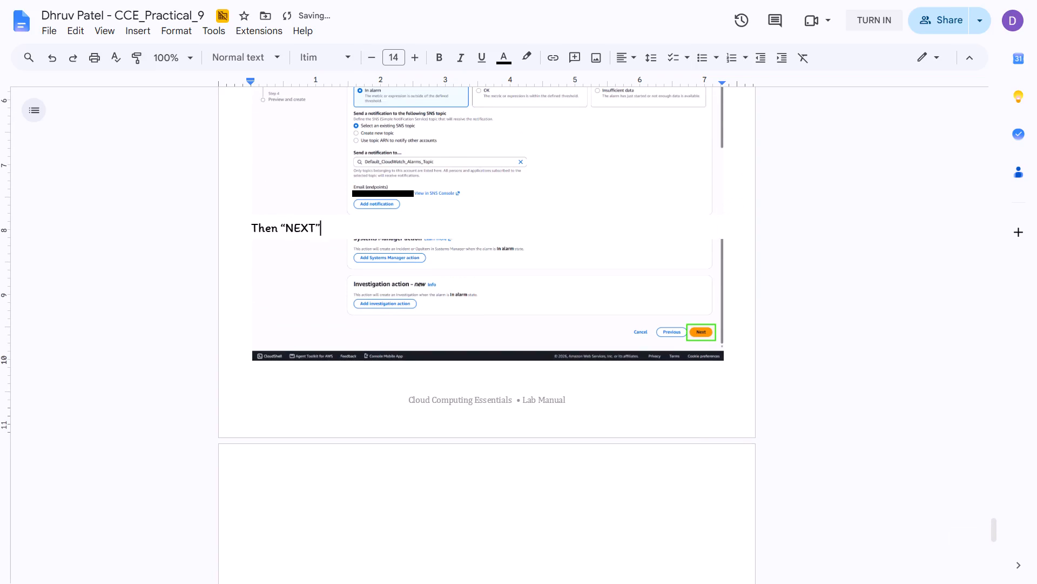
End the caption with a colon and add spaces inside its quotation marks and before the colon, giving Then “ NEXT ” :.
key(shift+colon)
key(ctrl+Left)
key(space)
key(Left)
key(ctrl+Left)
key(space)
key(Right)
key(ctrl+Right)
key(ctrl+Right)
key(Left)
key(space)
key(Right)
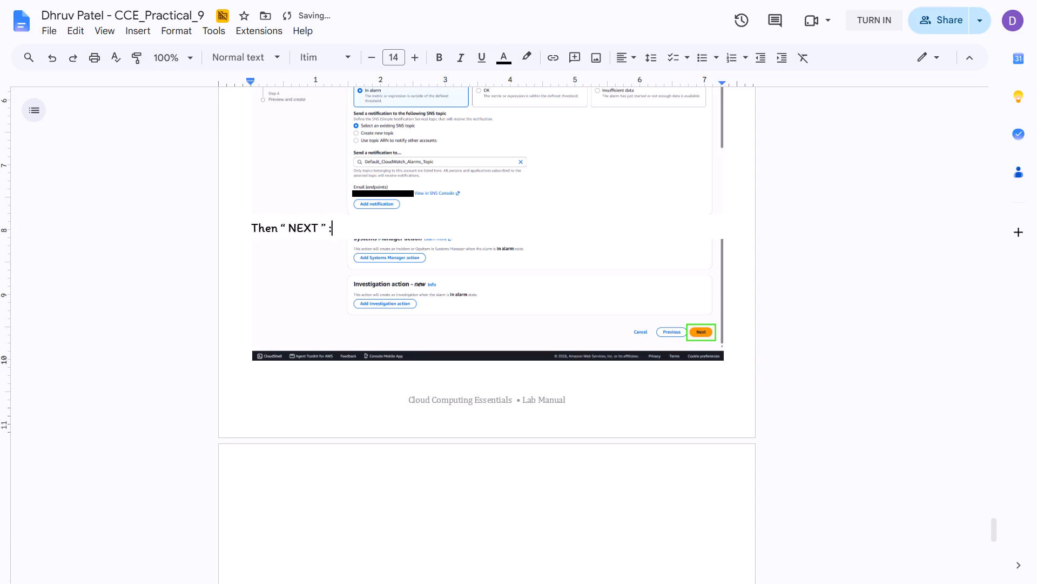
Insert a page break after the Next button screenshot.
key(Right)
key(Right)
key(ctrl+Right)
key(Left)
key(ctrl+Return)
Switch to the 15-page reference practical PDF and look through its procedure and alarm-creation screenshots up to the Configure actions stage.
key(alt+Tab)
key(alt+Tab)
key(alt+Tab)
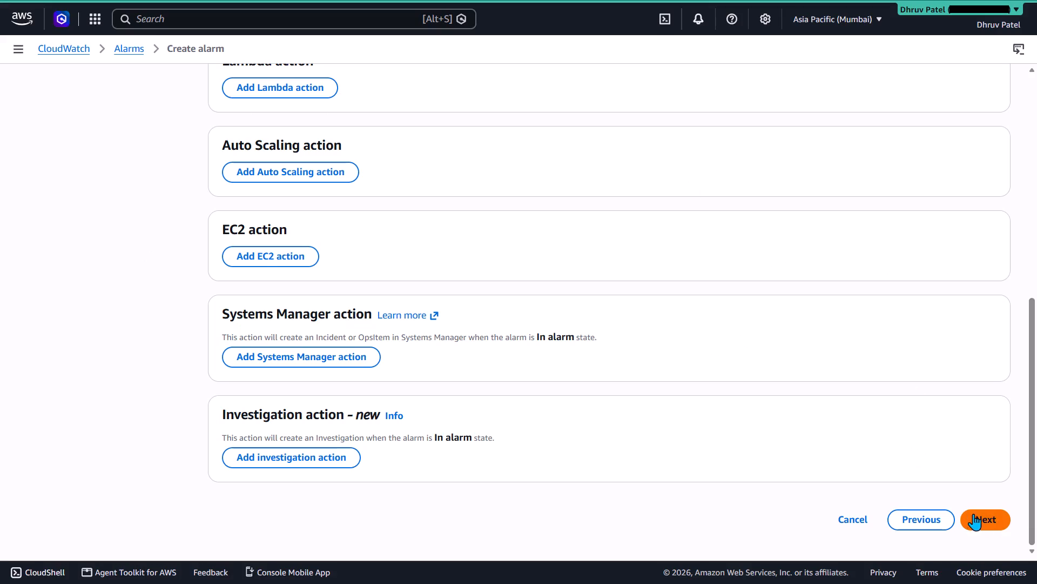
key(alt+Tab)
key(alt+Tab)
key(alt+Tab)
key(alt+Tab)
key(alt+Tab)
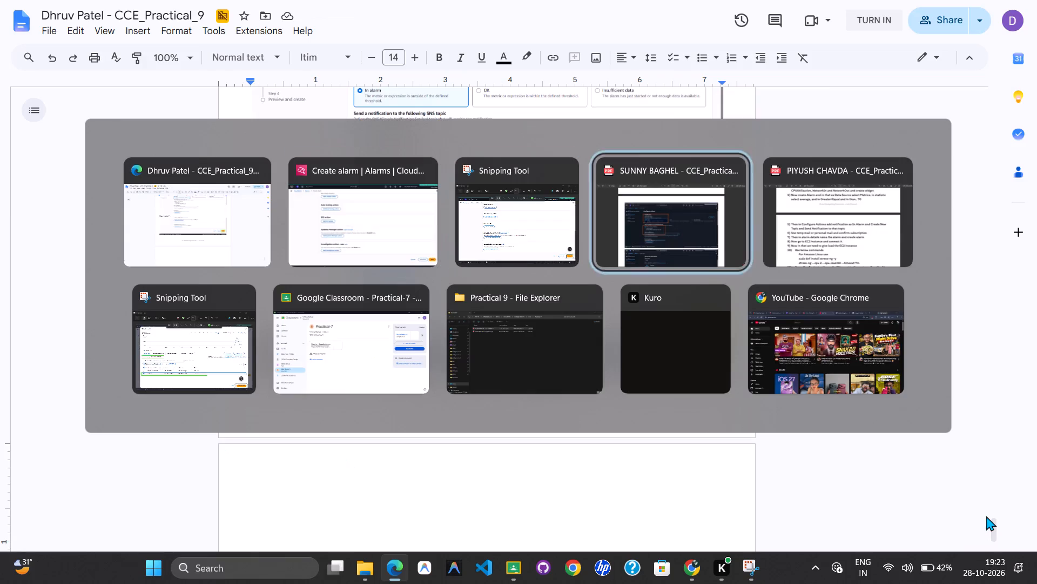
key(alt+Tab)
scroll(621, 371, down, 3)
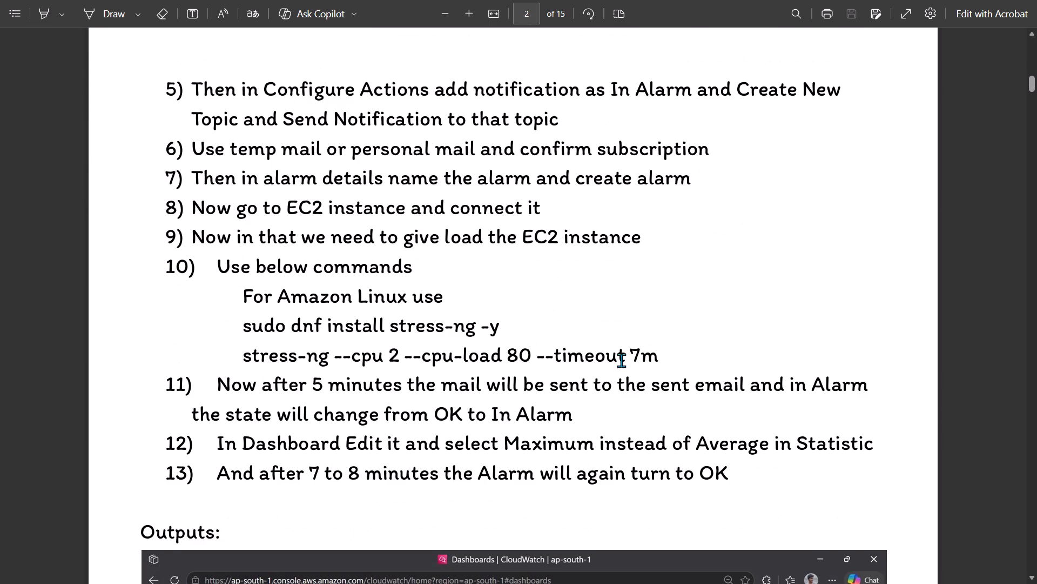
scroll(621, 360, down, 5)
scroll(619, 358, down, 19)
scroll(619, 347, down, 5)
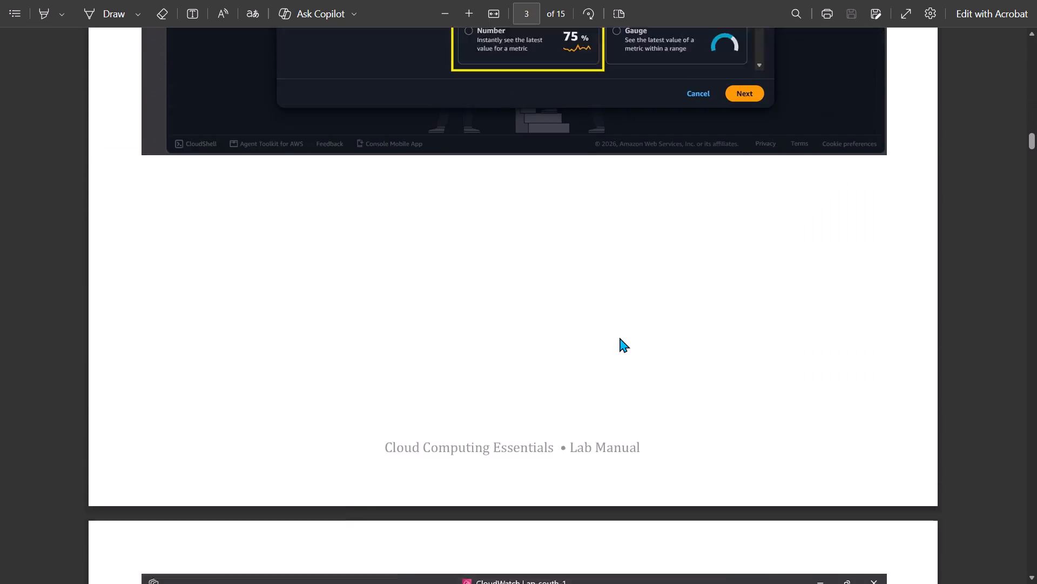
scroll(619, 337, down, 20)
scroll(619, 337, down, 10)
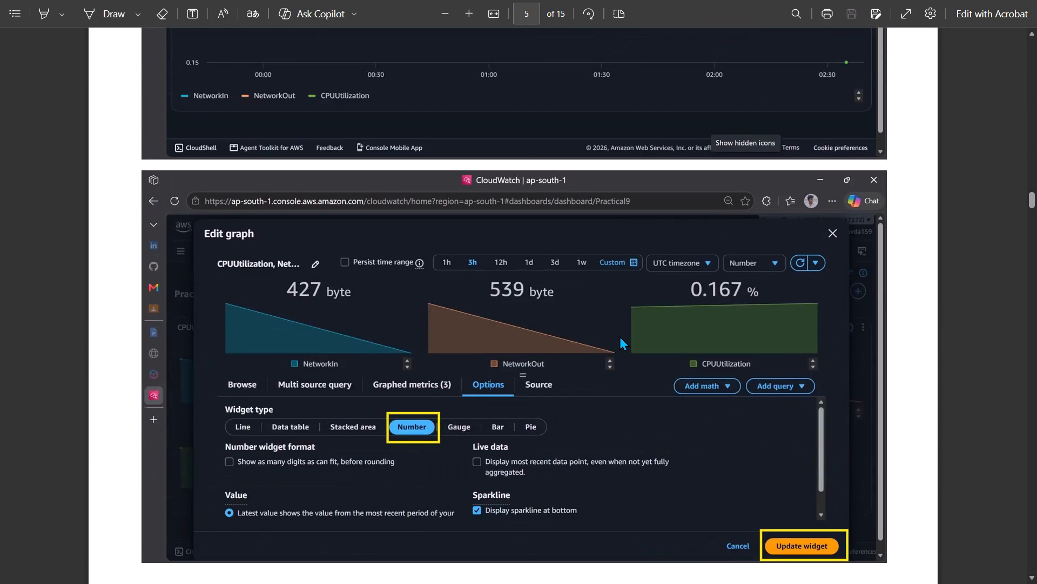
scroll(619, 336, down, 18)
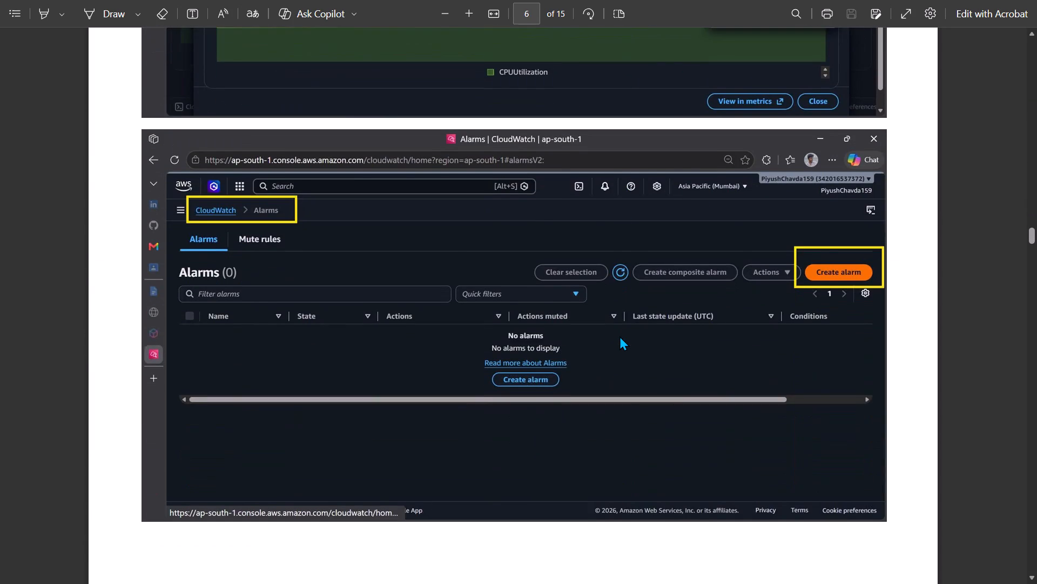
scroll(619, 336, down, 18)
scroll(619, 329, down, 4)
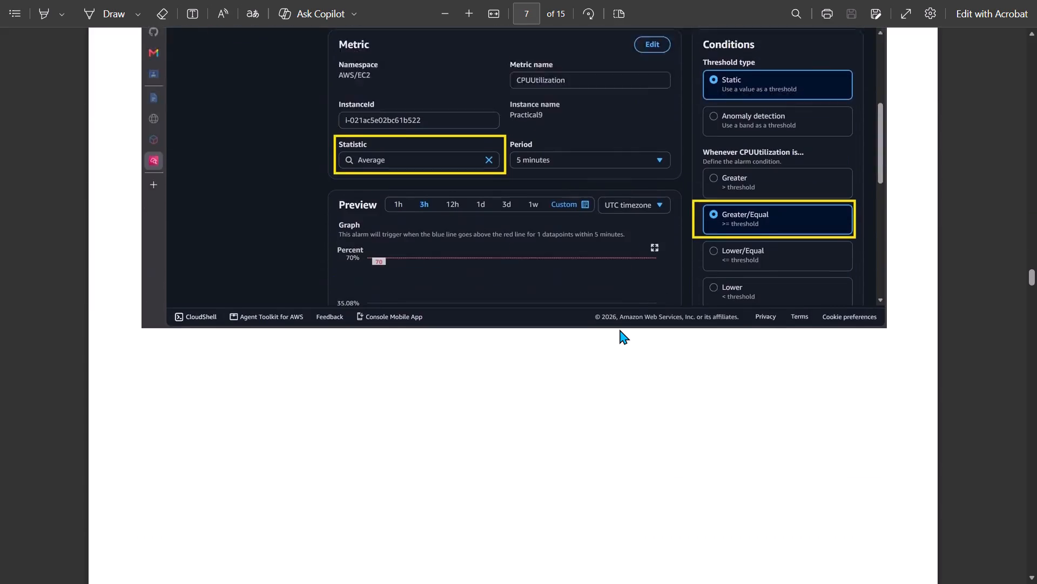
scroll(619, 329, down, 9)
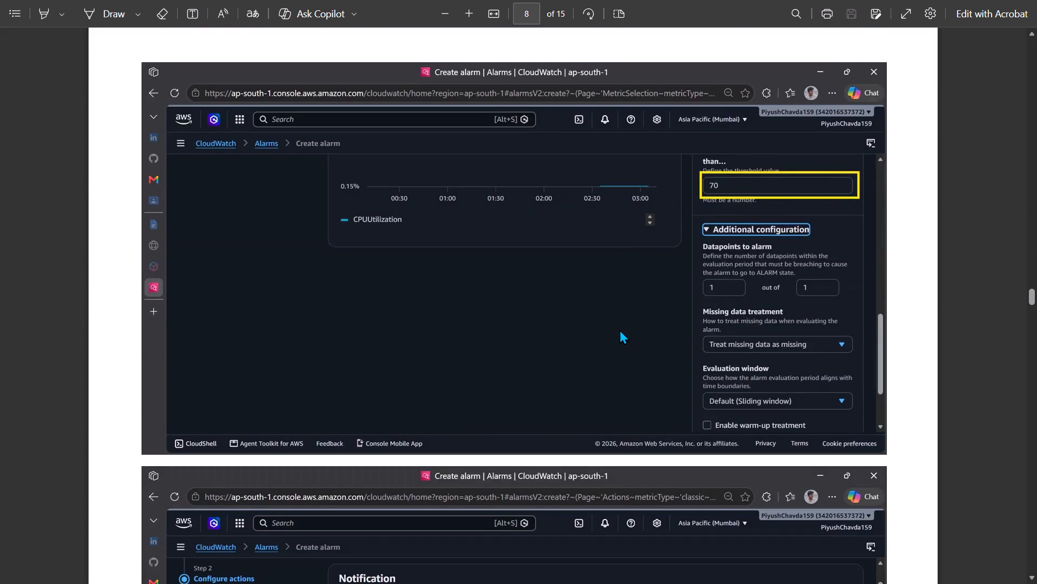
scroll(619, 329, down, 6)
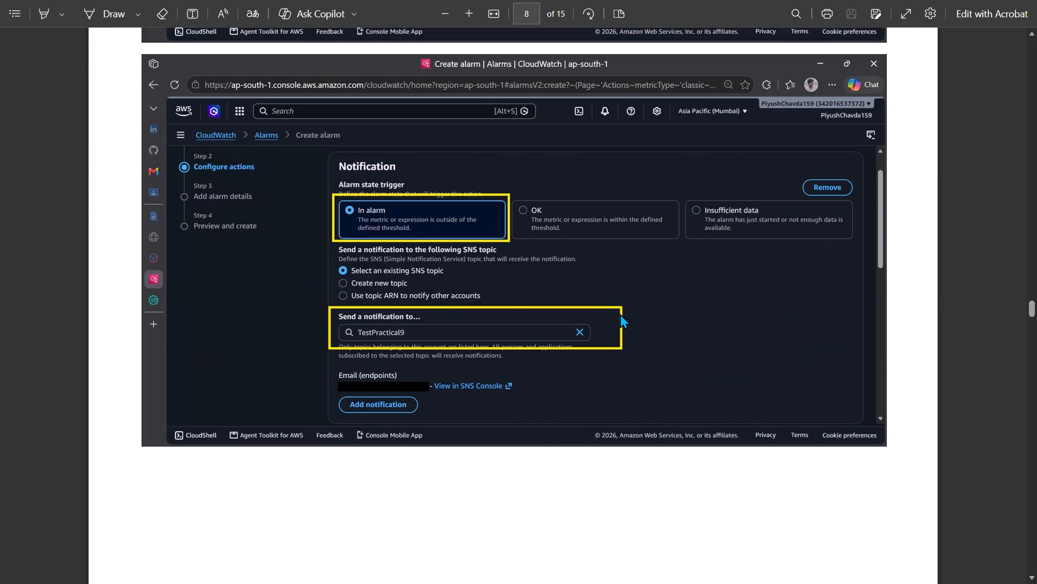
Examine how the reference PDF documents the SNS email subscription confirmation that follows its Configure actions screenshot.
scroll(620, 314, down, 9)
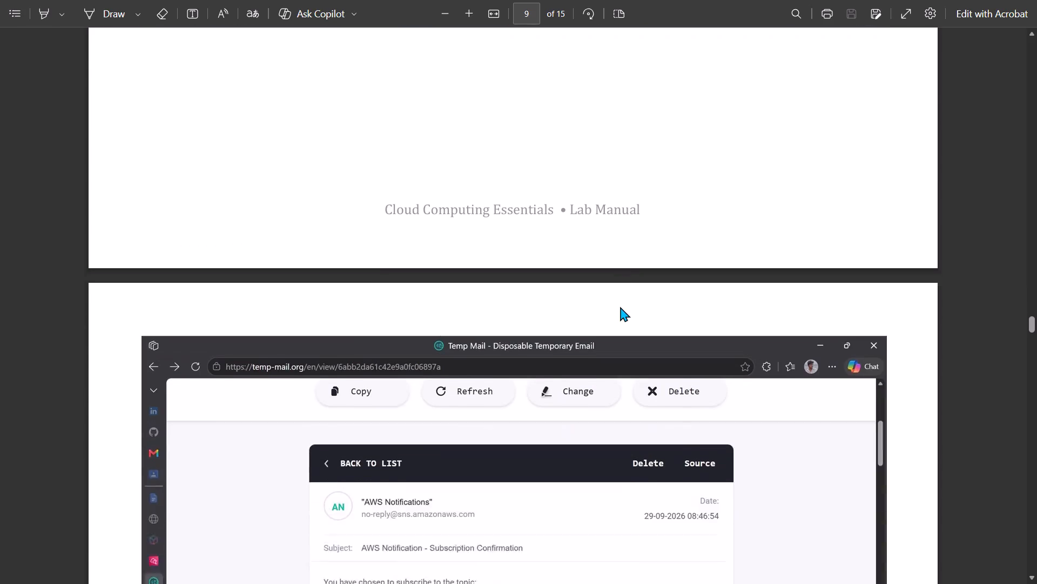
scroll(620, 298, up, 3)
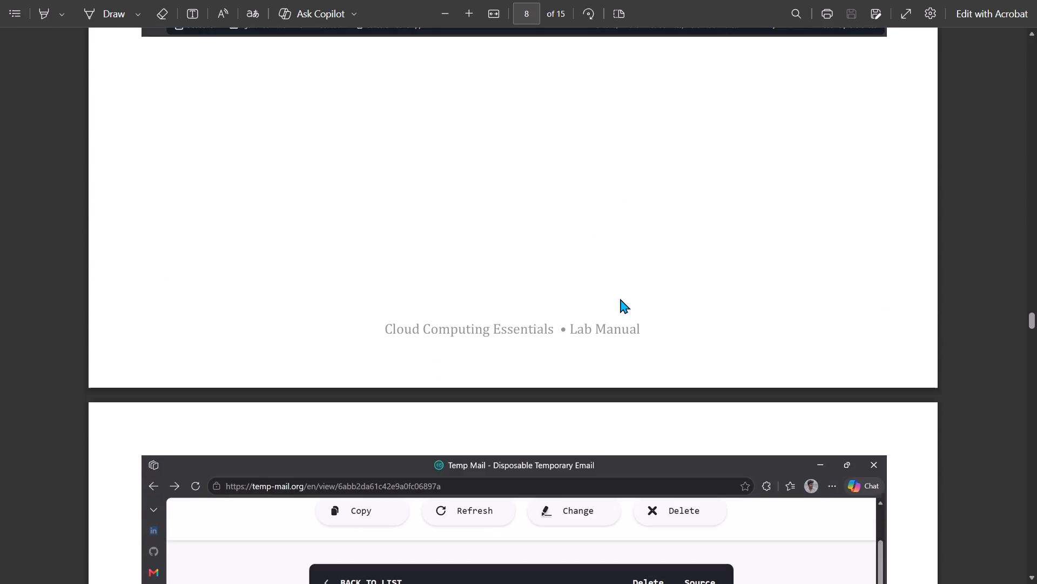
scroll(620, 298, down, 4)
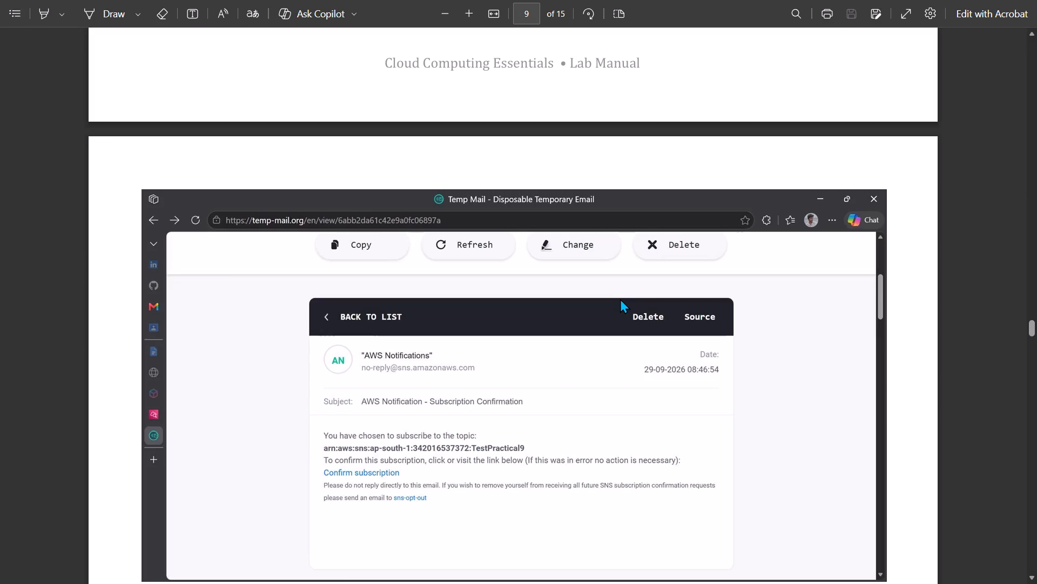
scroll(620, 298, up, 8)
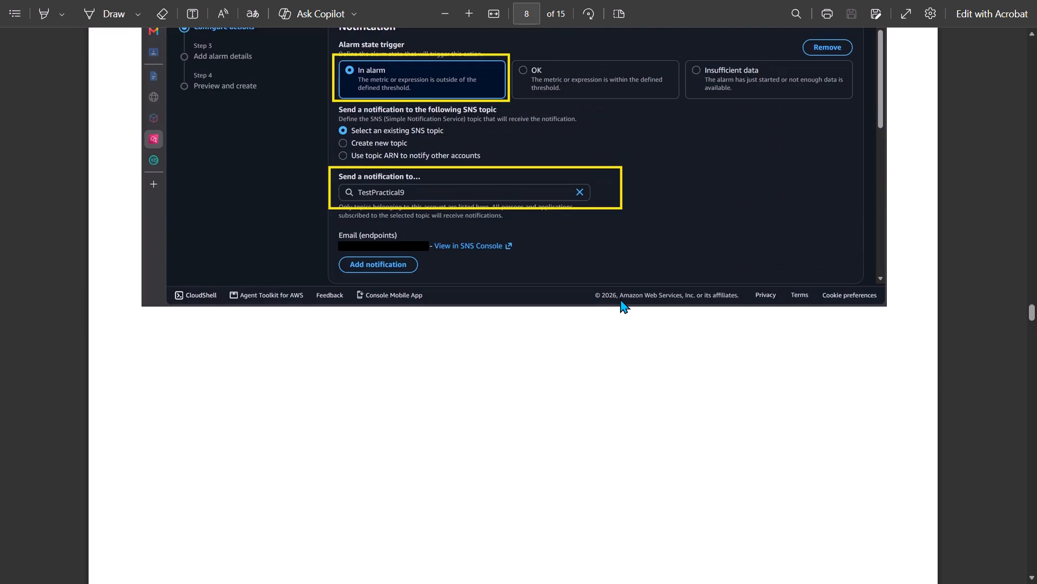
scroll(620, 298, down, 3)
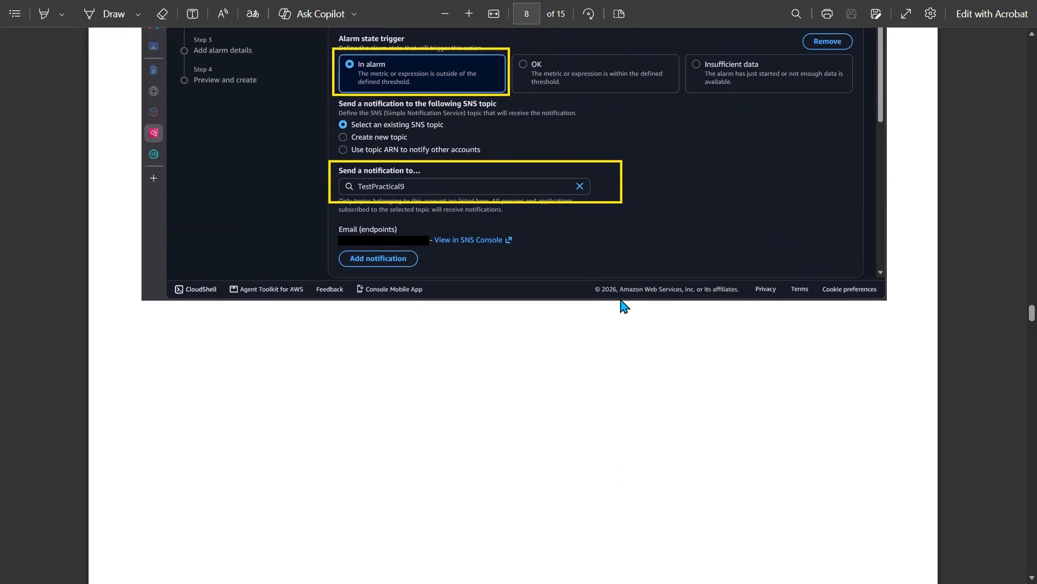
scroll(620, 298, down, 6)
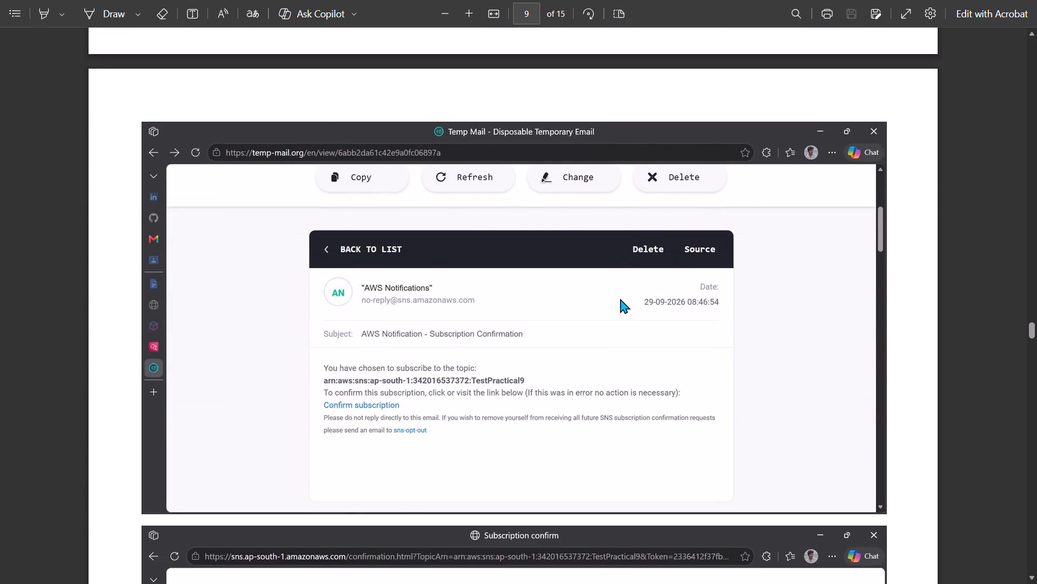
scroll(620, 298, down, 5)
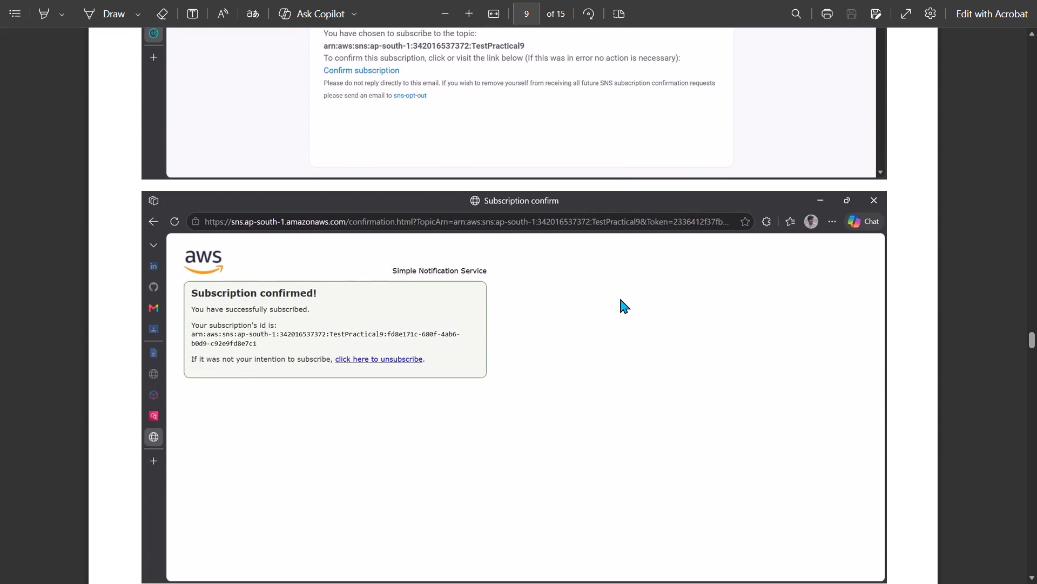
scroll(620, 298, up, 5)
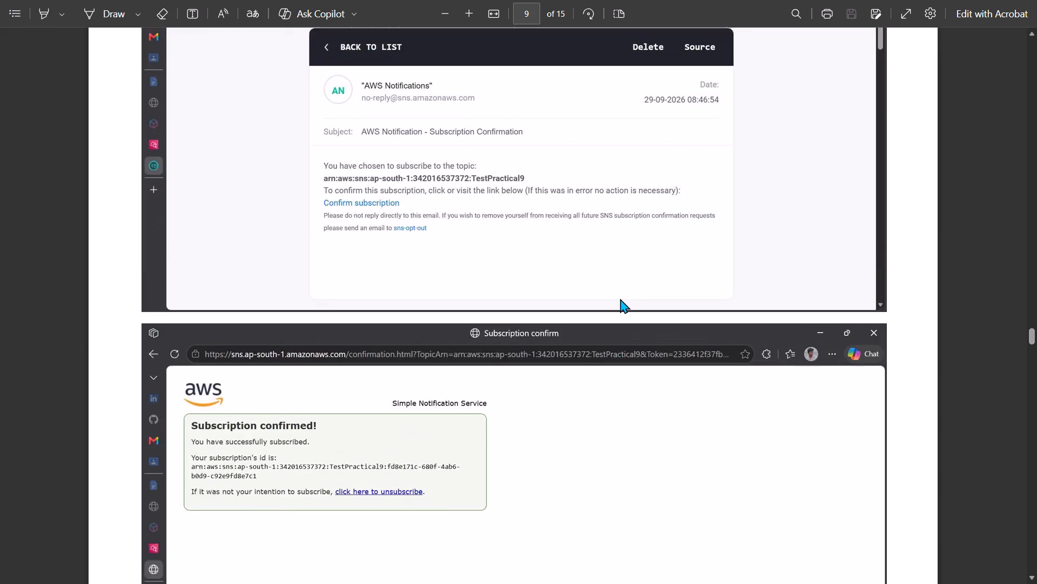
Return to the CloudWatch alarm's Configure actions page and open the choices of existing SNS topics for the notification.
scroll(620, 298, up, 3)
key(alt+Tab)
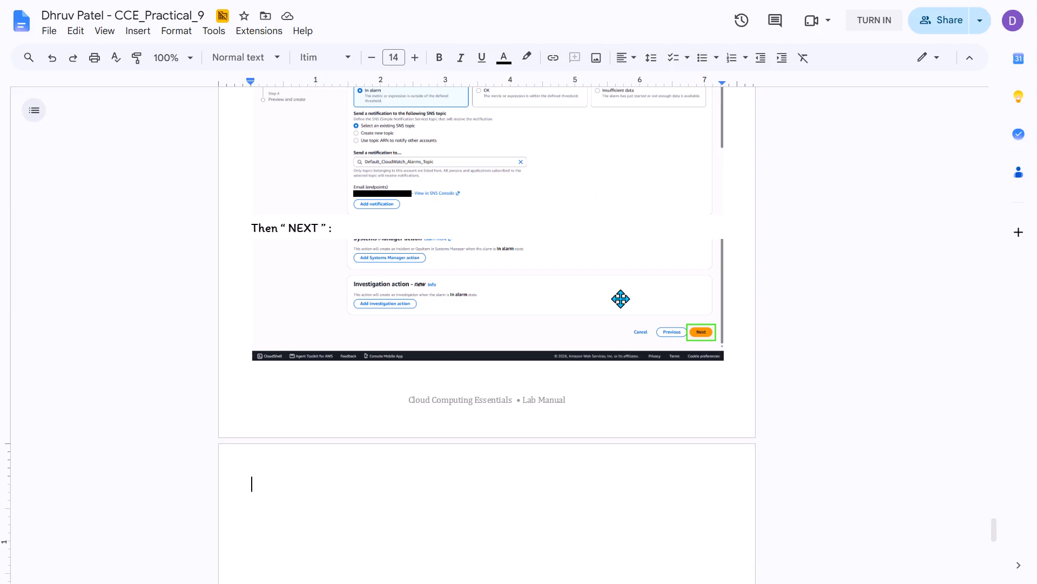
key(alt+Tab)
key(alt+Tab)
scroll(610, 306, up, 6)
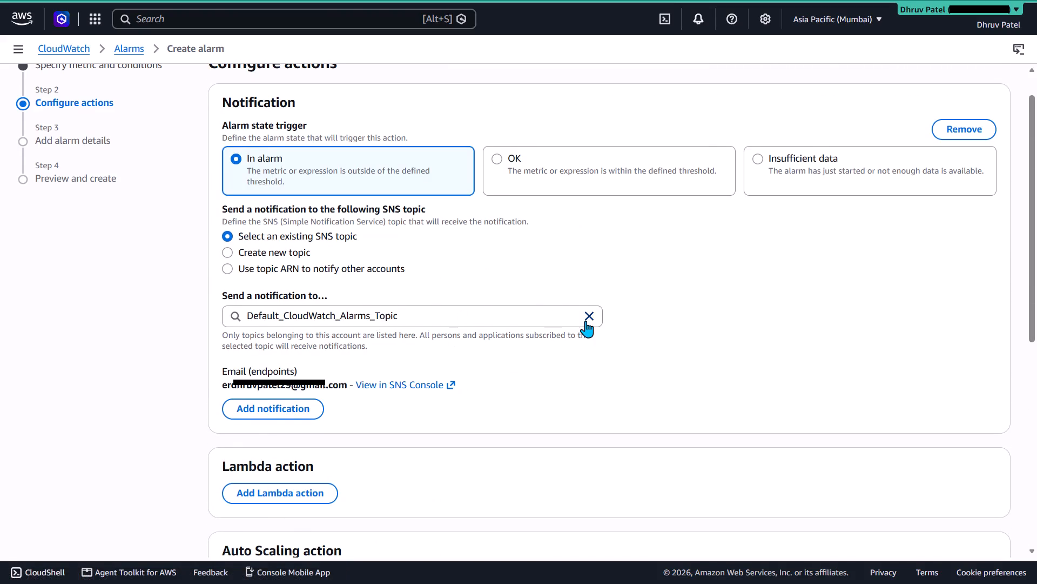
click(514, 318)
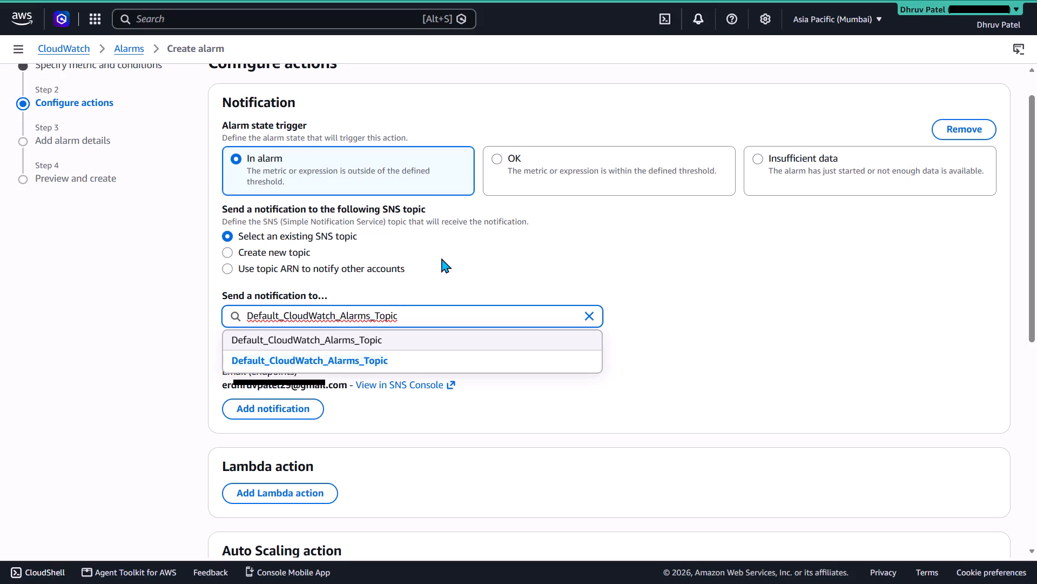
Open a new browser tab, leave full-screen view and enter temp as the web search term.
key(ctrl+t)
key(Escape)
key(Escape)
key(Escape)
key(Escape)
key(Escape)
key(Escape)
key(Escape)
key(Escape)
key(Escape)
key(Escape)
key(Escape)
key(Escape)
key(Escape)
key(Escape)
key(Escape)
key(Escape)
key(Escape)
key(Escape)
key(Escape)
key(Escape)
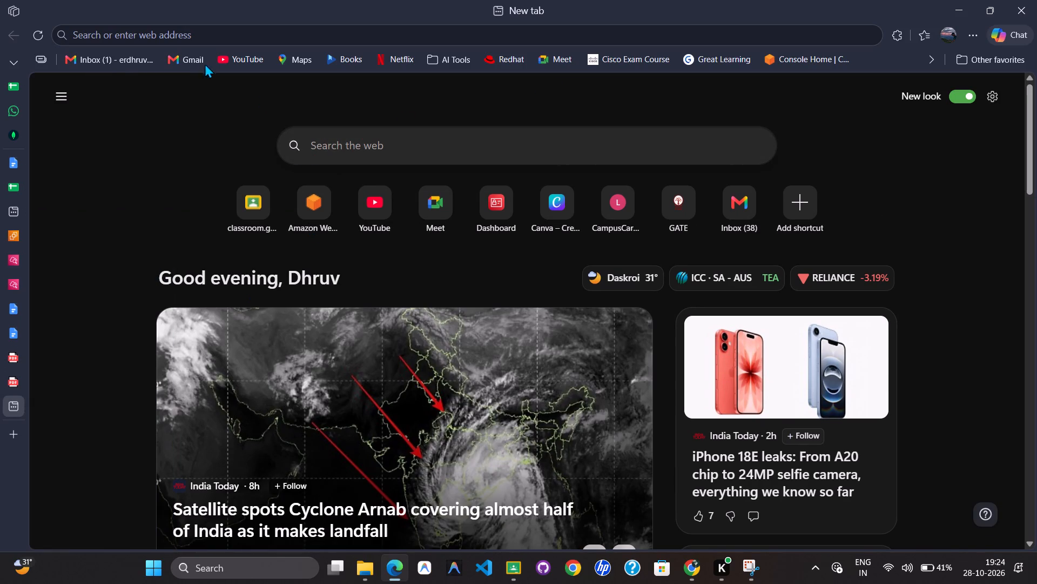
click(199, 37)
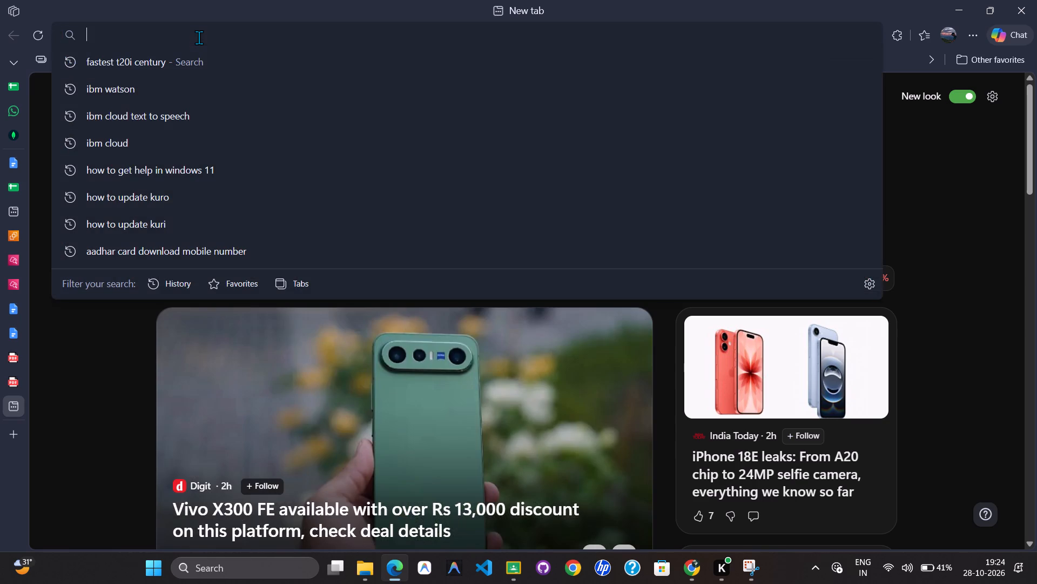
click(43, 369)
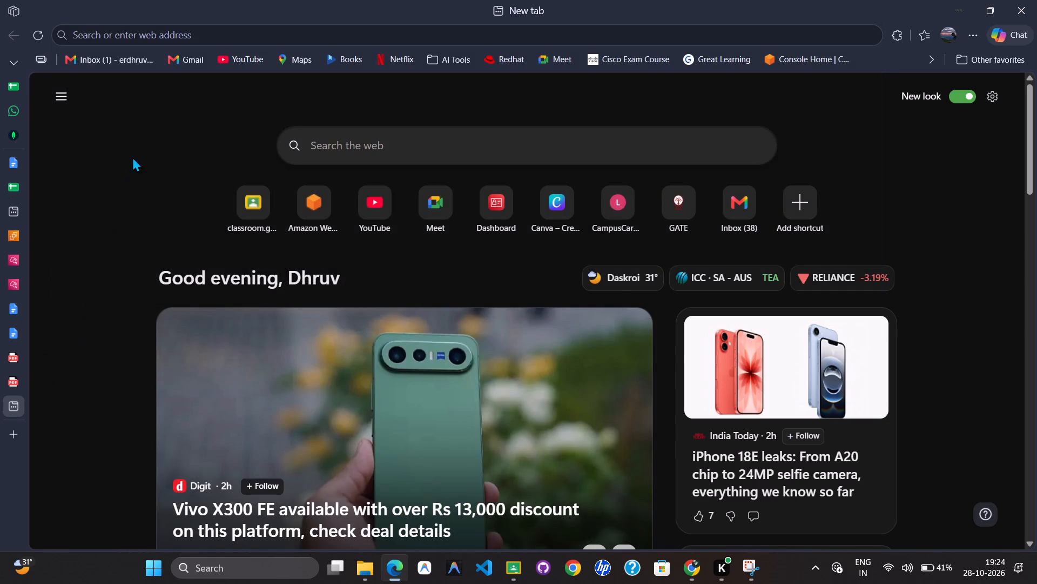
text(temp)
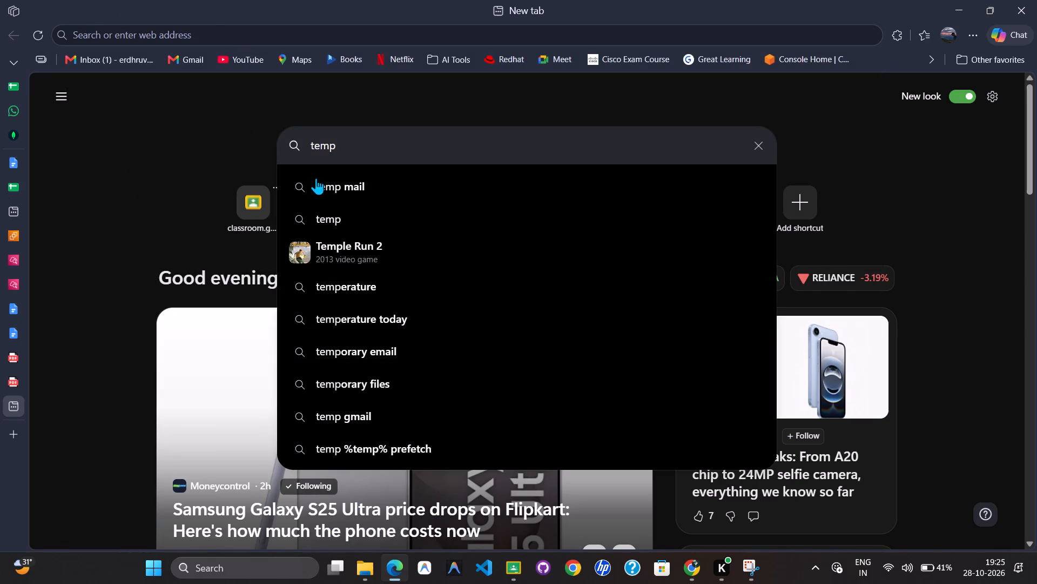
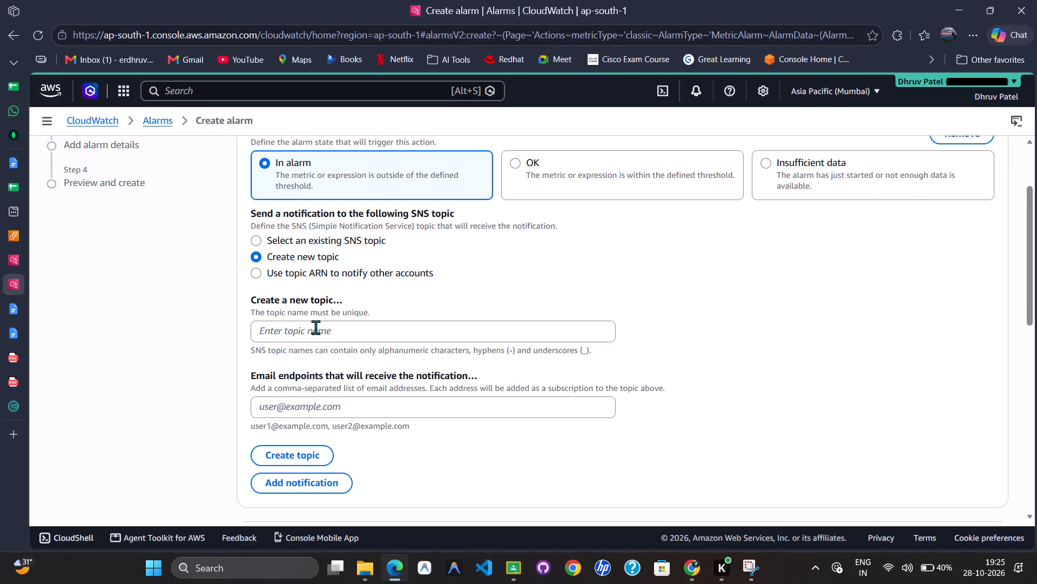
Enter practical9 as the new SNS topic's name and fill in the email endpoint with the copied temporary address.
click(315, 327)
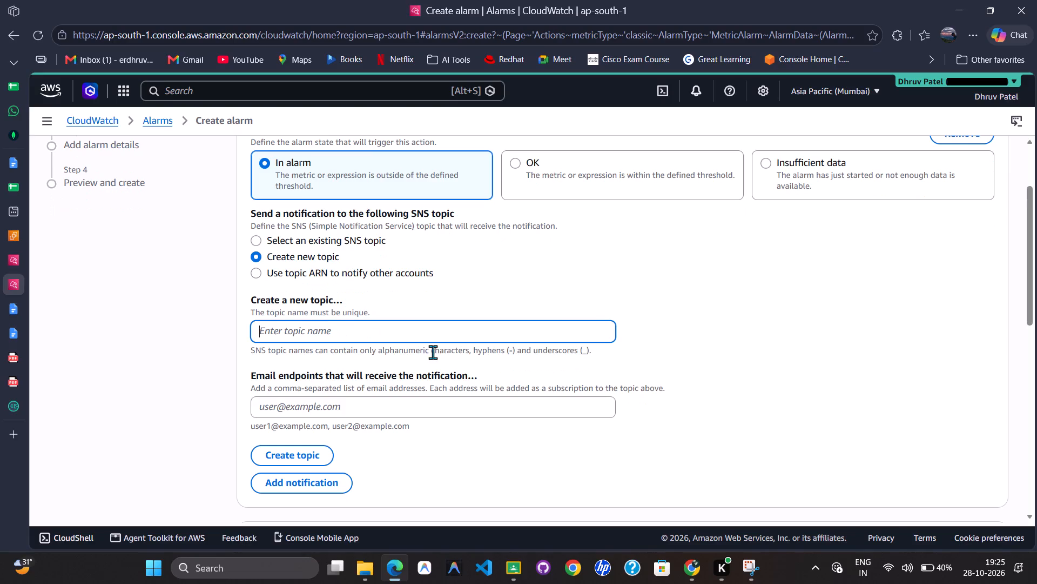
text(practiacl)
key(BackSpace)
key(BackSpace)
key(BackSpace)
text(cal)
key(9)
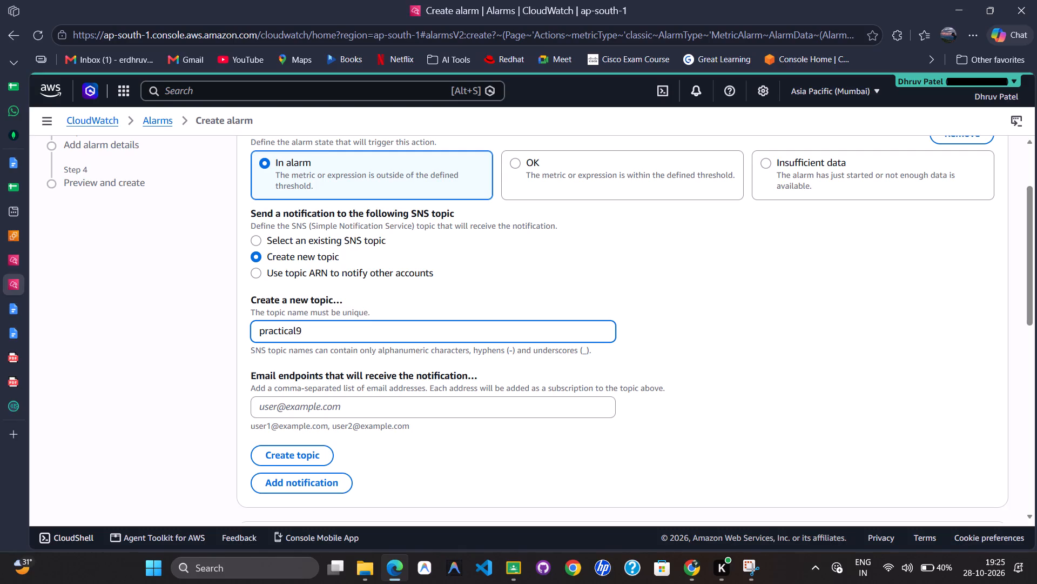
key(Tab)
key(ctrl+v)
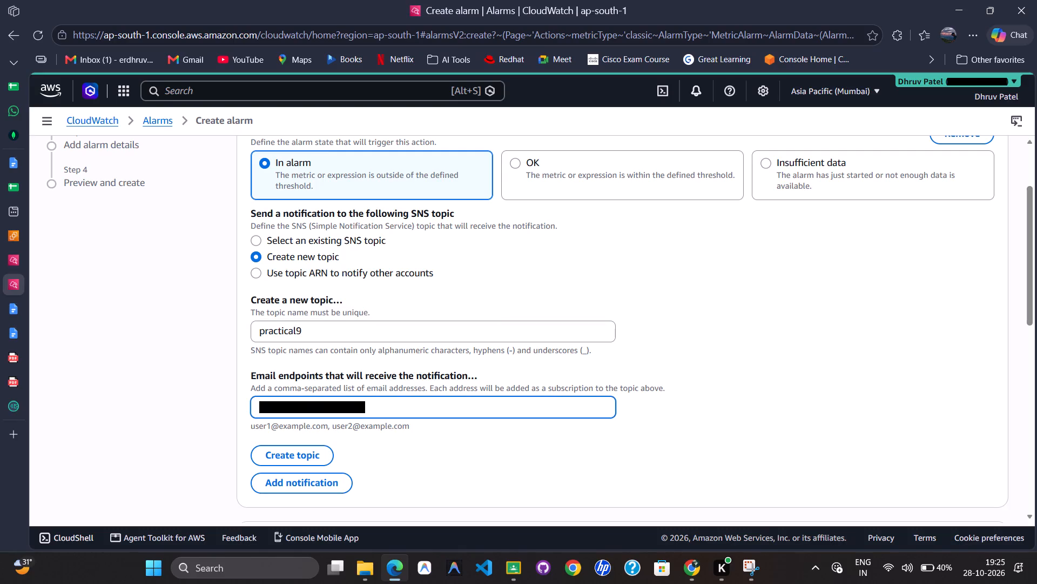
Capture a full-screen screenshot of the Configure actions page in full-screen view and open it for annotation.
key(F11)
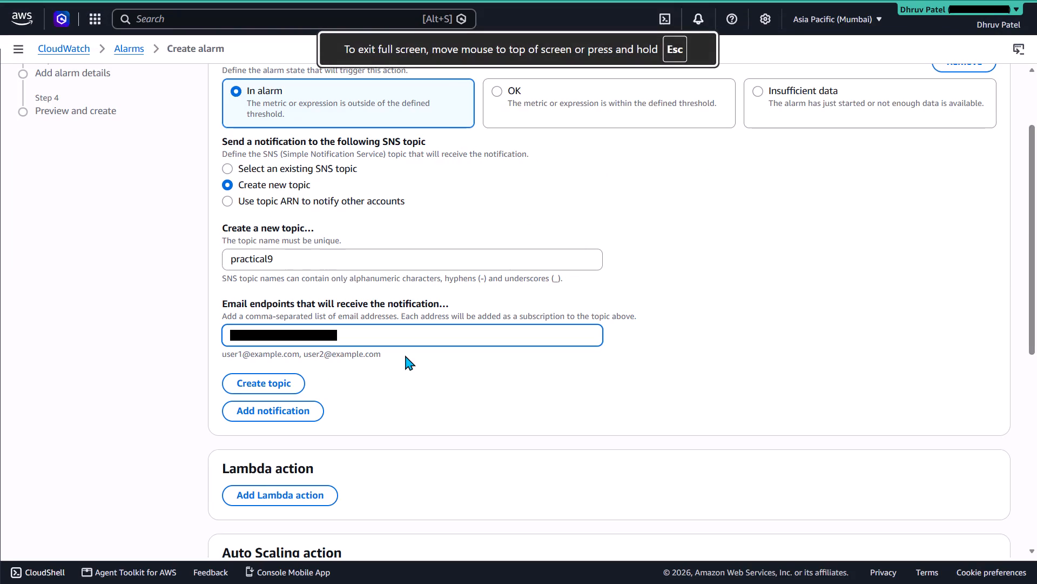
scroll(330, 362, up, 2)
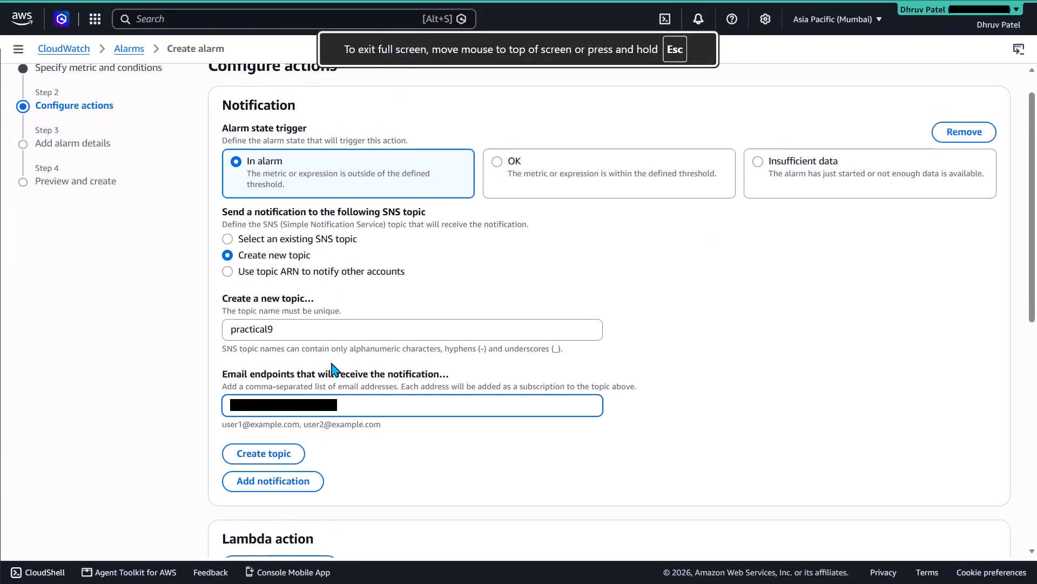
click(717, 479)
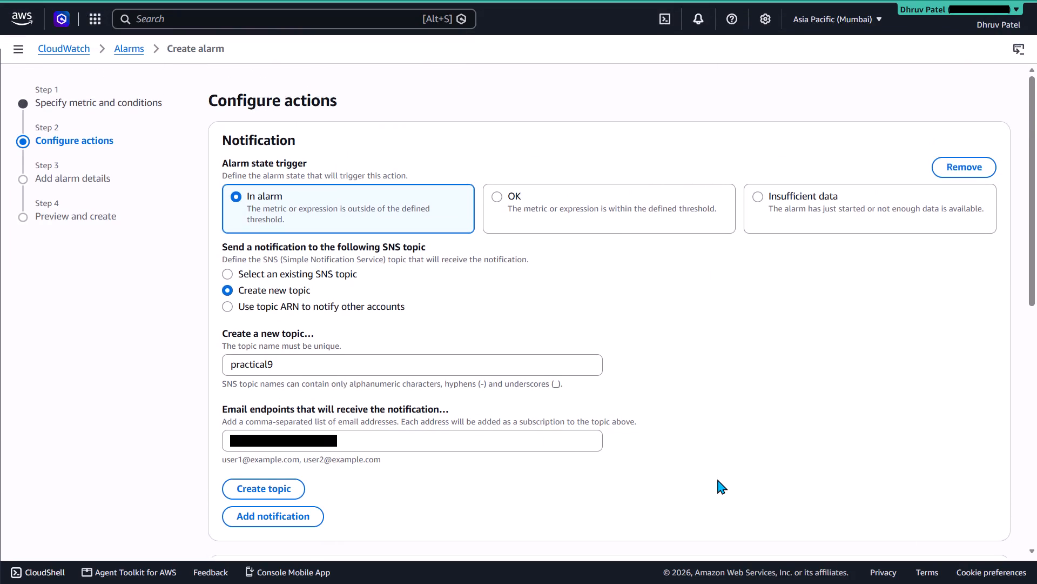
key(shift+super+s)
drag(0, 0, 1036, 583)
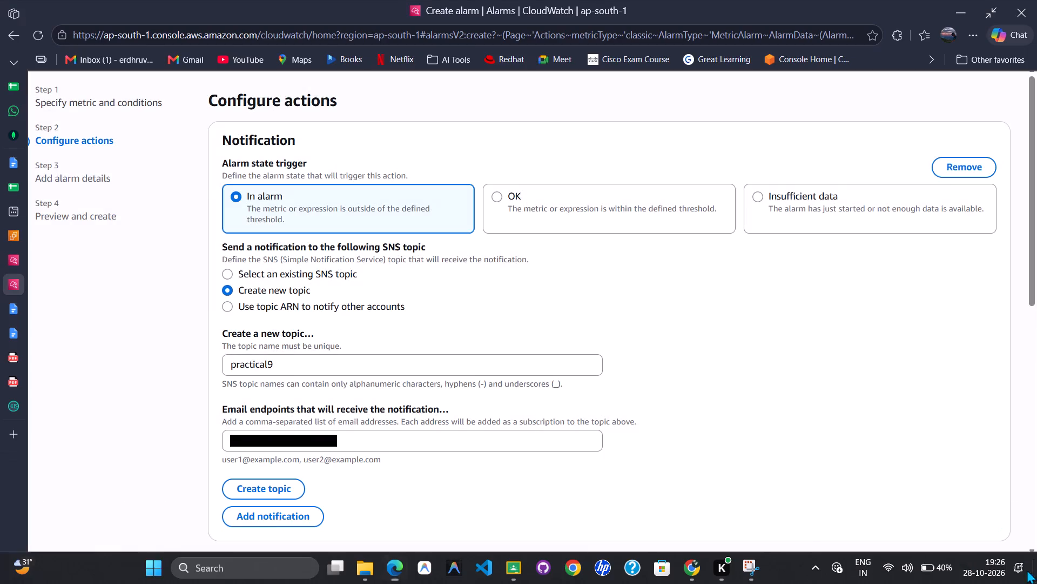
click(958, 400)
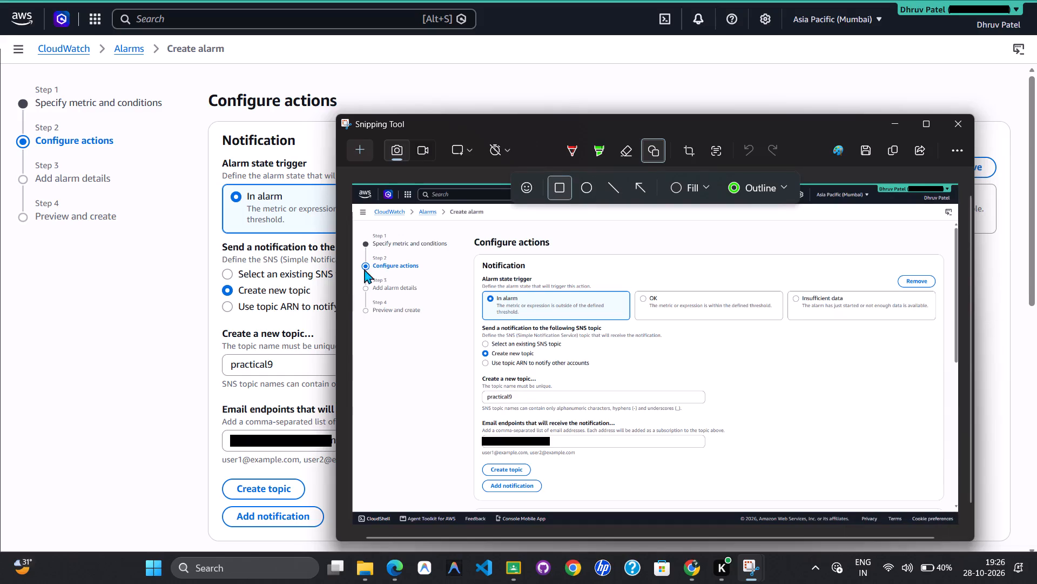
Outline the In alarm option, the practical9 topic name, the email endpoint and the Create topic button with green rectangles, and copy the screenshot.
drag(480, 288, 617, 329)
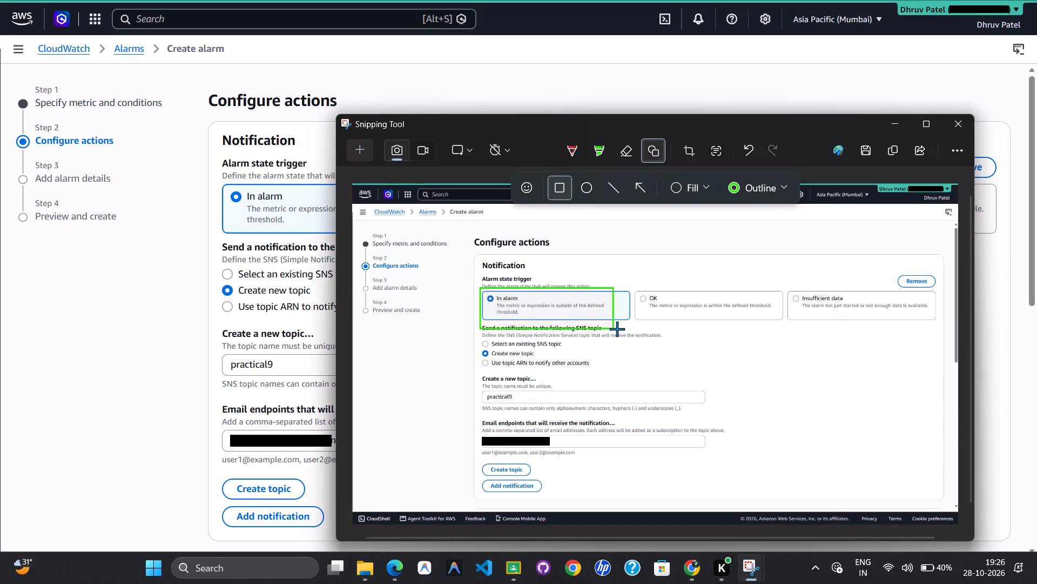
drag(617, 329, 632, 324)
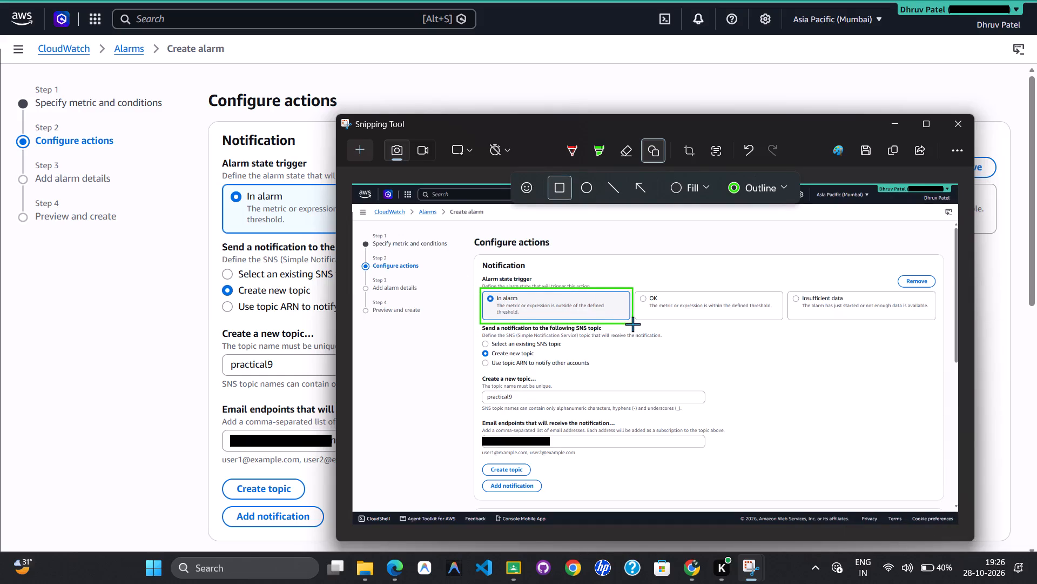
drag(632, 324, 633, 322)
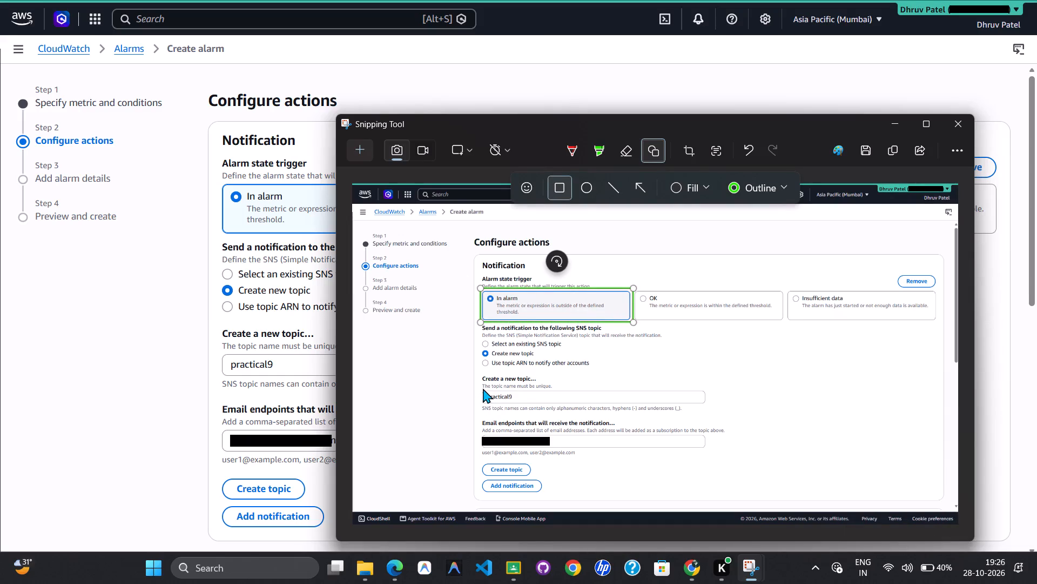
drag(482, 389, 518, 400)
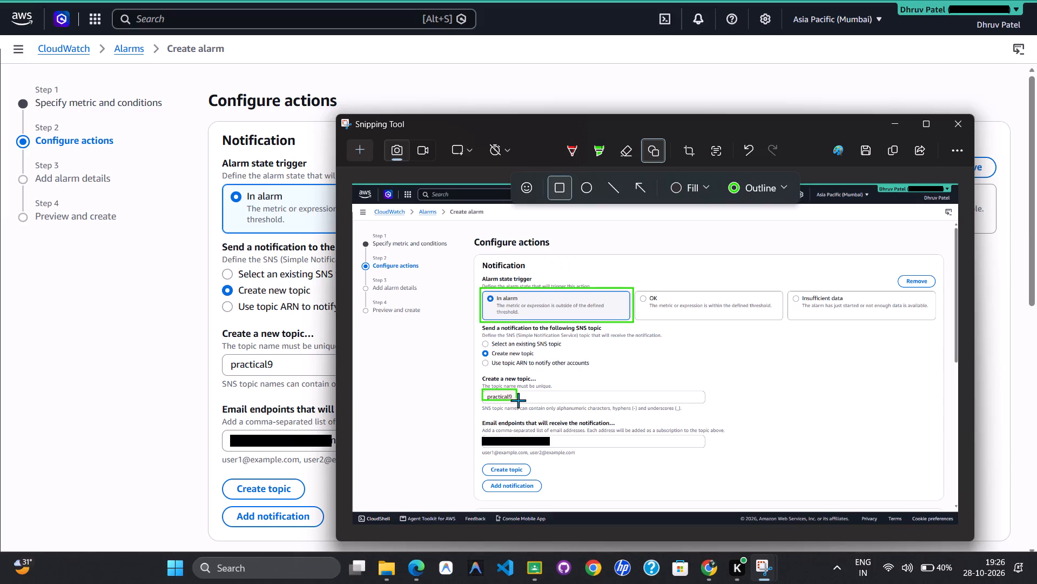
drag(518, 400, 523, 402)
key(Down)
key(Down)
key(Down)
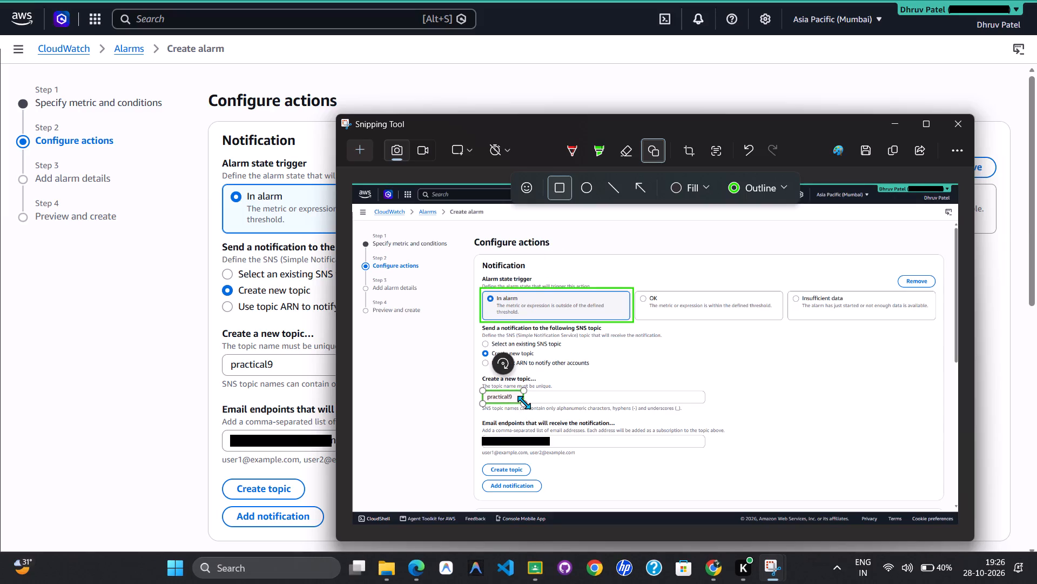
drag(481, 435, 542, 448)
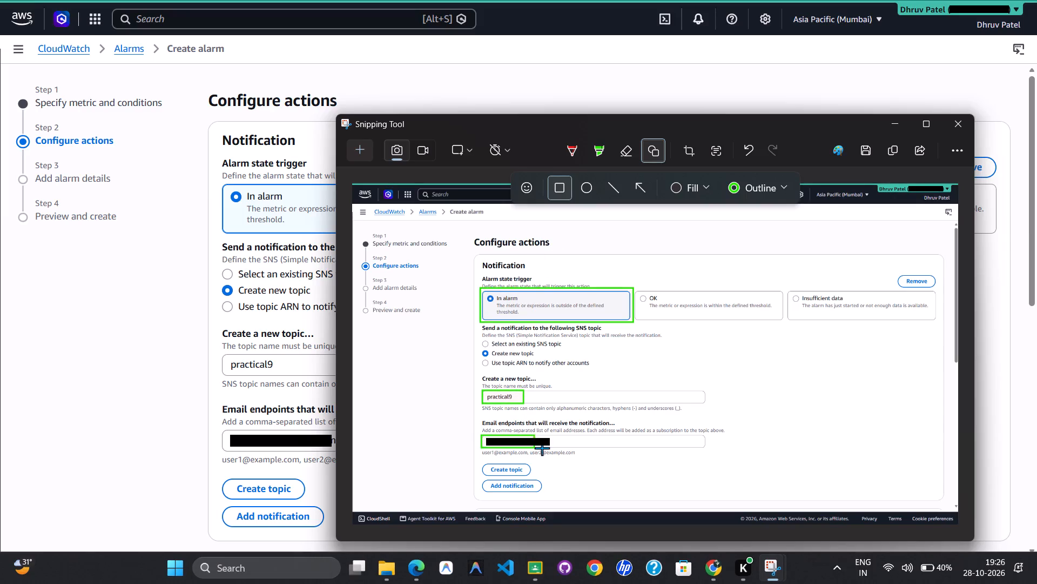
drag(542, 448, 571, 449)
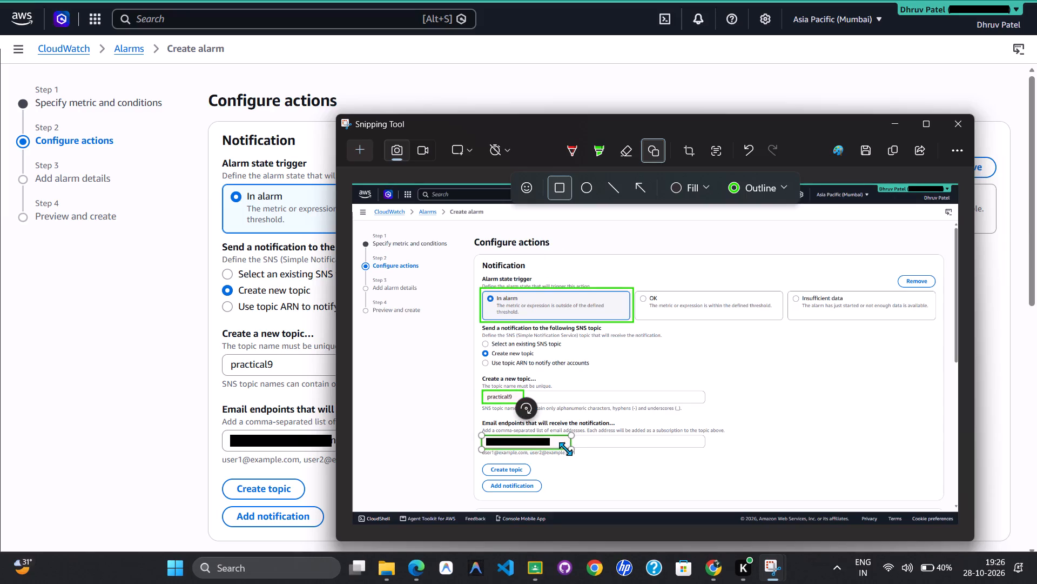
drag(480, 461, 526, 470)
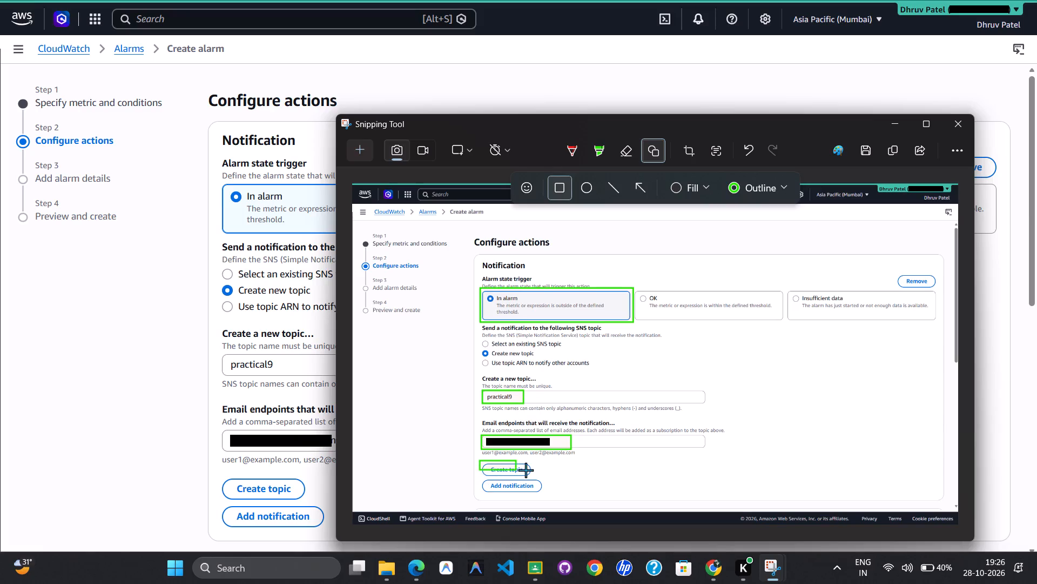
drag(526, 470, 537, 477)
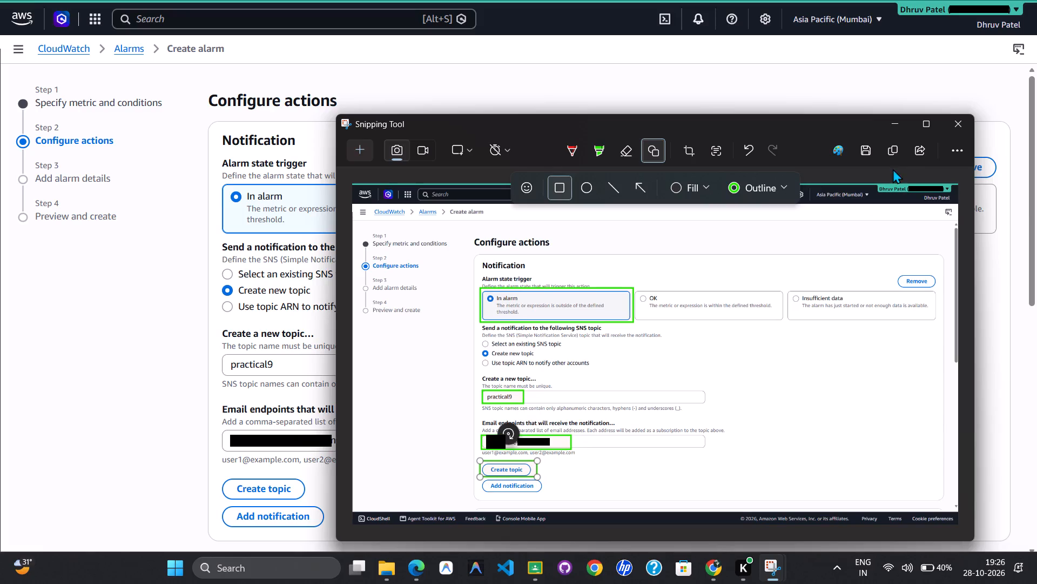
click(900, 153)
In the CCE_Practical_9 report, replace the annotated Create new topic screenshot with the copied practical9 version.
key(alt+Tab)
key(alt+Tab)
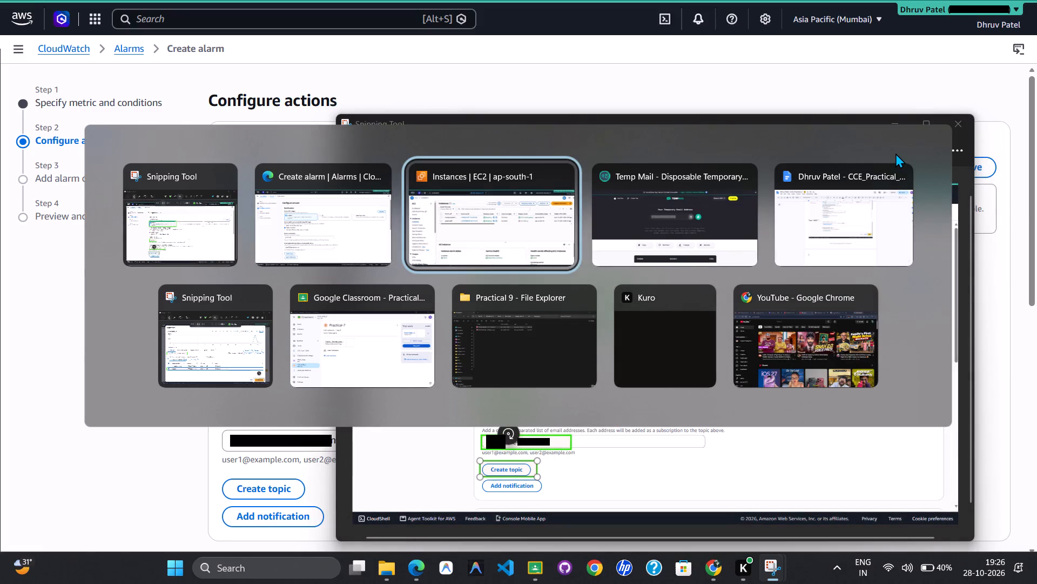
key(alt+Tab)
key(alt+Tab)
scroll(415, 317, up, 3)
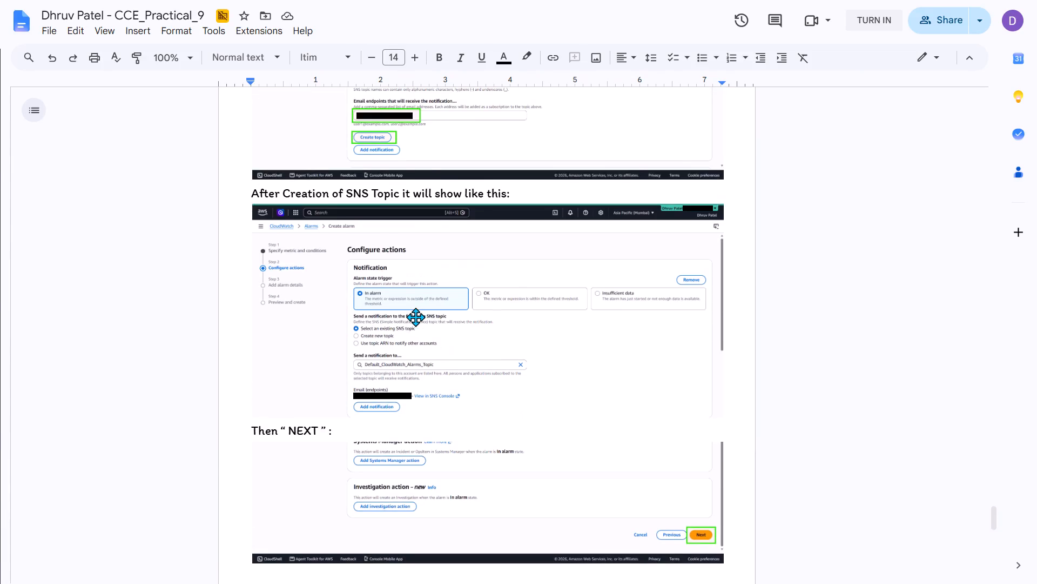
click(415, 317)
scroll(424, 290, up, 3)
click(426, 263)
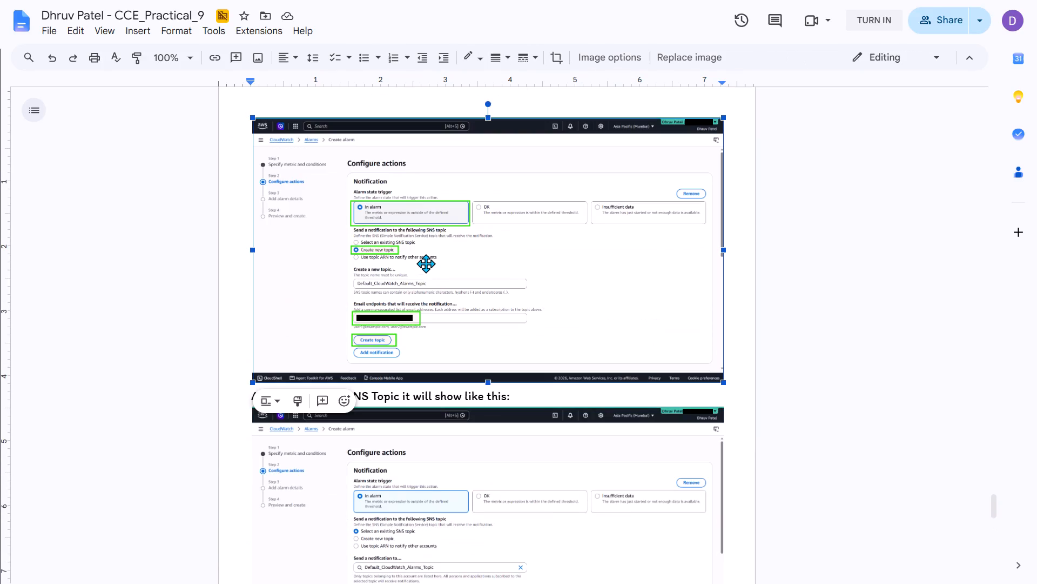
key(ctrl+v)
Return to the alarm's Configure actions page and create the practical9 SNS topic.
key(alt+Tab)
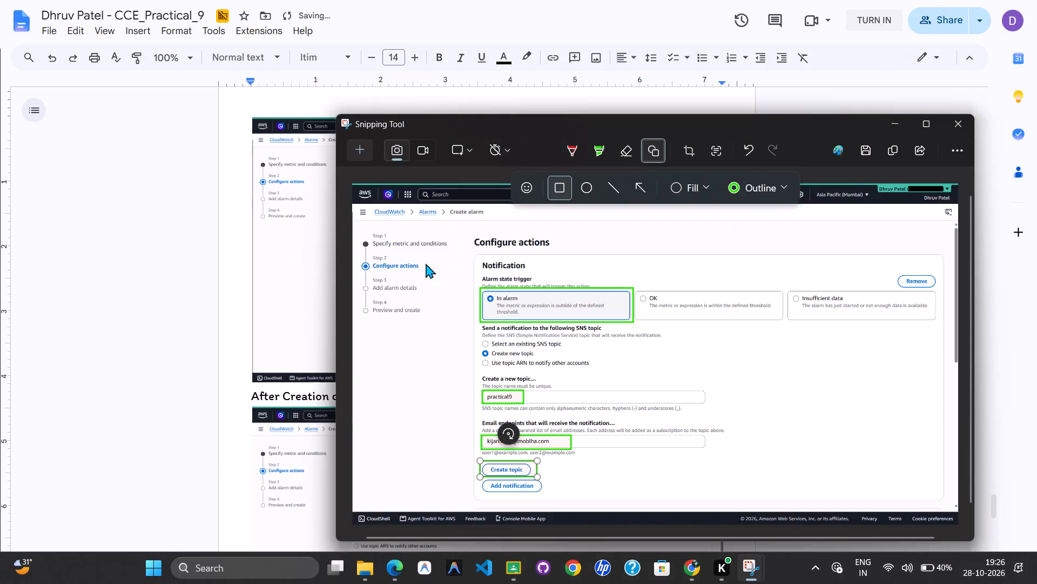
key(alt+Tab)
key(alt+Tab)
scroll(420, 274, down, 2)
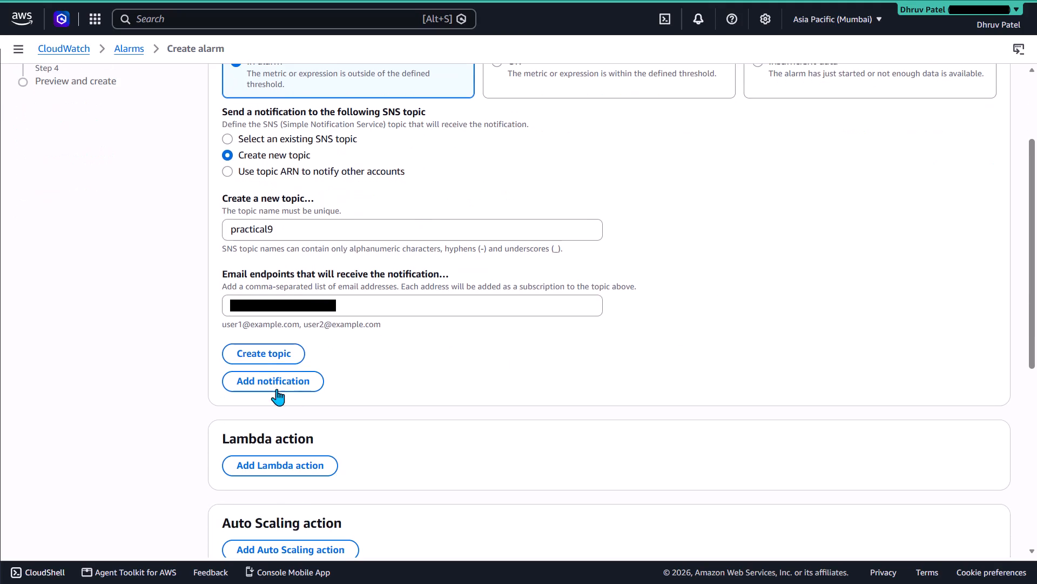
click(271, 348)
Capture the full Configure actions page with practical9 selected and replace the report's screenshot under "After Creation of SNS Topic it will show like this:" with it.
scroll(434, 369, up, 3)
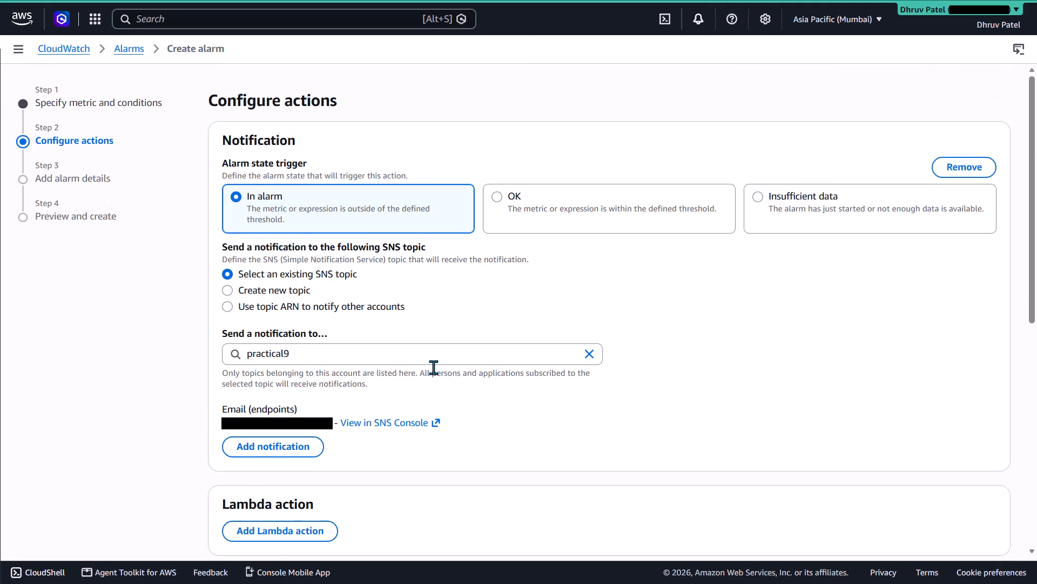
key(shift+super+s)
drag(0, 0, 1036, 583)
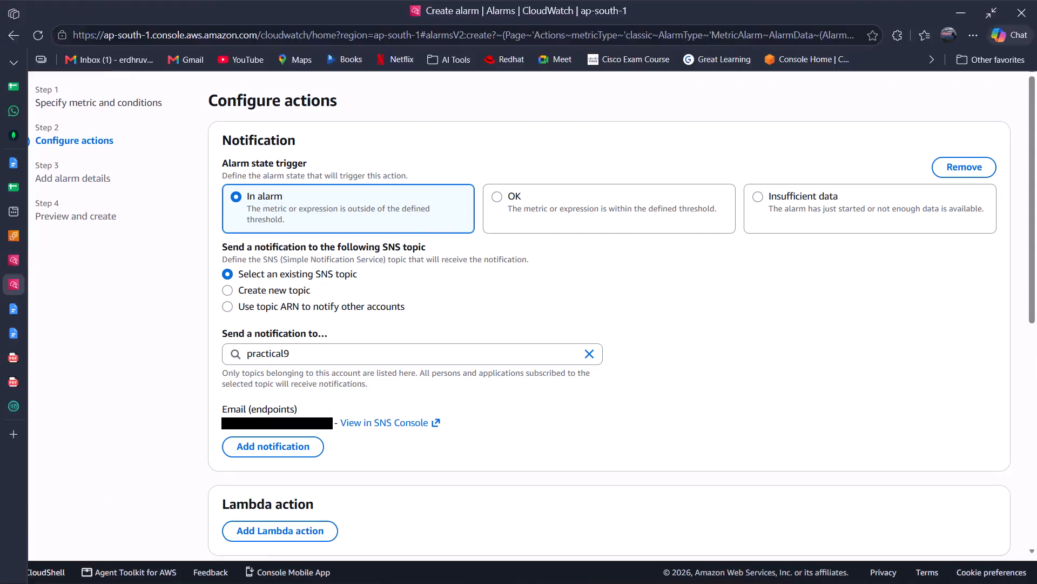
click(922, 393)
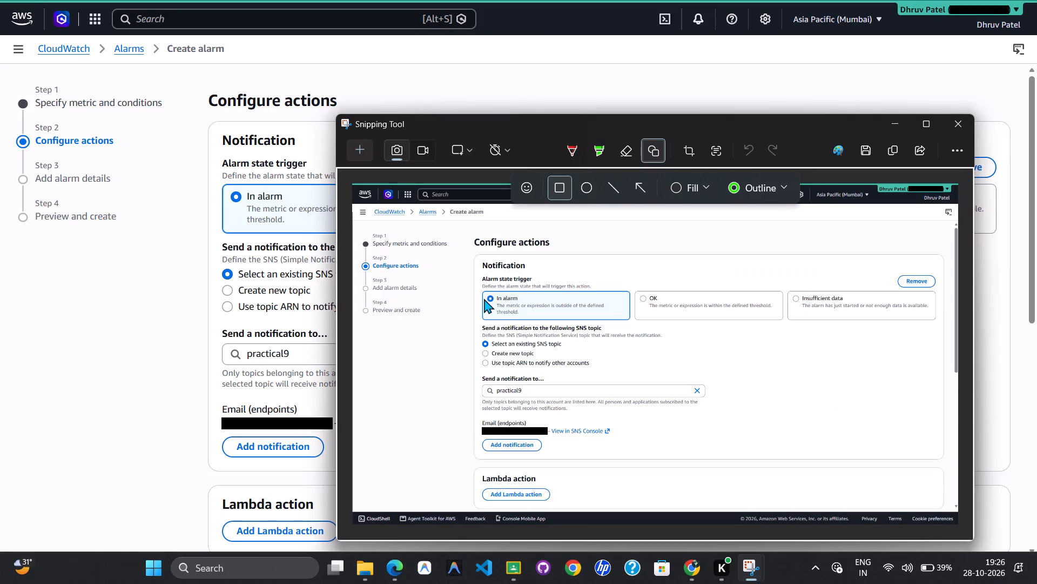
key(alt+Tab)
key(alt+Tab)
scroll(484, 299, down, 3)
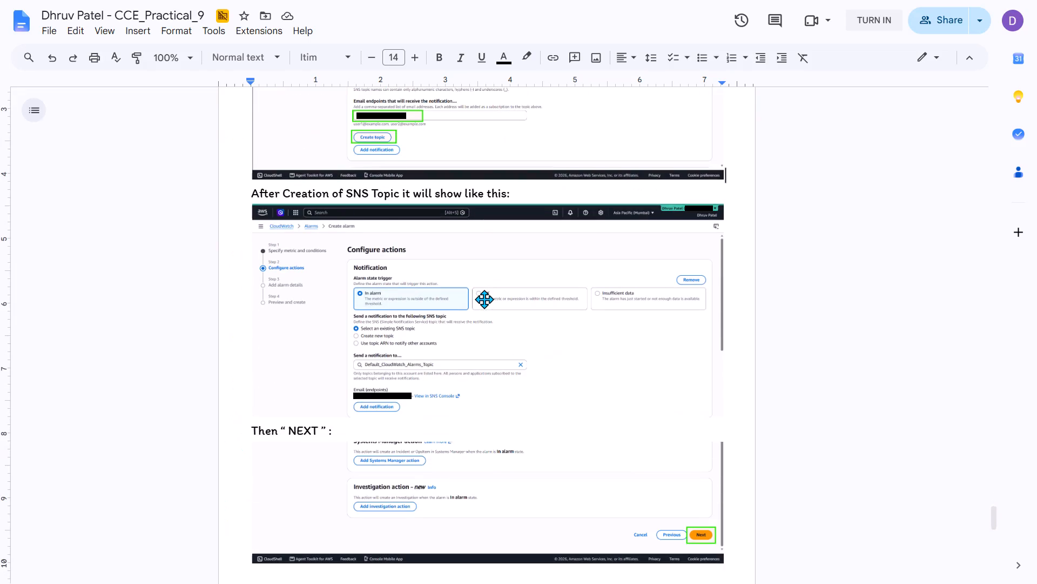
key(alt+Tab)
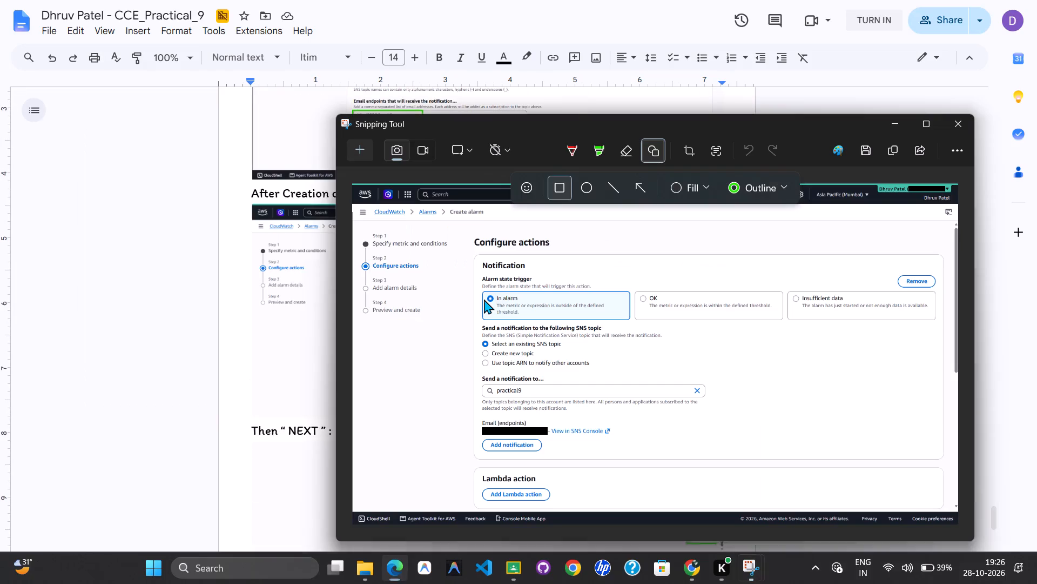
click(887, 150)
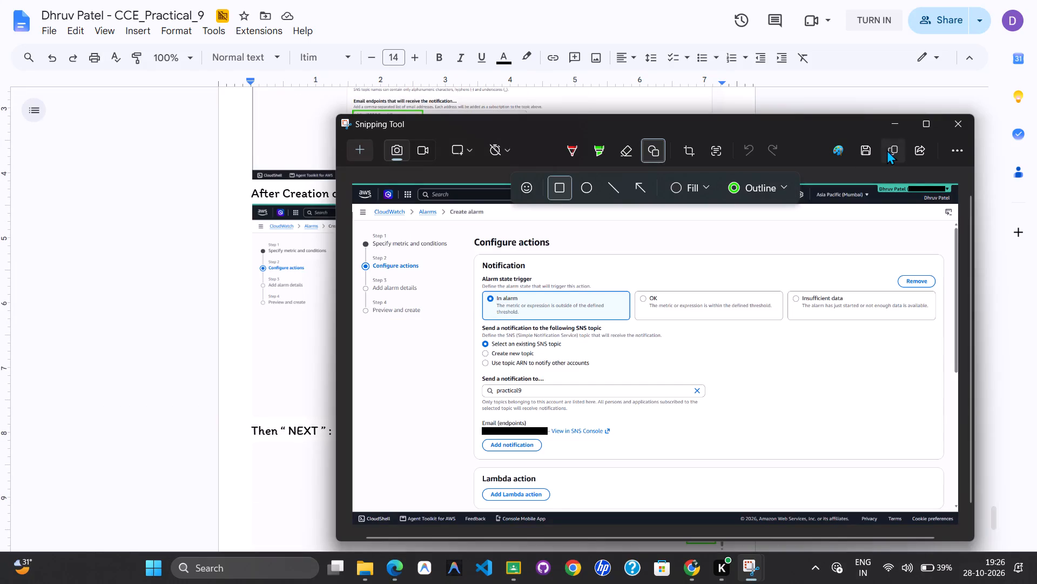
key(alt+Tab)
click(595, 357)
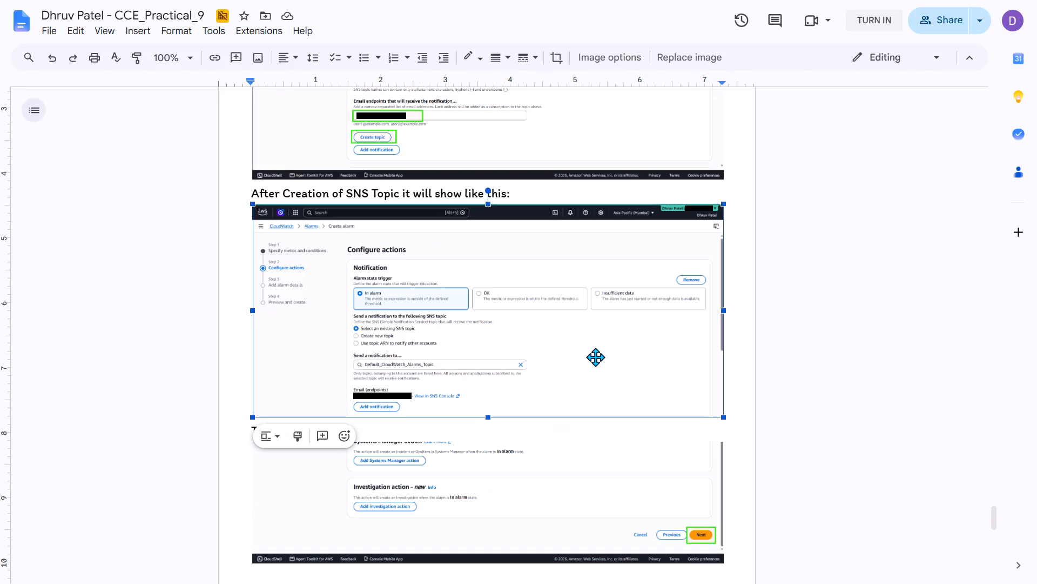
key(ctrl+v)
Crop the bottom of the replacement screenshot so it ends just below the Add notification button, excluding the Lambda action section.
double_click(569, 342)
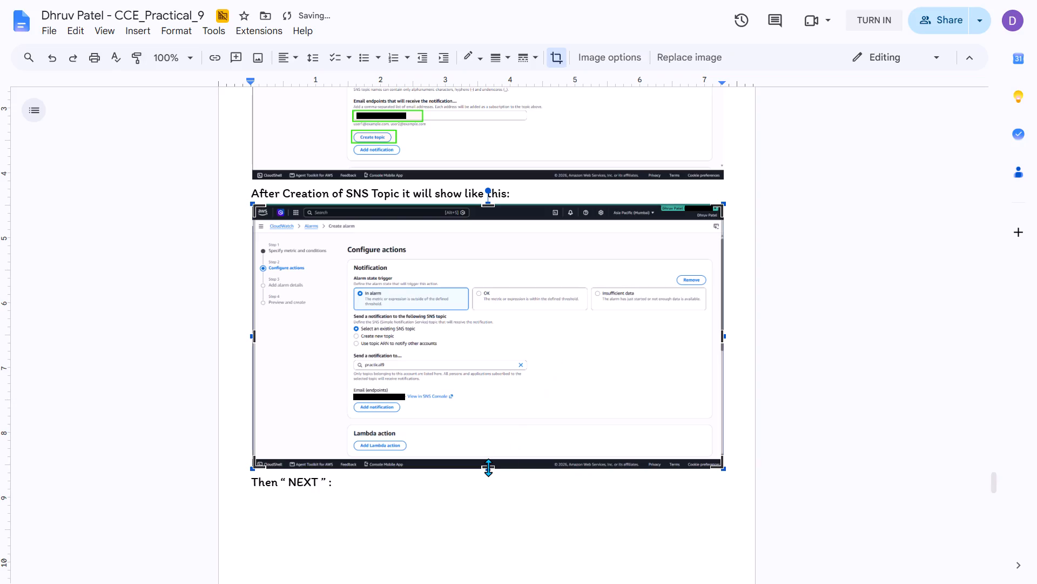
drag(488, 467, 489, 417)
key(Escape)
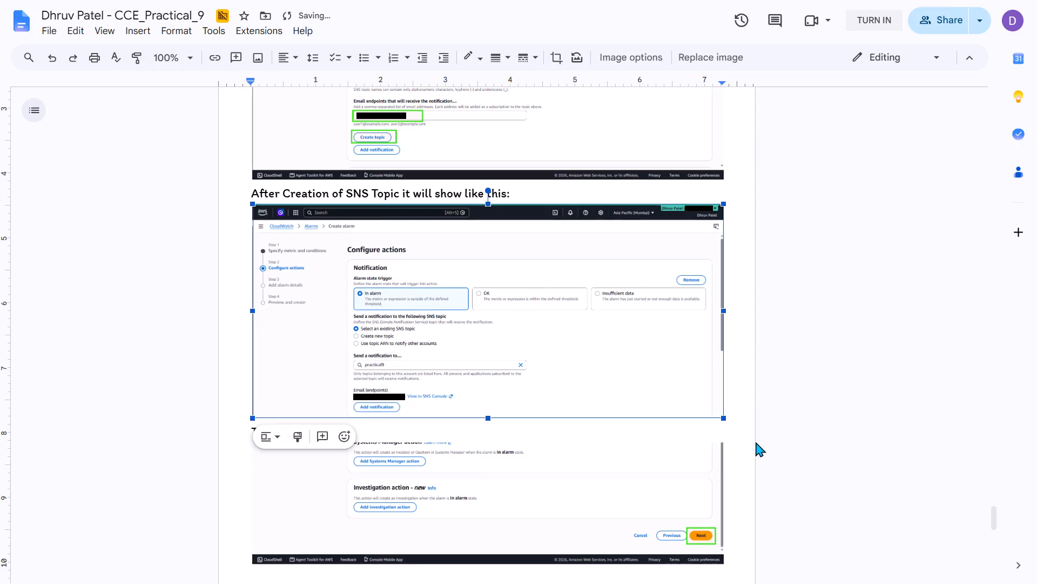
click(737, 442)
Return to the CloudWatch alarm wizard and proceed from Configure actions to the Add alarm details stage.
scroll(736, 441, down, 1)
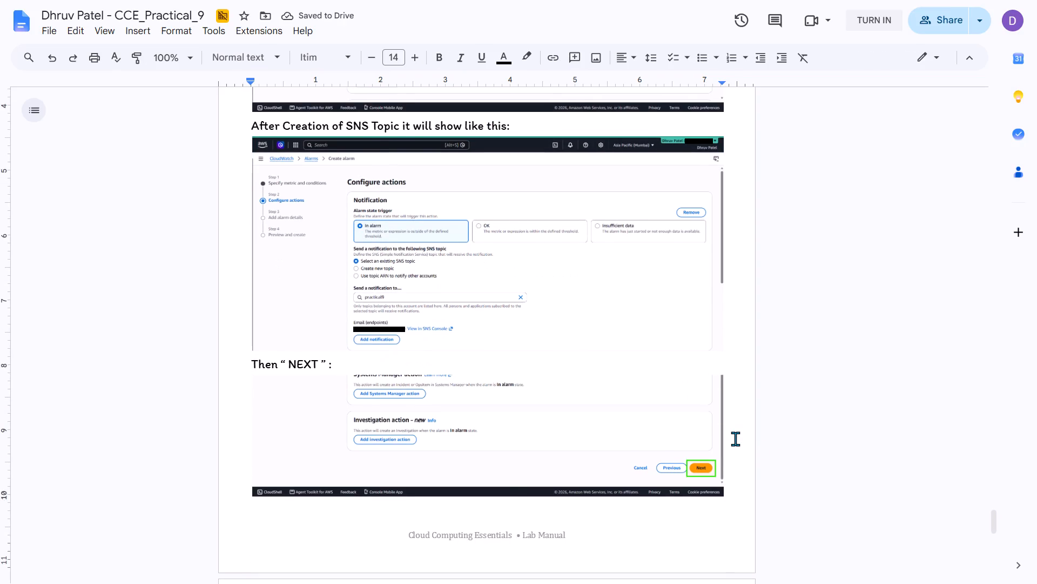
scroll(735, 439, down, 2)
key(alt+Tab)
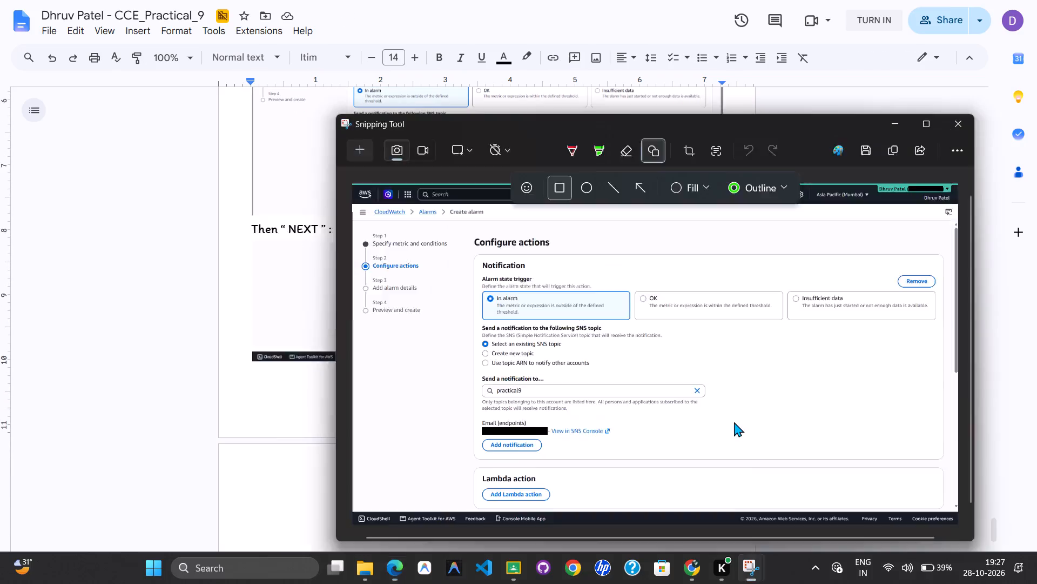
key(alt+Tab)
key(alt+Tab)
scroll(733, 421, down, 2)
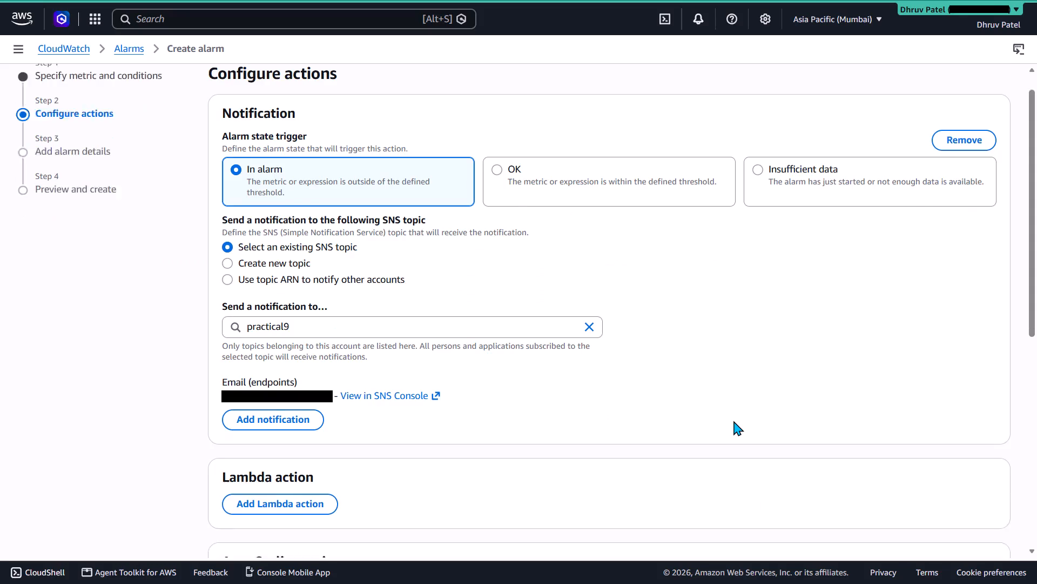
scroll(733, 421, down, 7)
click(977, 522)
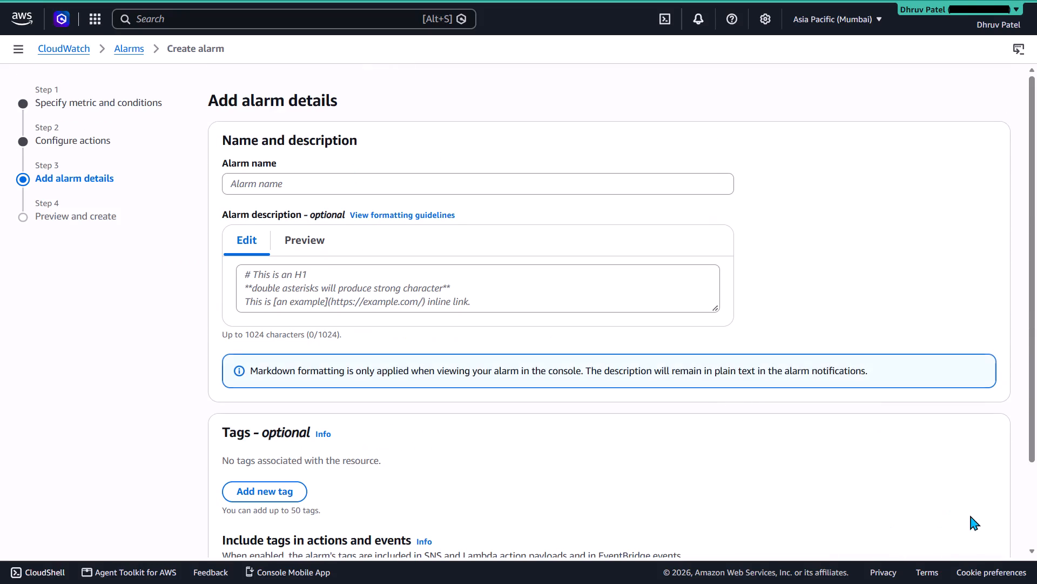
Switch away from the alarm's Add alarm details page to another open window.
key(alt+Tab)
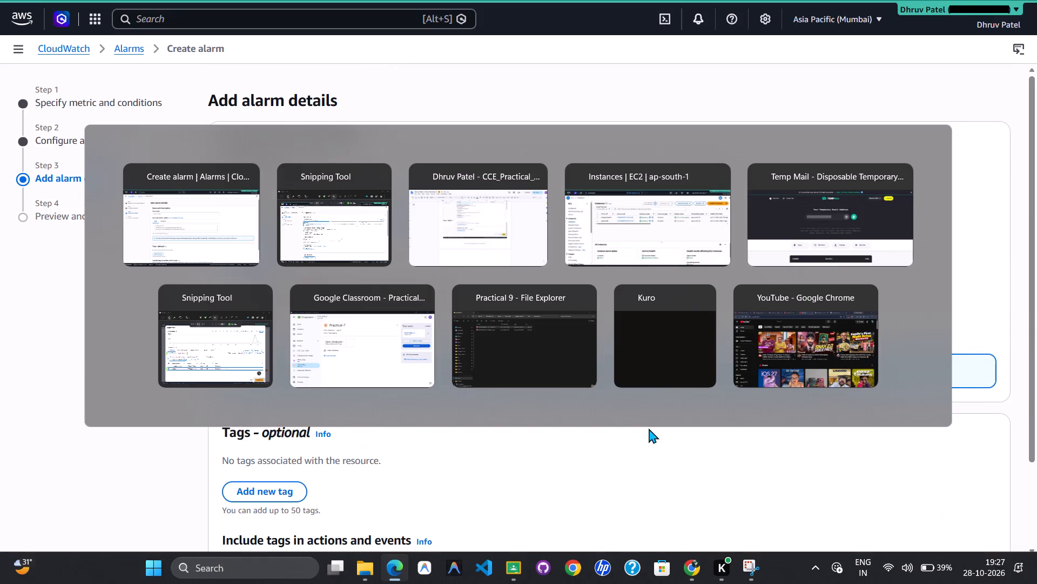
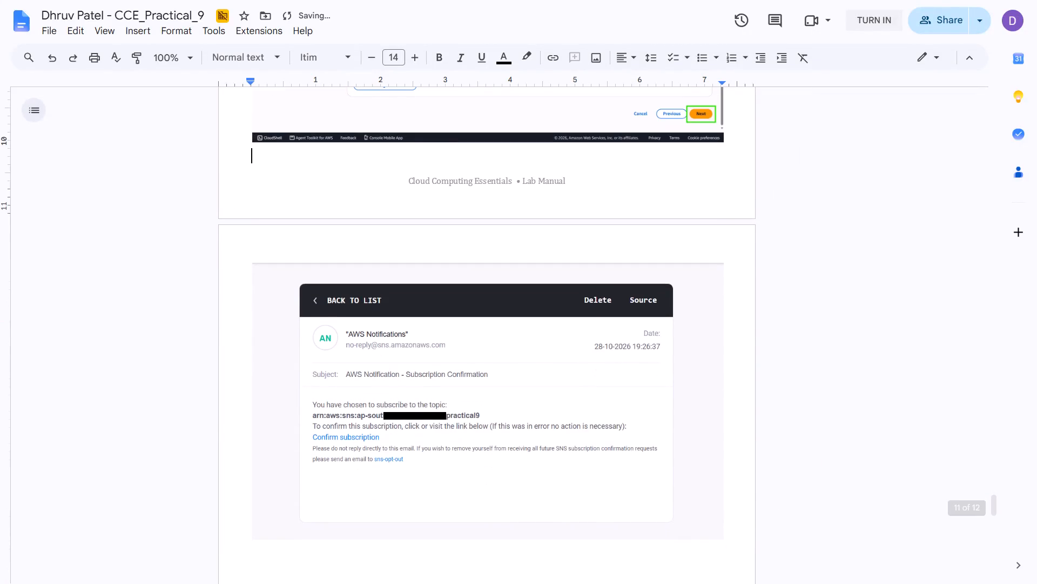
Insert a page break after the Configure actions screenshot and start a text line above the AWS subscription confirmation email screenshot.
key(ctrl+Return)
key(Left)
key(Left)
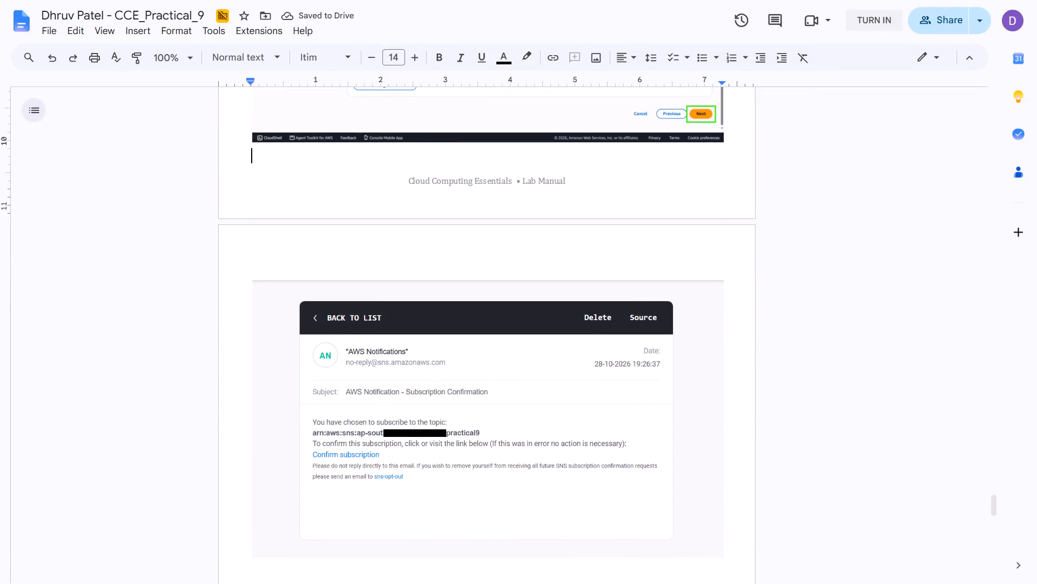
key(Right)
key(Right)
text(Then)
key(ctrl+BackSpace)
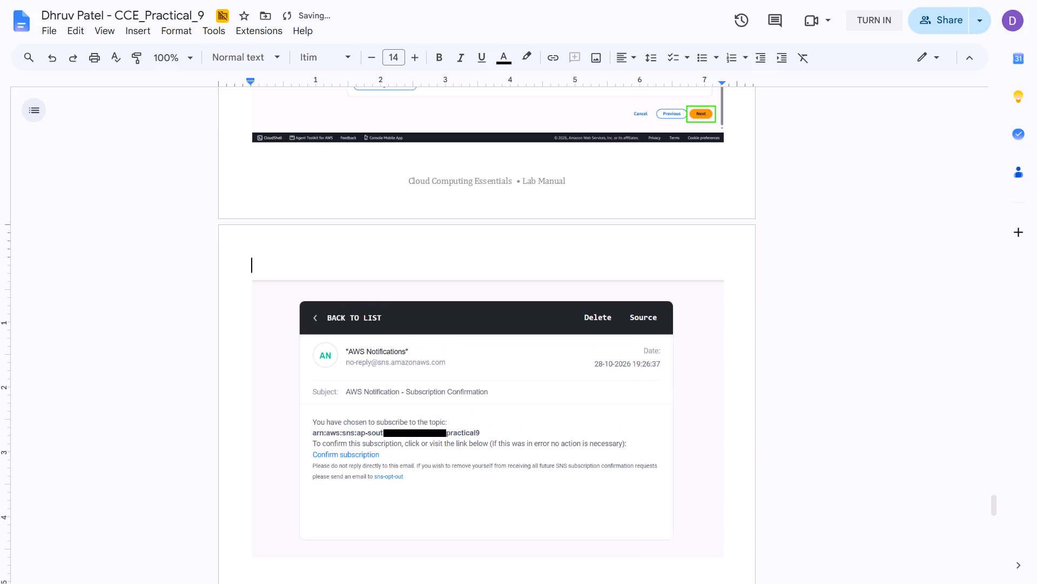
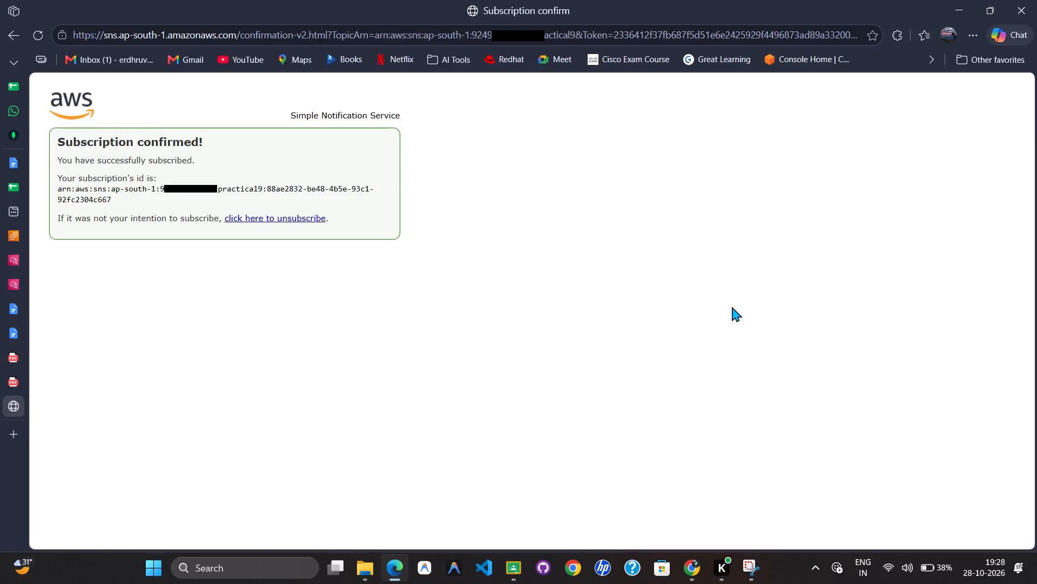
Capture the SNS subscription confirmation page and paste the screenshot below the confirmation email image in the CCE_Practical_9 report.
key(shift+super+s)
drag(0, 0, 1036, 322)
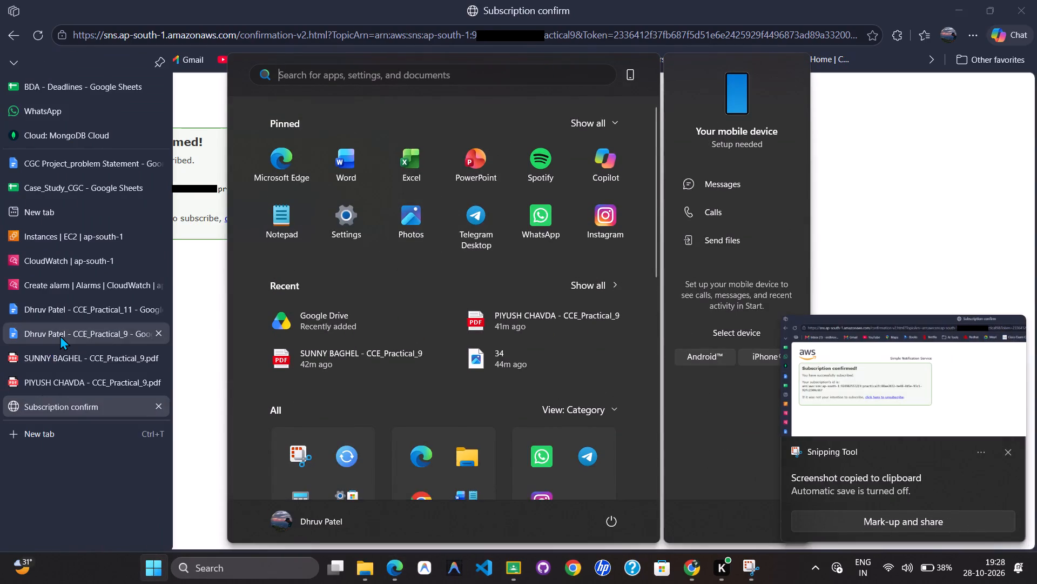
click(60, 335)
scroll(434, 392, down, 3)
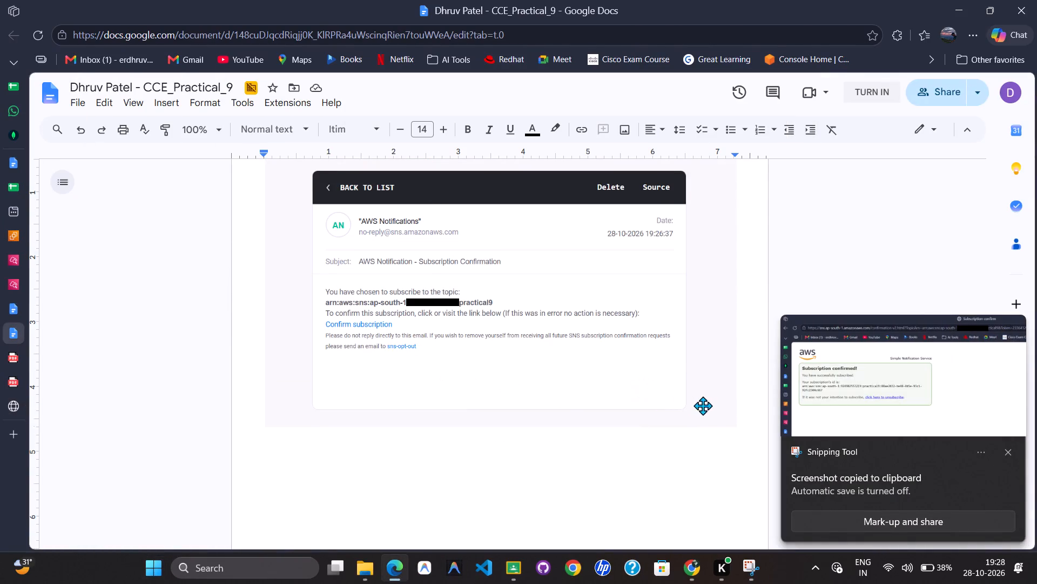
click(739, 414)
key(Return)
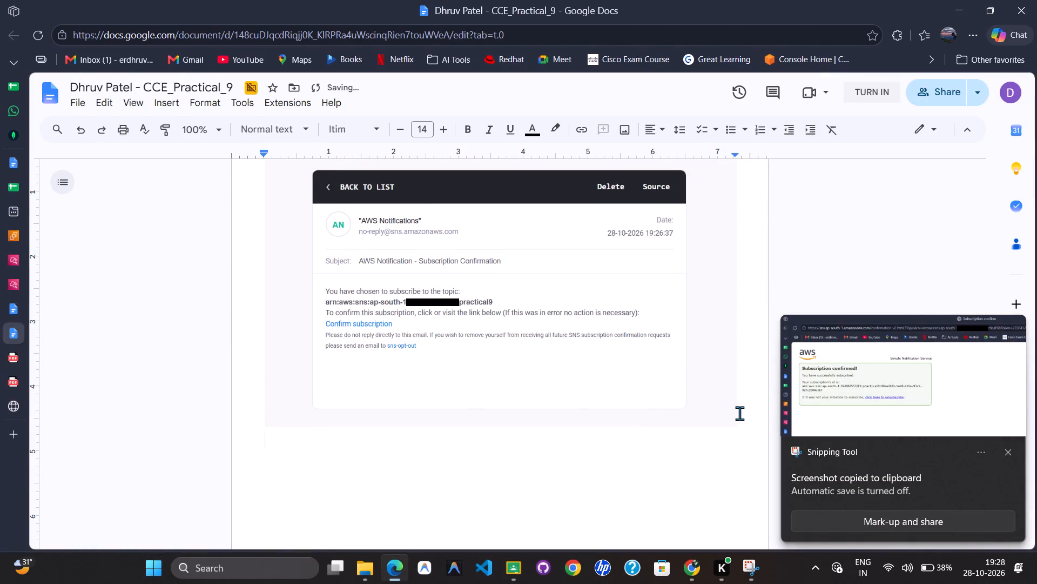
key(ctrl+v)
Check the reference practical PDF for the stage after the subscription confirmation and compare it with the open Create alarm page.
key(alt+Tab)
key(alt+Tab)
key(alt+Tab)
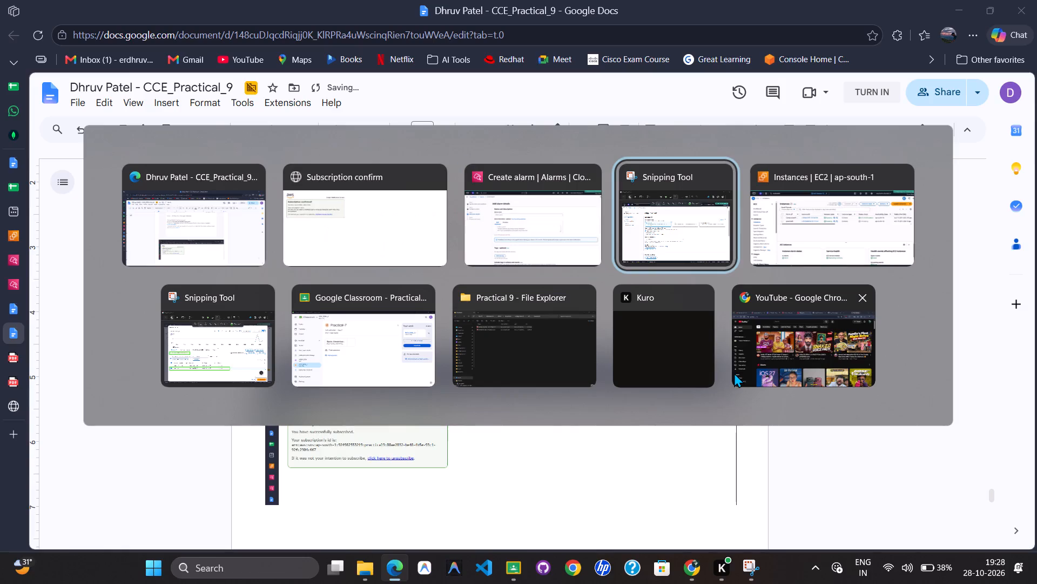
alt+click(194, 227)
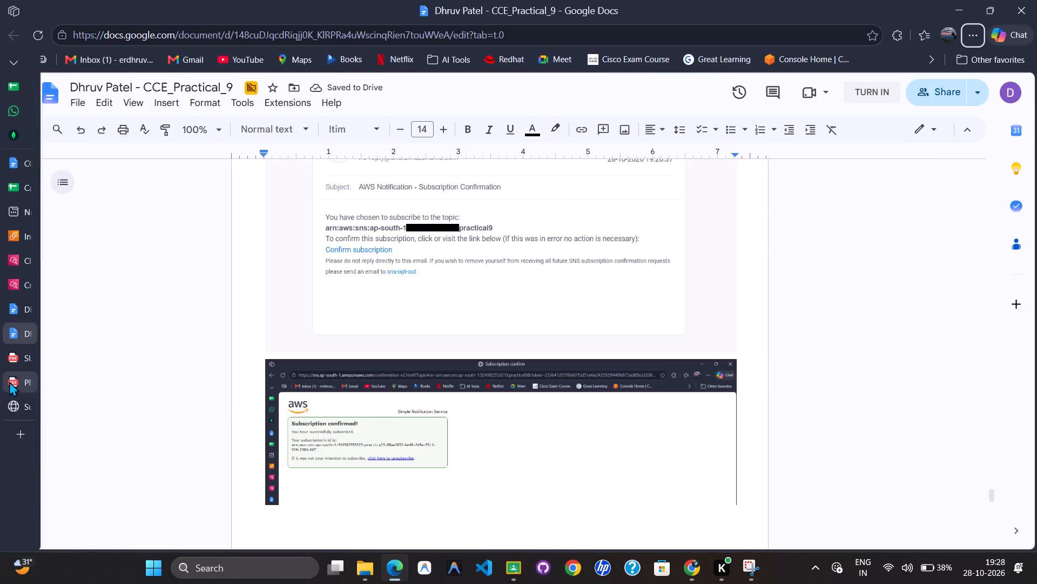
click(57, 378)
scroll(403, 327, down, 9)
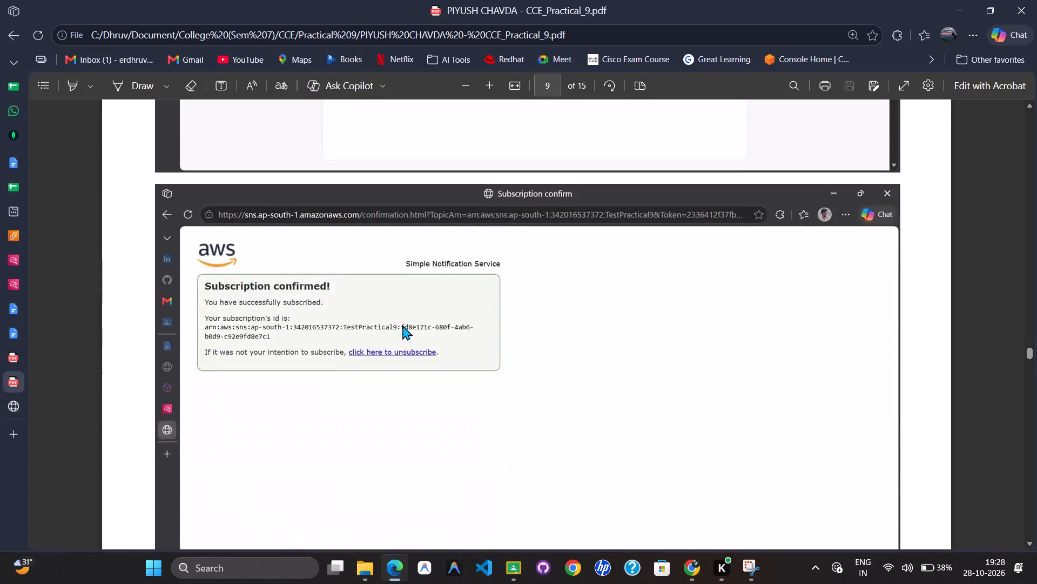
scroll(402, 325, down, 12)
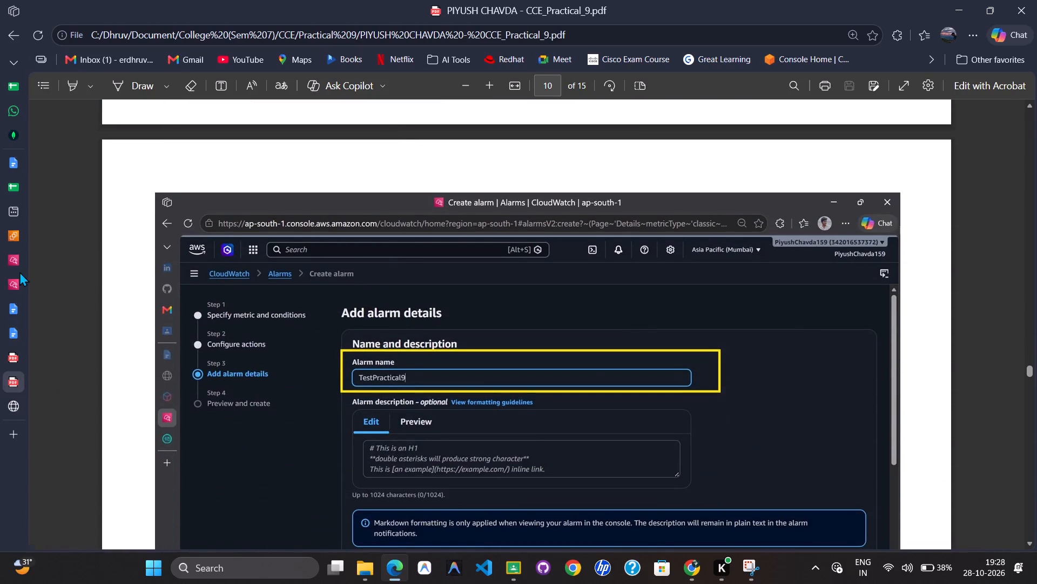
click(37, 287)
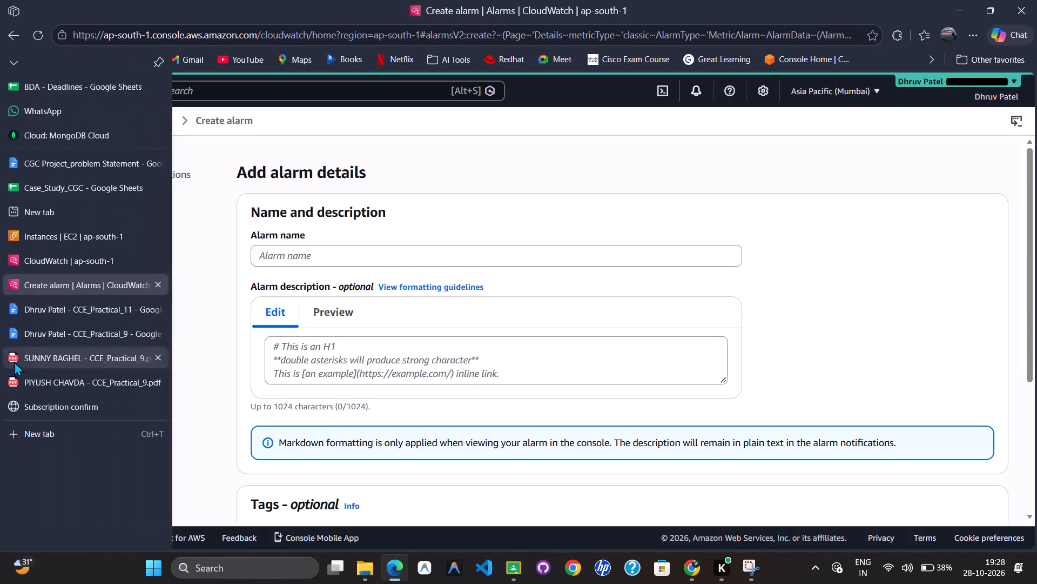
In the report, caption the confirmation email screenshot "After Next, we will receive a Confirmation Mail.".
click(48, 333)
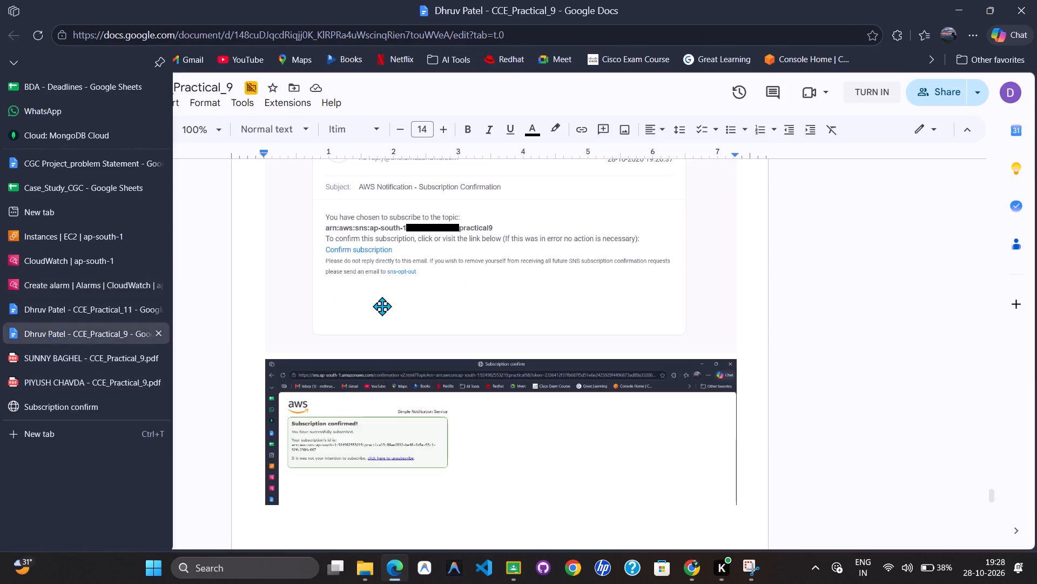
scroll(386, 296, up, 5)
scroll(383, 293, down, 1)
click(391, 319)
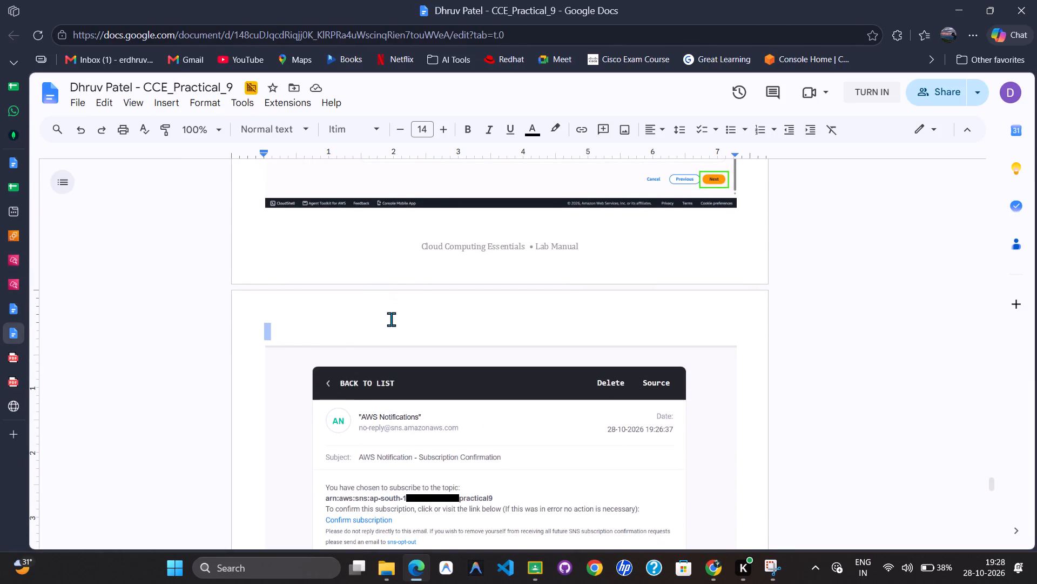
key(Left)
text(No)
key(BackSpace)
key(BackSpace)
text(After Next, we will recieve as)
key(BackSpace)
key(space)
text(Confi)
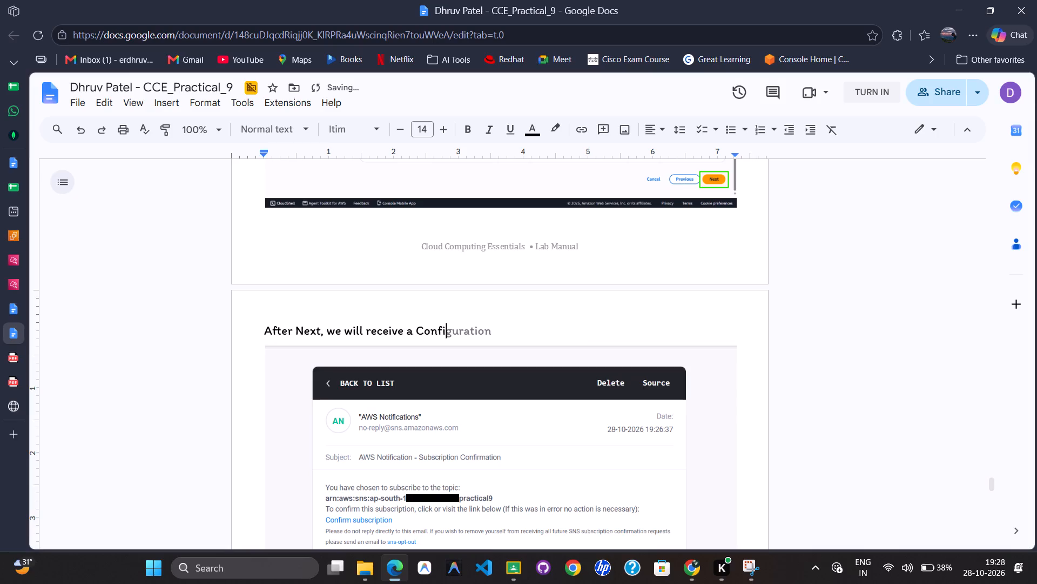
key(BackSpace)
text(irm)
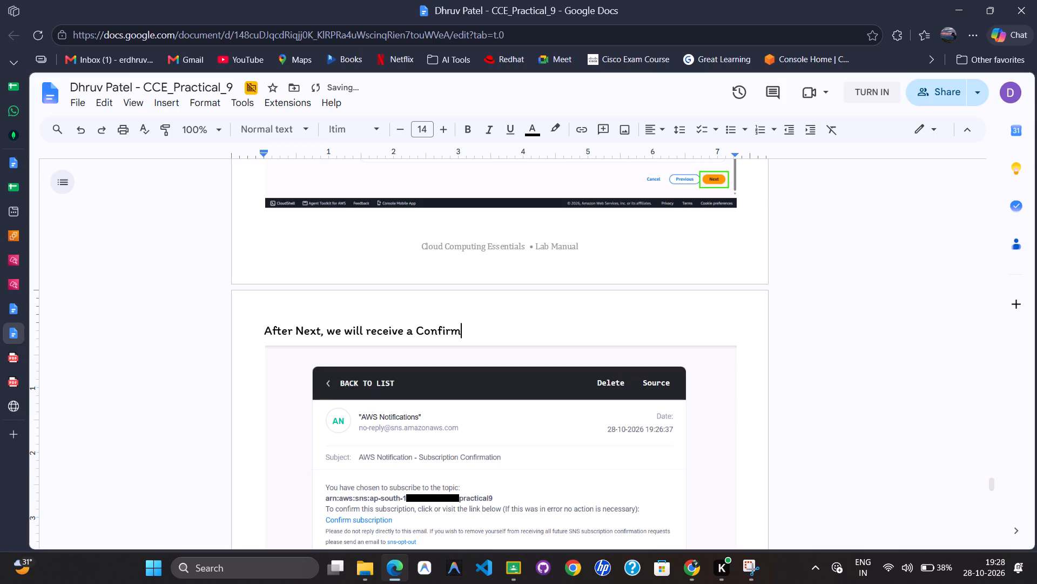
text(ation Mial)
key(BackSpace)
key(BackSpace)
key(BackSpace)
text(ail)
key(period)
Add the line "After Confirmation, next to step 3:" below the subscription confirmation screenshot and start a new line under it.
key(Right)
key(Right)
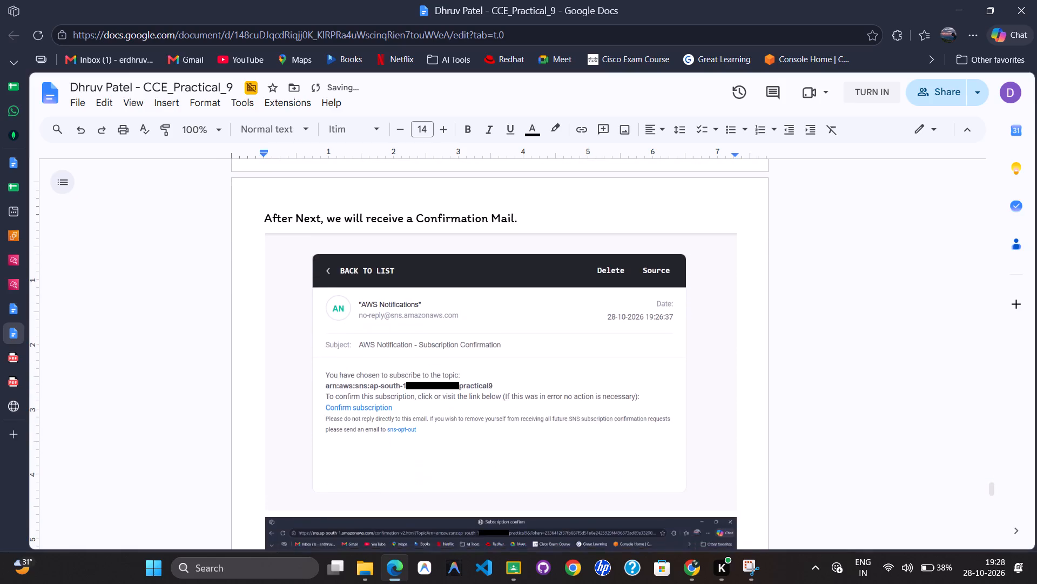
key(Right)
key(Right)
key(Return)
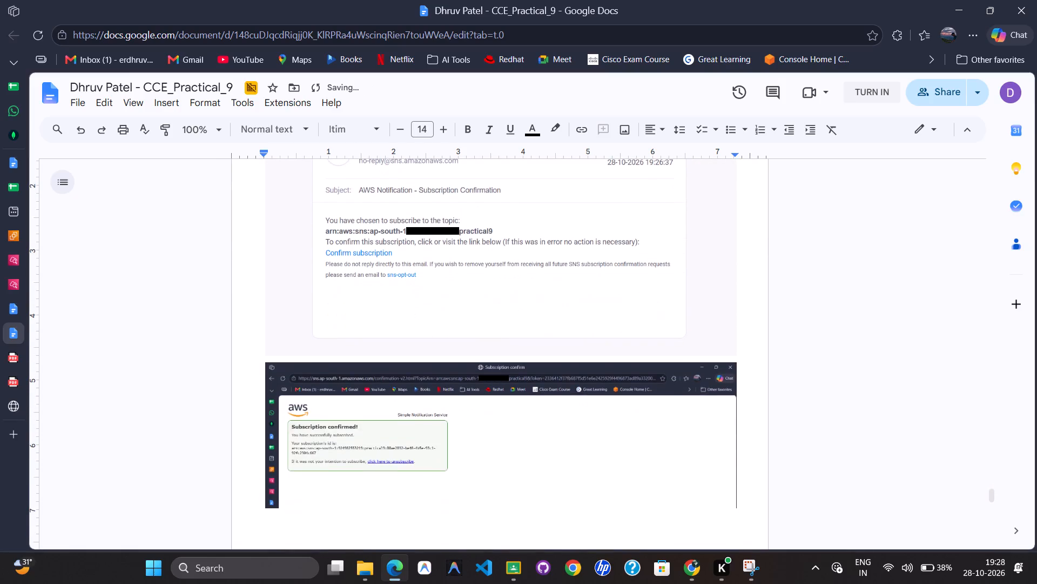
key(Return)
key(BackSpace)
key(Return)
text(After Confirmation)
text(, next to step 3:)
key(Return)
Set the CloudWatch alarm name to TestPractical9 on the Add alarm details page, following the reference PDF.
key(alt+Tab)
key(alt+Tab)
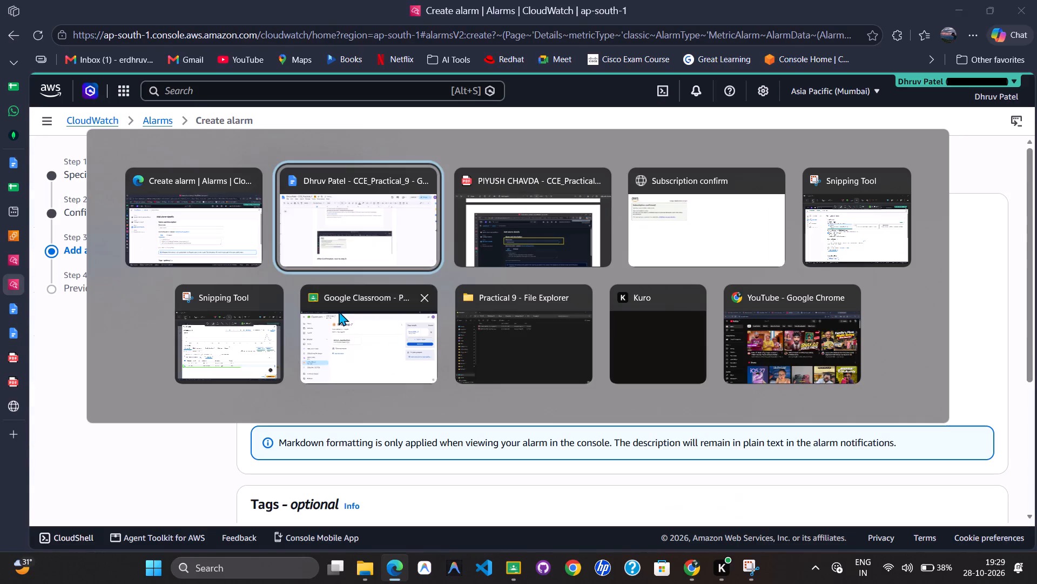
alt+click(142, 216)
key(alt+Tab)
key(alt+Tab)
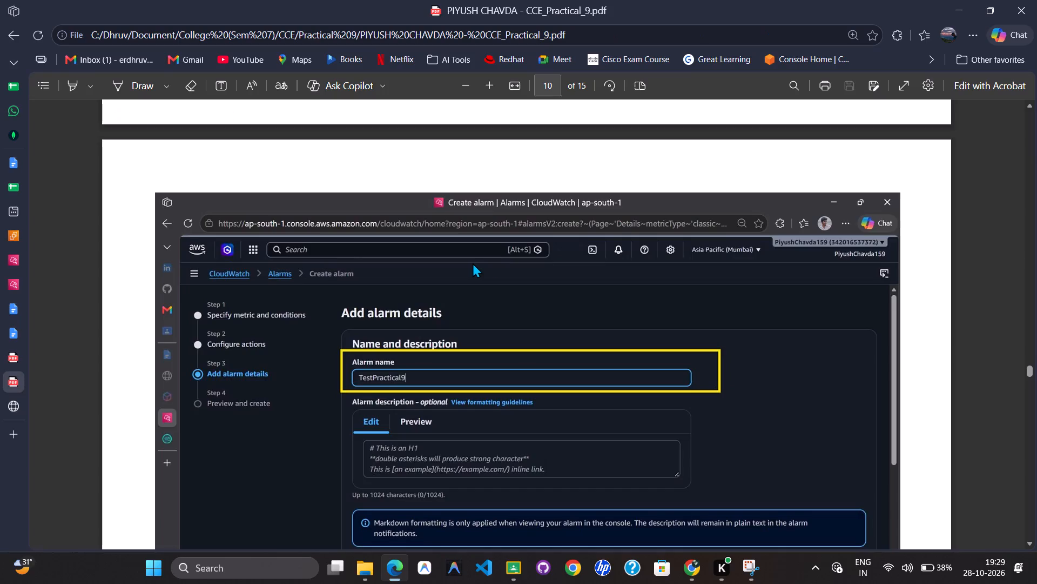
scroll(469, 259, down, 3)
key(alt+Tab)
click(409, 258)
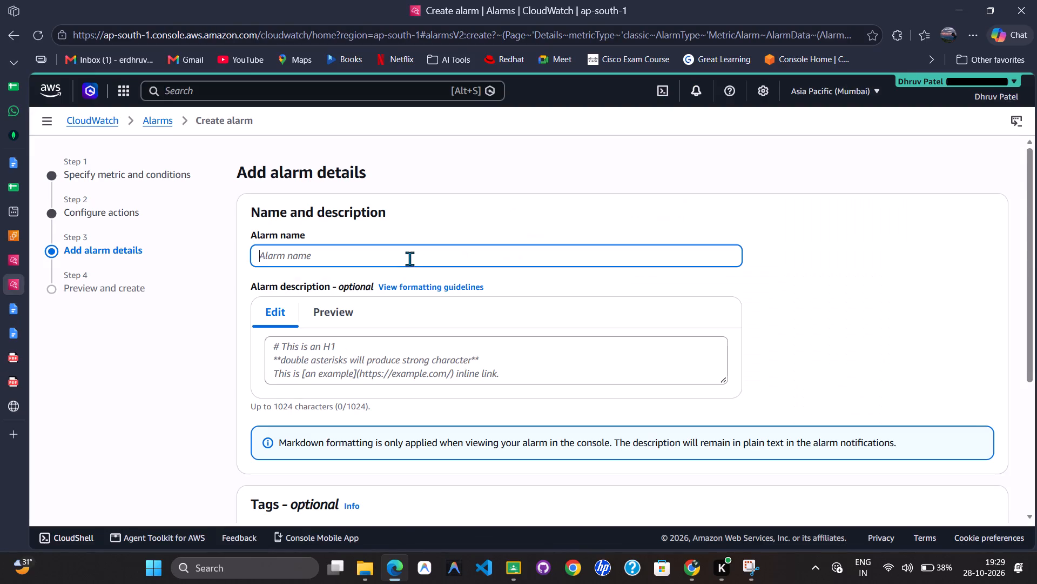
text(TestPractical)
key(9)
Compare the Add alarm details form with the reference PDF's alarm details and preview screenshots.
key(alt+Tab)
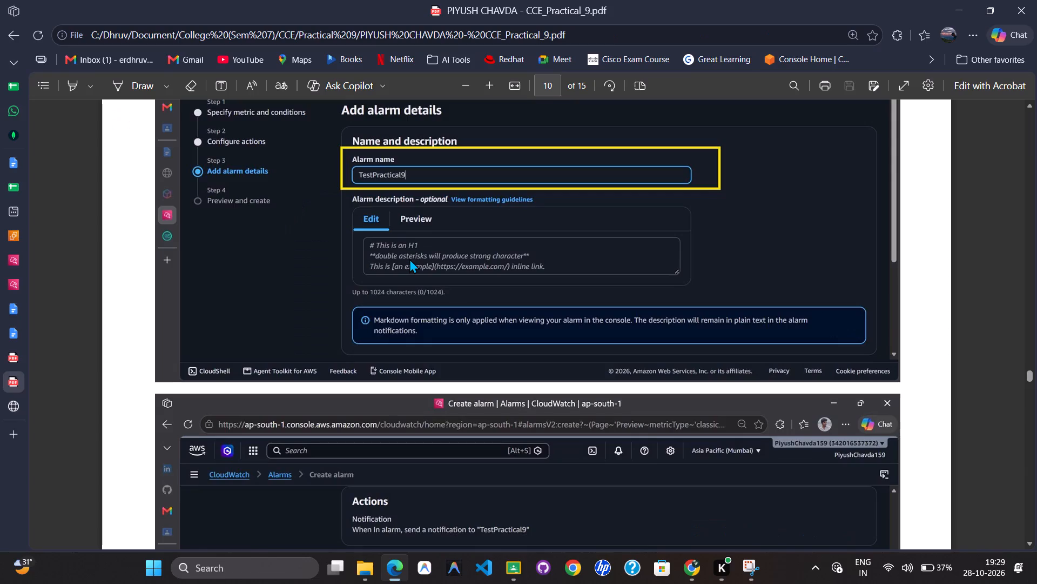
key(alt+Tab)
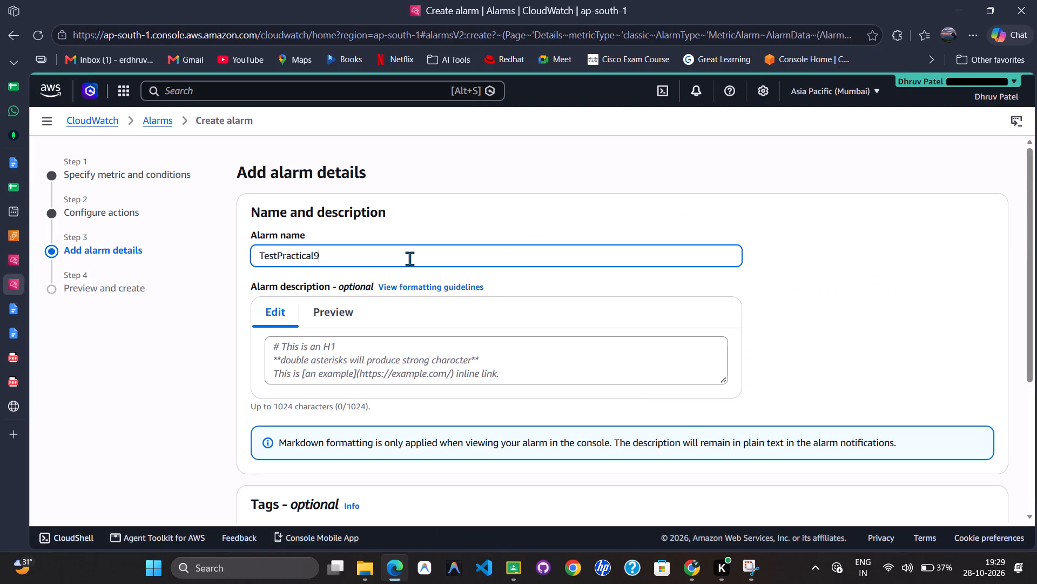
key(alt+Tab)
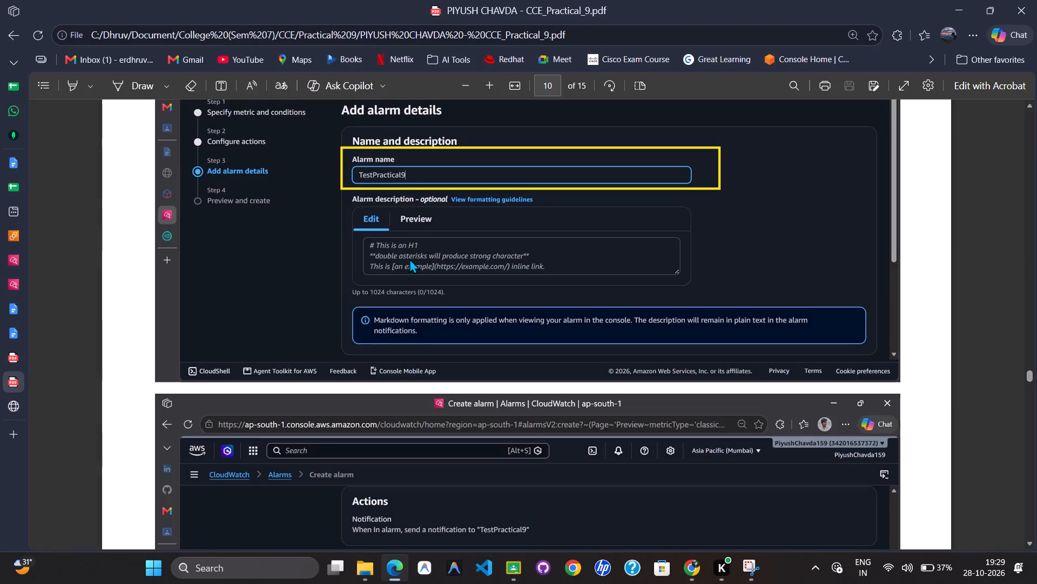
scroll(406, 258, down, 1)
scroll(406, 257, up, 3)
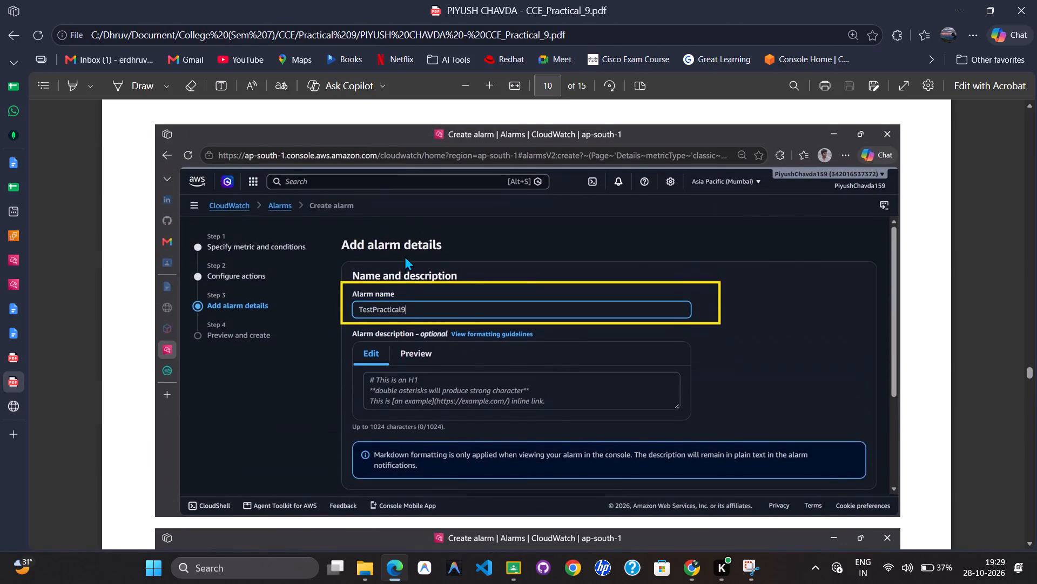
scroll(405, 256, down, 6)
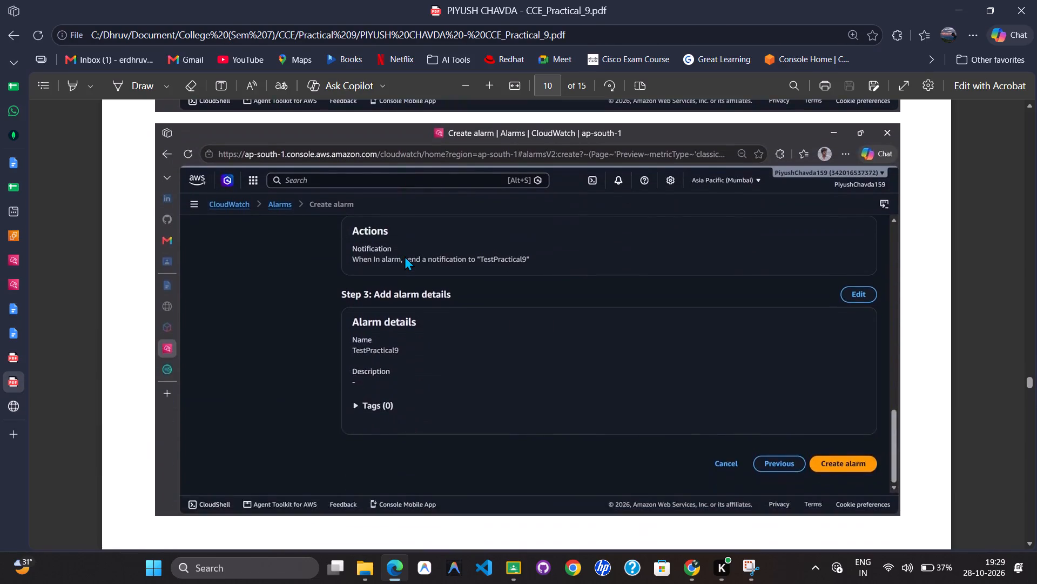
key(alt+Tab)
scroll(405, 256, down, 5)
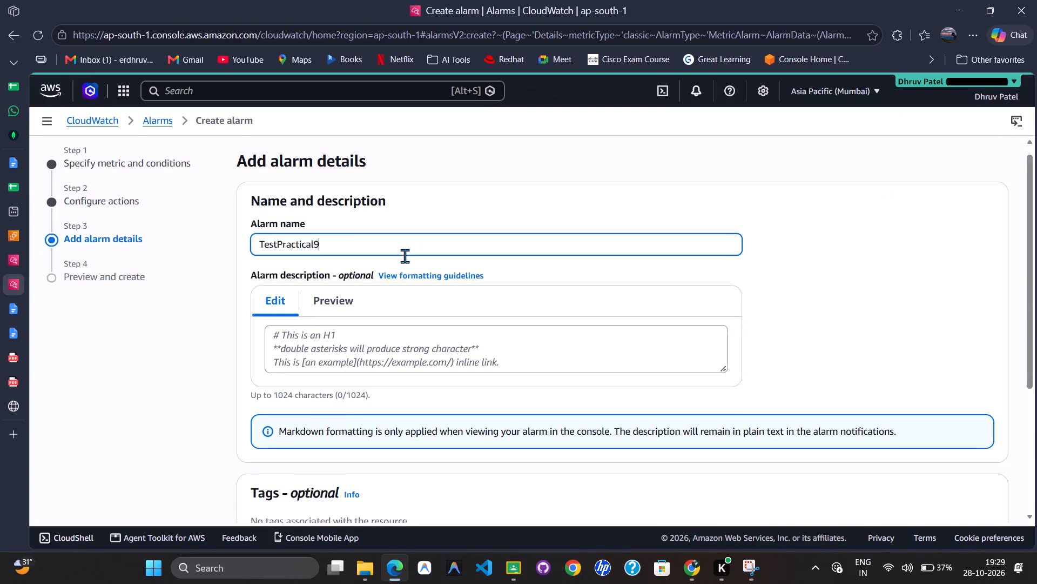
scroll(405, 256, down, 4)
key(alt+Tab)
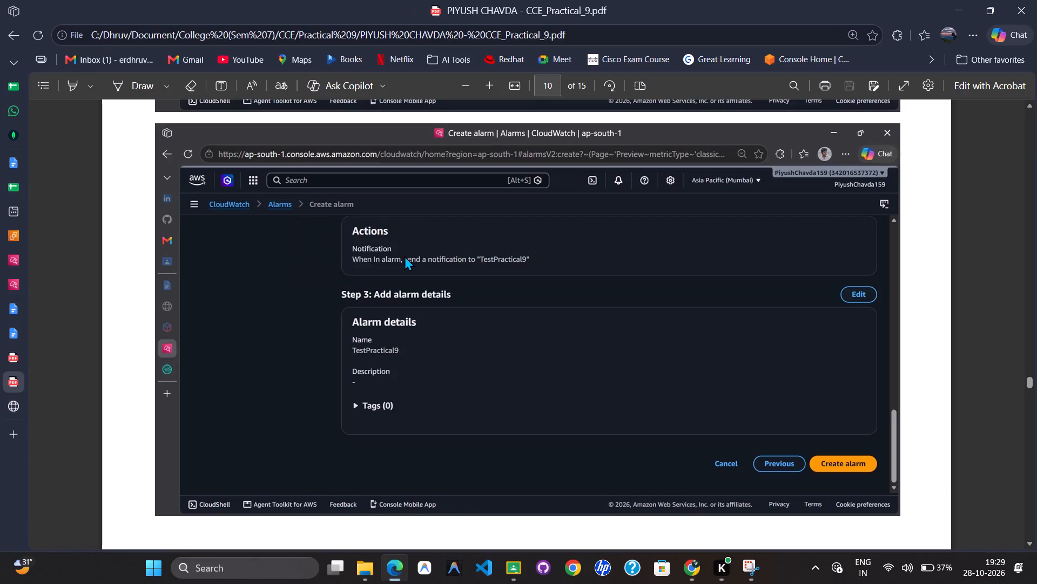
key(alt+Tab)
scroll(405, 256, up, 4)
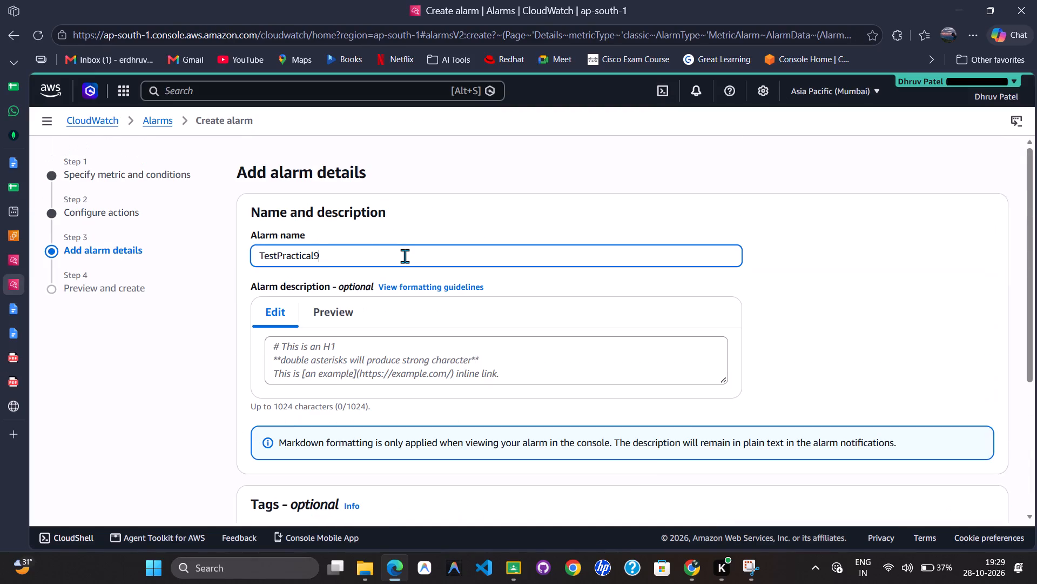
key(alt+Tab)
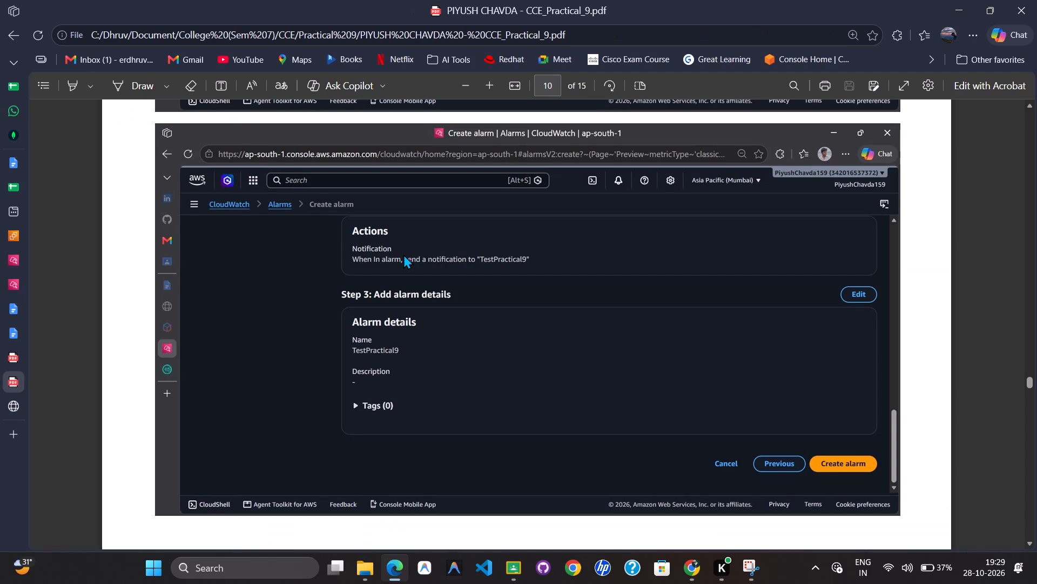
scroll(403, 254, up, 3)
scroll(402, 253, down, 14)
scroll(402, 253, up, 12)
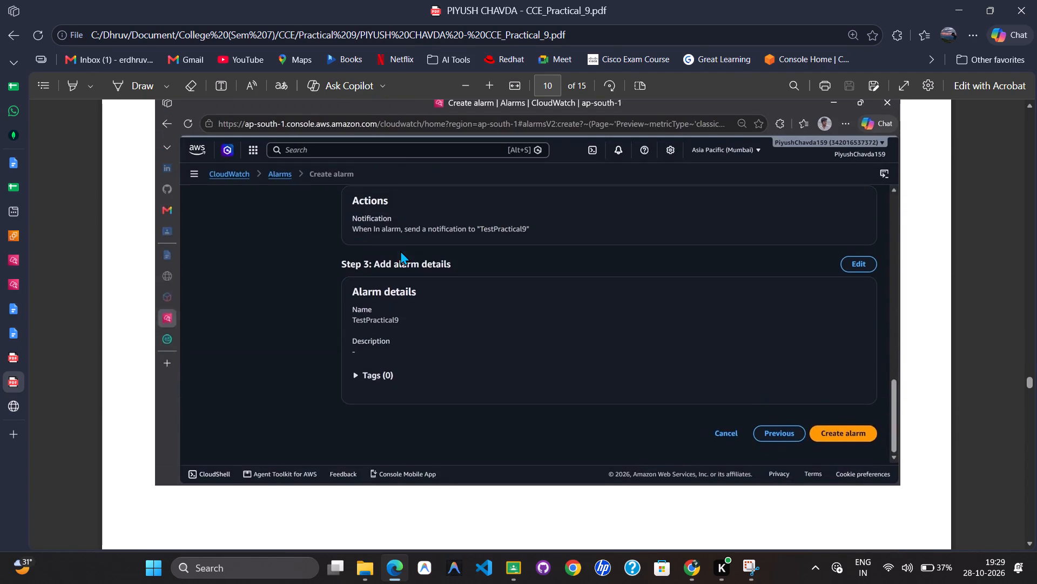
key(alt+Tab)
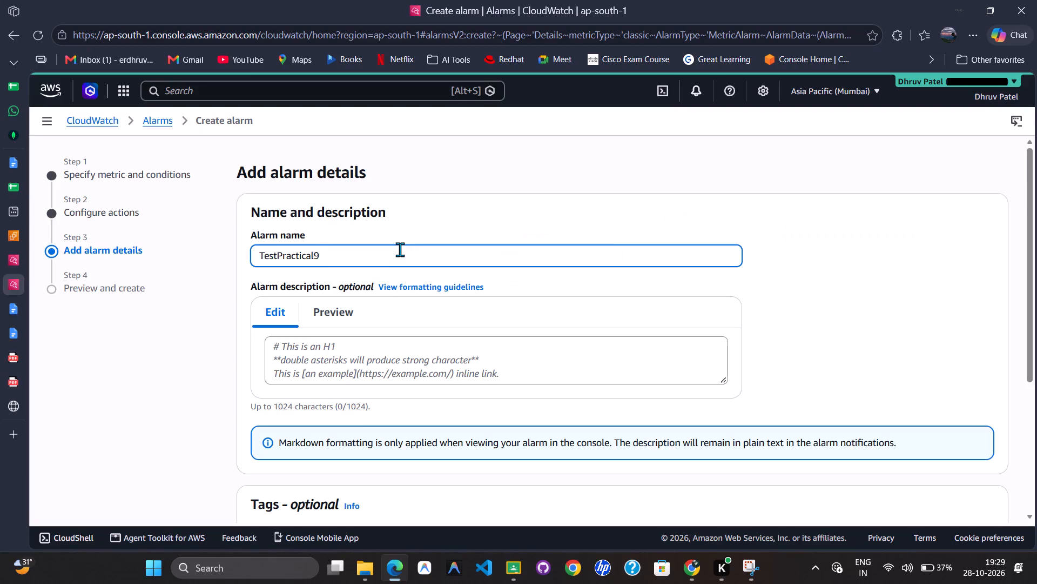
Capture the Add alarm details page in full screen and outline the TestPractical9 alarm name with a green rectangle.
key(F11)
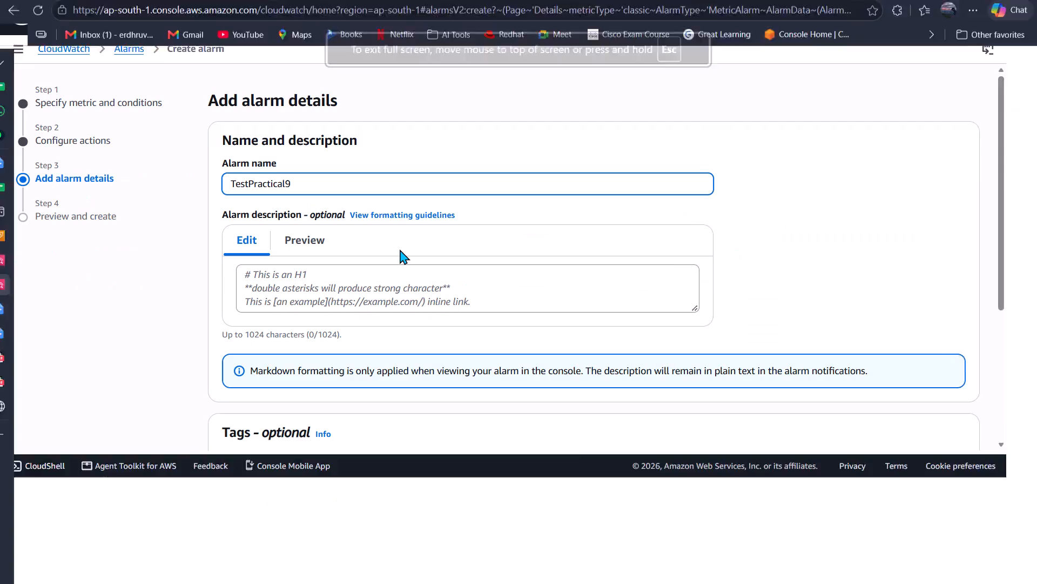
click(82, 334)
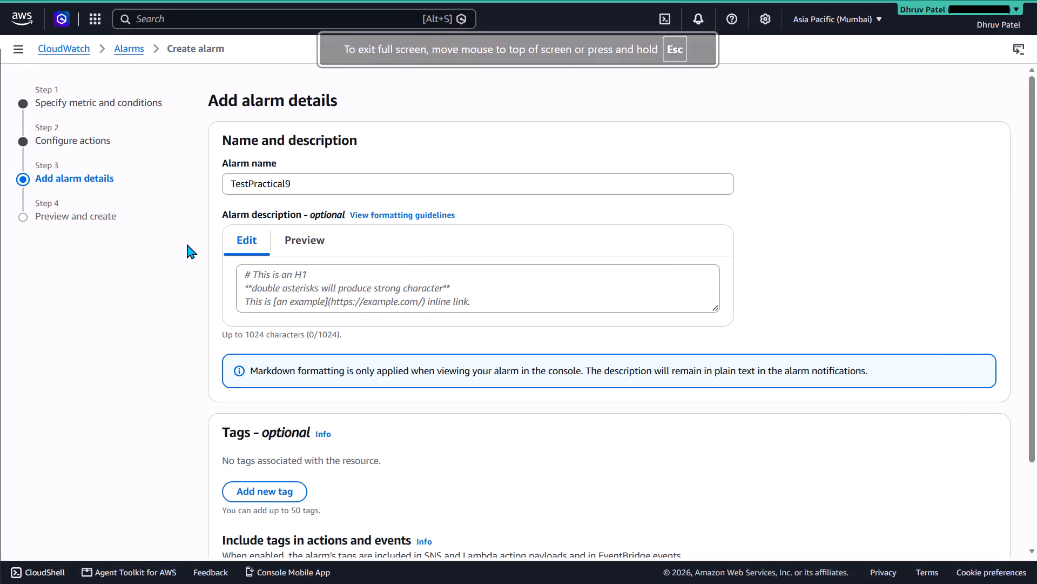
key(shift+super+s)
drag(0, 0, 1036, 583)
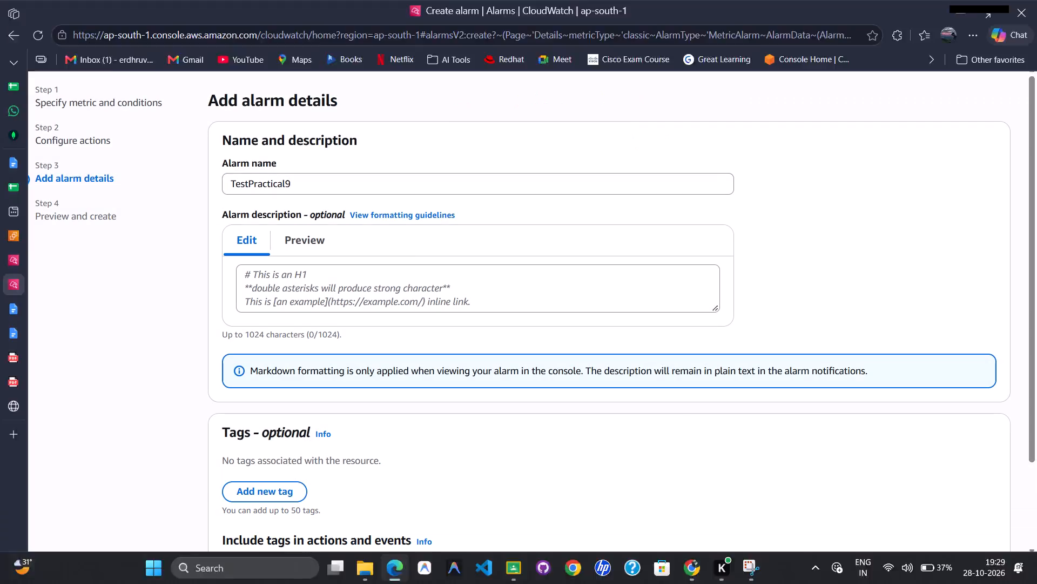
click(898, 356)
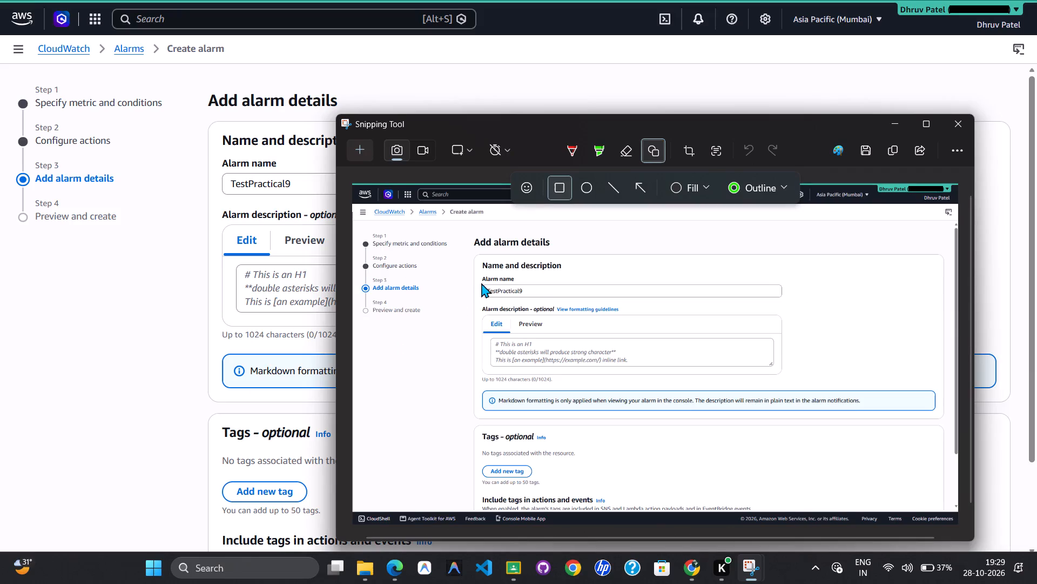
drag(481, 283, 541, 300)
key(Left)
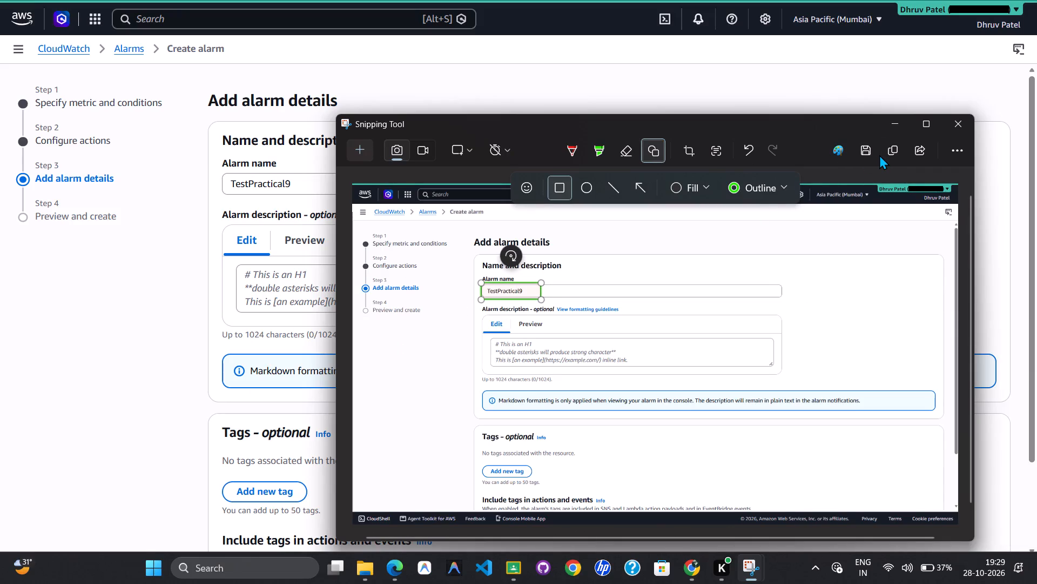
Nudge the green rectangle into position around the TestPractical9 alarm name and copy the annotated screenshot.
key(Left)
key(Left)
key(Left)
key(Right)
click(888, 153)
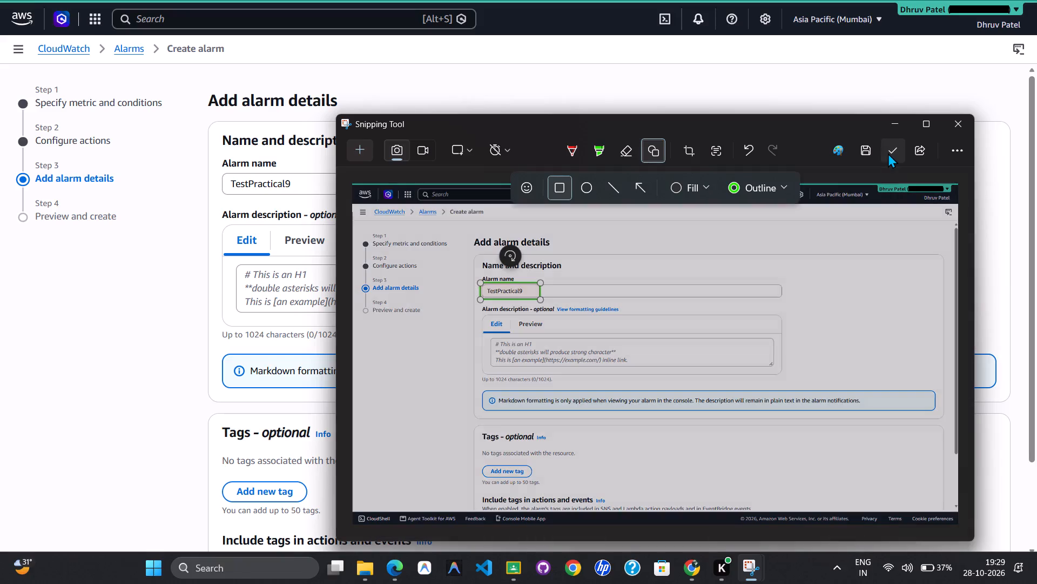
In the CCE_Practical_9 document, paste the annotated Add alarm details screenshot below the line "After Confirmation, next to step 3:".
key(alt+Tab)
key(alt+Tab)
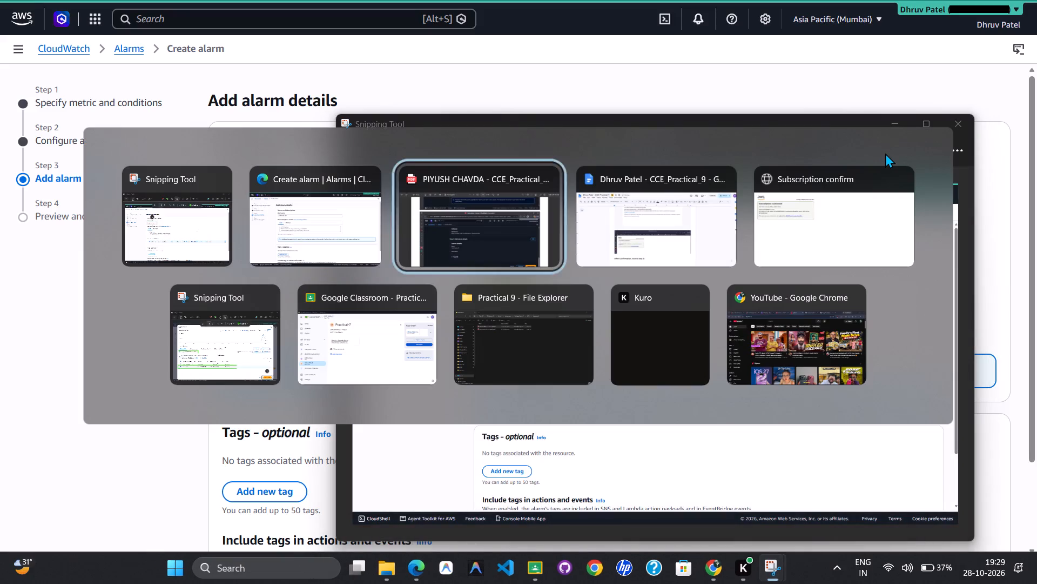
key(alt+Tab)
scroll(622, 324, down, 3)
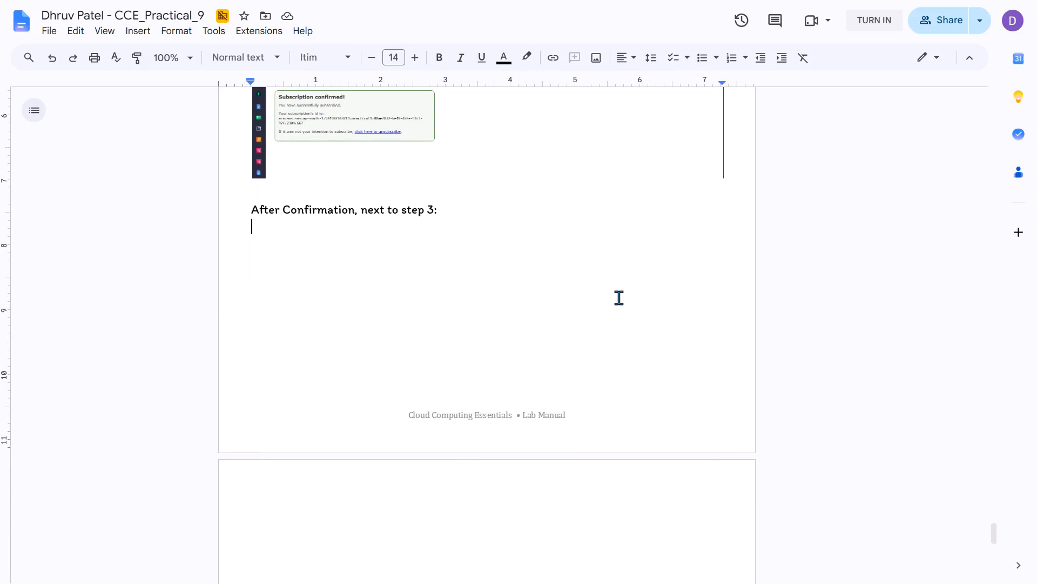
click(618, 257)
key(Left)
key(Right)
key(Left)
key(Right)
key(BackSpace)
key(ctrl+v)
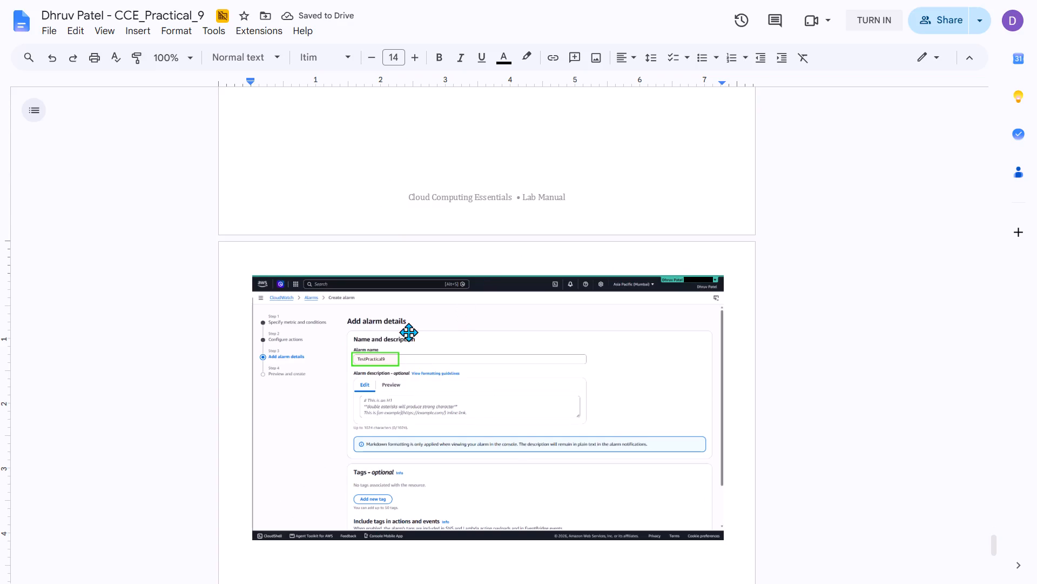
Insert a page break before "After Confirmation, next to step 3:" so the line sits directly above its screenshot on the new page.
scroll(408, 332, up, 4)
click(260, 249)
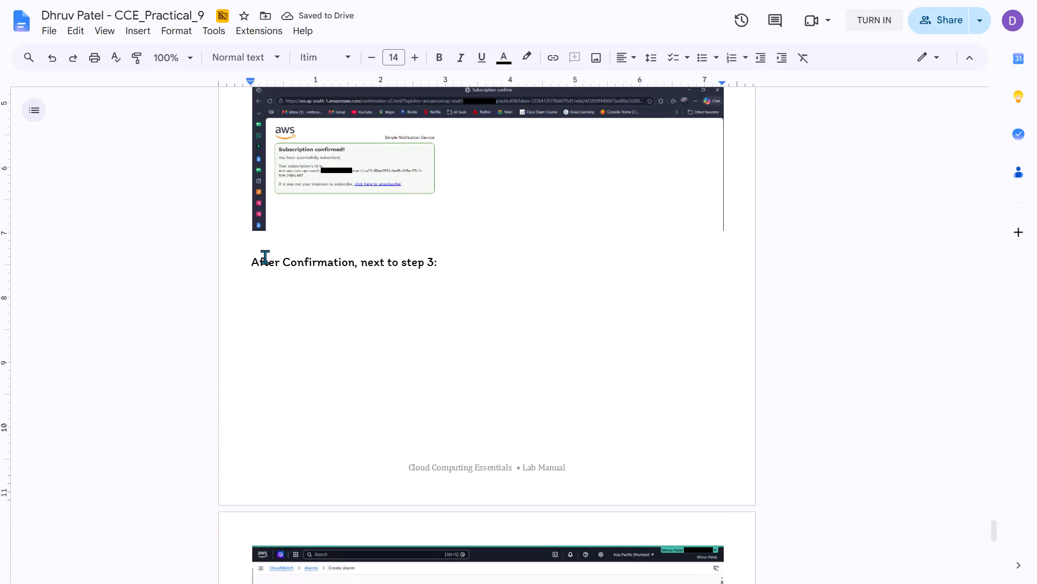
key(ctrl+Return)
key(Delete)
key(Down)
key(Down)
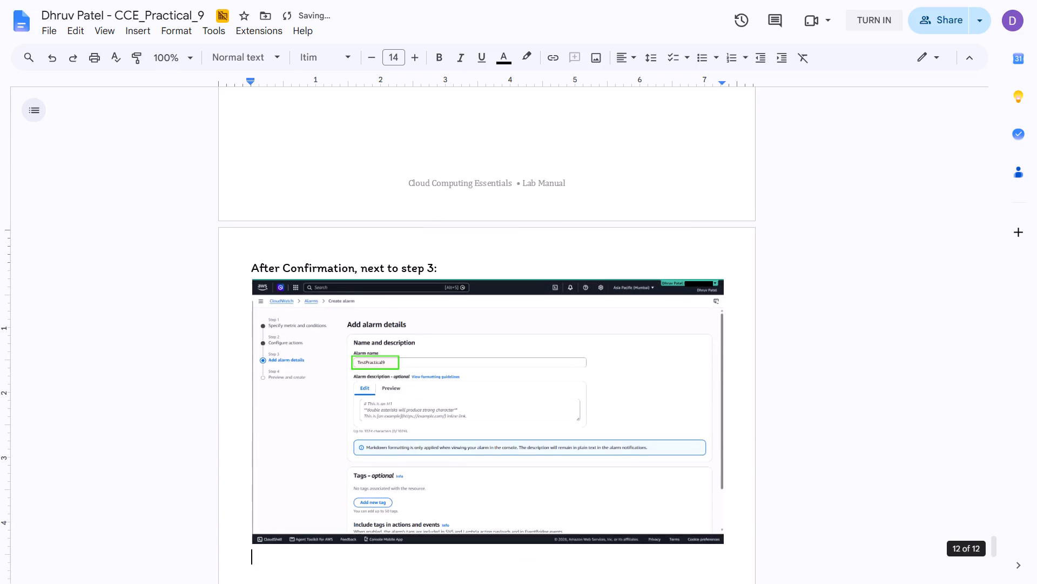
key(Down)
scroll(265, 257, up, 9)
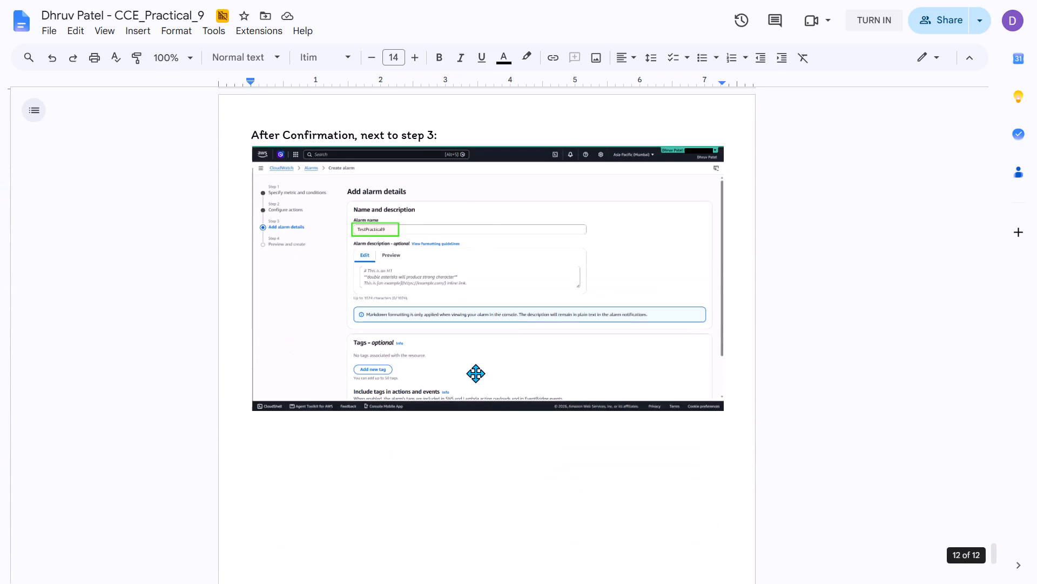
click(703, 417)
Switch to the CloudWatch Create alarm page and advance from Add alarm details to Preview and create.
key(alt+Tab)
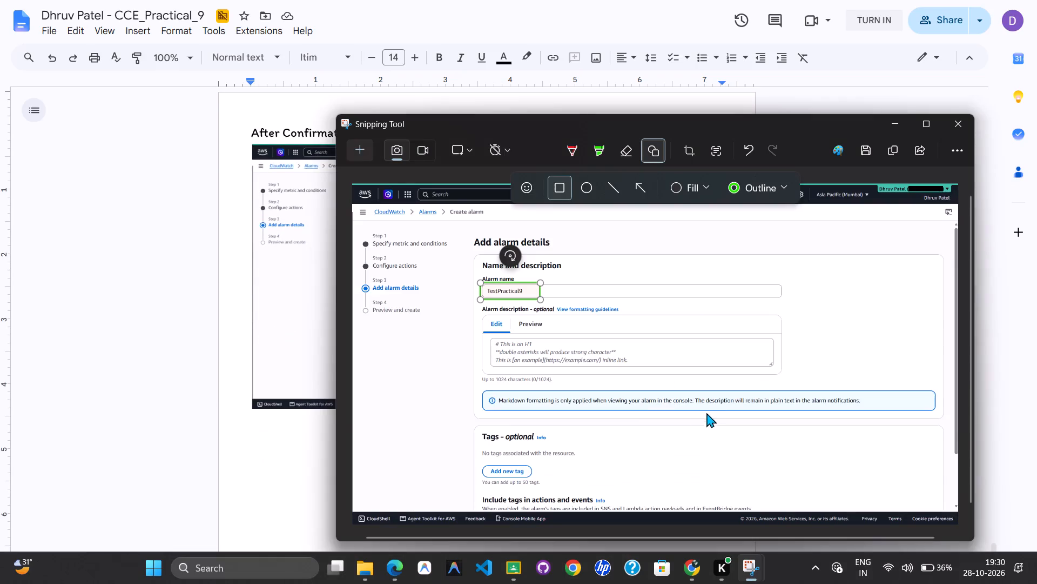
key(alt+Tab)
key(alt+Tab)
key(alt+Tab)
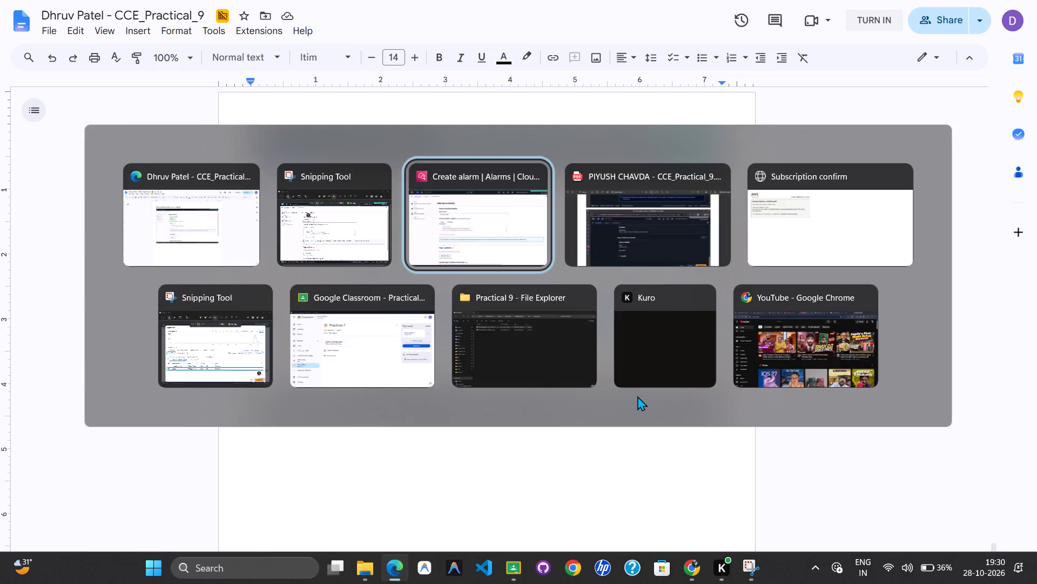
scroll(637, 395, down, 5)
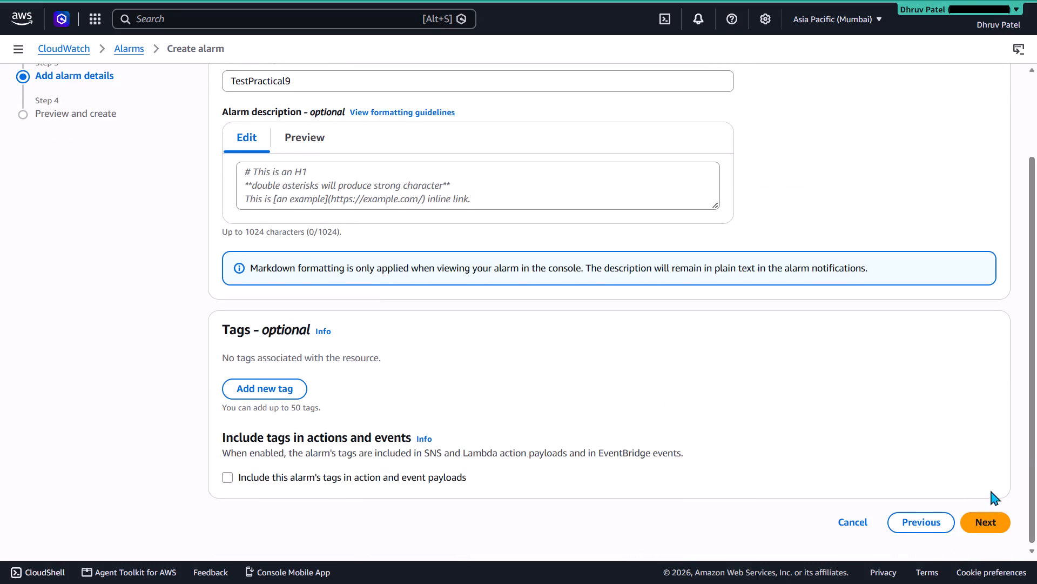
click(986, 519)
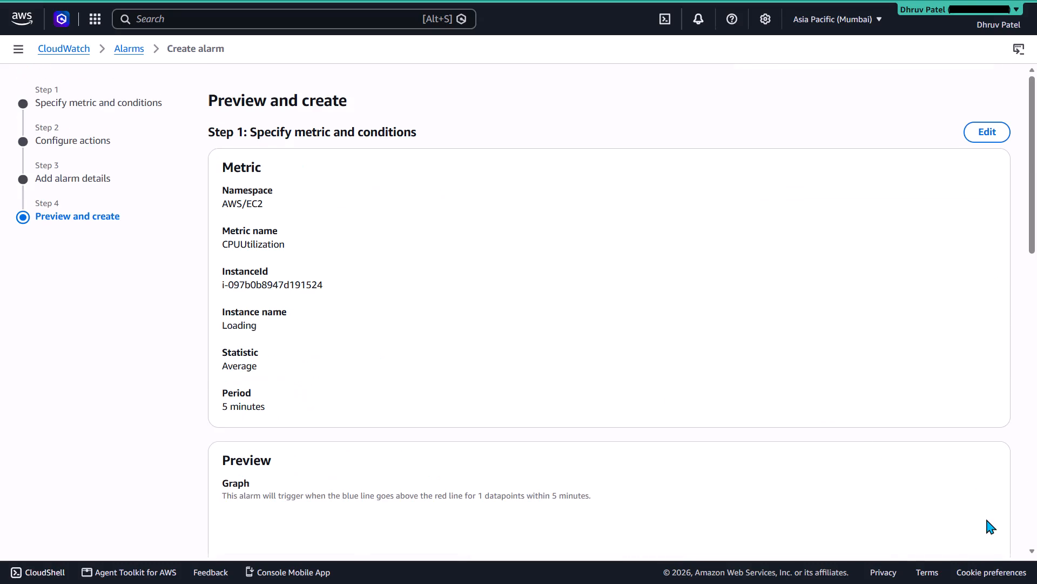
Review the alarm's Preview and create page and capture its top section with the metric details in full screen.
scroll(662, 391, down, 7)
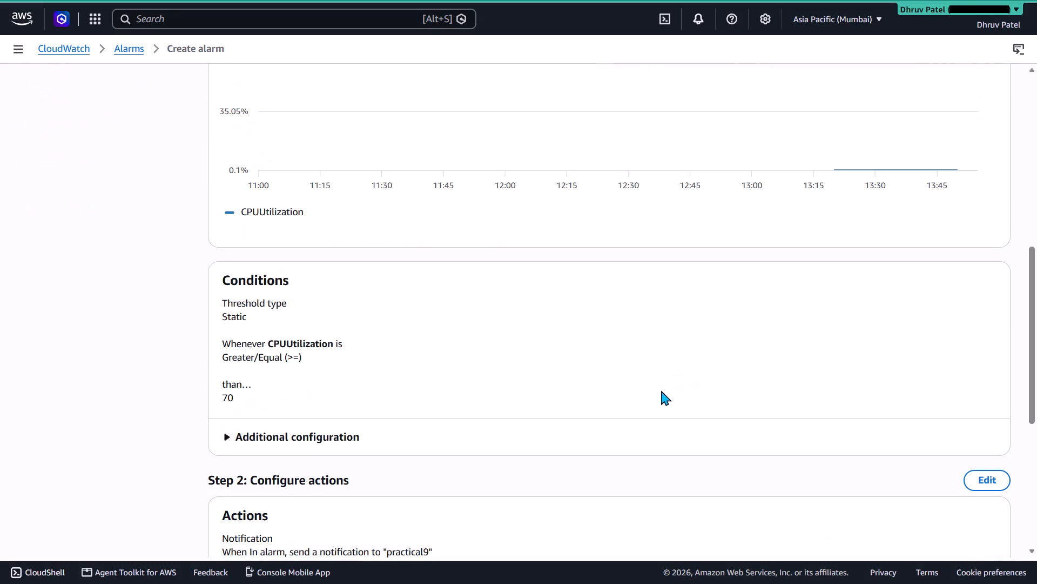
scroll(661, 390, down, 10)
scroll(661, 389, up, 3)
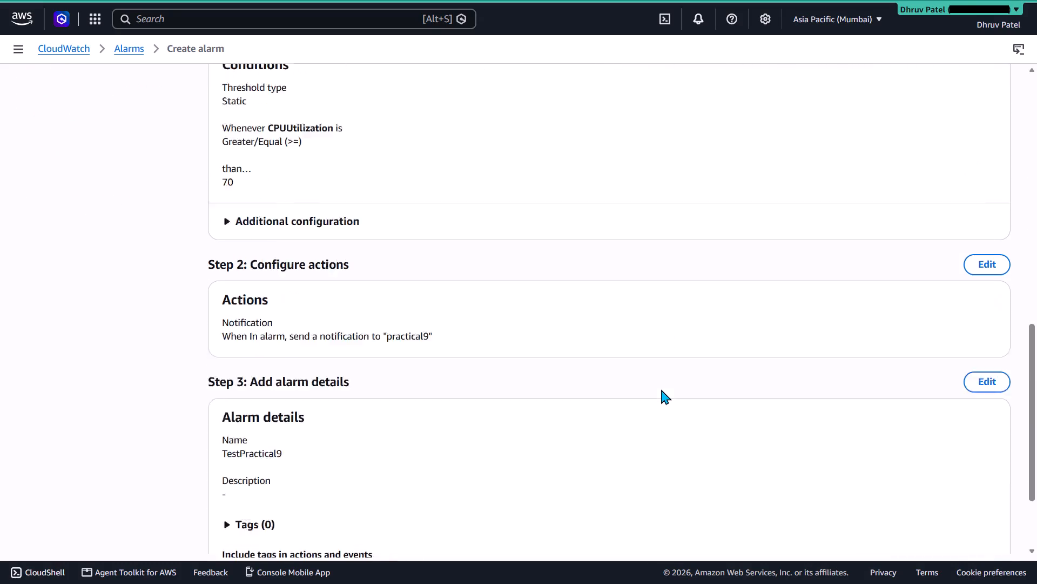
scroll(661, 389, up, 13)
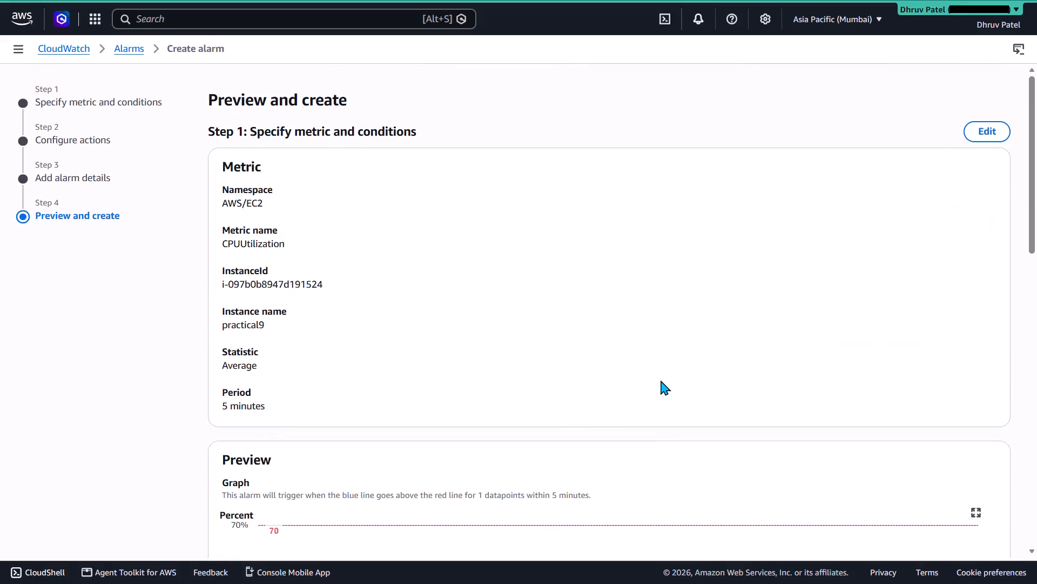
key(shift+super+s)
drag(0, 0, 1036, 583)
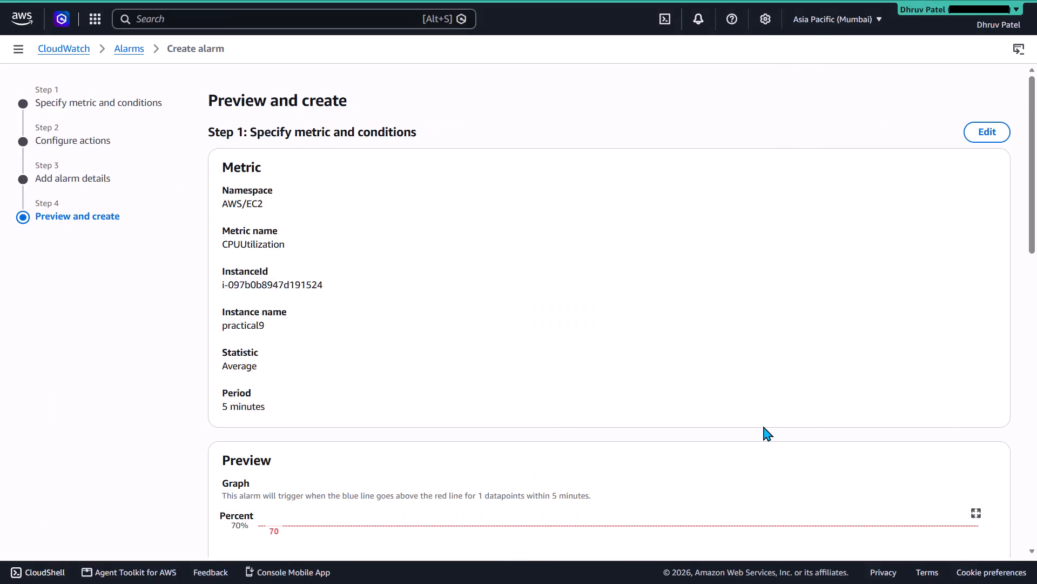
In the report, add the line "Now in Step 4: Preview and Create ->" with the captured preview screenshot below it, followed by a new line.
key(alt+Tab)
key(alt+Tab)
text(Now in)
key(space)
text(Step 4: Preview and Create)
key(space)
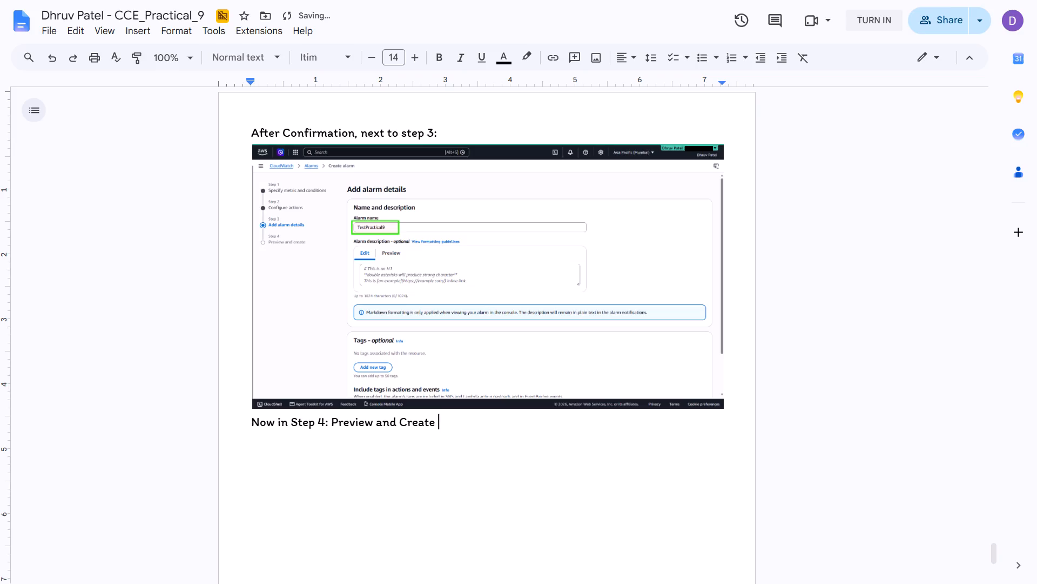
text(->)
key(Return)
key(ctrl+v)
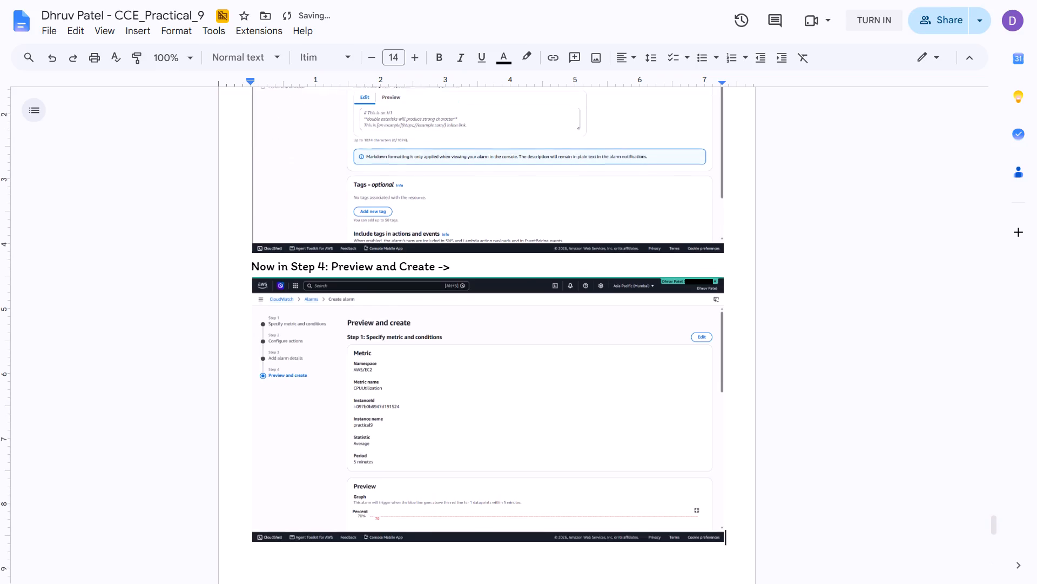
key(Return)
Capture the bottom of the CloudWatch Preview and create page in full screen and outline the Create alarm button with a green rectangle.
key(alt+Tab)
key(alt+Tab)
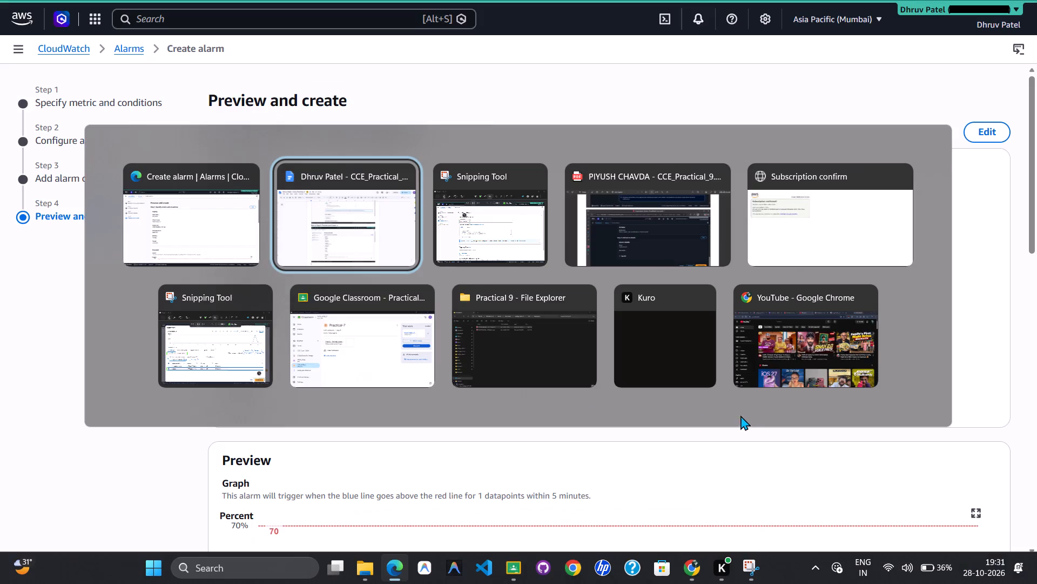
alt+click(234, 249)
scroll(234, 248, down, 18)
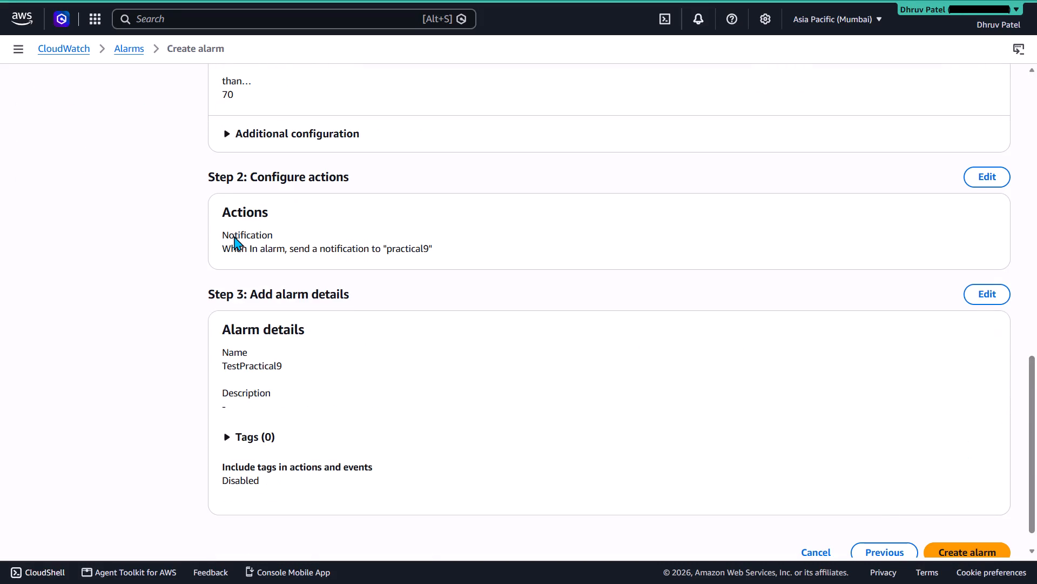
key(shift+super+s)
drag(0, 0, 1036, 583)
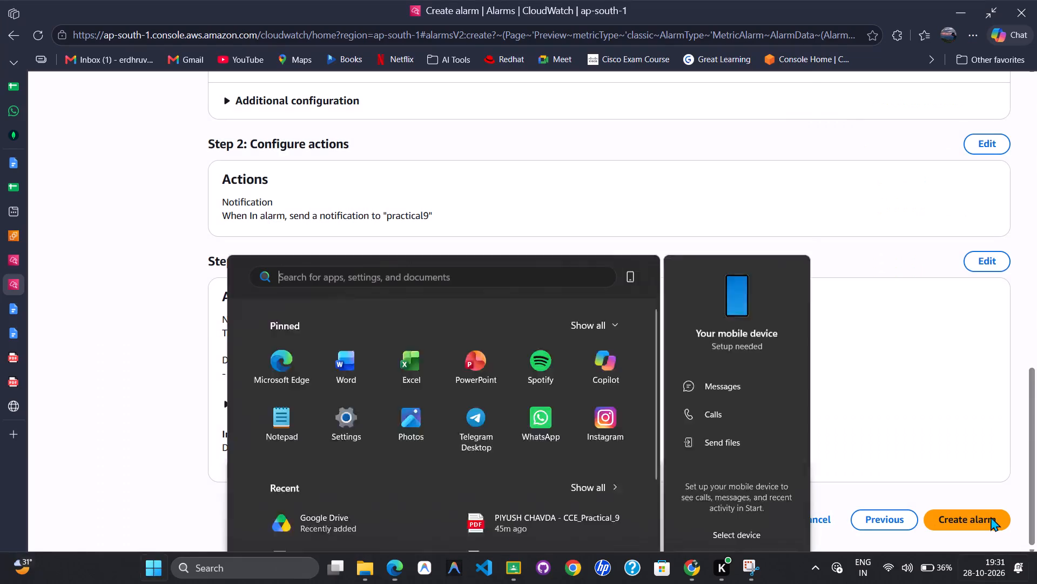
click(945, 374)
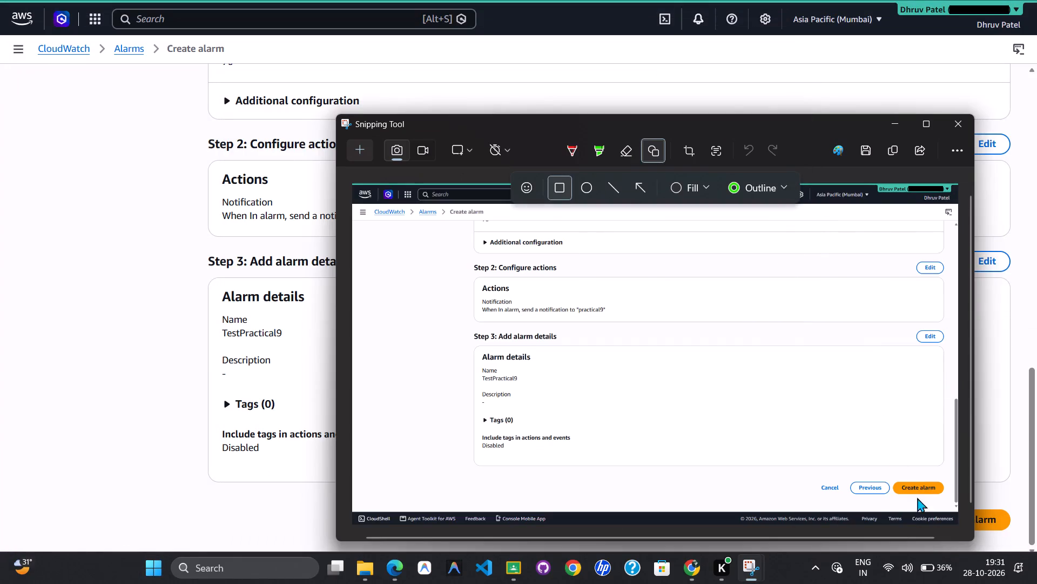
drag(888, 477, 950, 498)
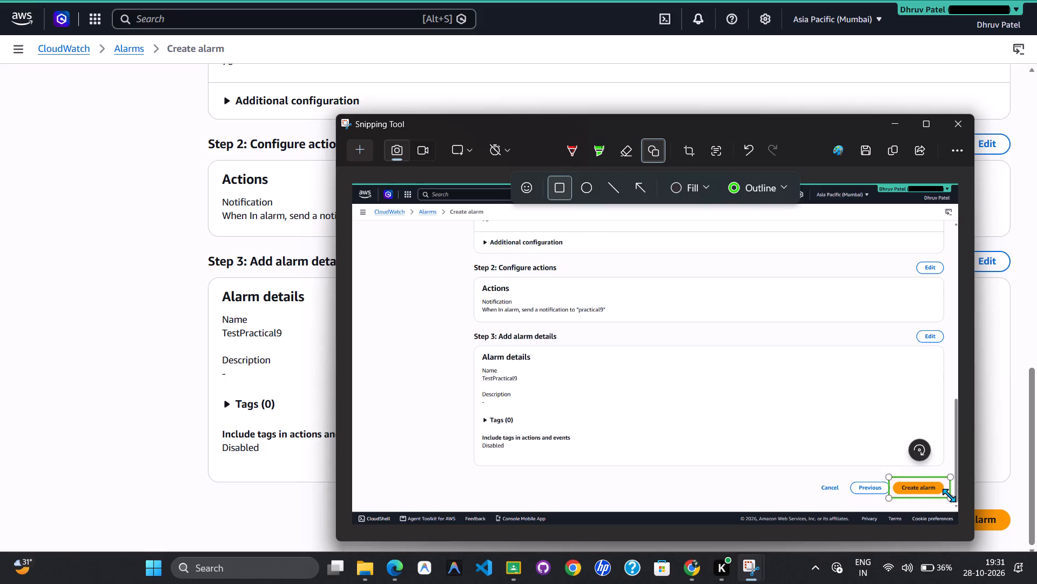
Nudge and resize the green rectangle in the captured preview screenshot so it fits closely around the Create alarm button.
key(Right)
key(Right)
key(Right)
key(Right)
key(Right)
key(Right)
drag(951, 499, 946, 499)
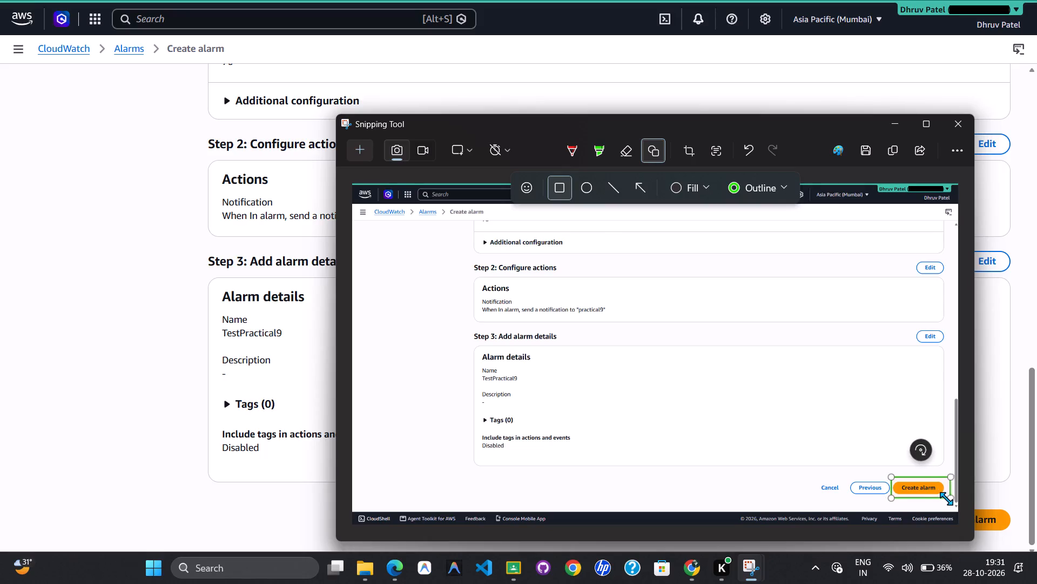
drag(946, 499, 942, 499)
key(Down)
key(Down)
key(Down)
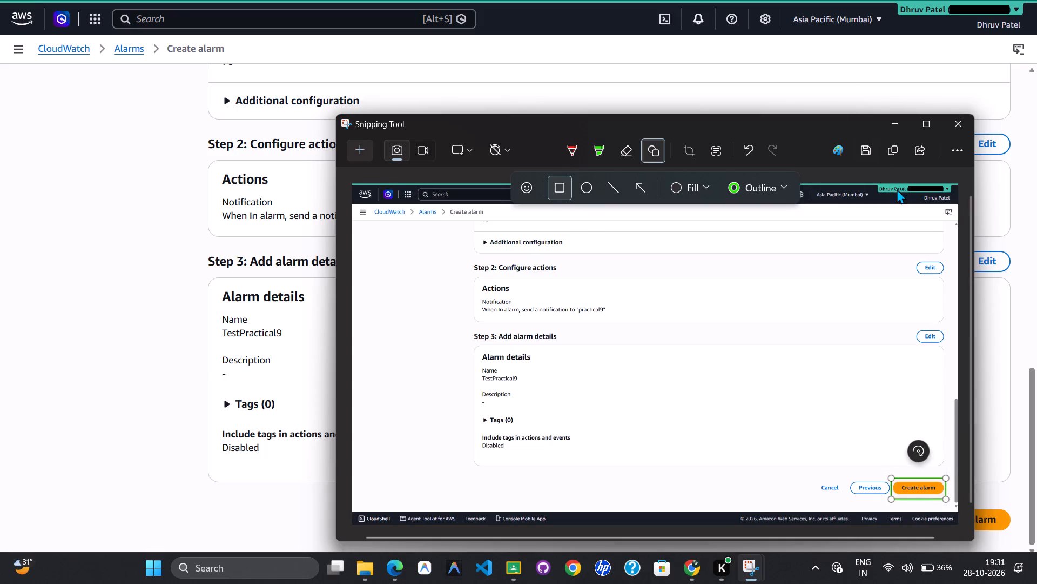
Copy the annotated screenshot and paste it below the preview screenshot in the CCE_Practical_9 report, followed by a new line.
click(891, 150)
key(alt+Tab)
key(alt+Tab)
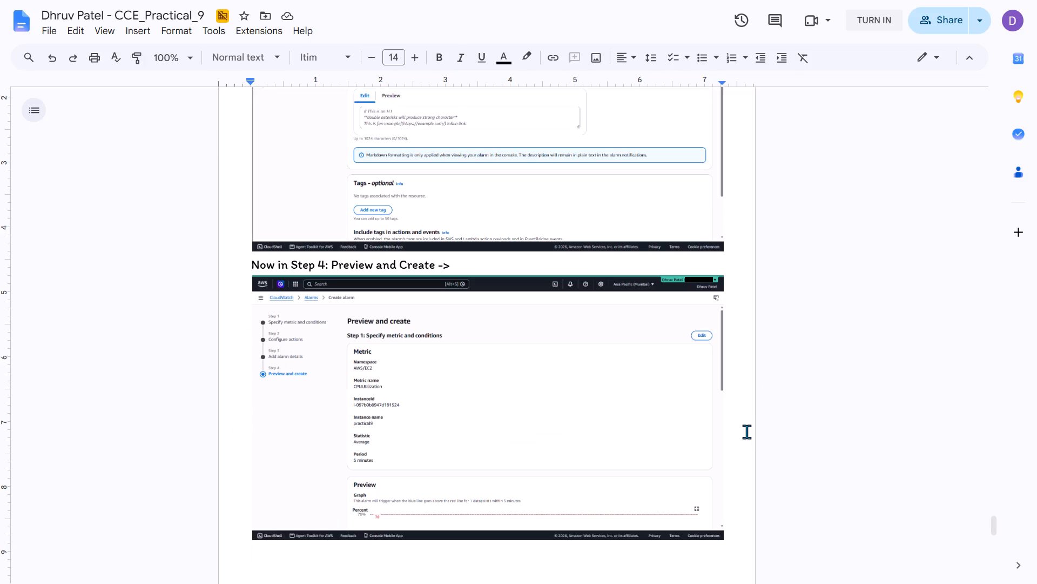
key(ctrl+v)
key(Return)
Switch to the CloudWatch Preview and create page and create the TestPractical9 alarm.
key(alt+Tab)
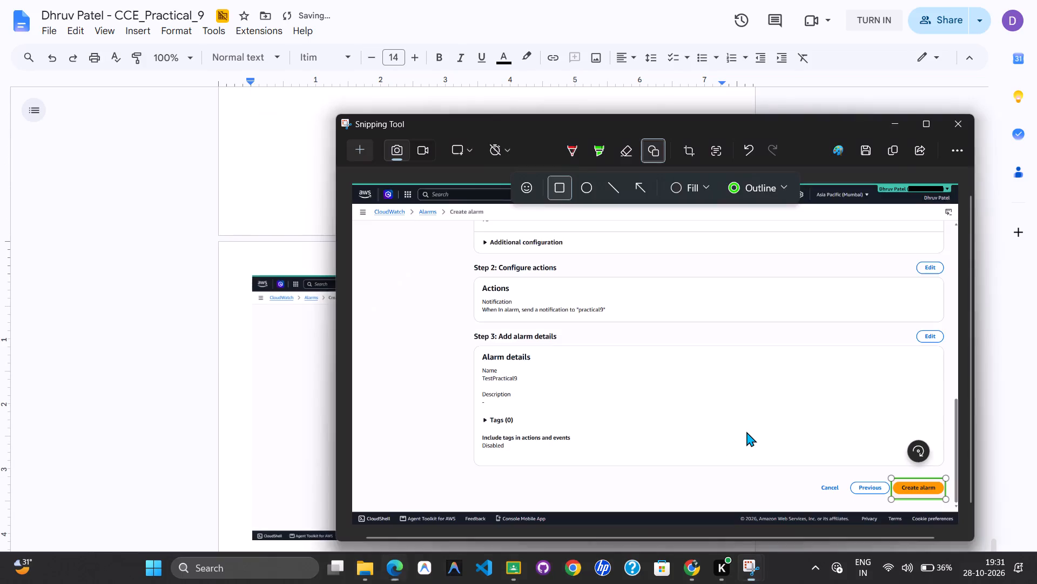
key(alt+Tab)
key(alt+Tab)
click(987, 523)
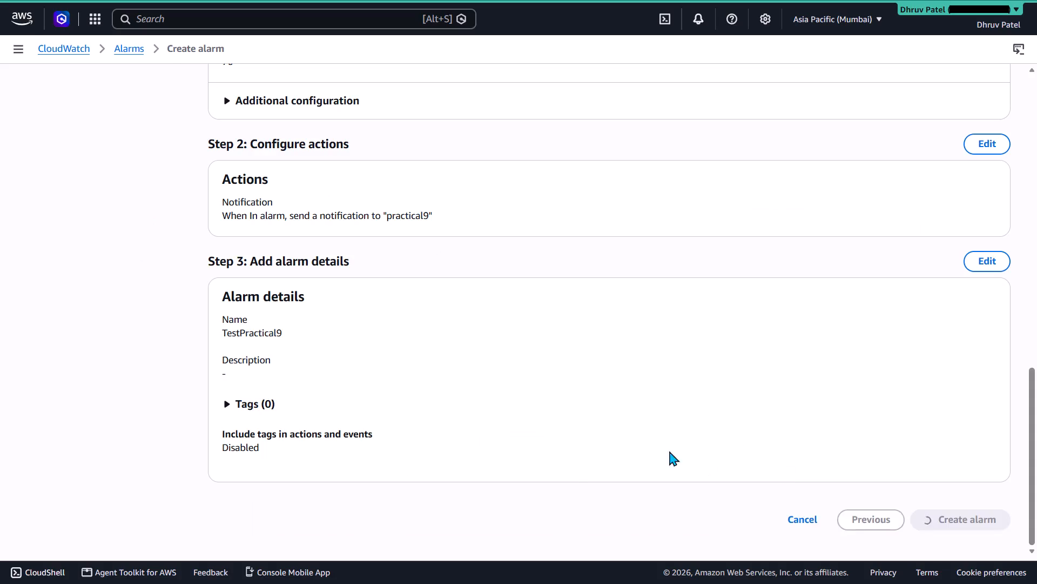
Capture the CloudWatch Alarms page listing TestPractical9 and paste the screenshot into the report below the Create alarm screenshot.
key(shift+super+s)
drag(0, 0, 1036, 453)
key(alt+Tab)
key(alt+Tab)
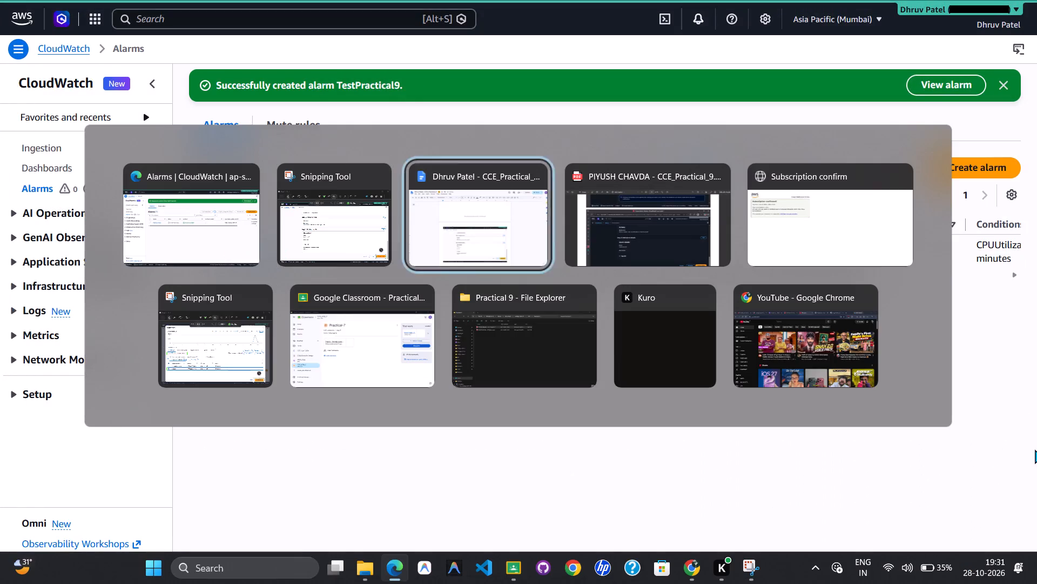
key(ctrl+v)
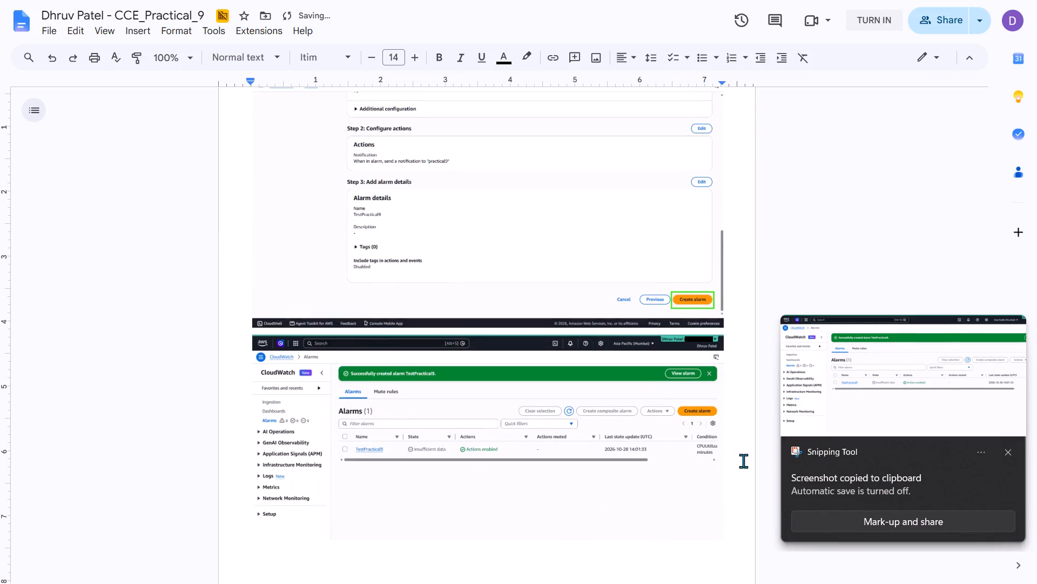
Switch to the reference practical PDF and examine pages 10 to 12 for what follows the alarm creation.
key(alt+Tab)
key(alt+Tab)
key(alt+Tab)
scroll(628, 398, down, 8)
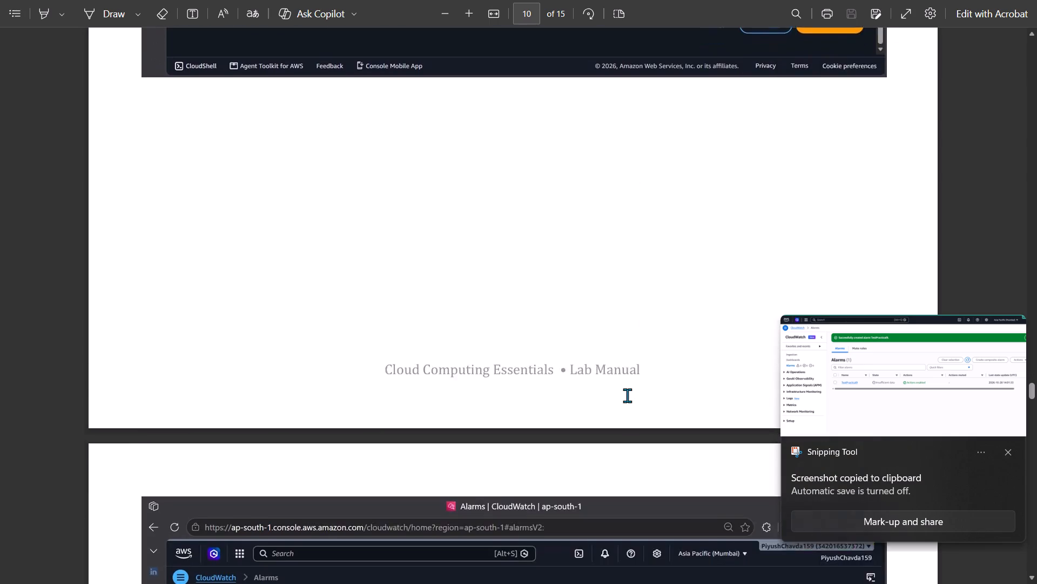
scroll(627, 395, down, 8)
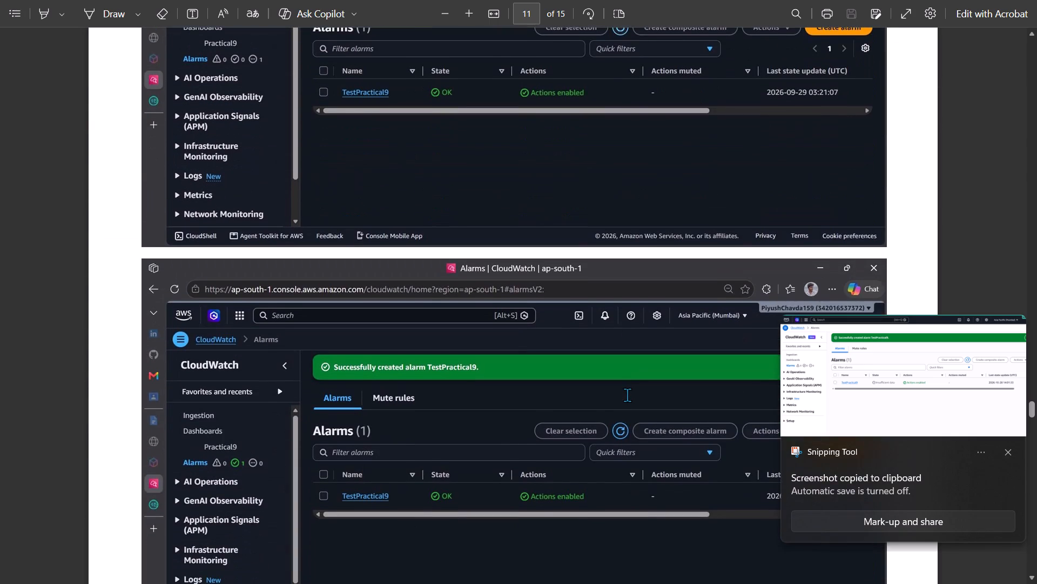
scroll(627, 395, up, 4)
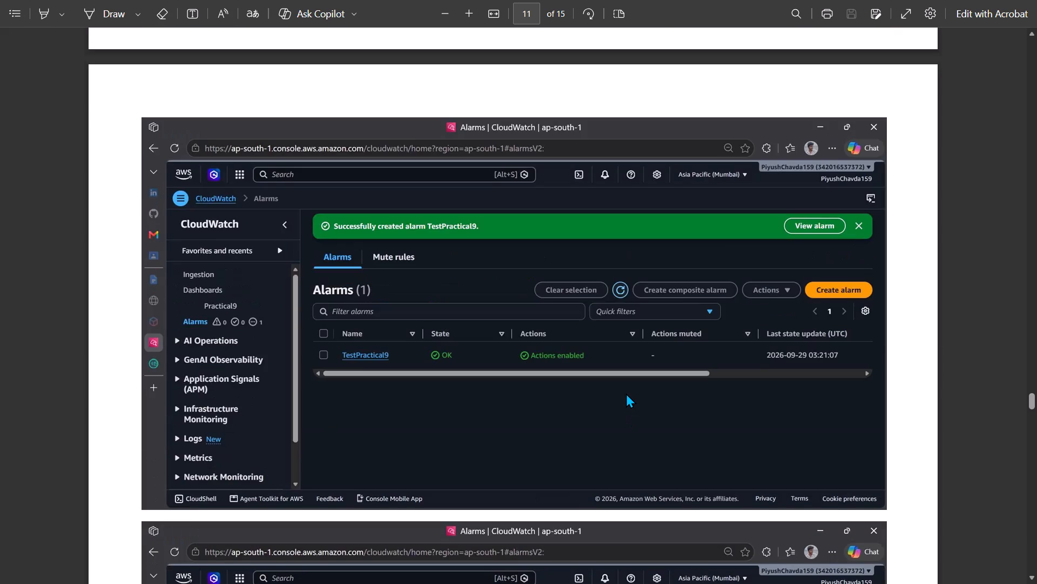
scroll(626, 393, down, 6)
scroll(626, 389, up, 5)
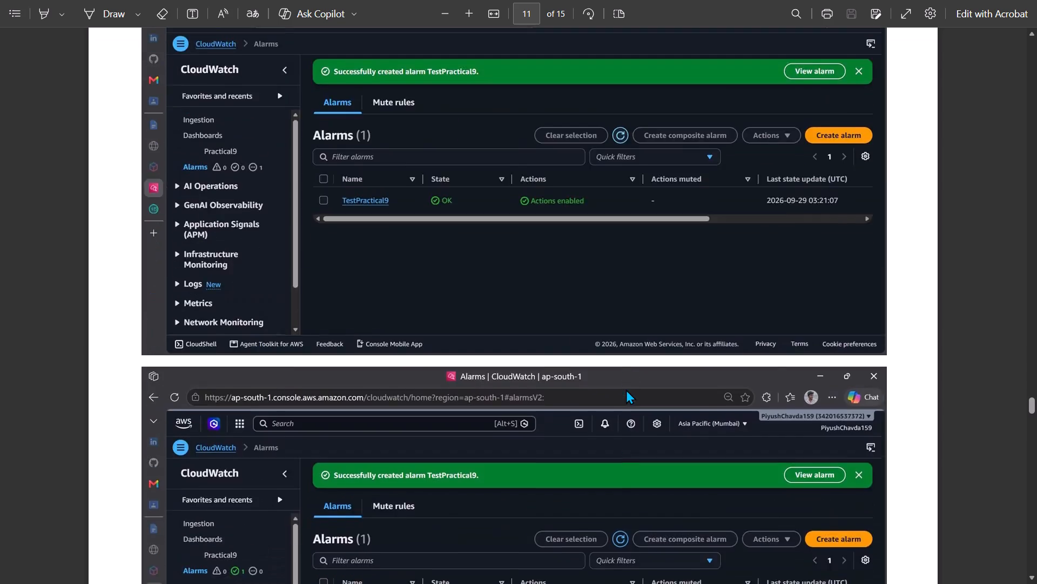
scroll(626, 389, up, 2)
scroll(626, 388, down, 9)
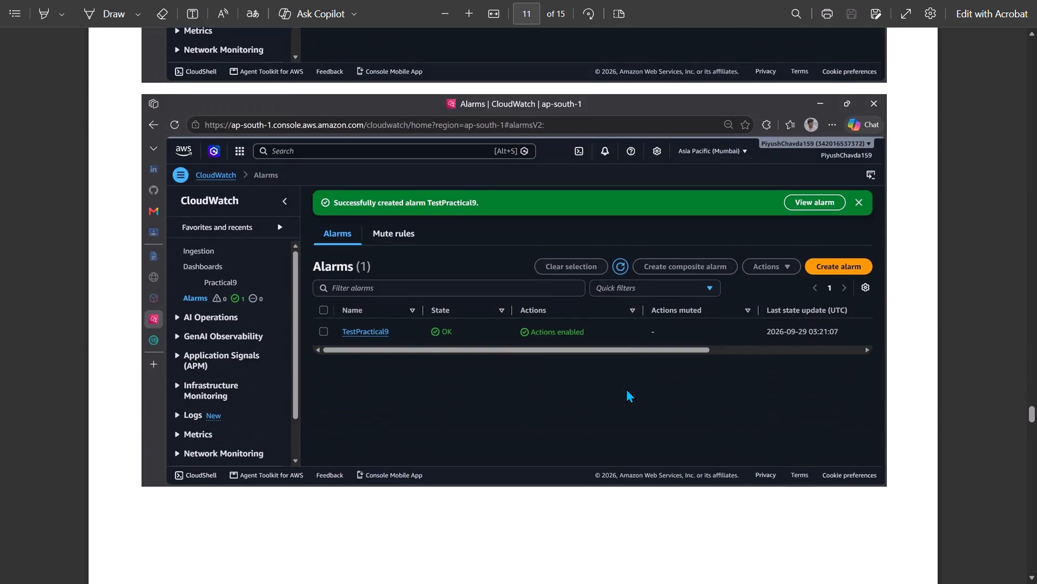
scroll(626, 388, down, 10)
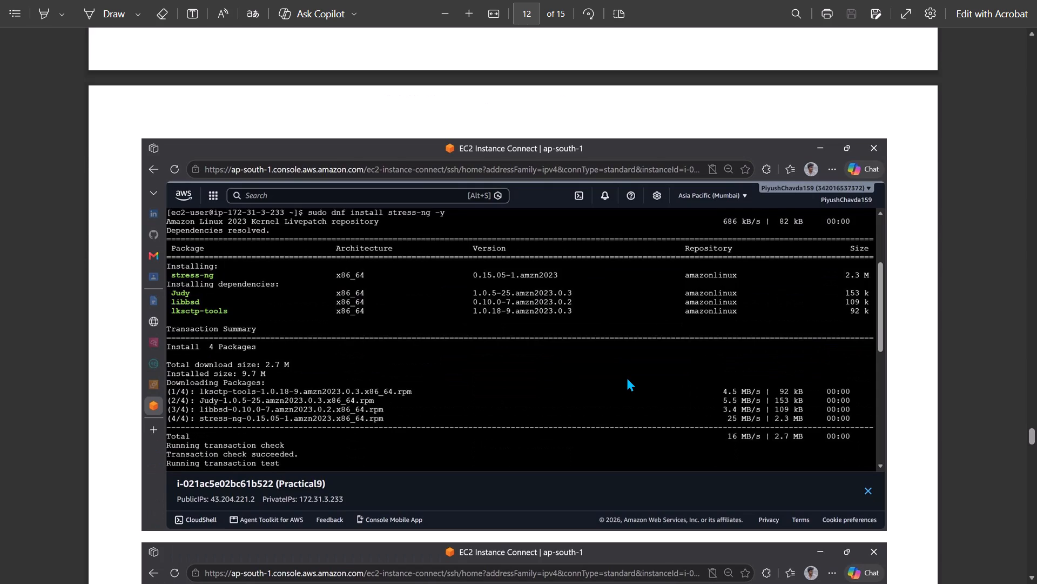
Read the numbered procedure on page 2 of the reference PDF, including the EC2 load commands, and return to page 12.
key(alt+Tab)
key(alt+Tab)
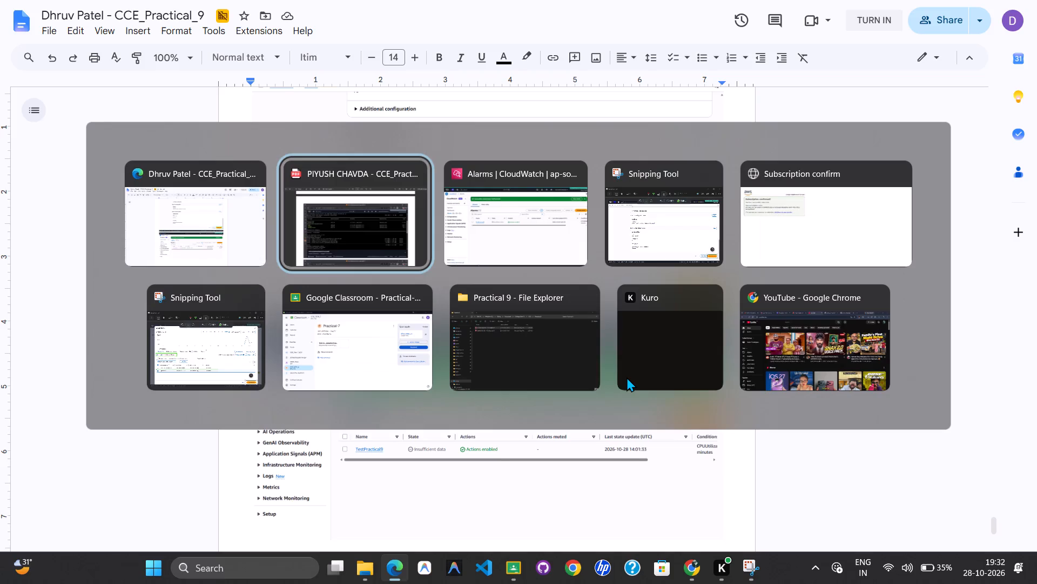
key(alt+Tab)
alt+click(295, 238)
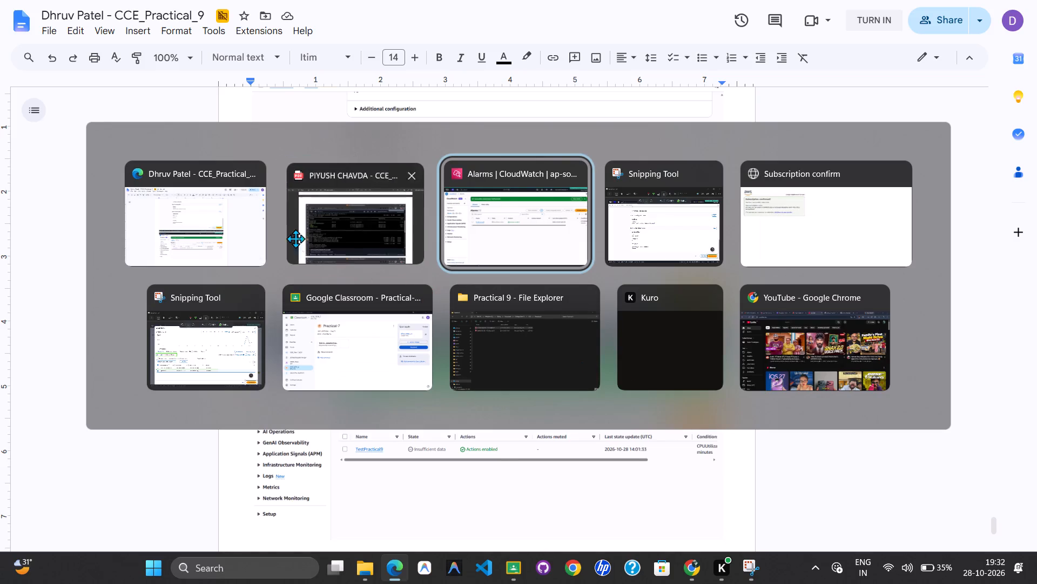
click(692, 379)
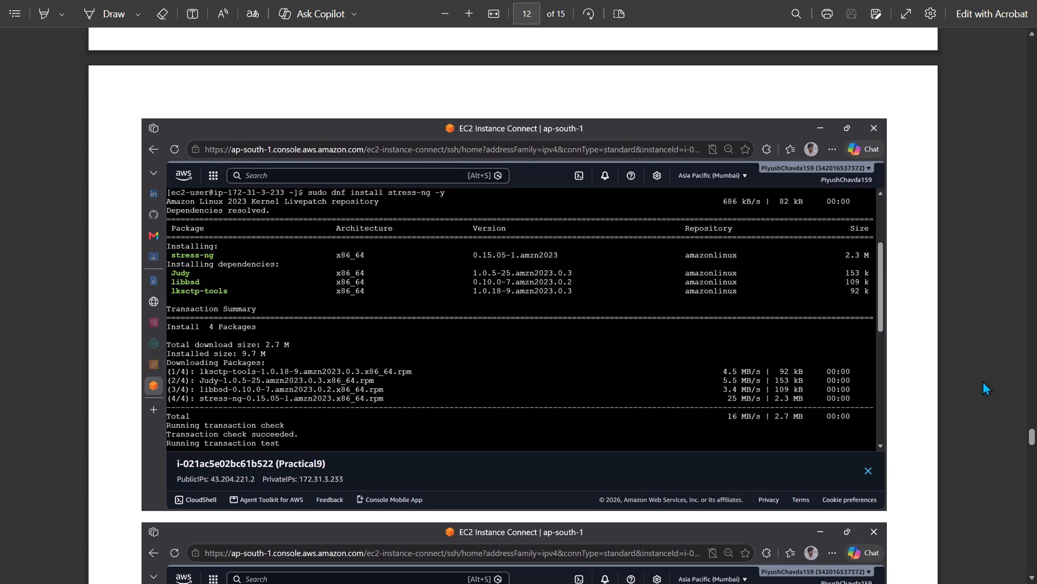
drag(1034, 437, 1036, 100)
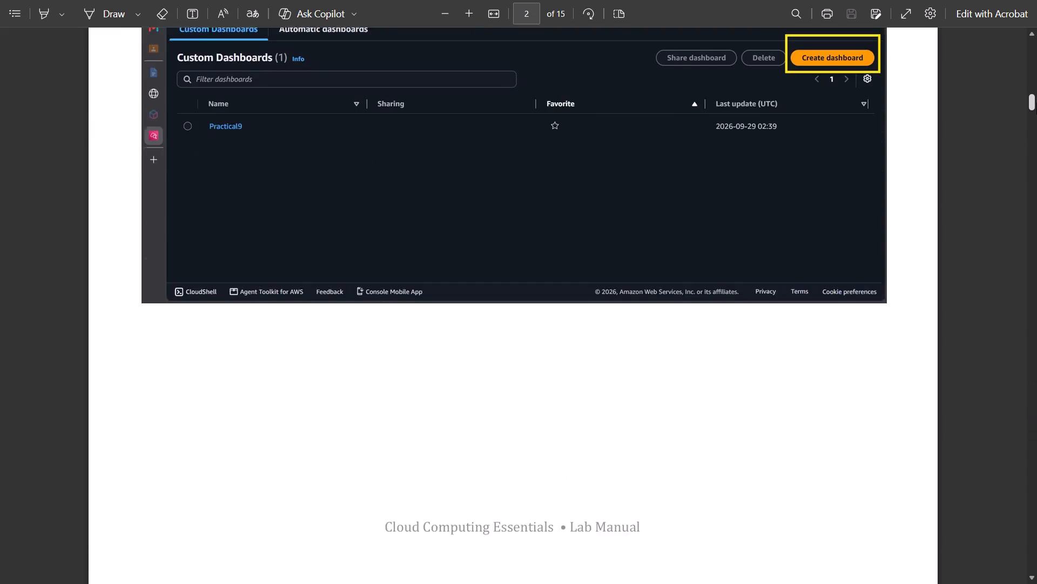
drag(1036, 100, 1035, 83)
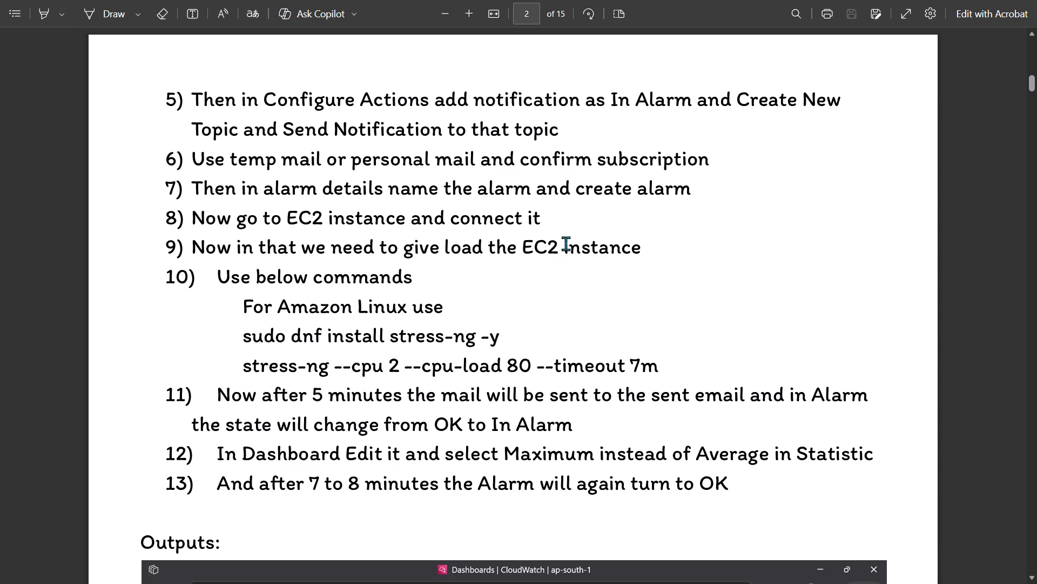
click(535, 6)
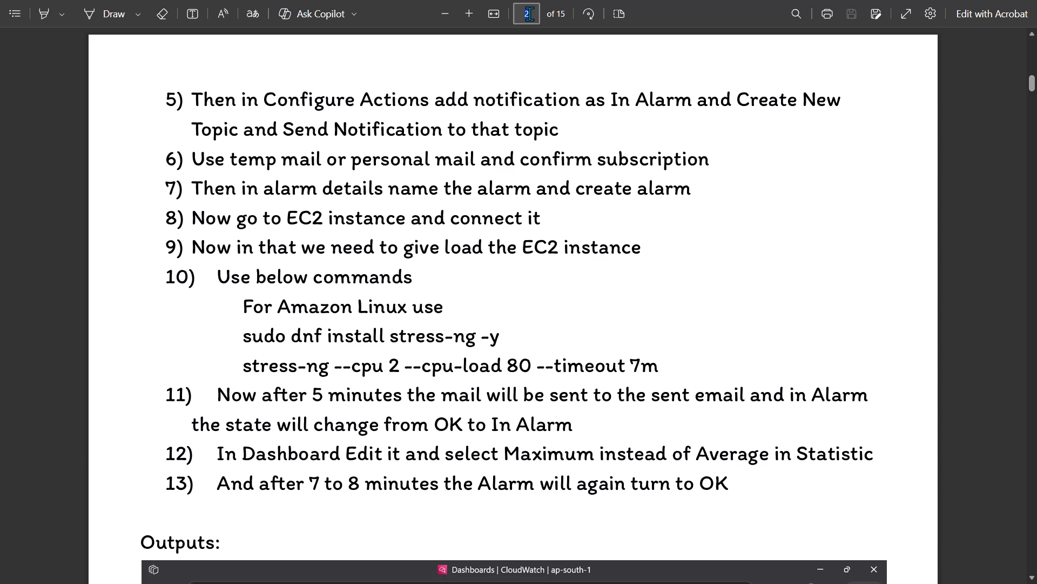
double_click(529, 14)
text(12)
key(Return)
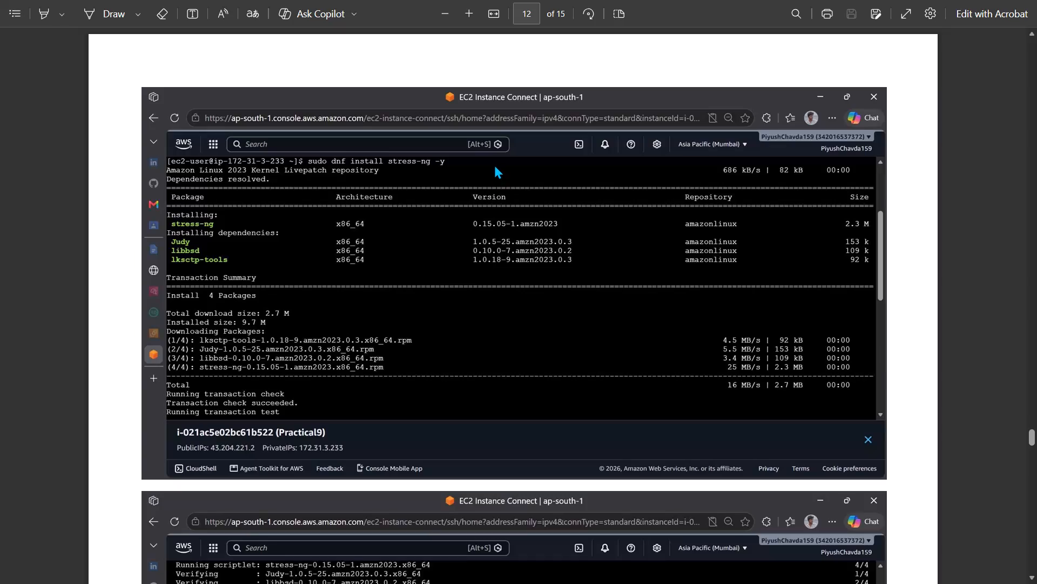
Switch to the report and insert a page break after the Alarms list screenshot.
key(alt+Tab)
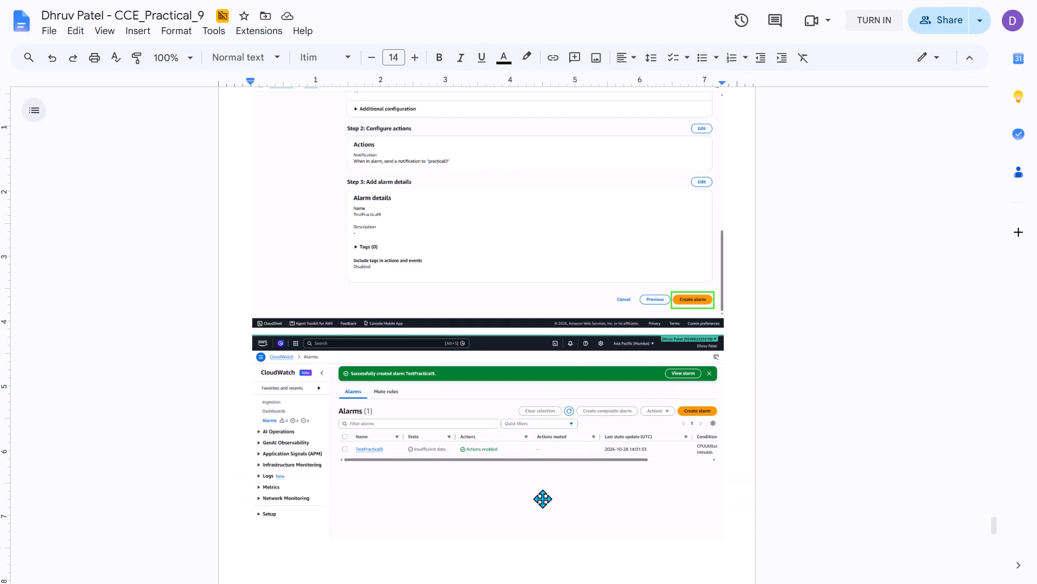
scroll(542, 499, down, 4)
key(ctrl+Return)
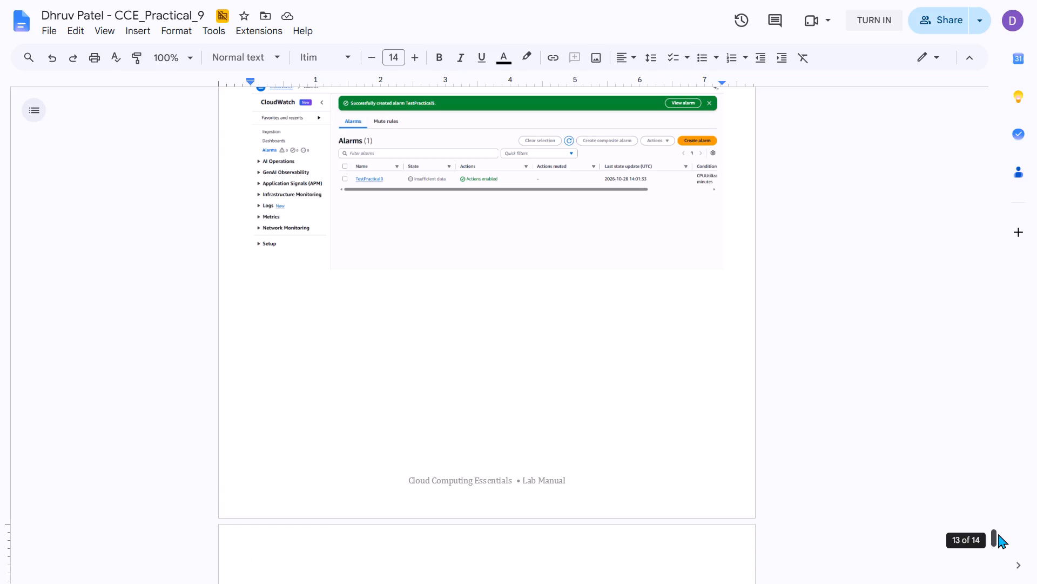
Copy numbered item 4, "In CloudWatch -> Alarms", together with its screenshot and paste it onto the new last page of the report.
drag(995, 537, 994, 485)
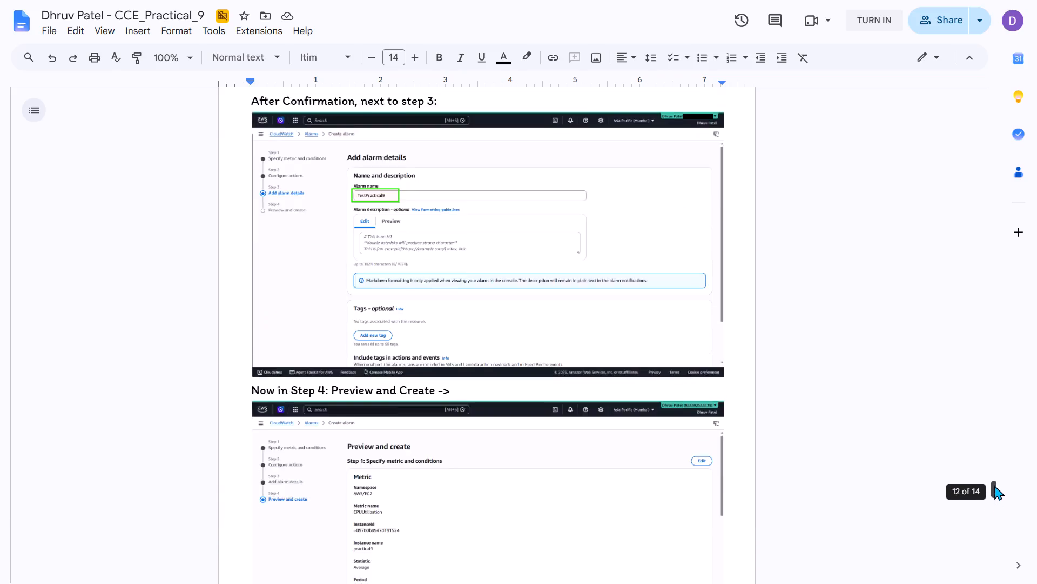
drag(994, 485, 991, 400)
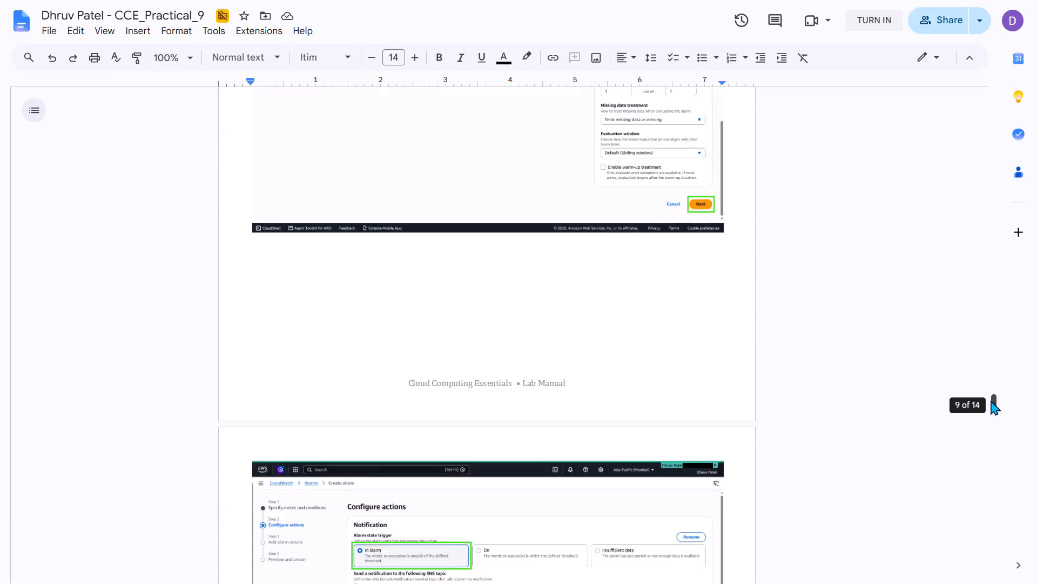
drag(991, 400, 990, 350)
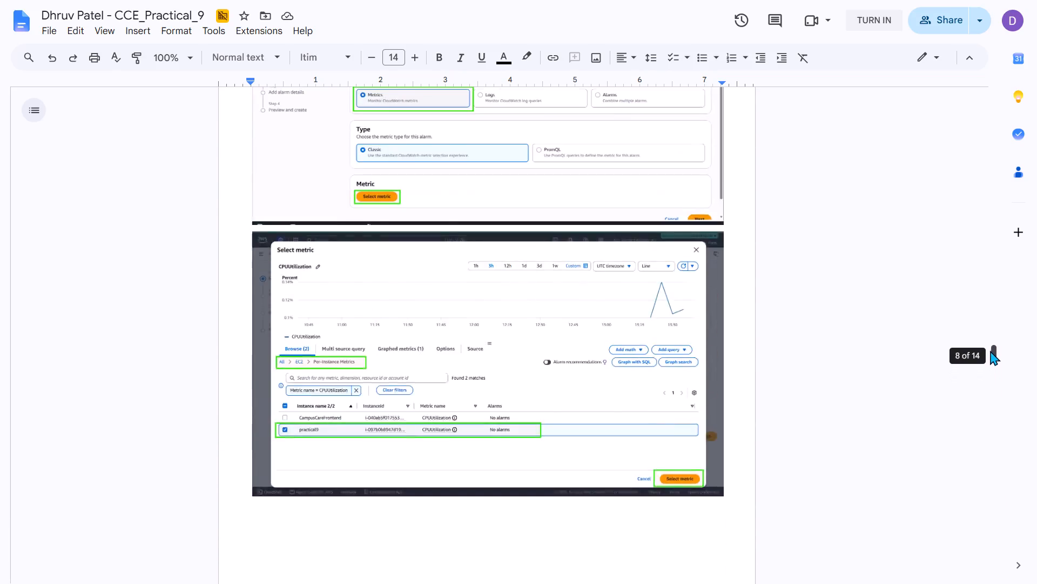
drag(990, 350, 990, 317)
drag(242, 243, 285, 553)
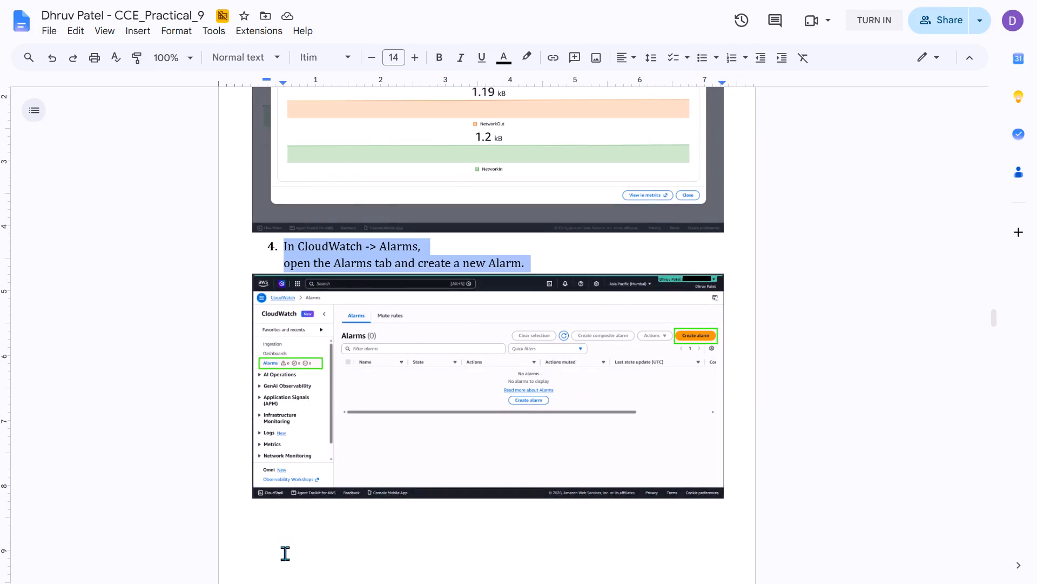
drag(285, 553, 738, 508)
key(ctrl+c)
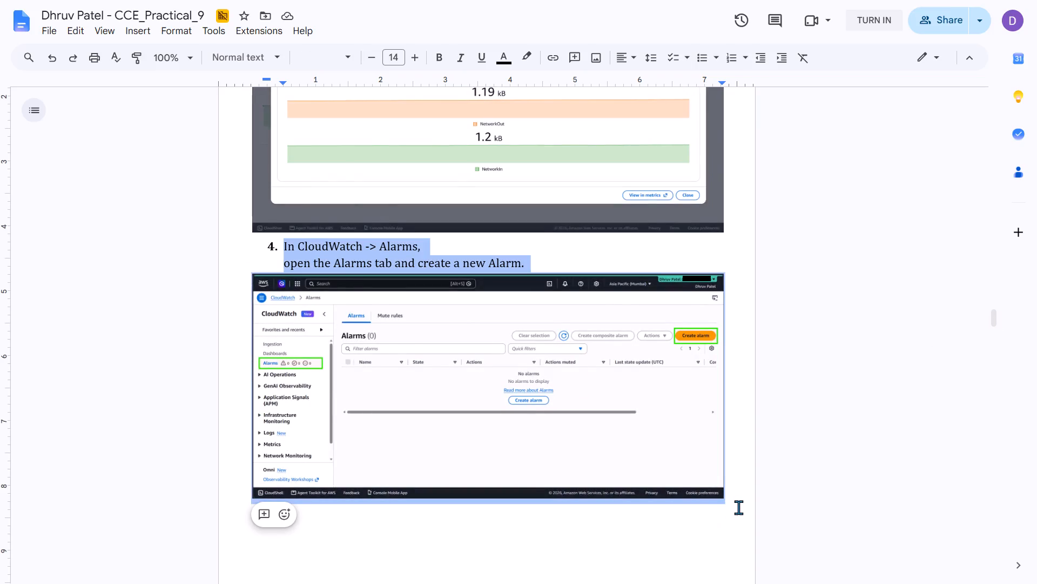
drag(991, 321, 994, 582)
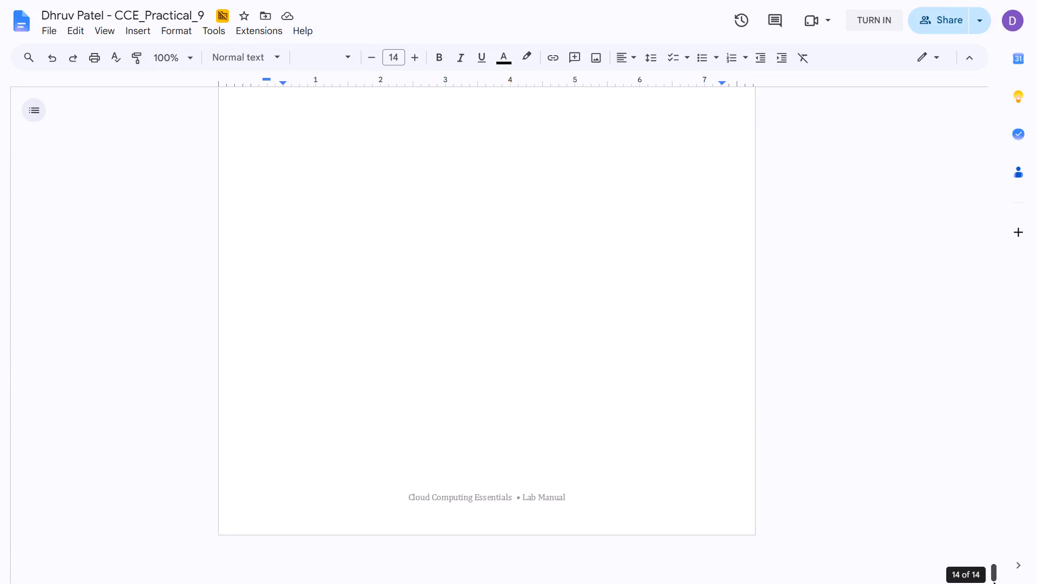
drag(994, 582, 989, 548)
click(428, 385)
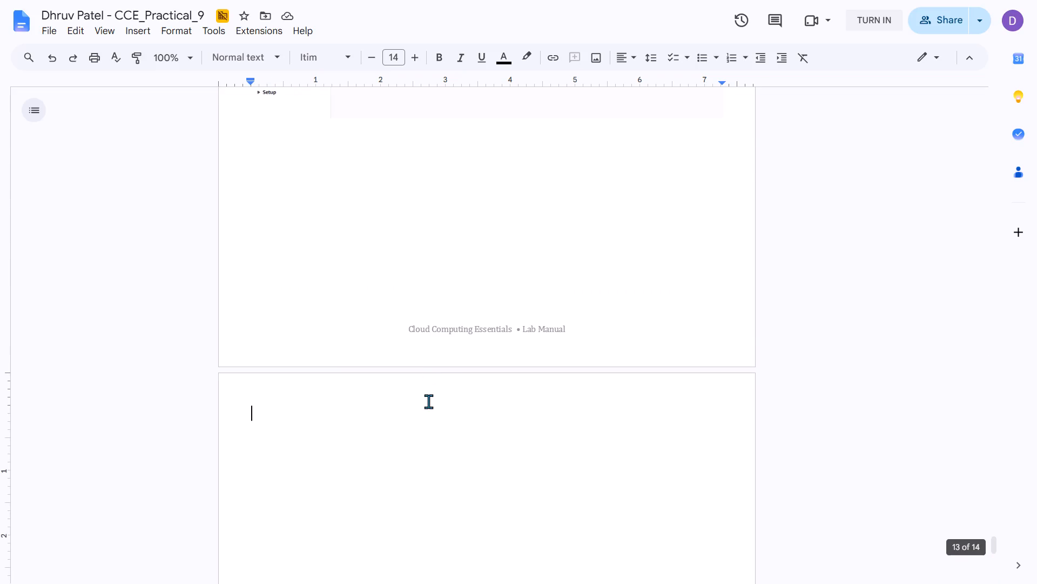
key(ctrl+v)
Replace the pasted item's text with "Now, back to EC2, connect it:" and start a new line below it.
click(313, 284)
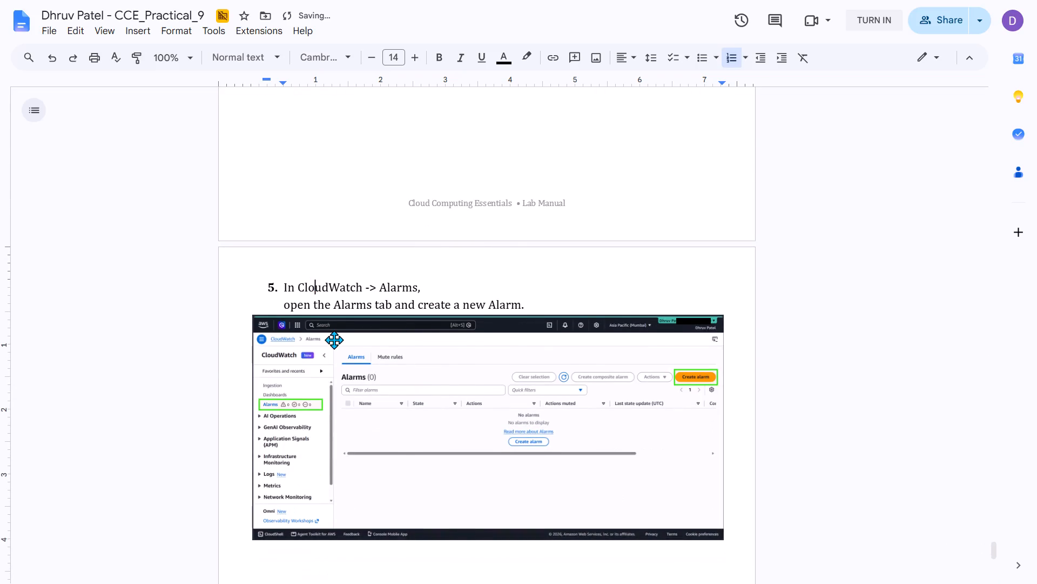
key(ctrl+Left)
key(ctrl+Left)
key(ctrl+shift+Down)
key(ctrl+shift+Down)
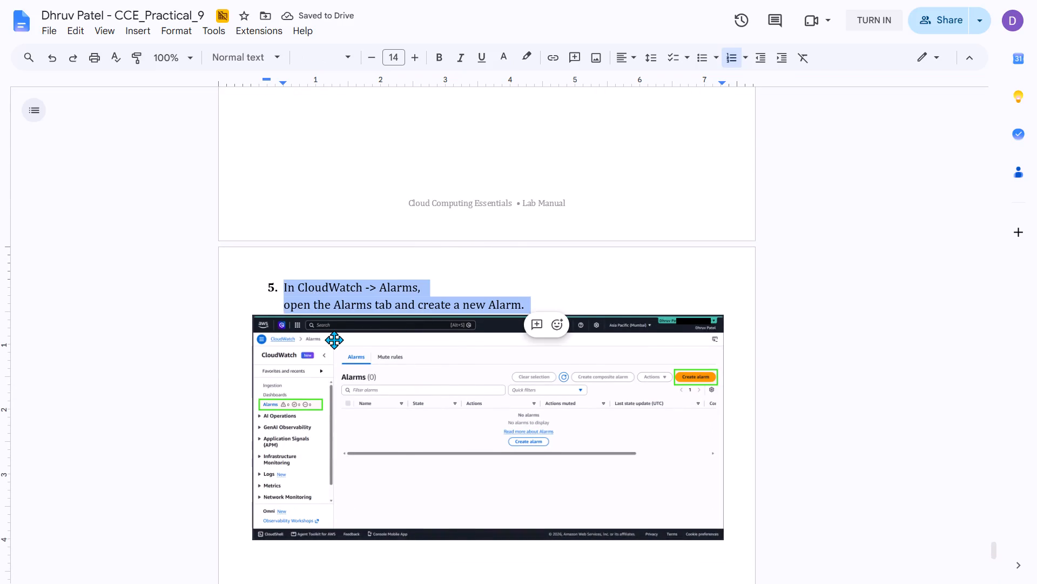
key(shift+Left)
text(Now,)
key(space)
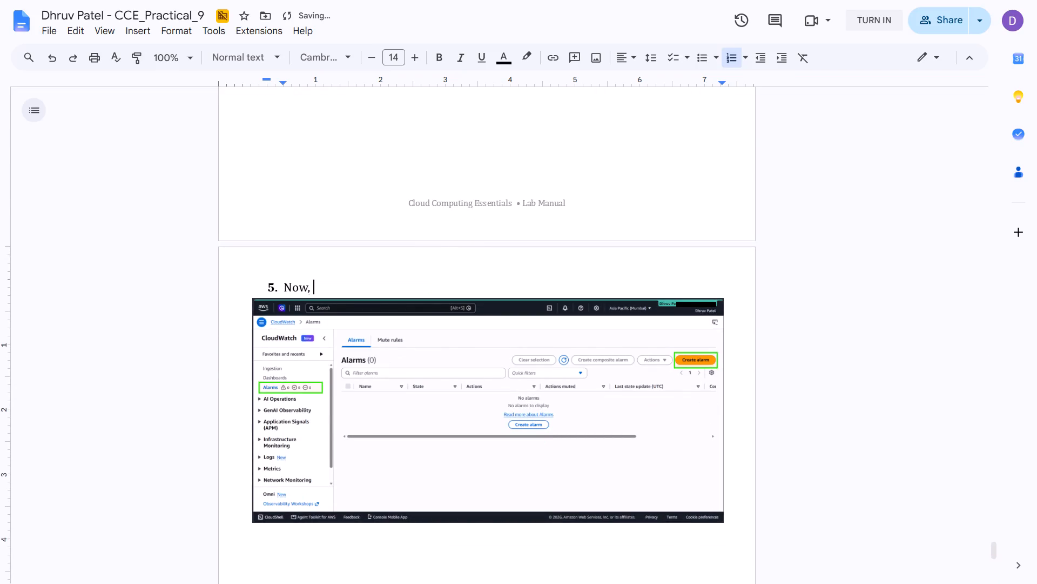
text(back to EC2)
text(, connect it)
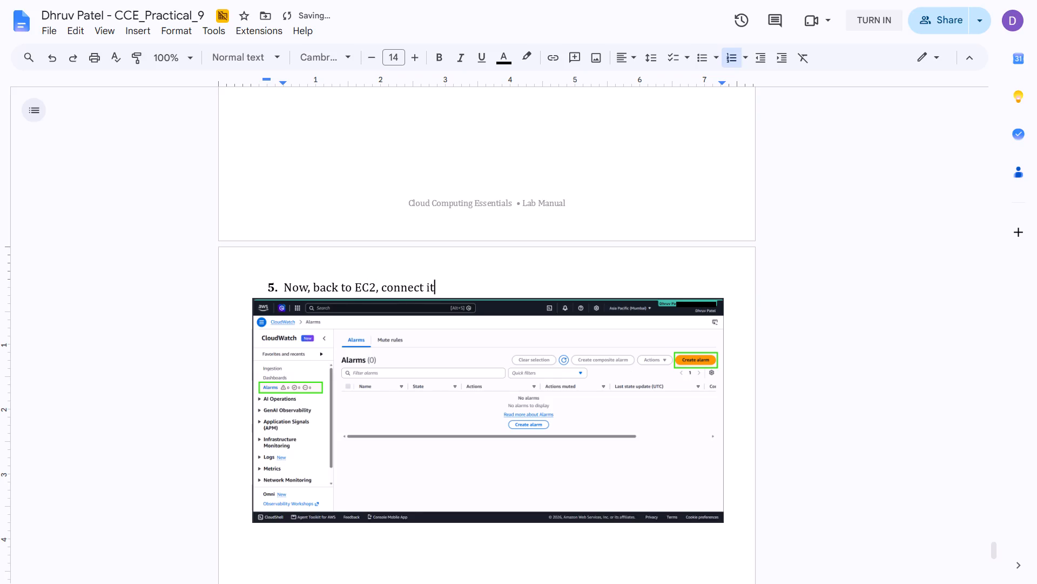
key(shift+colon)
key(Return)
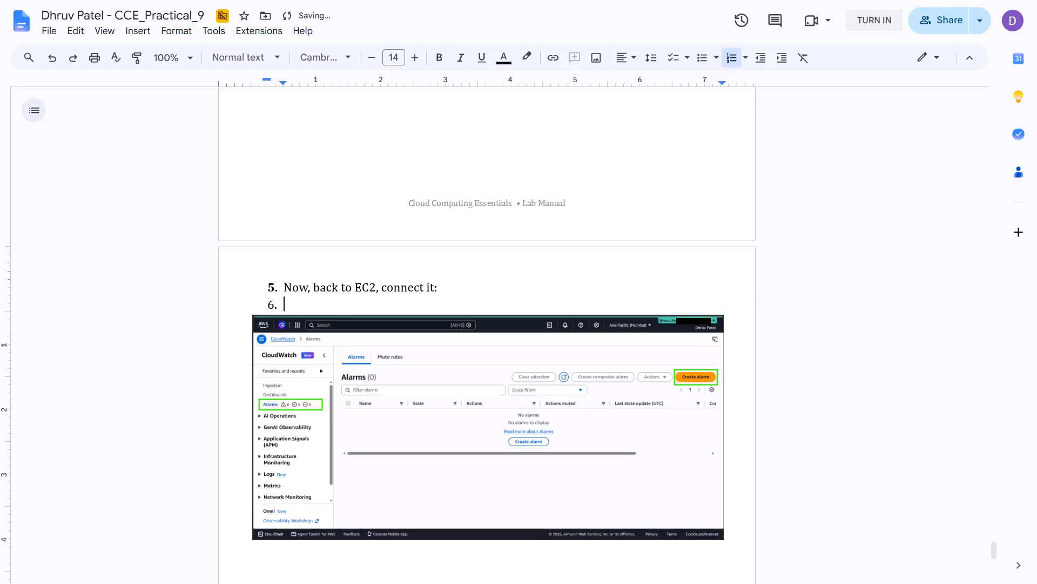
Remove the empty numbered line between item 5, "Now, back to EC2, connect it:", and its screenshot.
key(BackSpace)
key(BackSpace)
key(BackSpace)
Switch to the EC2 Instances page and open the details of the practical9 instance.
key(alt+Tab)
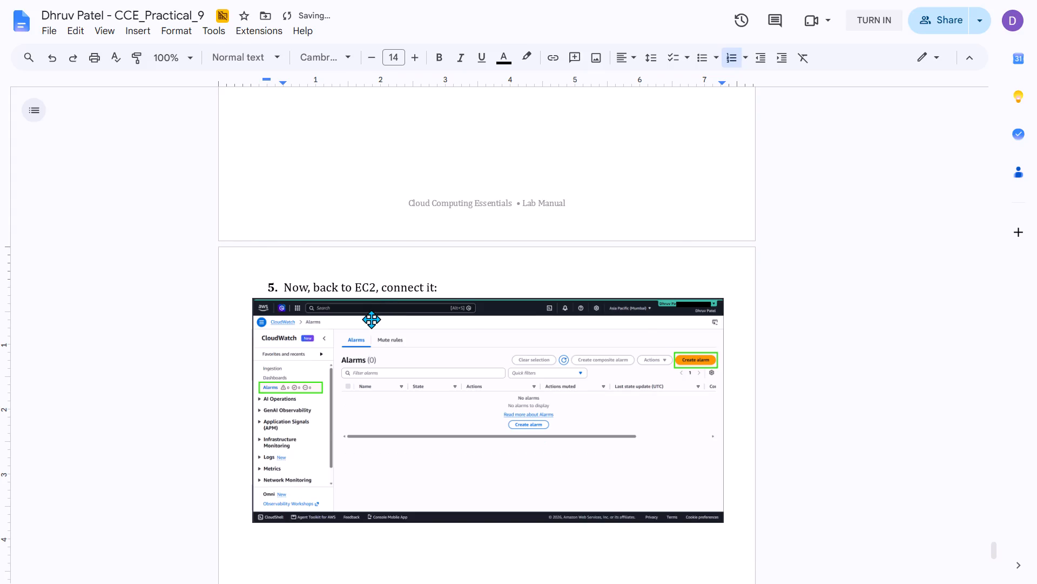
key(alt+Tab)
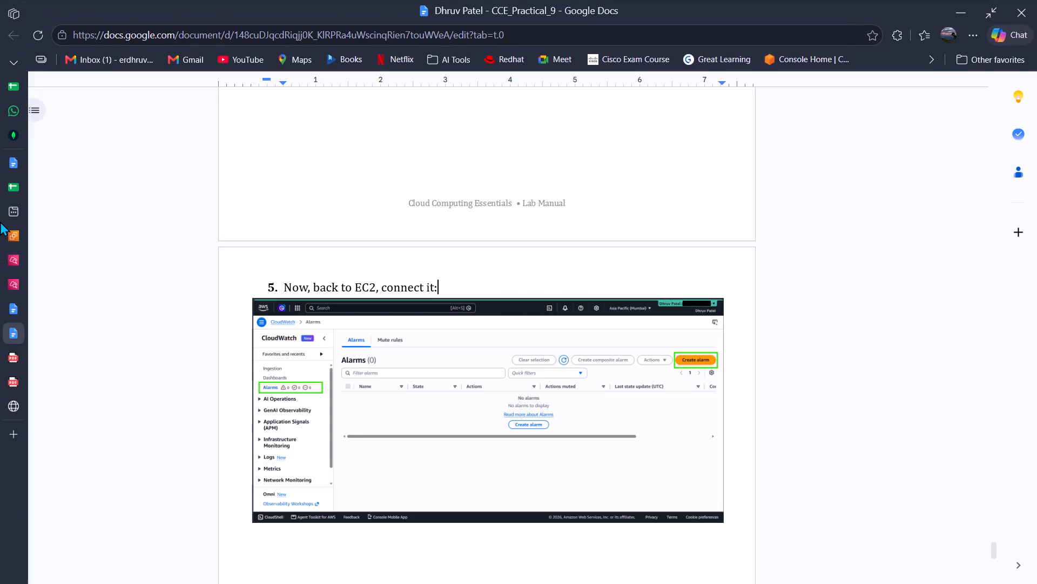
click(8, 233)
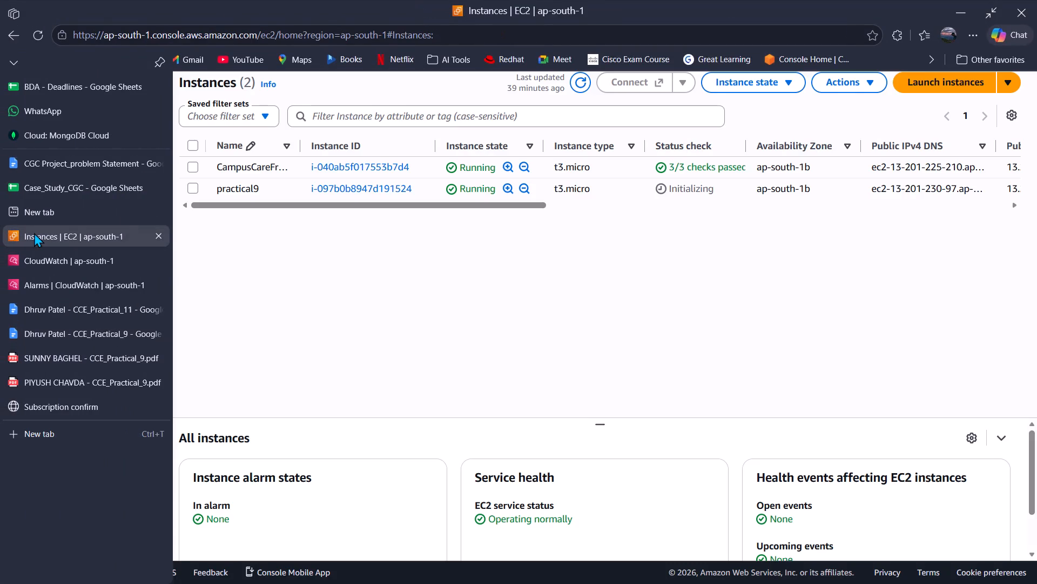
click(371, 193)
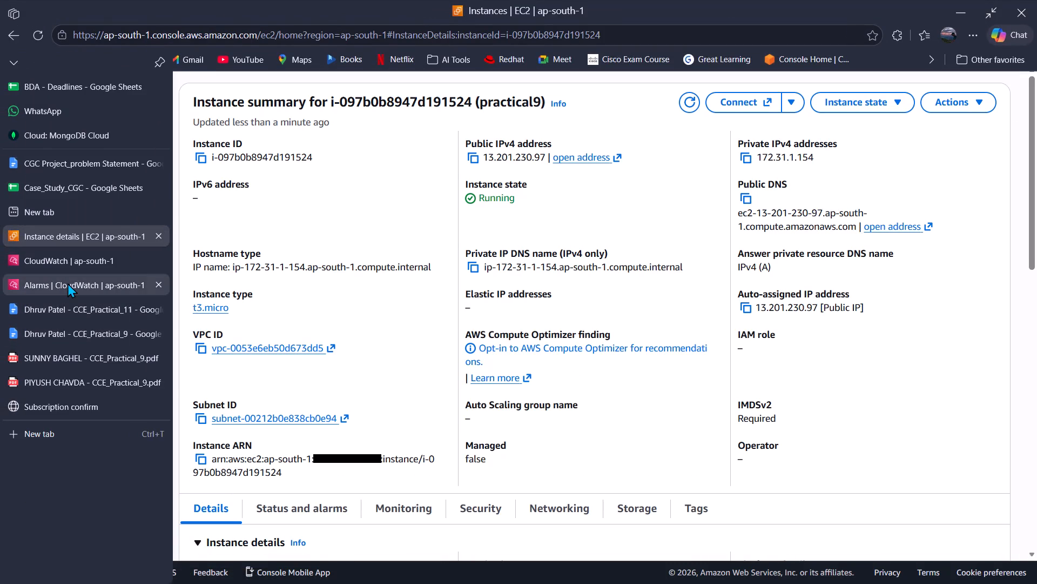
click(416, 214)
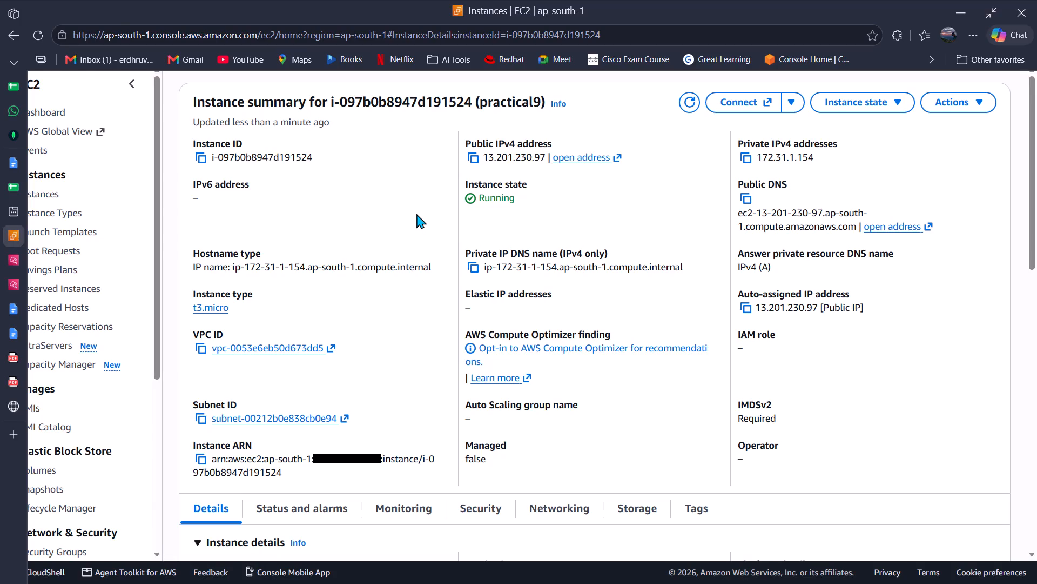
Capture the full practical9 instance summary page, outline its Connect control with a green rectangle, and copy the annotated capture.
key(shift+super+s)
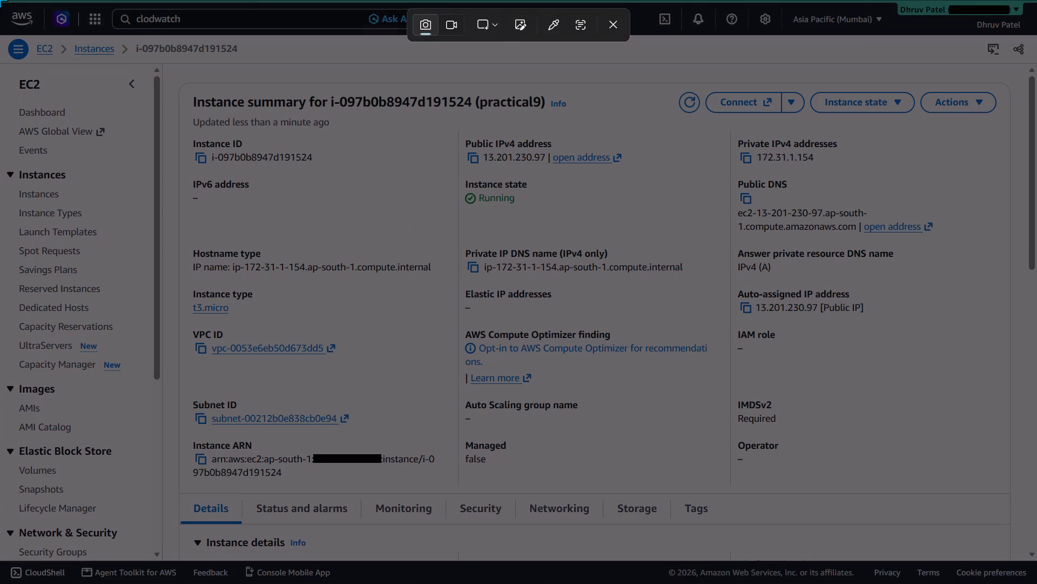
drag(0, 0, 1036, 583)
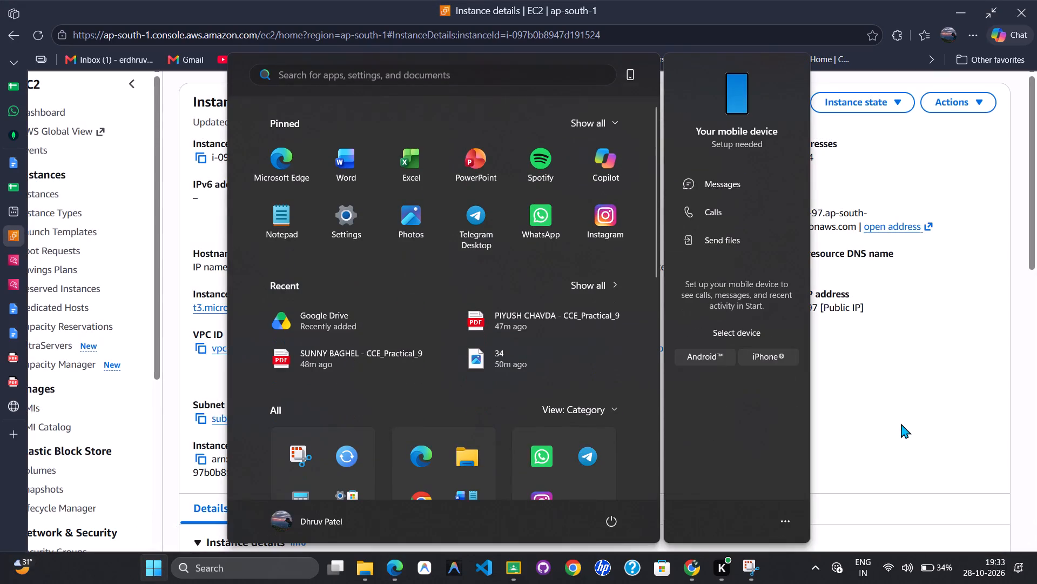
click(916, 399)
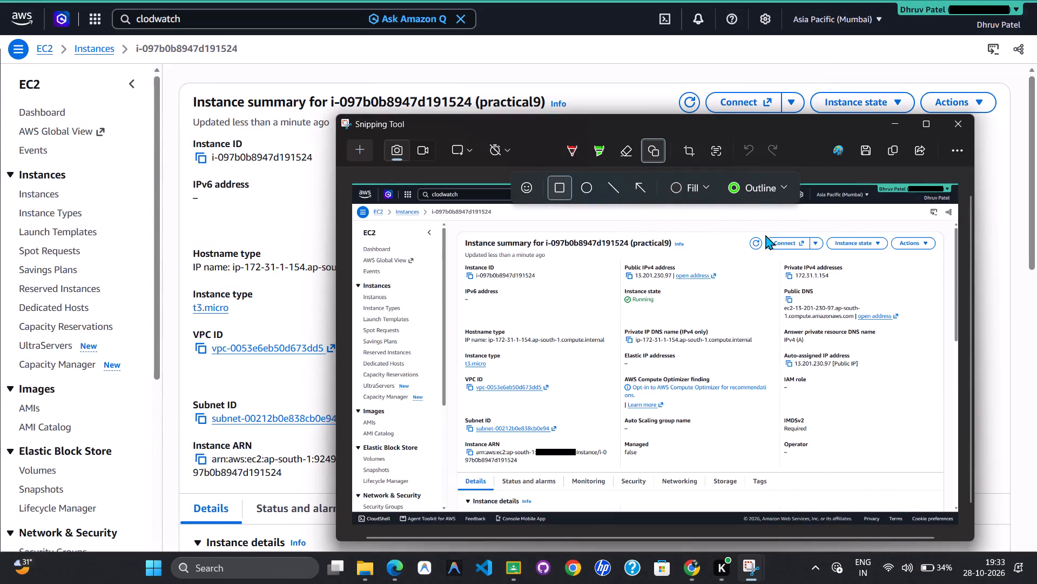
drag(764, 235, 831, 252)
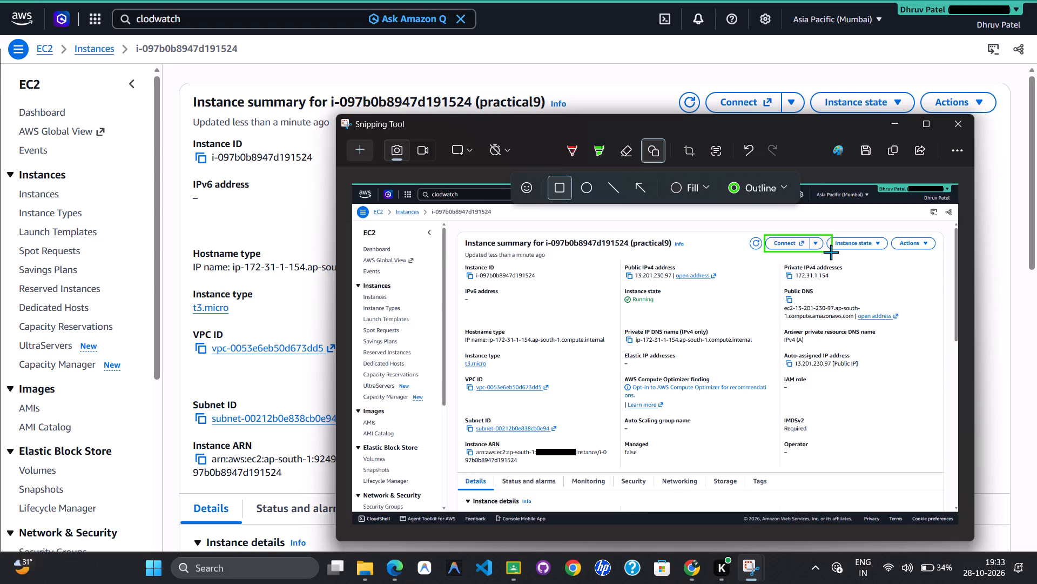
drag(831, 252, 825, 253)
click(898, 154)
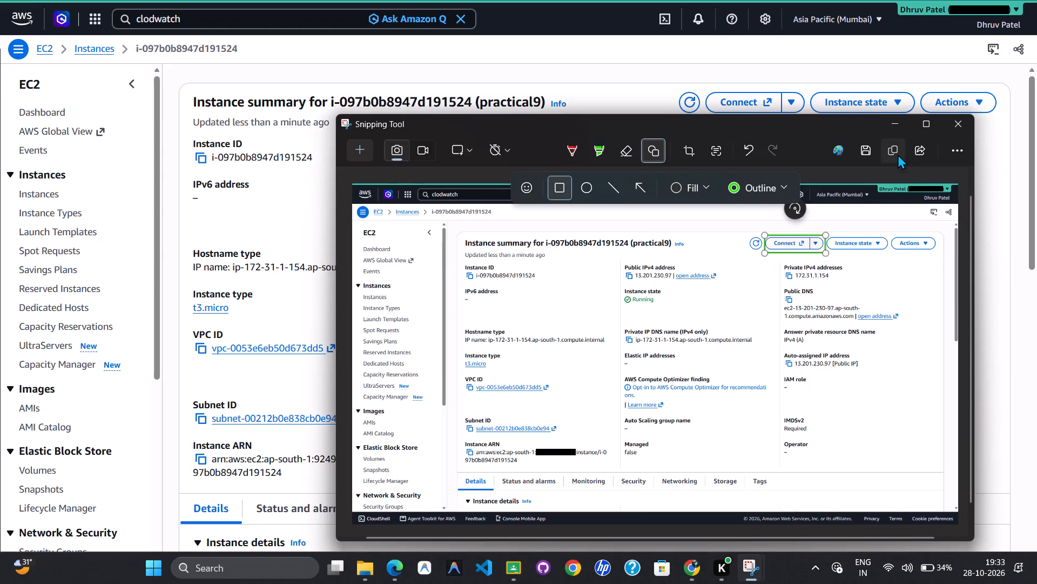
Replace the Alarms screenshot under item 5 of the report with the annotated instance summary capture.
key(alt+Tab)
key(alt+Tab)
click(493, 414)
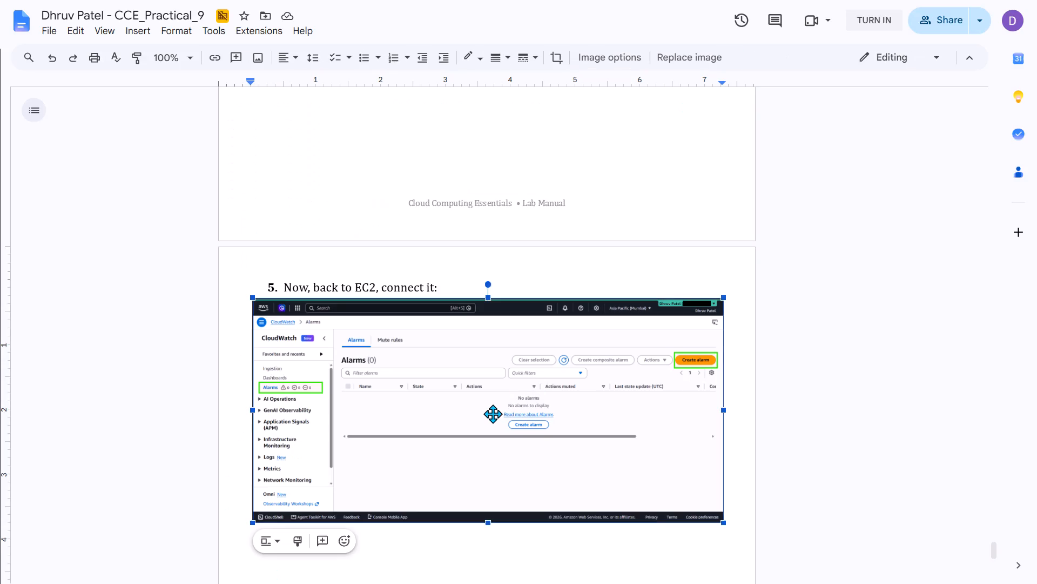
key(ctrl+v)
Return to the EC2 console and open the Connect to instance page for practical9.
key(alt+Tab)
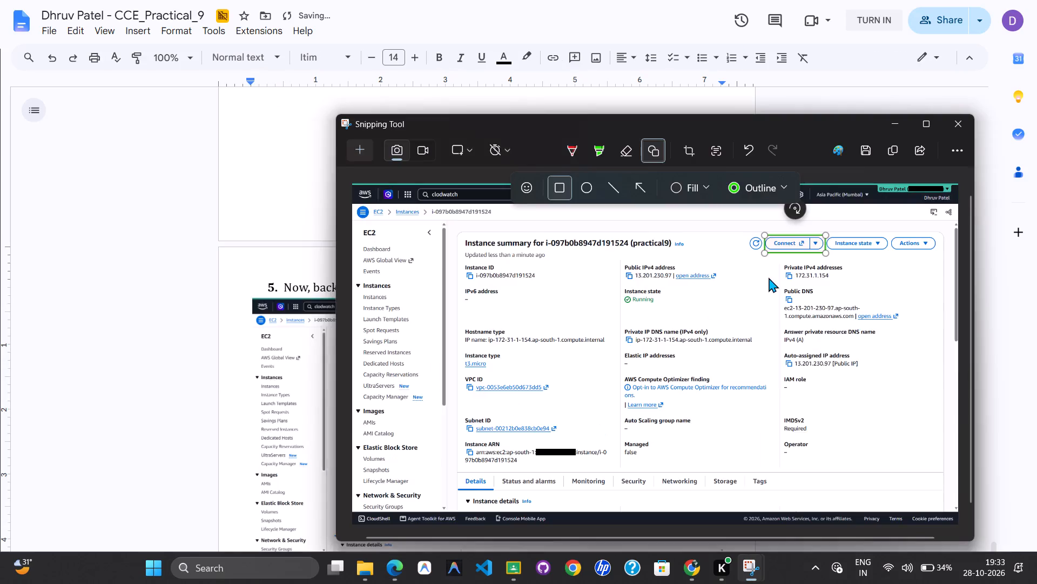
key(alt+Tab)
key(alt+Tab)
click(751, 107)
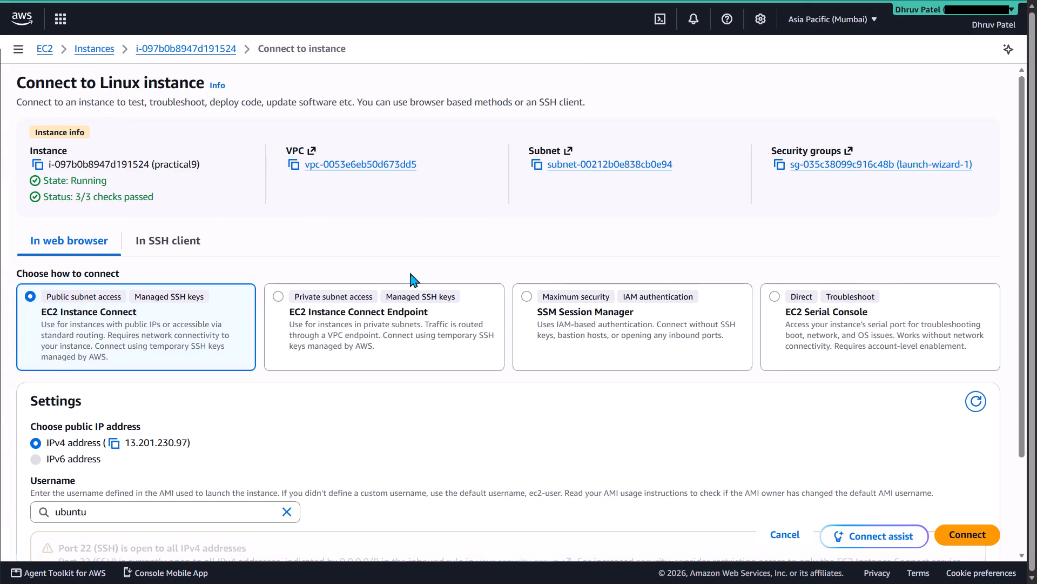
Capture the full Connect to Linux instance page, outline its final Connect control with a green rectangle, and copy the annotated capture.
key(shift+super+s)
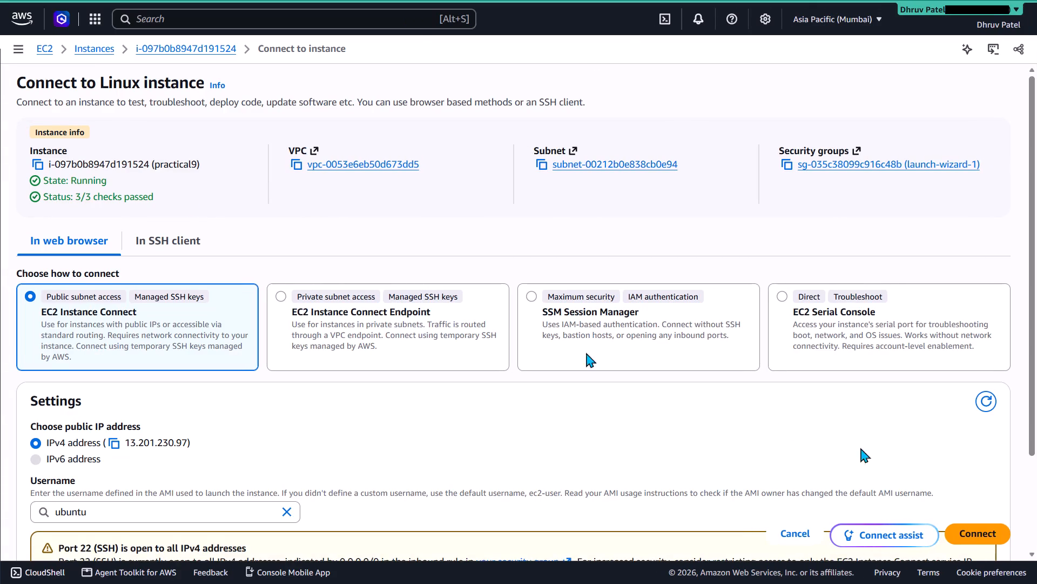
drag(0, 0, 1036, 583)
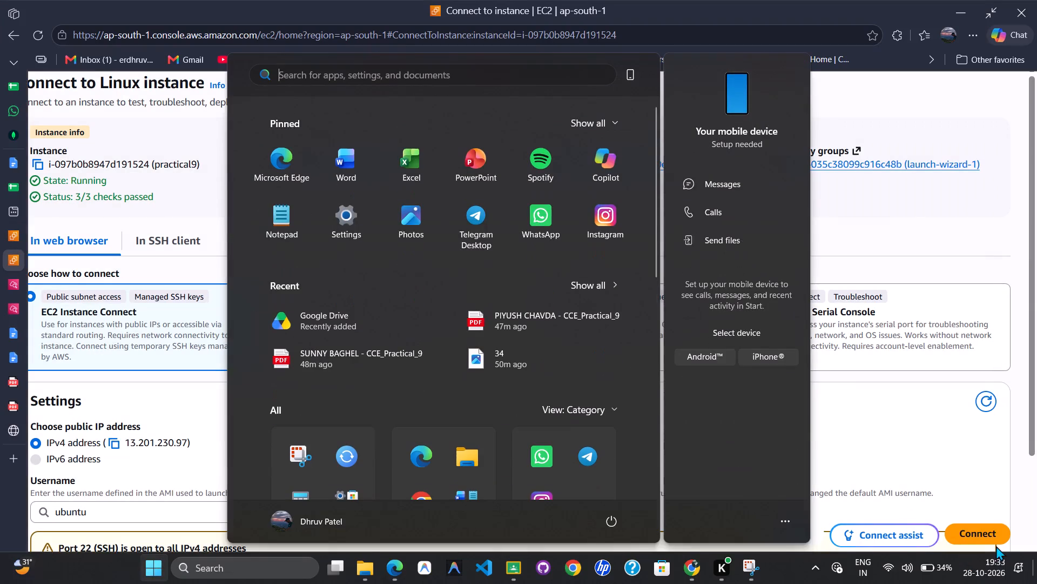
click(944, 361)
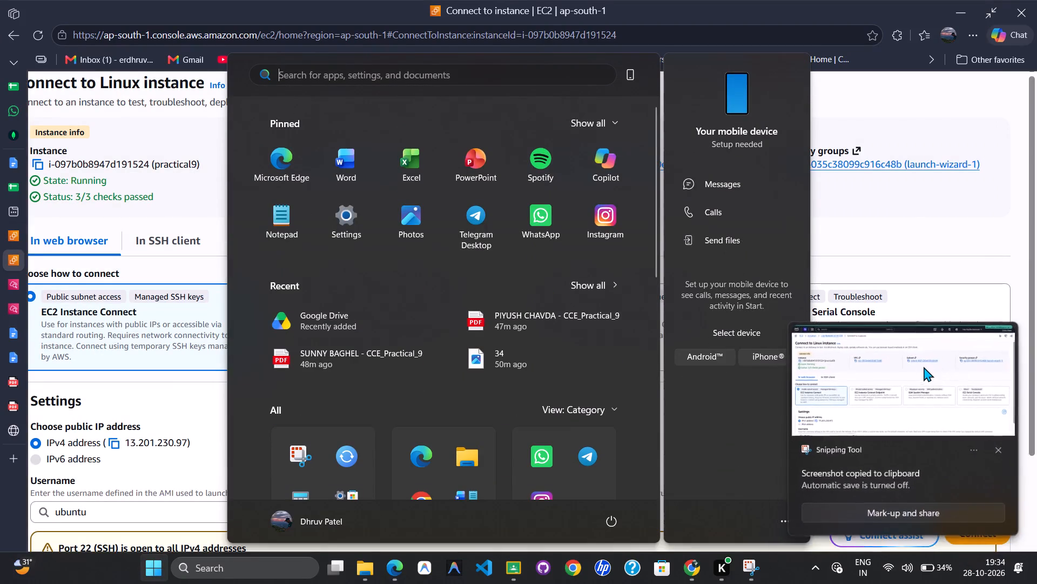
drag(904, 488, 949, 500)
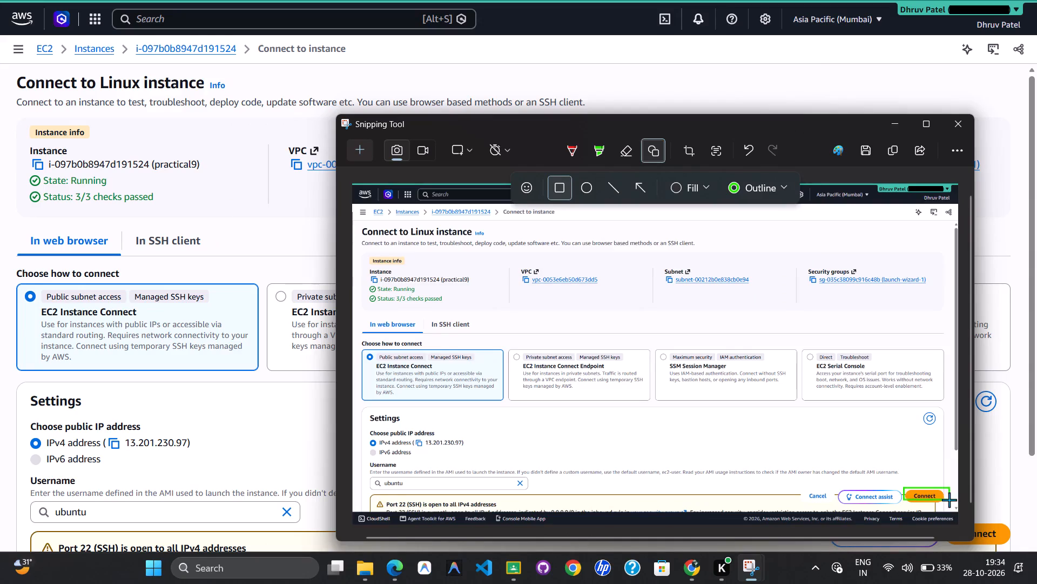
drag(949, 500, 945, 506)
click(891, 155)
Paste the annotated connection page capture on a new line below the instance summary screenshot in the report.
key(alt+Tab)
key(alt+Tab)
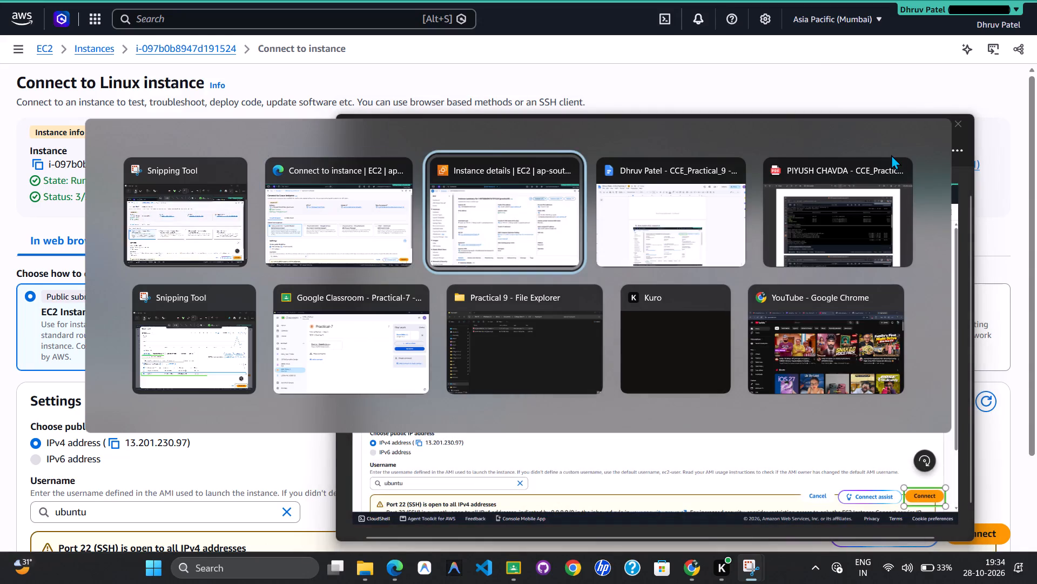
key(alt+Tab)
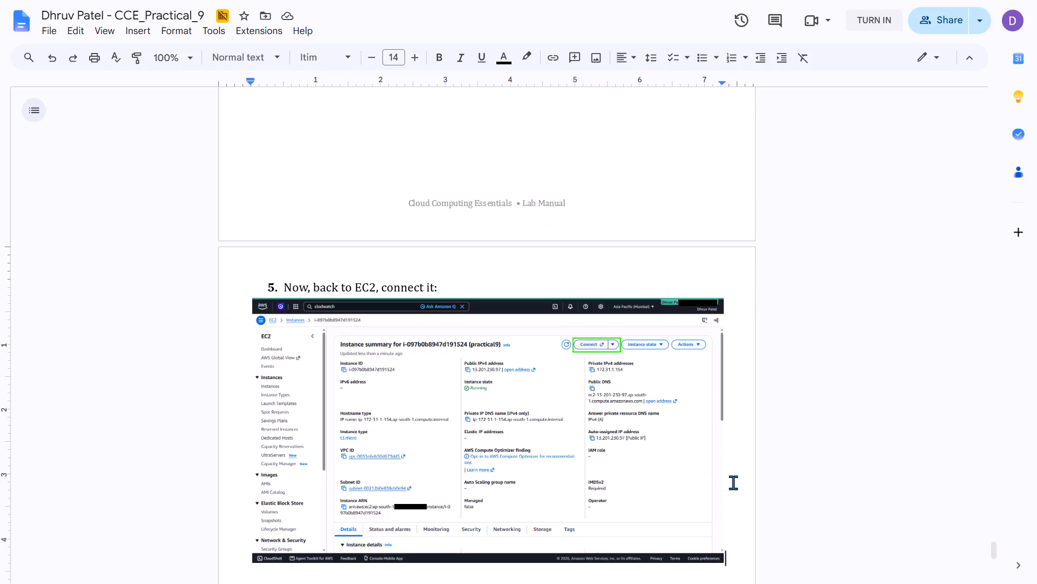
key(Return)
key(ctrl+v)
Back in the EC2 console, connect to practical9 through EC2 Instance Connect with the ubuntu username.
key(alt+Tab)
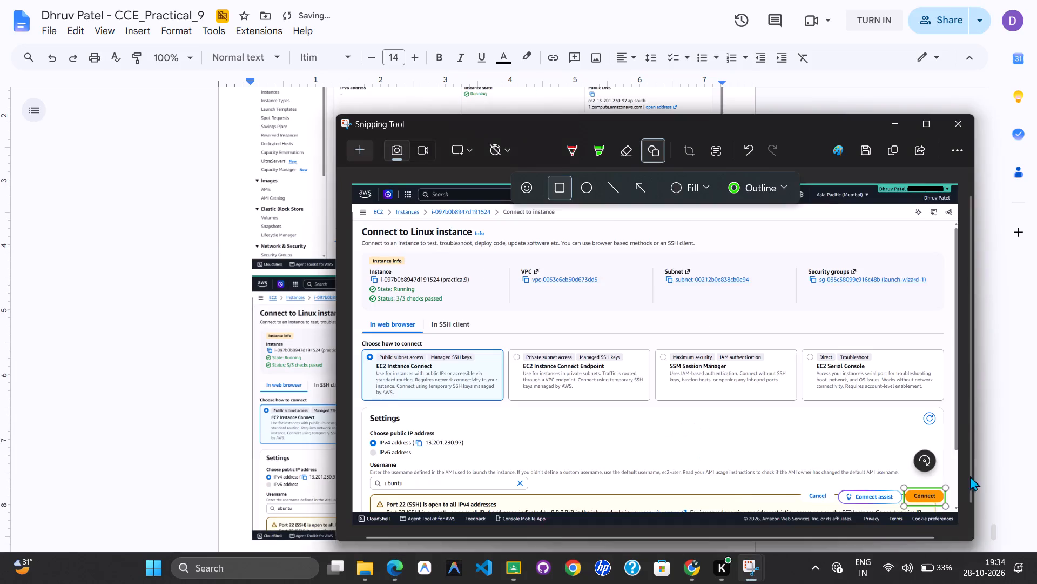
key(alt+Tab)
key(alt+Tab)
click(958, 530)
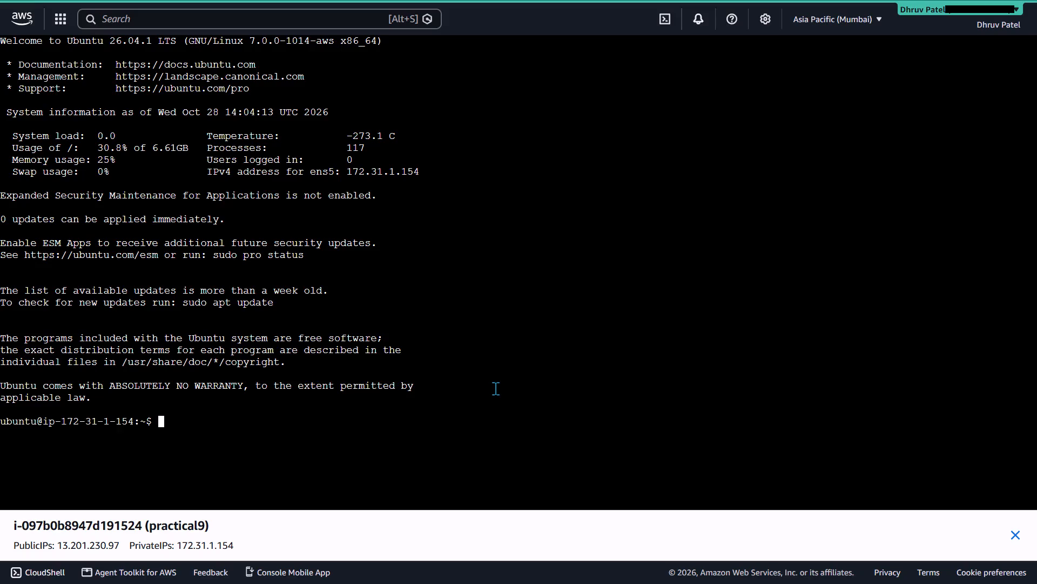
Capture the full Ubuntu terminal page, paste it below the connection screenshot in the report, and add blank lines after it.
key(shift+super+s)
drag(0, 0, 1036, 583)
key(alt+Tab)
key(alt+Tab)
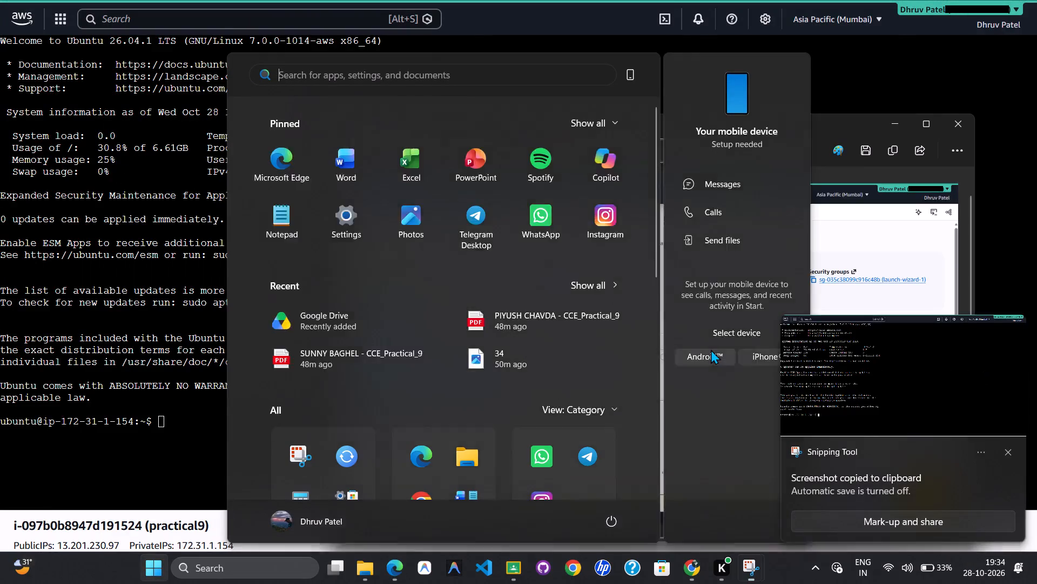
key(alt+Tab)
key(alt+Tab)
key(Return)
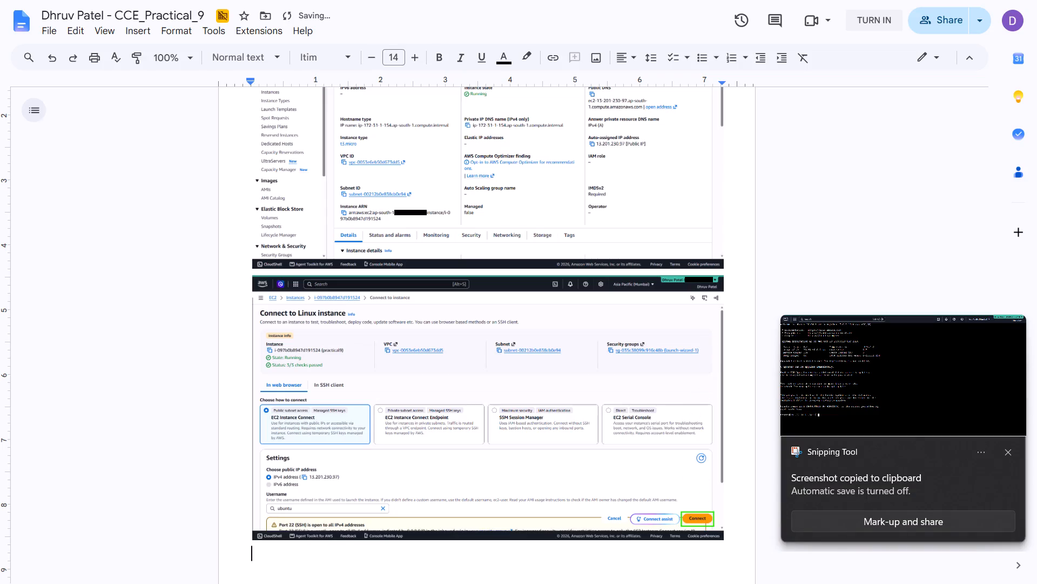
key(ctrl+v)
key(Return)
key(Return)
key(Return)
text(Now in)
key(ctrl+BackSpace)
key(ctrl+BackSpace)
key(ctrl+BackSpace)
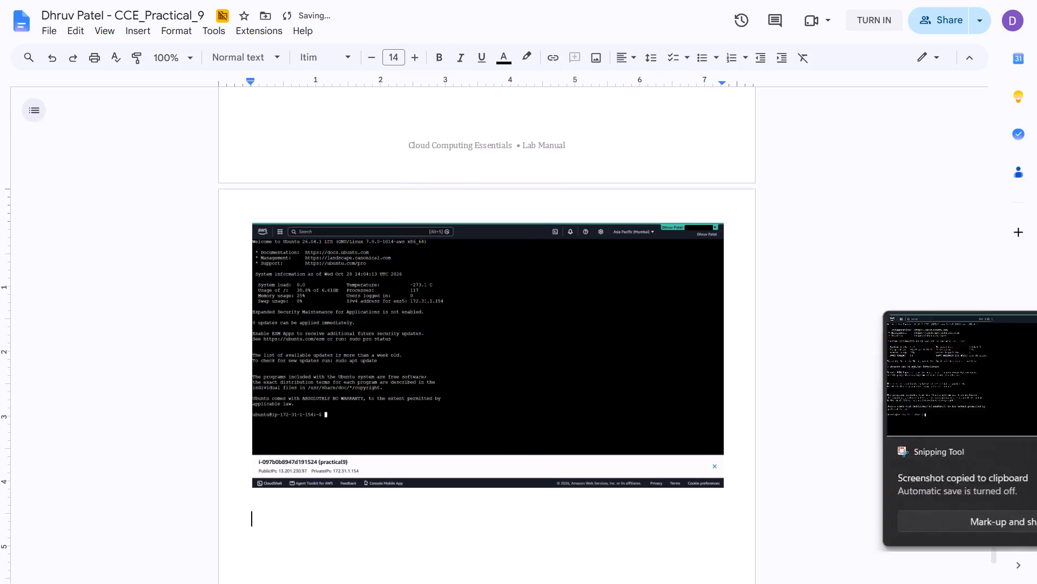
Paste the earlier copied "In CloudWatch -> Alarms" item with its screenshot from clipboard history below the terminal screenshot, removing the blank line above it.
key(super+v)
key(Down)
key(Down)
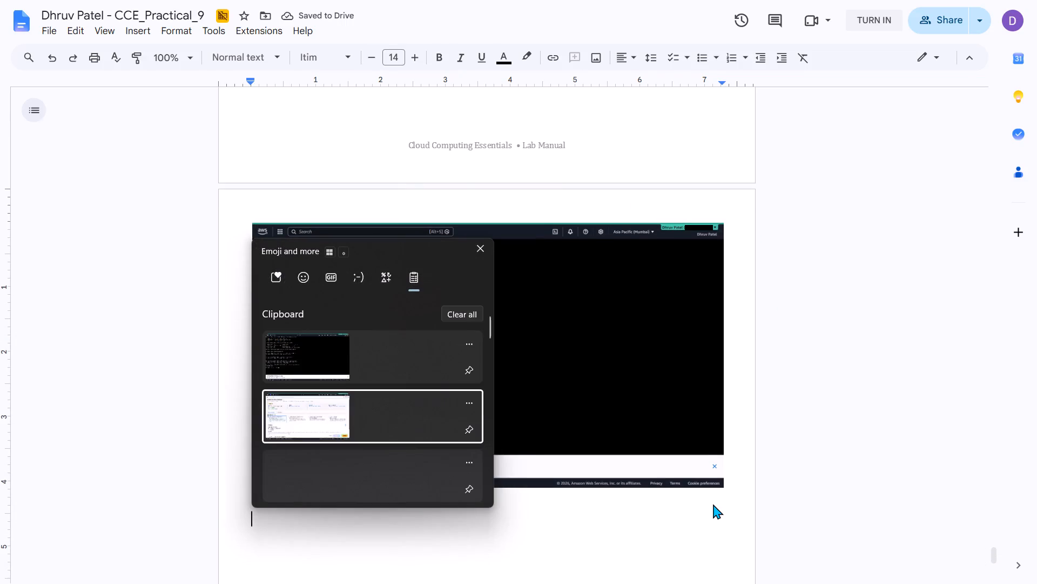
key(Down)
key(Down)
key(Down)
key(Return)
key(ctrl+v)
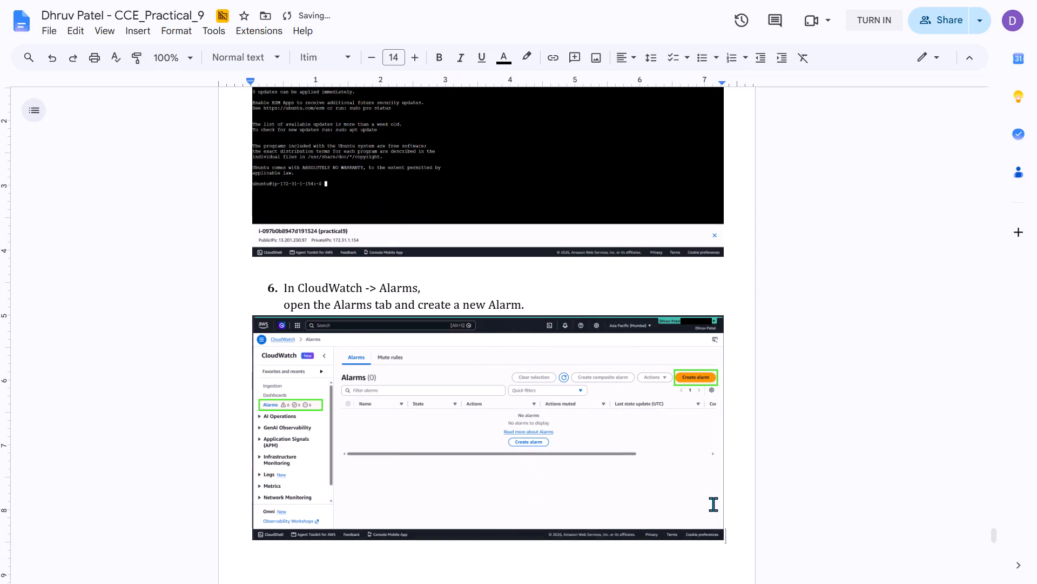
key(Up)
key(Up)
key(Up)
key(BackSpace)
Replace the first line of item 6 with "Now in terminal, we will provide the Load on EC2.".
key(Right)
key(ctrl+shift+Down)
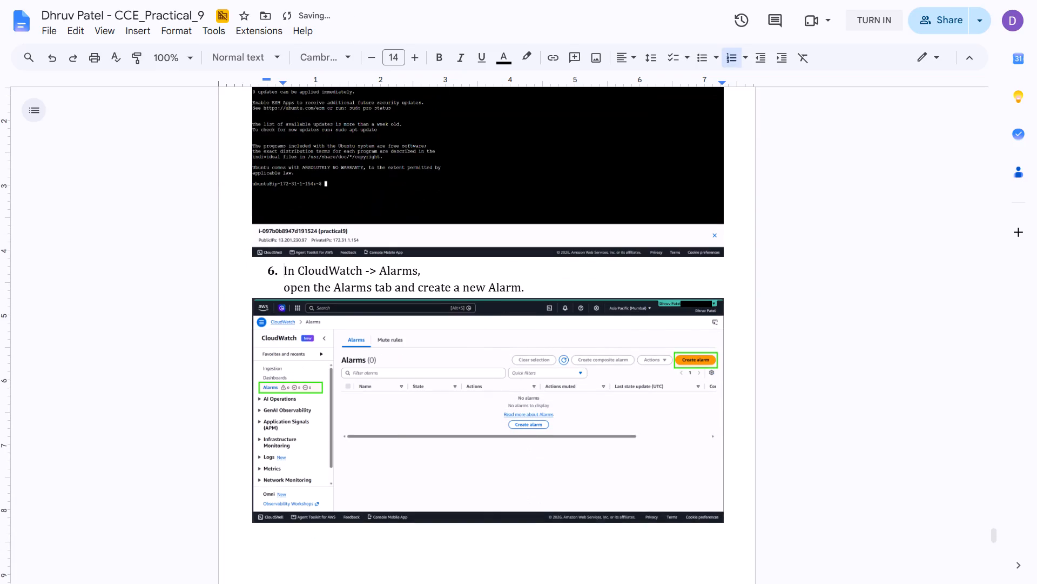
key(shift+Left)
text(Now)
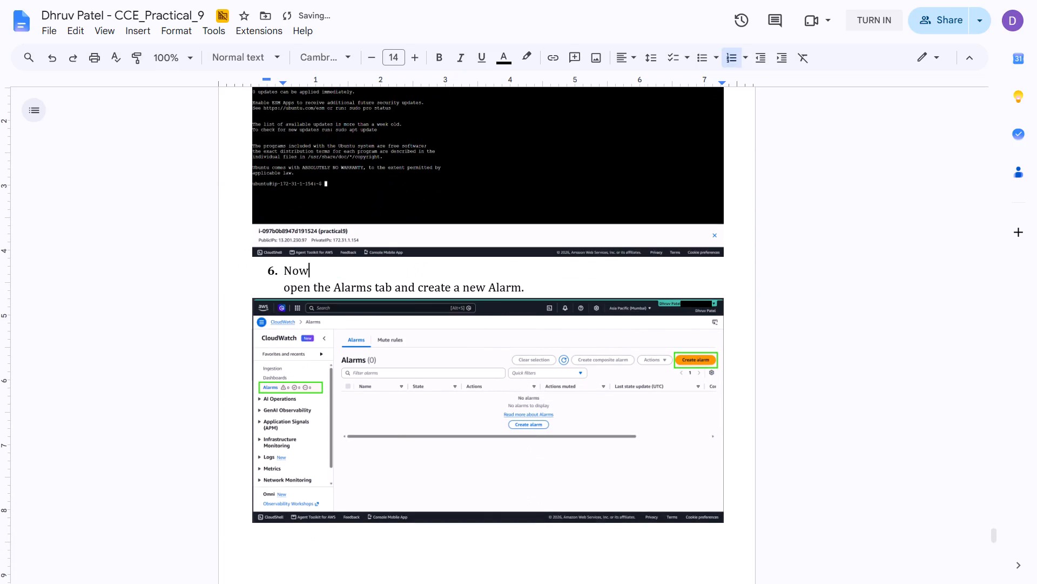
key(space)
text(int)
key(space)
key(BackSpace)
key(BackSpace)
key(space)
text(termica)
key(BackSpace)
key(BackSpace)
text(nal, we will provide the)
key(space)
text(Load on EC2.)
Replace the second line of item 6 with "We will use below commands to give load.".
key(Right)
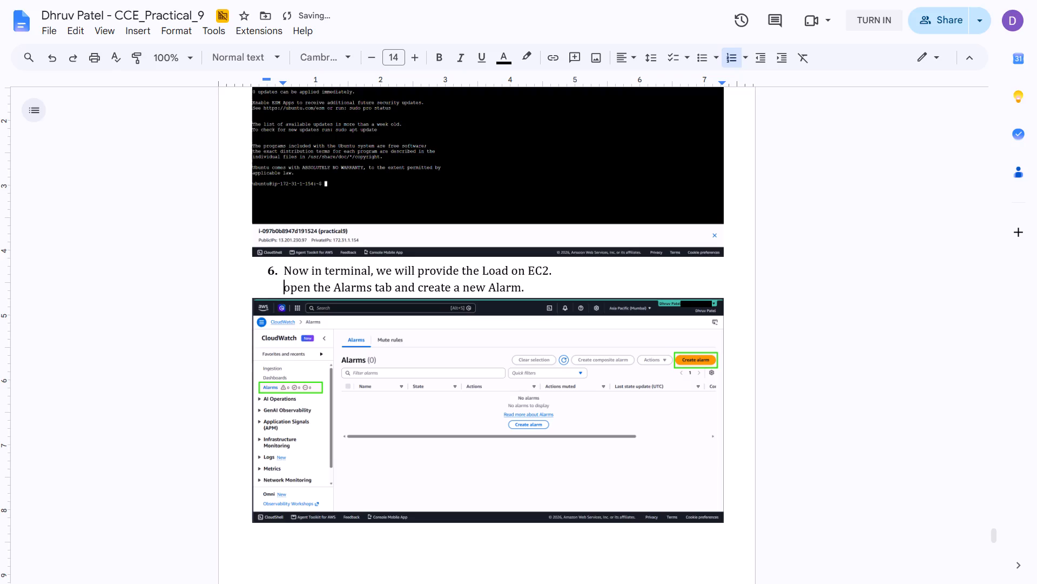
key(ctrl+shift+Down)
key(shift+Left)
key(BackSpace)
text(We will use)
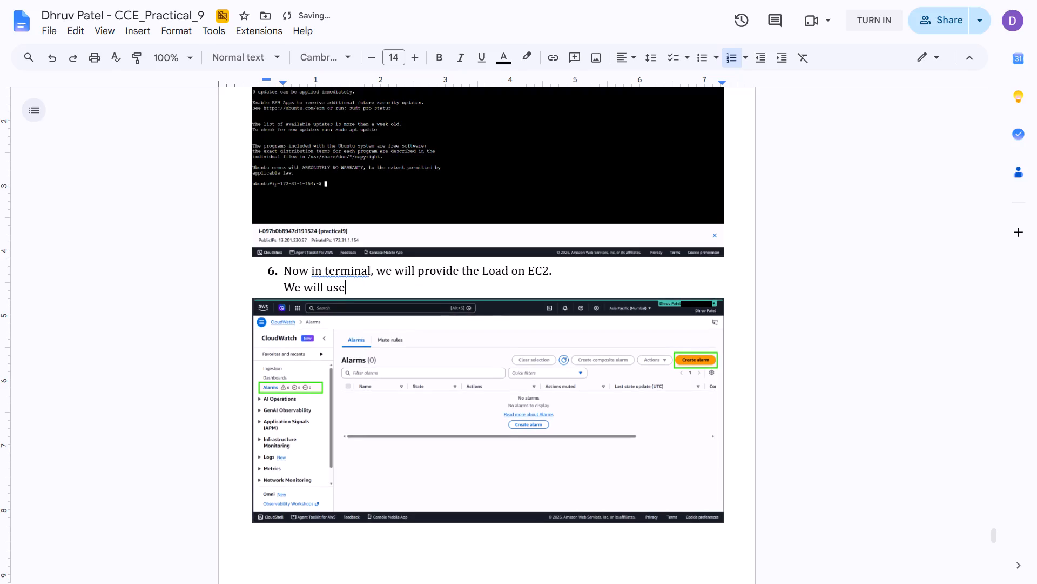
key(space)
text(below command s)
key(space)
key(BackSpace)
key(BackSpace)
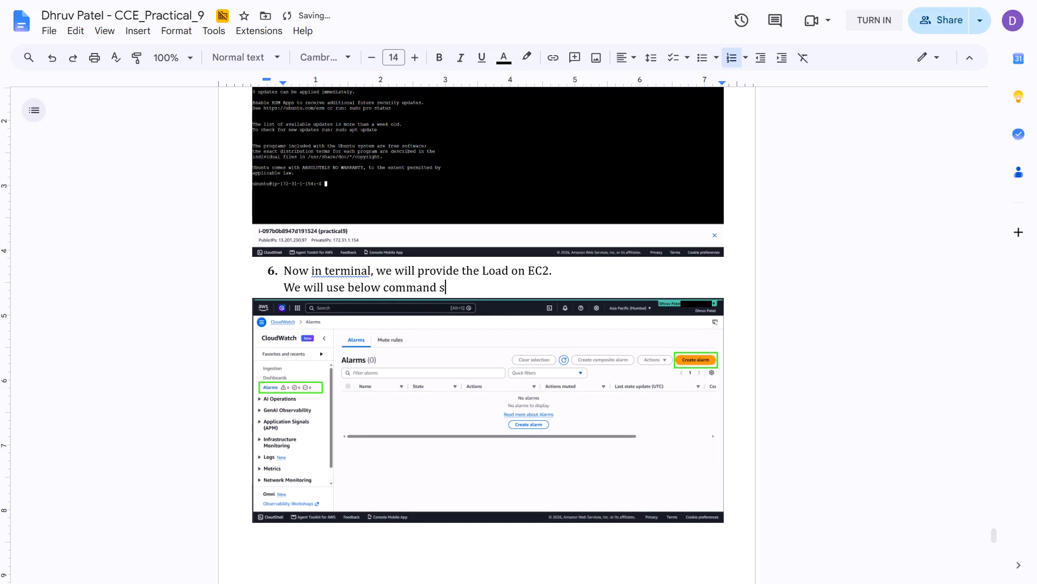
key(BackSpace)
text(s to give)
key(space)
text(load)
text(.)
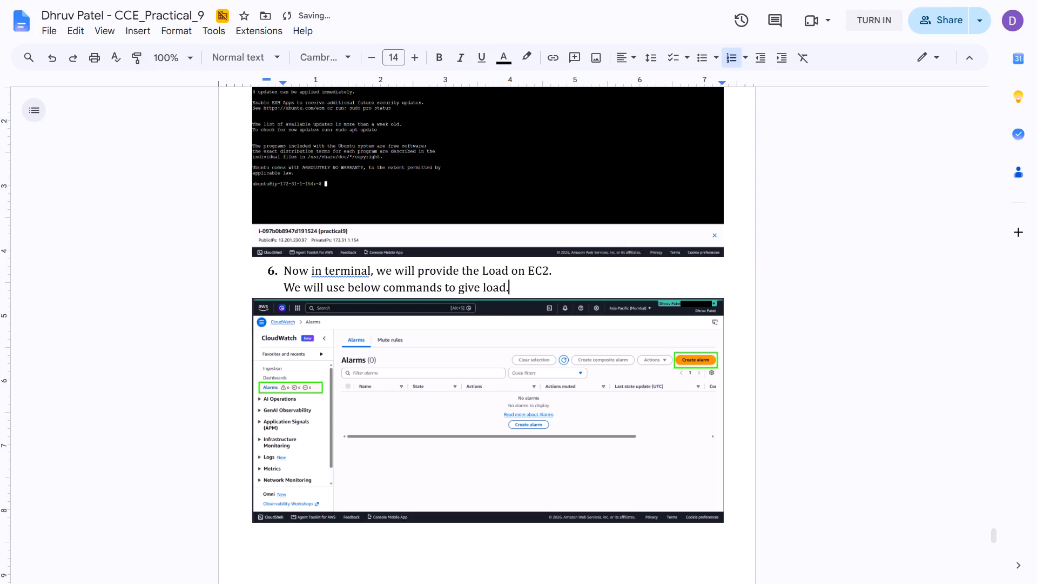
key(space)
Accept the suggested correction of "in terminal" to "in the terminal" in the first line of item 6.
click(338, 274)
click(340, 245)
Insert "we'll" before "connect it" in the item 5 heading of the report.
scroll(415, 304, up, 8)
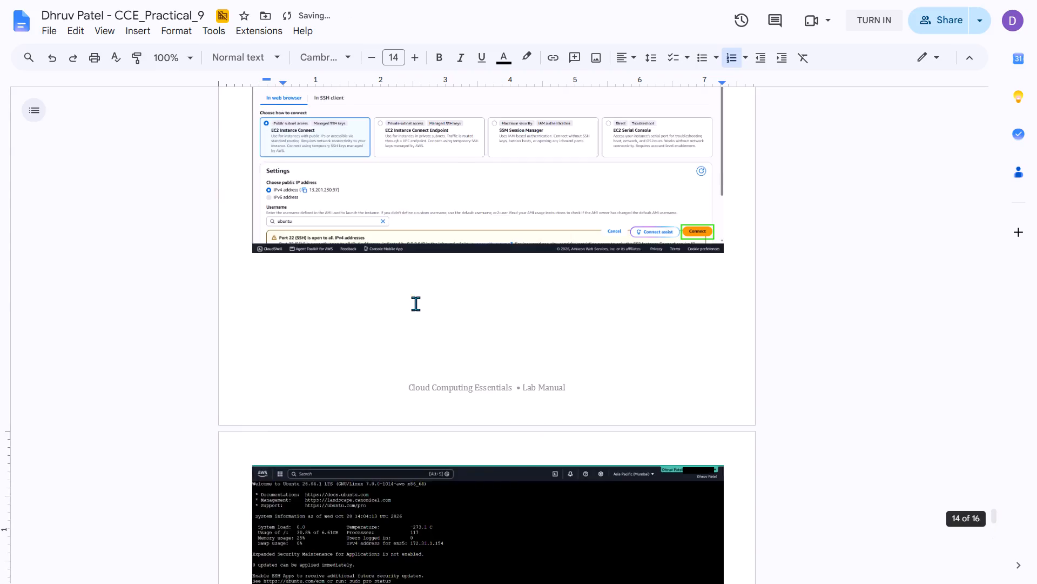
scroll(415, 303, up, 9)
click(458, 385)
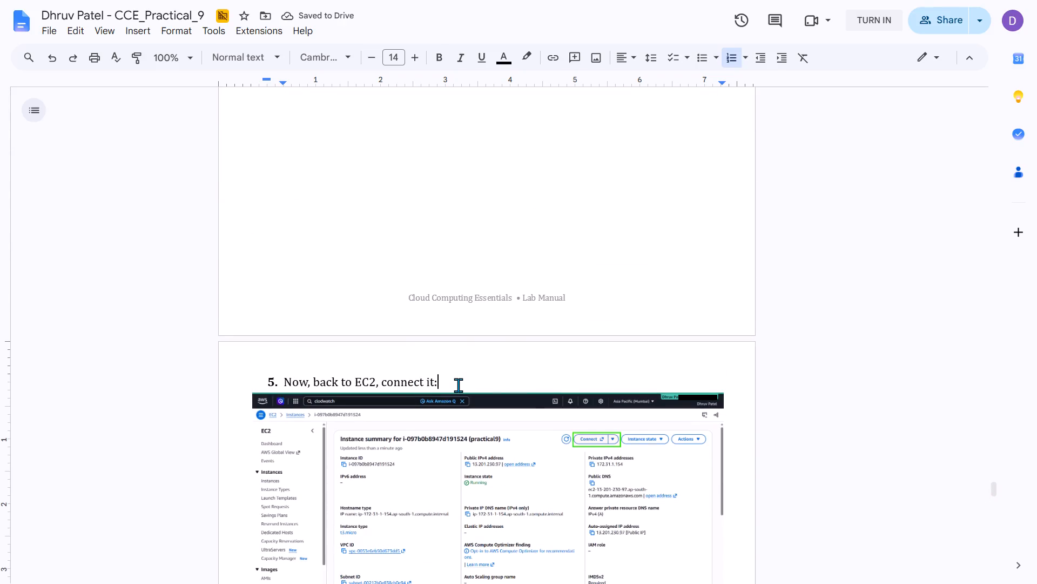
key(Left)
key(ctrl+Left)
key(ctrl+Left)
text(we)
text('ll)
key(space)
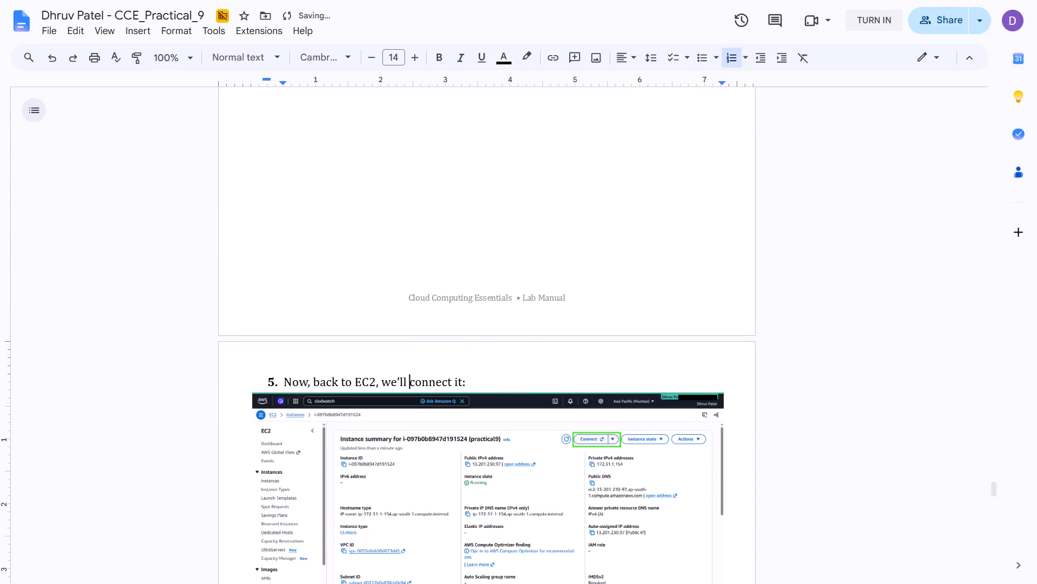
Add "and give load to instance and then" after "connect it" in item 5, before the colon.
key(ctrl+Right)
key(ctrl+Right)
key(space)
text(and give load in)
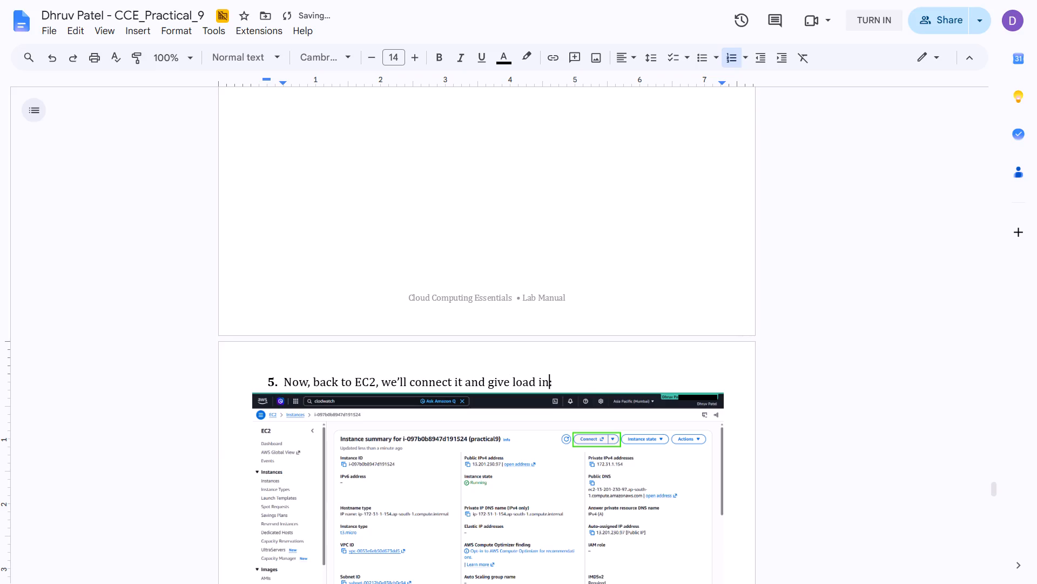
key(BackSpace)
key(BackSpace)
key(i)
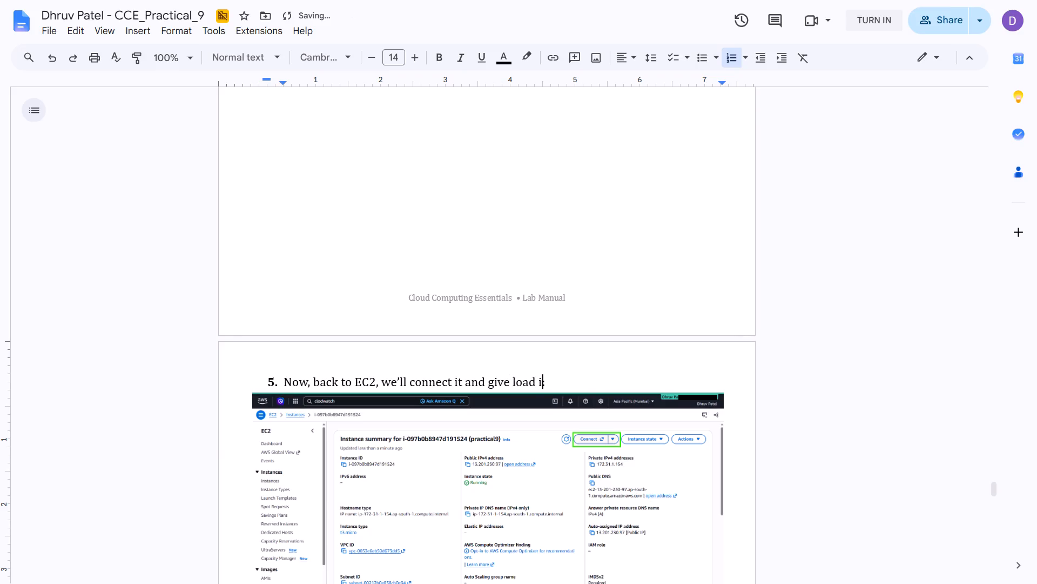
key(BackSpace)
text(to)
key(space)
text(instance and c)
key(BackSpace)
text(then)
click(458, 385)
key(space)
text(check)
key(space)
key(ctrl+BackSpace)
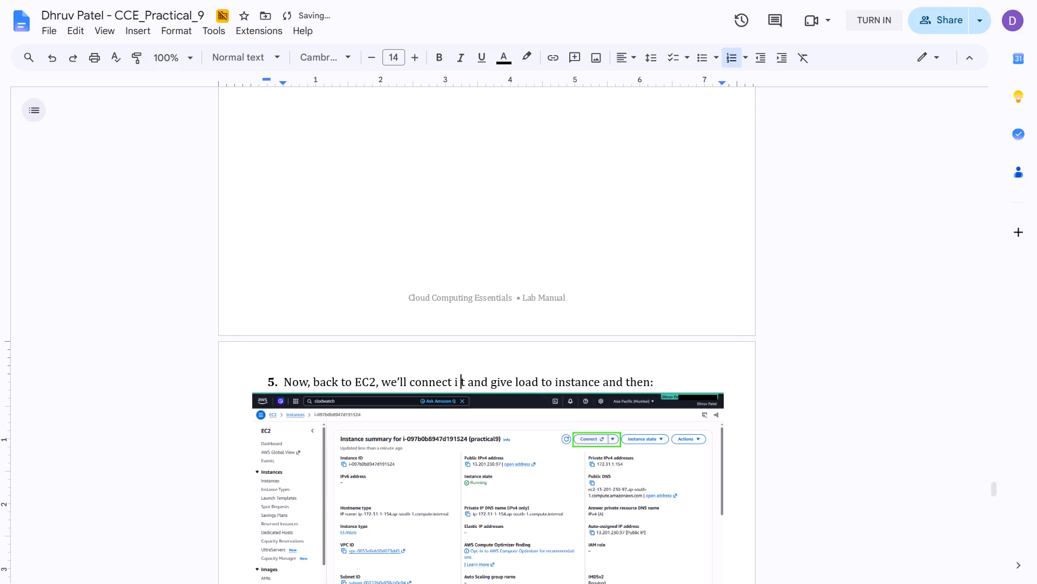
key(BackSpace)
Continue item 5 with "check status of Alarm and Mail" before the colon.
key(ctrl+Down)
key(Left)
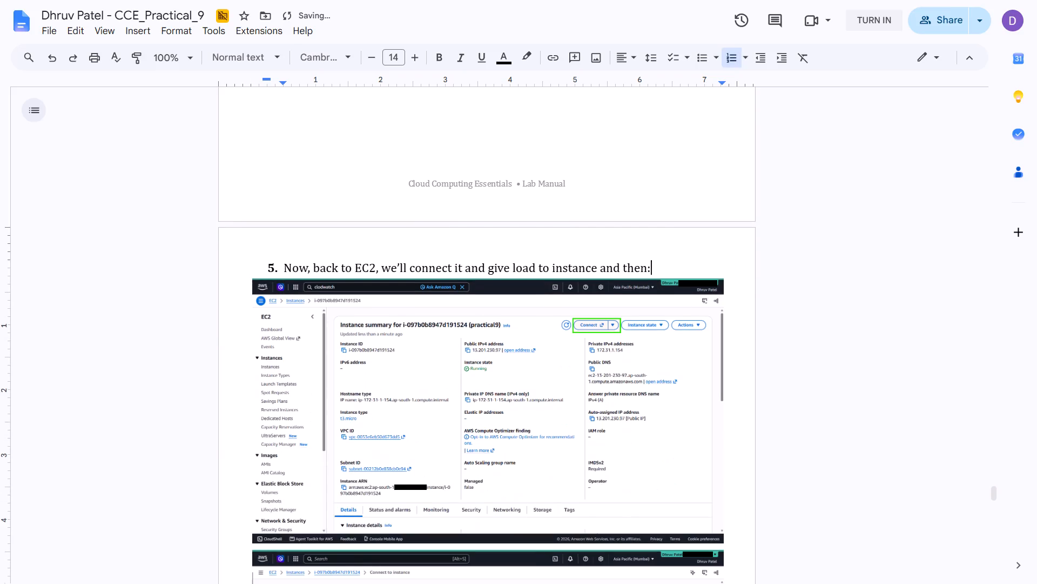
key(Left)
key(space)
text(check)
key(space)
text(status of Alr)
key(BackSpace)
text(arm and Mial)
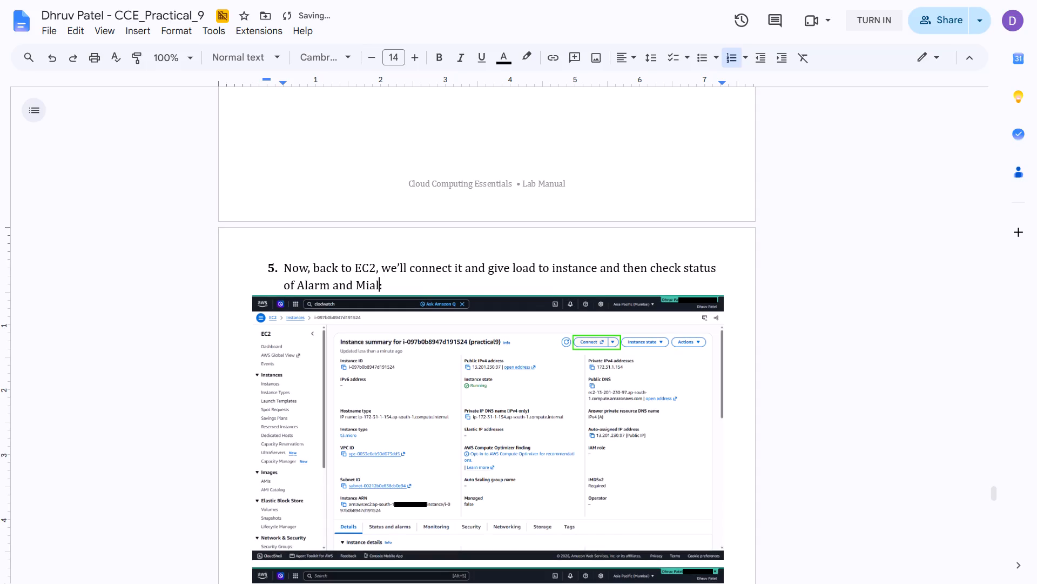
key(BackSpace)
key(BackSpace)
key(BackSpace)
text(ail)
Insert the correctly spelled word "Received" before "Mail" at the end of item 5.
key(ctrl+Left)
text(Recieve)
key(space)
key(Left)
key(d)
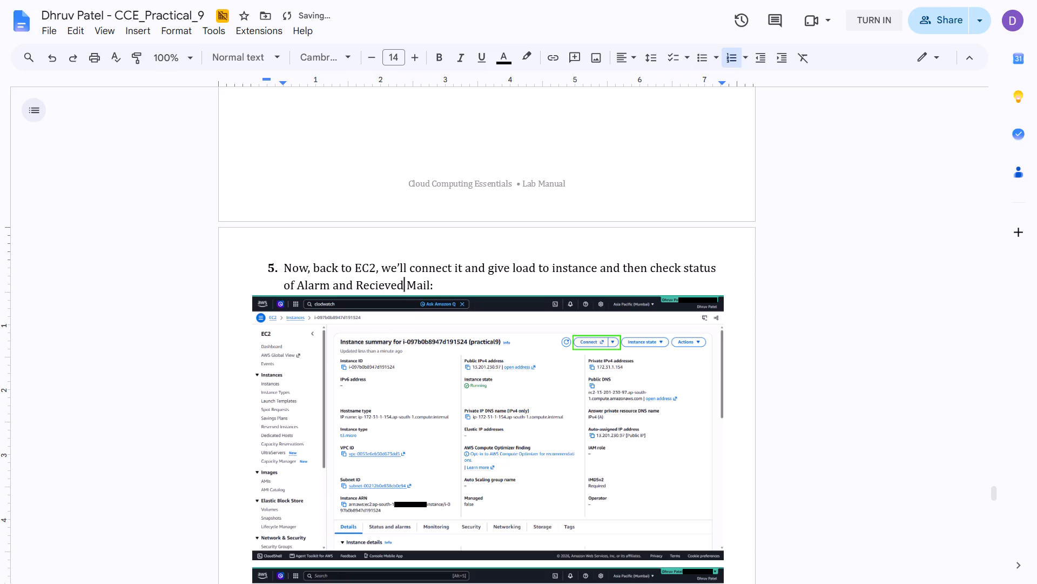
key(Left)
key(Tab)
key(Return)
key(Right)
Copy "Received Mail" from the end of item 5 and insert "Received Mail and" before "status of Alarm".
key(ctrl+Right)
key(ctrl+shift+Left)
key(ctrl+shift+Left)
key(ctrl+shift+Left)
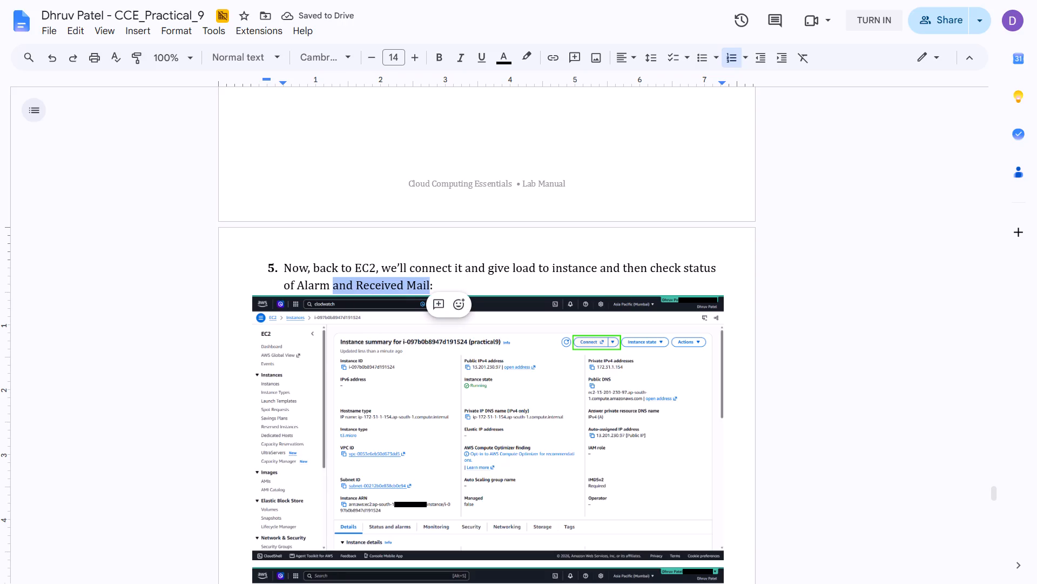
key(ctrl+shift+Right)
key(ctrl+c)
key(ctrl+Left)
key(ctrl+Left)
key(ctrl+Left)
key(ctrl+Left)
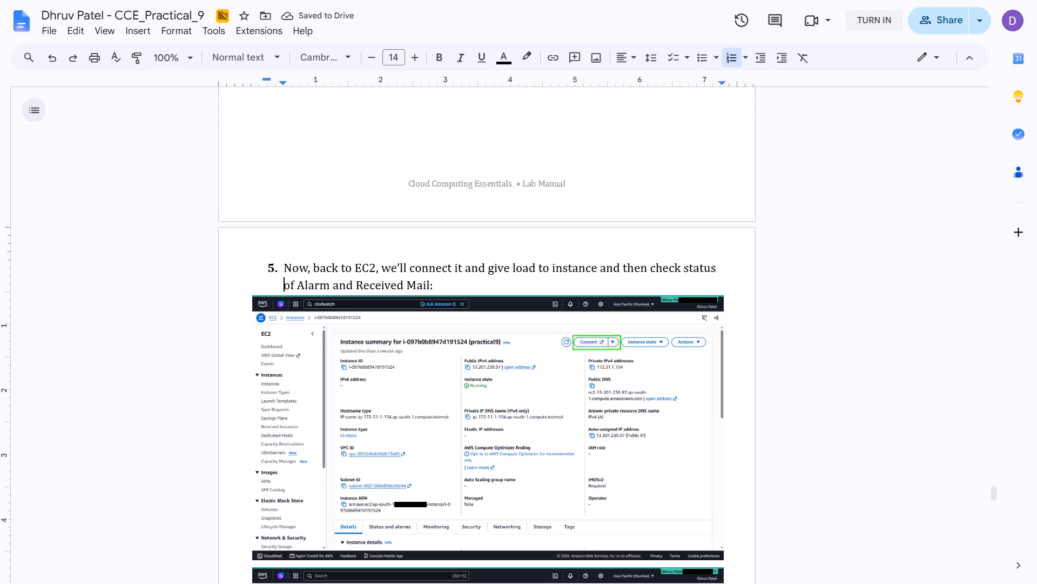
key(ctrl+Left)
key(ctrl+v)
key(space)
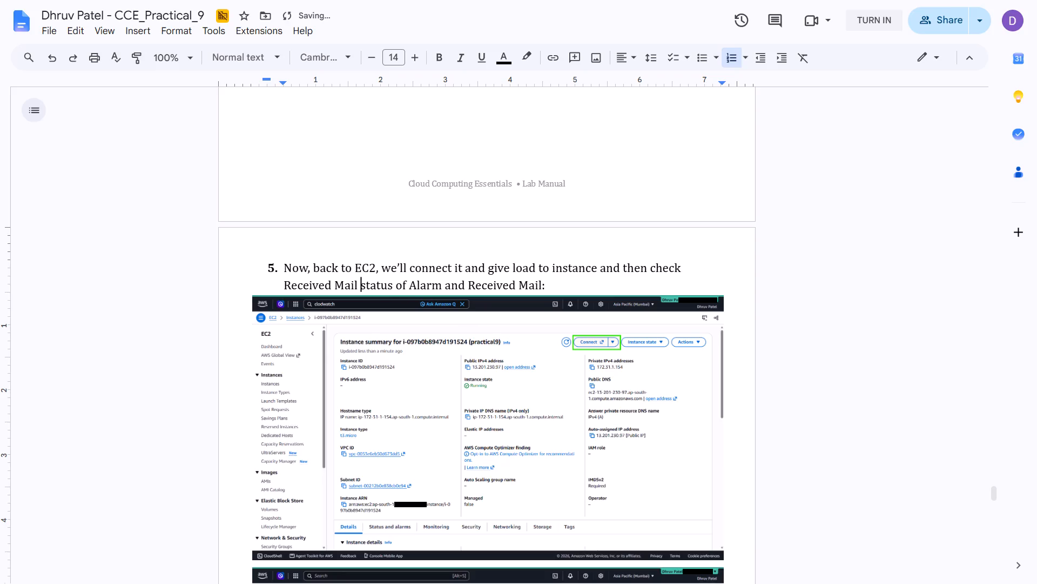
text(and)
key(space)
Delete the duplicate "and Received Mail:" at the end of item 5 and finish the sentence with a period.
key(ctrl+shift+Right)
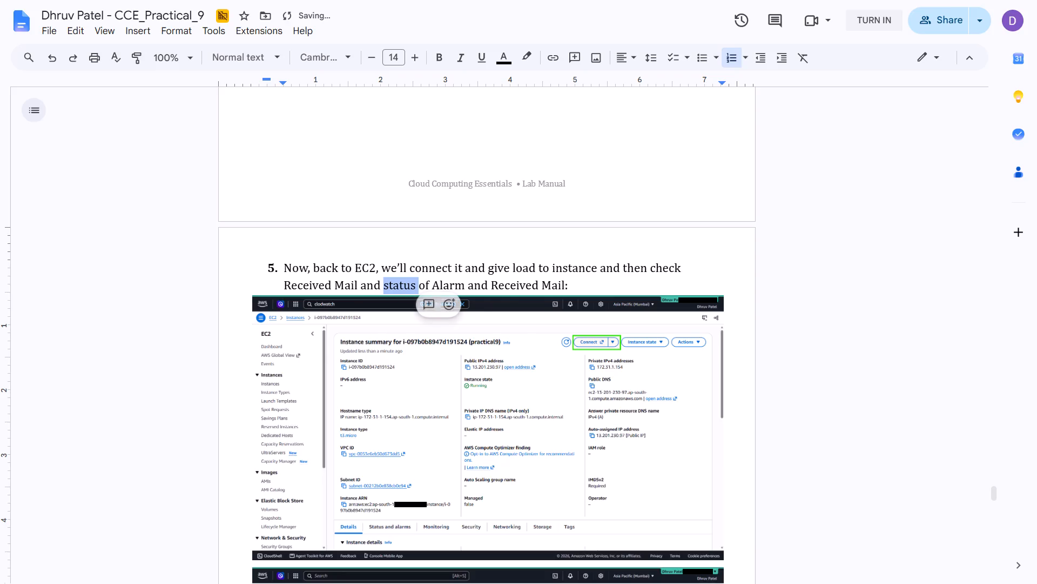
key(ctrl+Right)
key(ctrl+Right)
key(ctrl+Right)
key(ctrl+Right)
key(ctrl+Left)
key(ctrl+shift+Down)
key(shift+Left)
key(shift+Left)
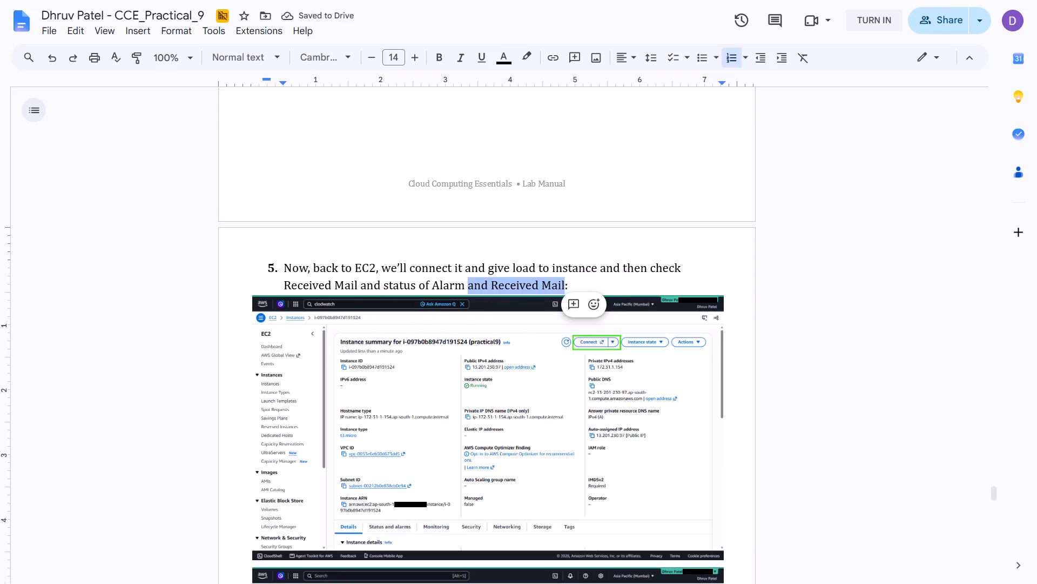
key(BackSpace)
key(BackSpace)
key(m)
key(Delete)
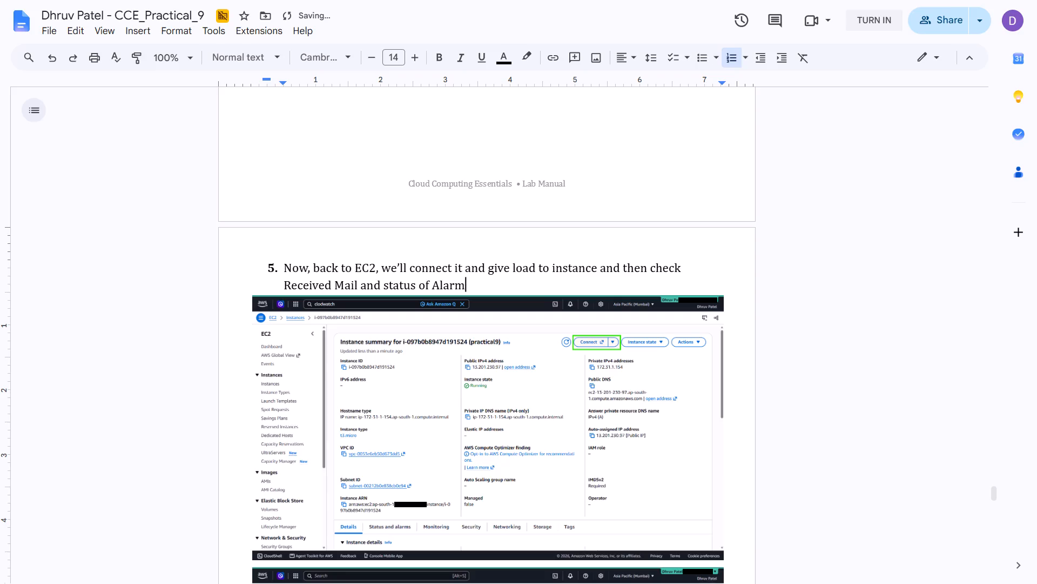
key(period)
key(ctrl+Left)
key(ctrl+Left)
key(ctrl+Left)
key(ctrl+Left)
key(ctrl+Left)
Replace the period after "give load" in item 6 with a colon and add two line breaks below it.
scroll(456, 385, down, 11)
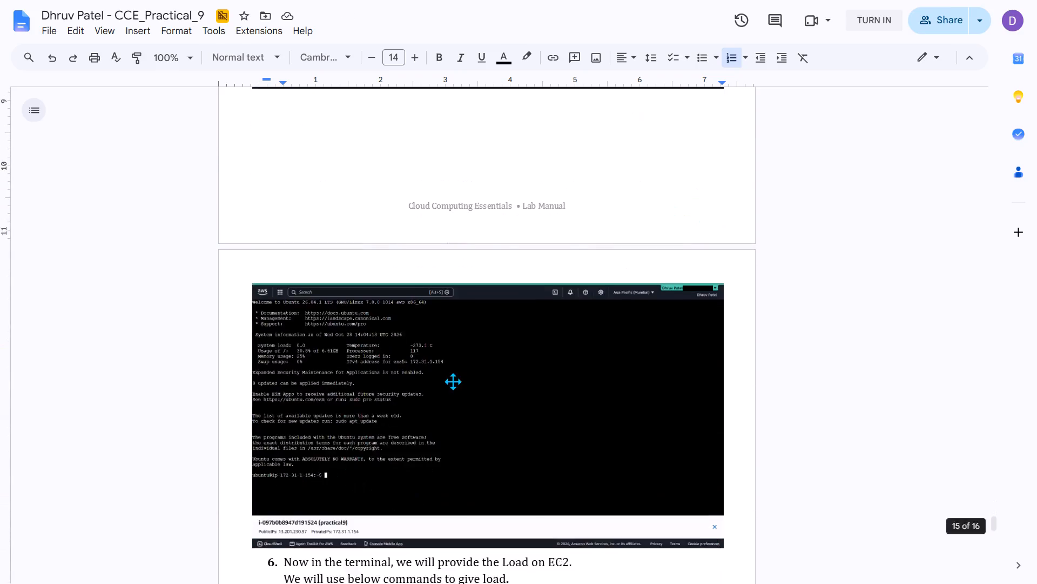
scroll(453, 381, down, 4)
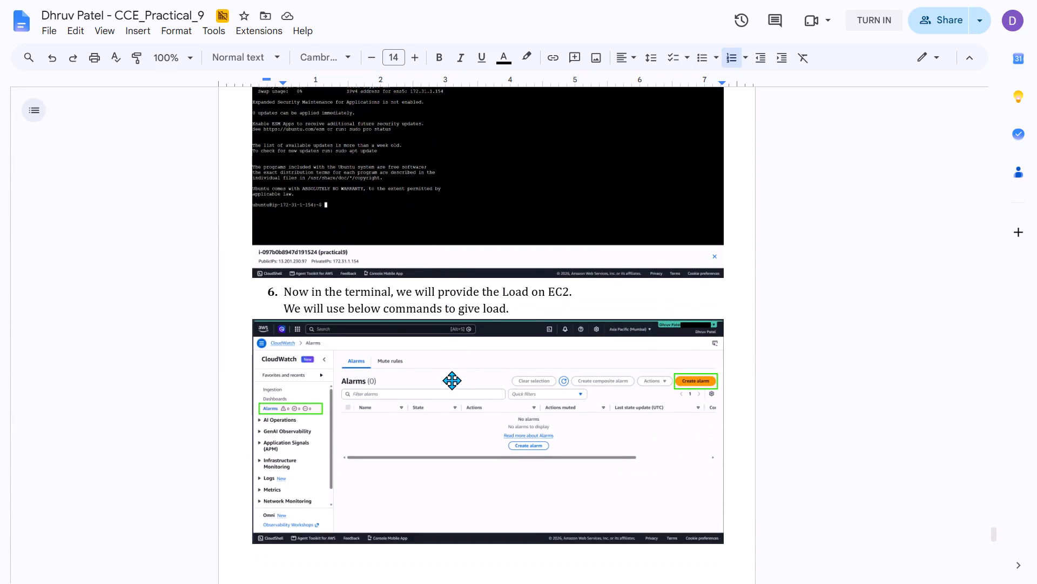
click(510, 306)
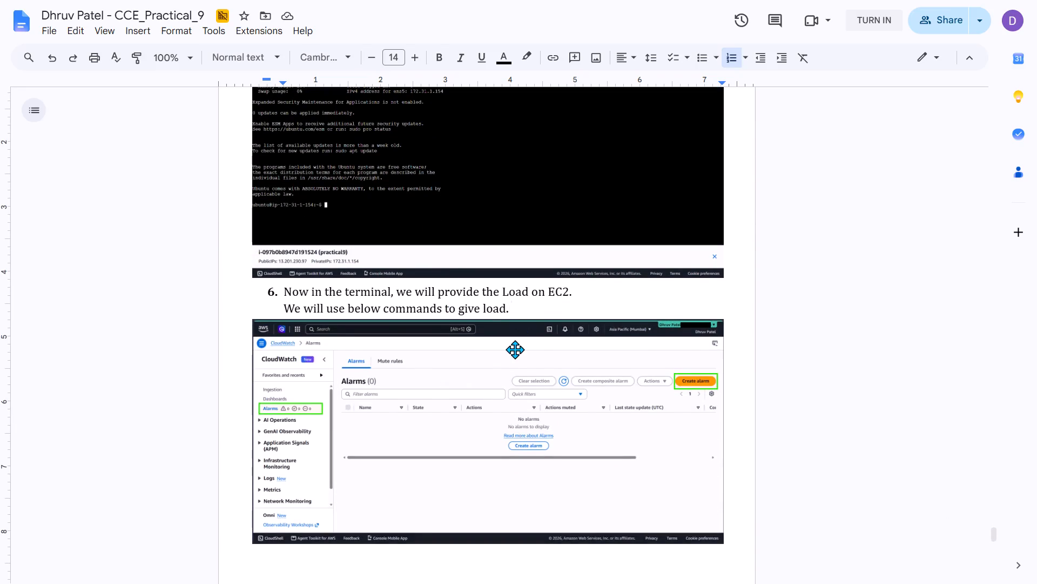
key(BackSpace)
key(BackSpace)
key(shift+colon)
key(shift+Return)
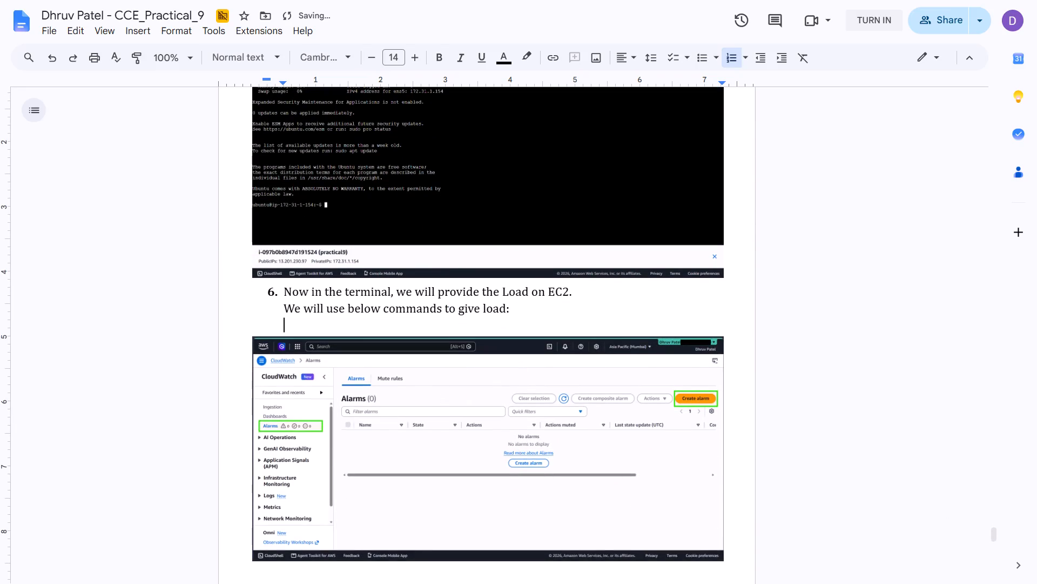
key(shift+Return)
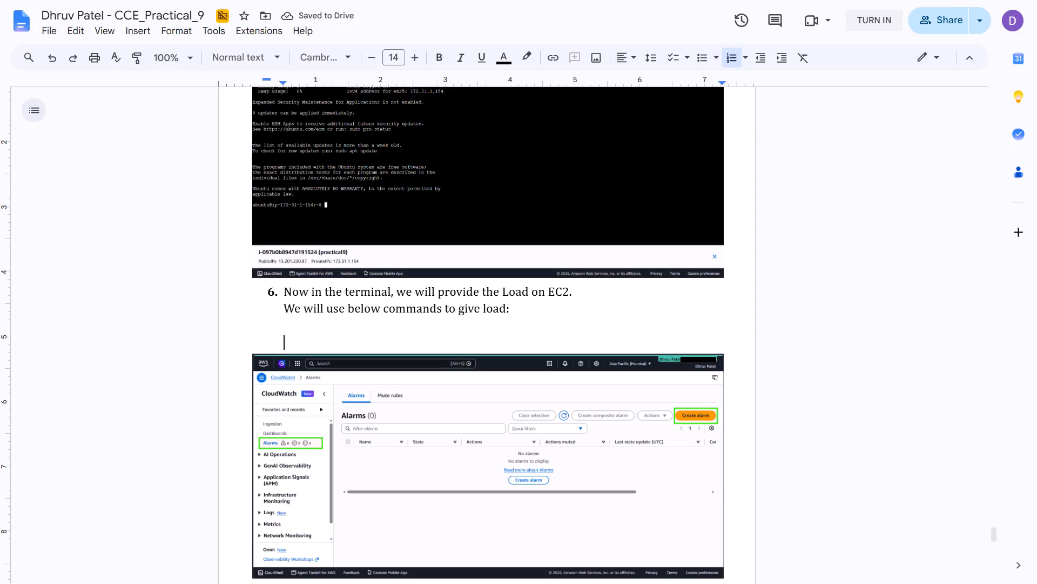
Copy the command "sudo dnf install stress-ng -y" from step 10 on page 2 of the reference practical PDF.
key(alt+Tab)
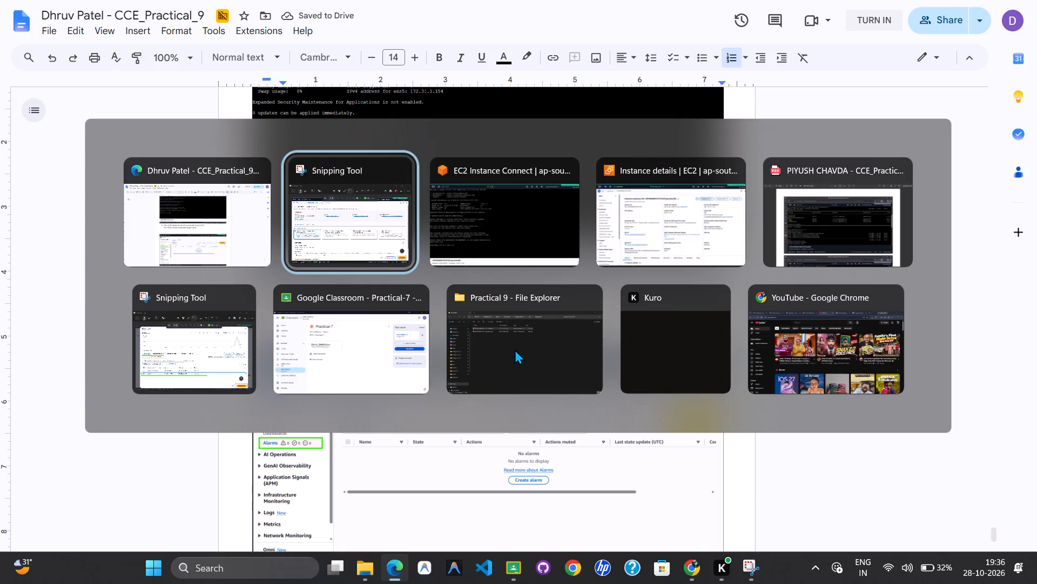
key(alt+Tab)
key(alt+Tab)
key(alt+Tab)
key(alt+Tab)
key(alt+Tab)
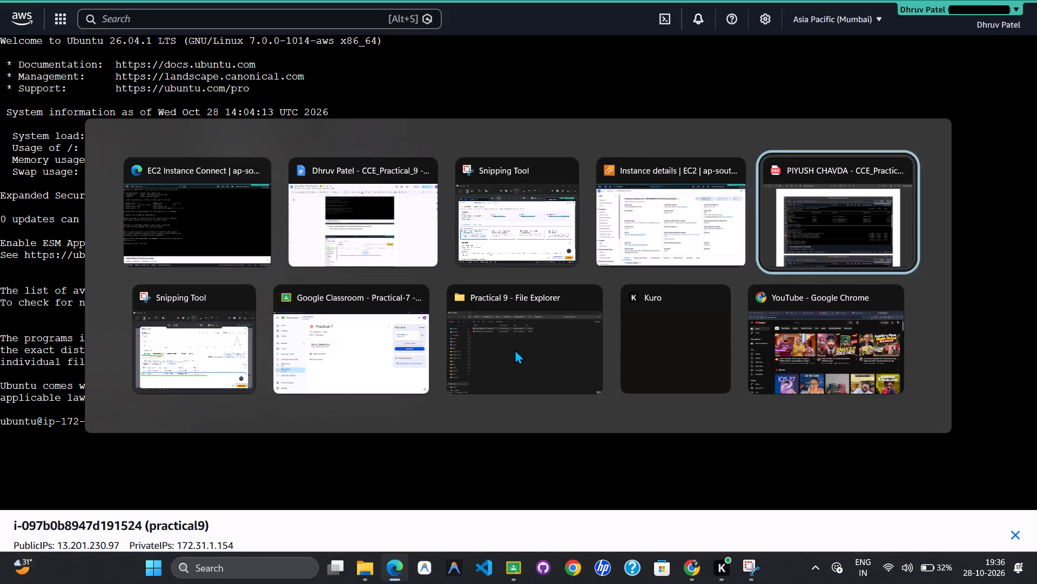
drag(1036, 435, 1036, 76)
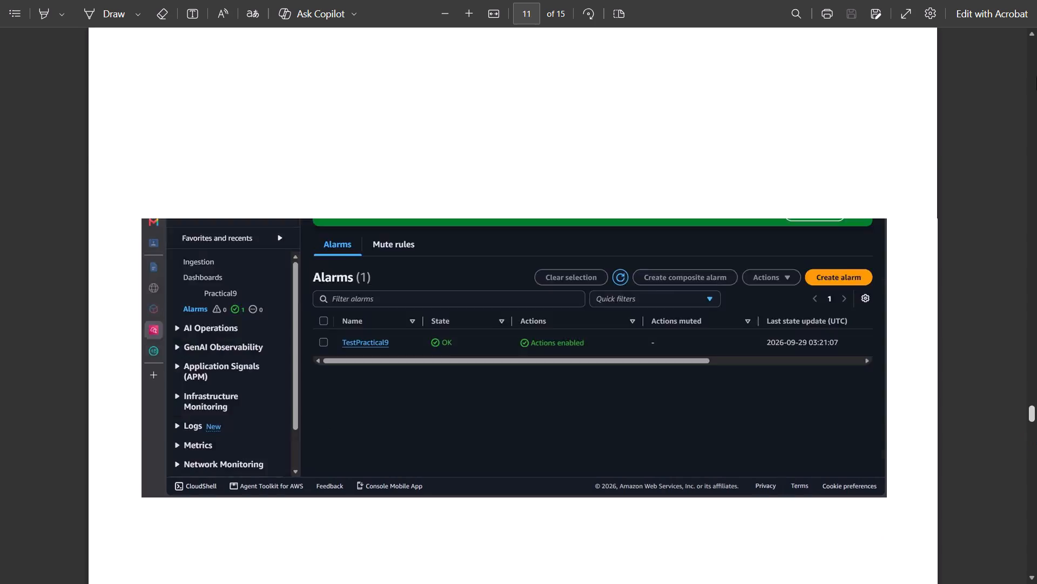
drag(1036, 76, 1036, 88)
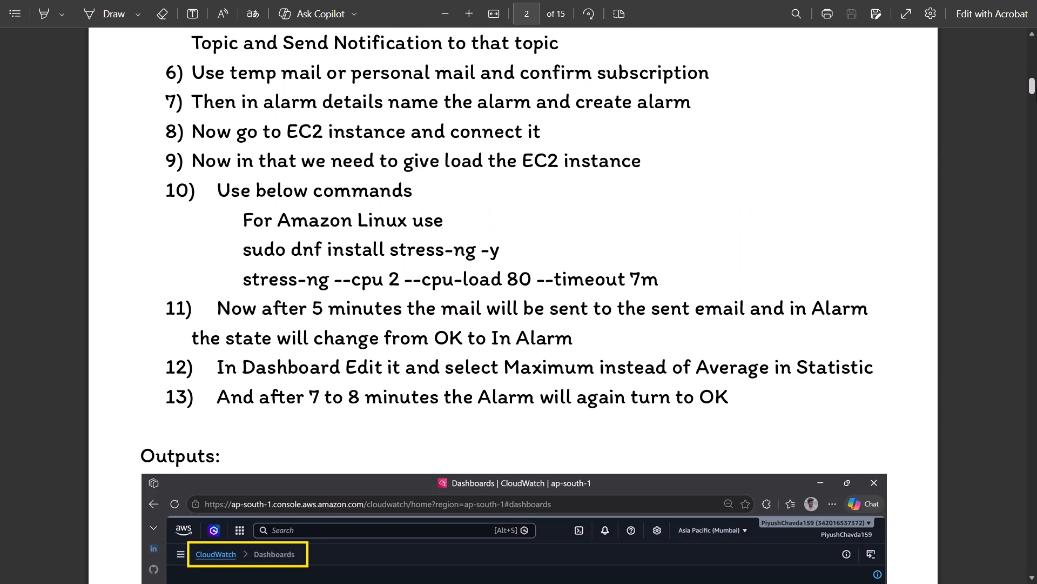
drag(1036, 88, 1036, 82)
drag(500, 311, 243, 310)
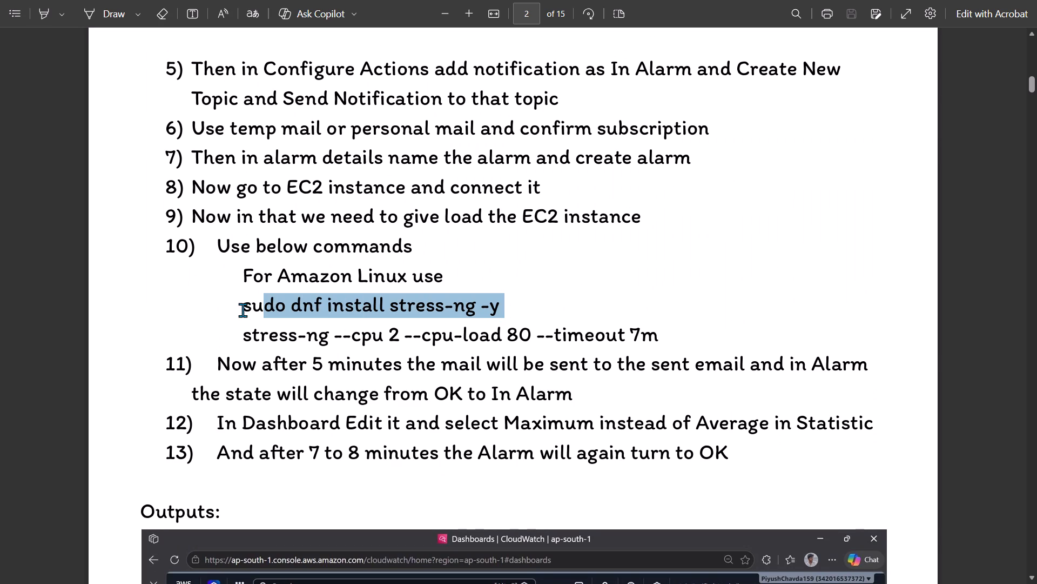
drag(243, 310, 231, 307)
key(ctrl+c)
Paste "sudo dnf install stress-ng -y" at the practical9 instance's Ubuntu terminal prompt and trim the trailing space.
key(alt+Tab)
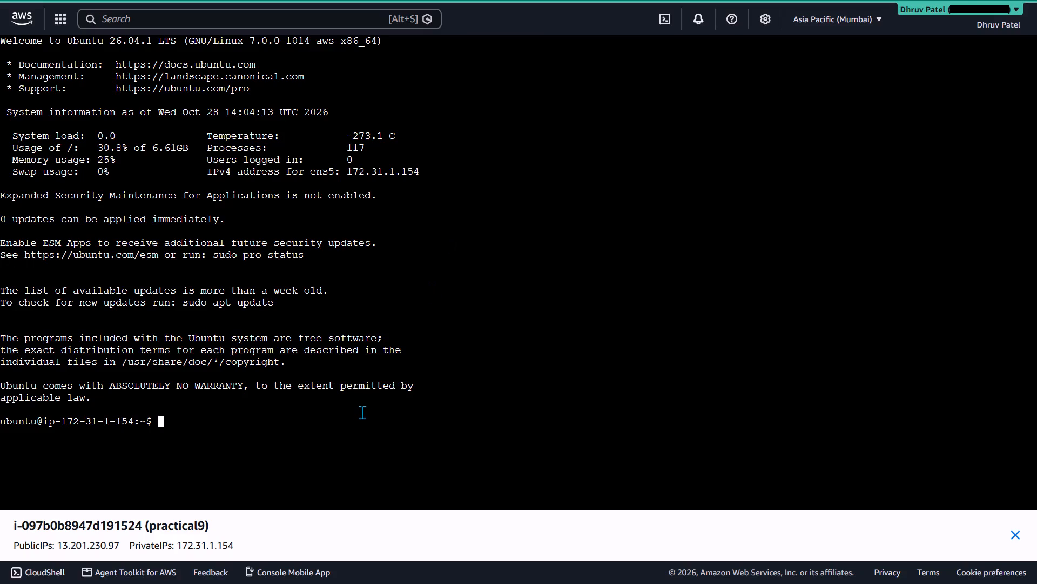
click(353, 417)
key(ctrl+v)
click(359, 421)
click(374, 460)
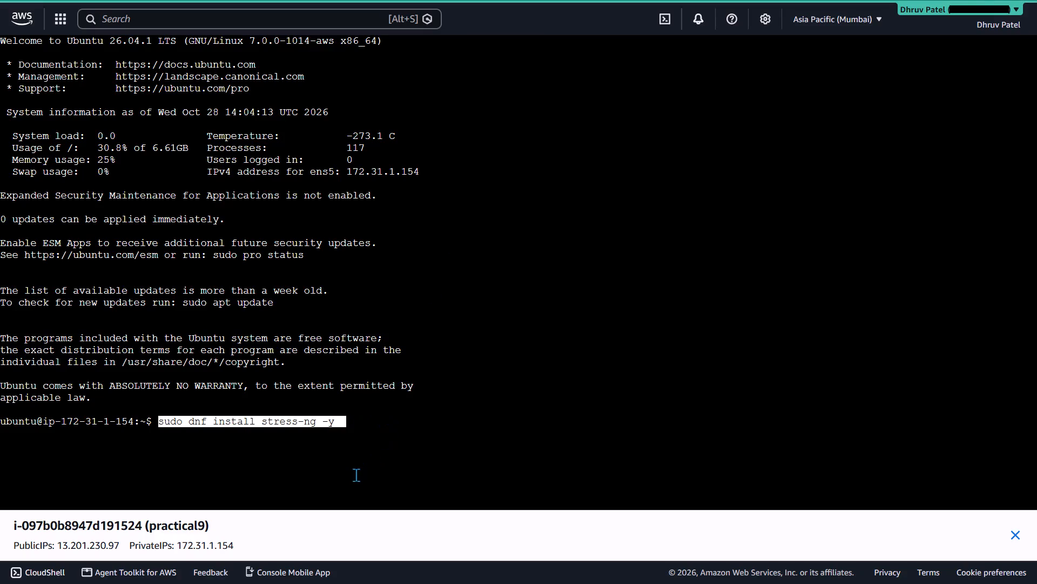
key(Right)
key(Left)
key(Right)
key(backslash)
key(BackSpace)
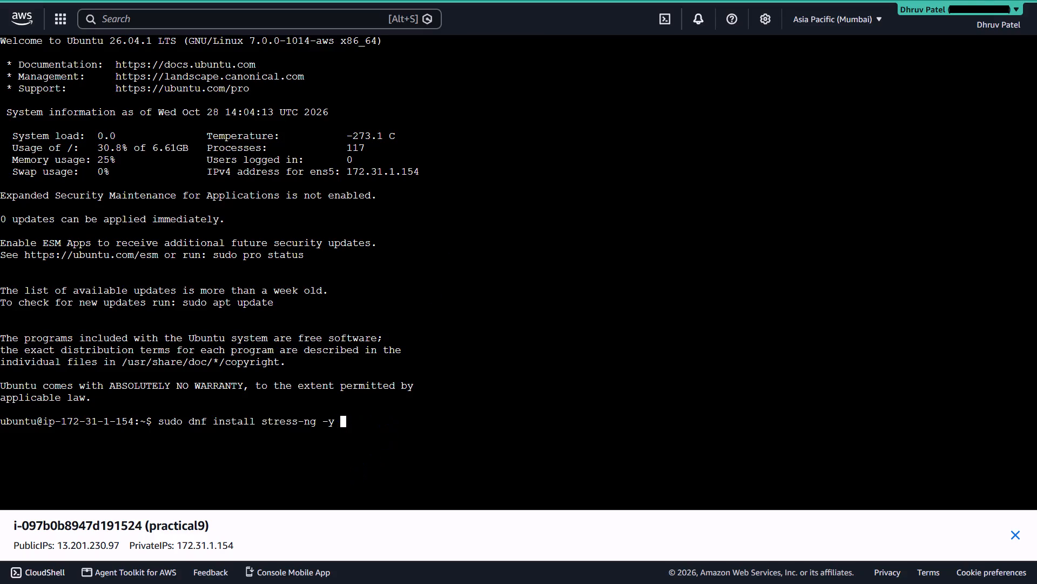
key(BackSpace)
Paste "sudo dnf install stress-ng -y" under item 6 of the CCE_Practical_9 report, remove the blank line above it, indent it and italicize it.
key(alt+Tab)
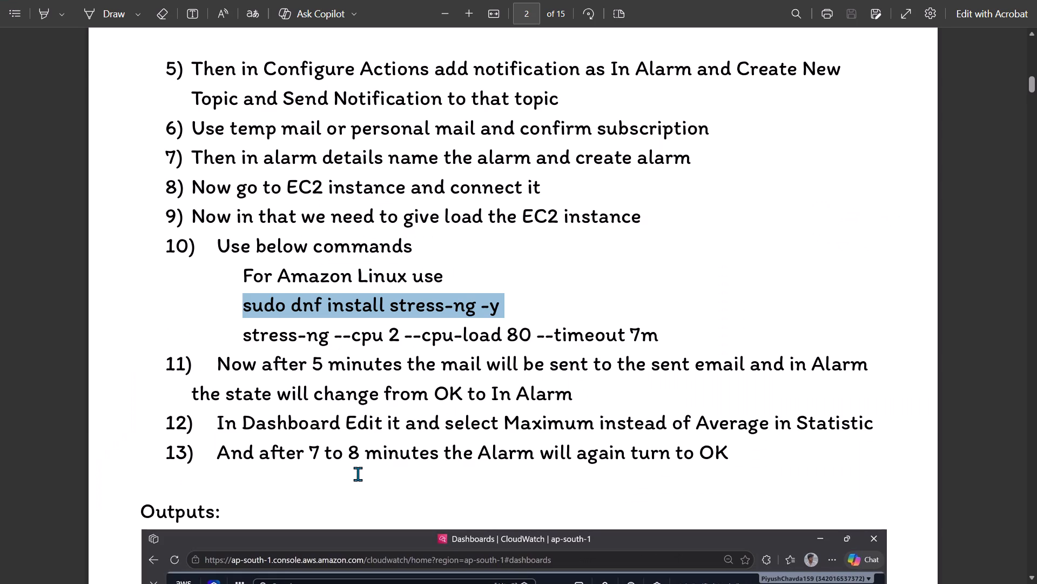
key(alt+Tab)
key(alt+Tab)
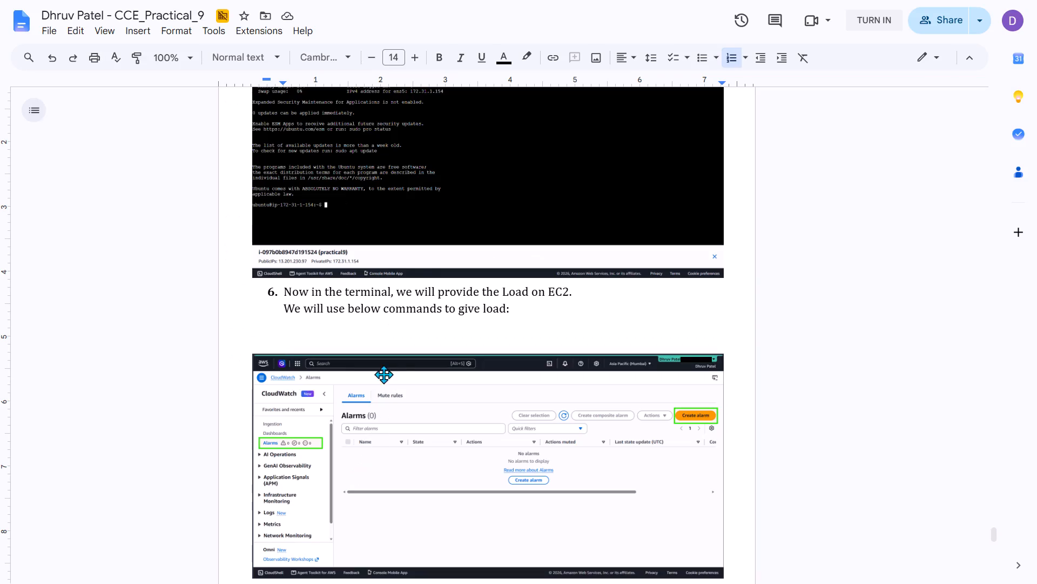
key(ctrl+v)
click(399, 329)
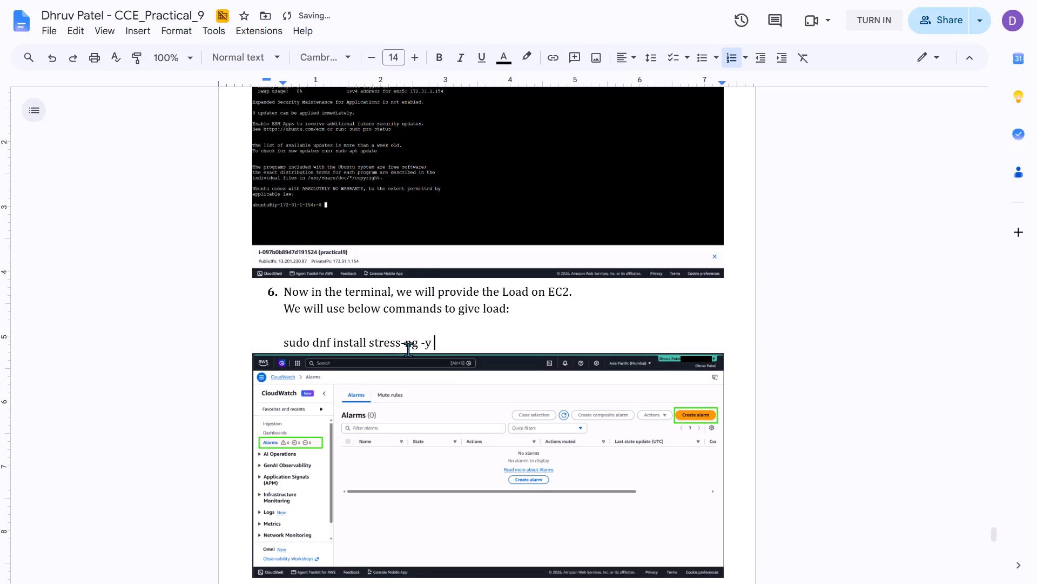
key(Delete)
key(Tab)
key(ctrl+shift+Down)
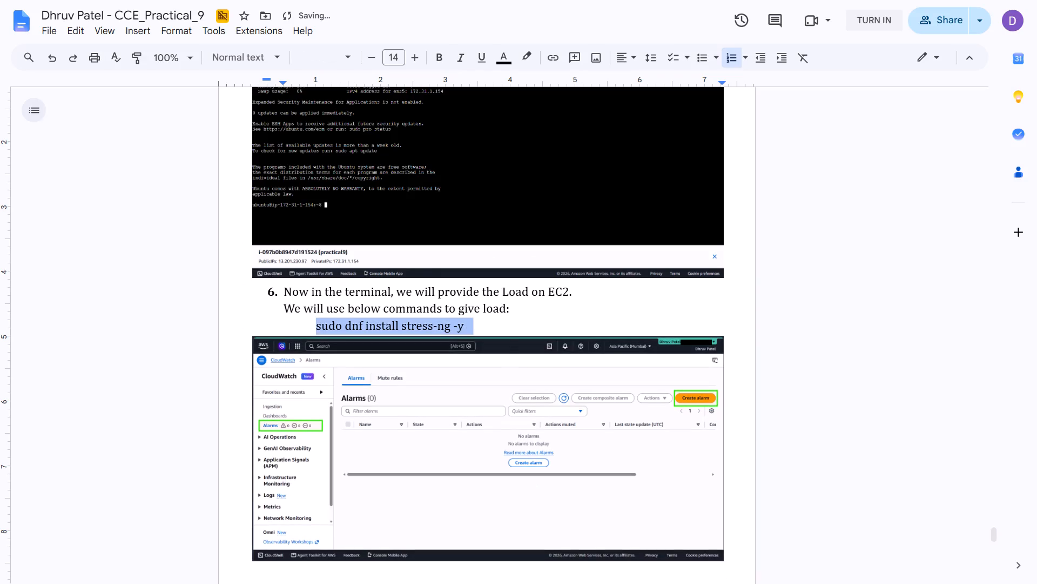
key(shift+Left)
key(ctrl+i)
key(Right)
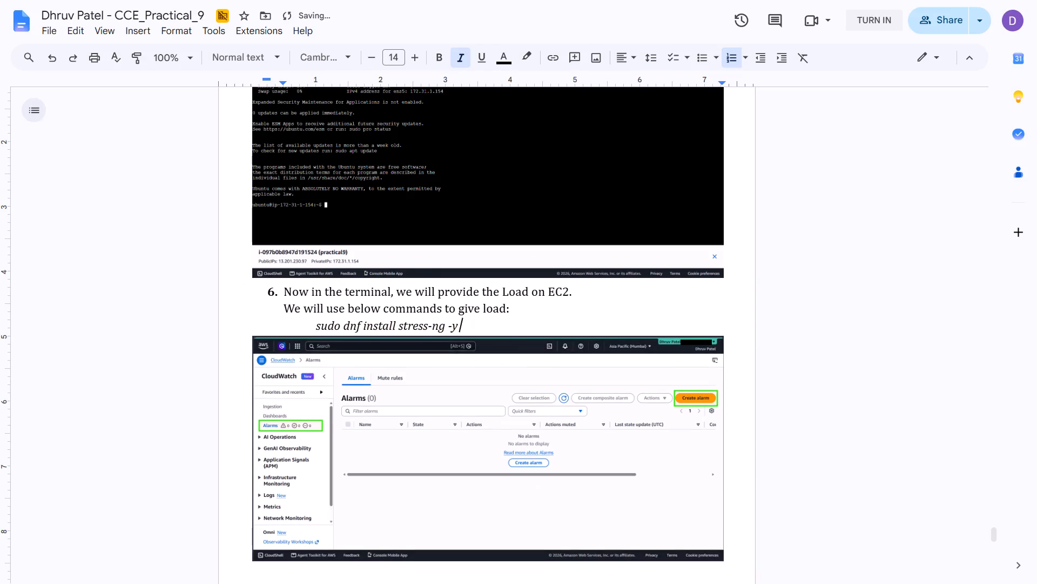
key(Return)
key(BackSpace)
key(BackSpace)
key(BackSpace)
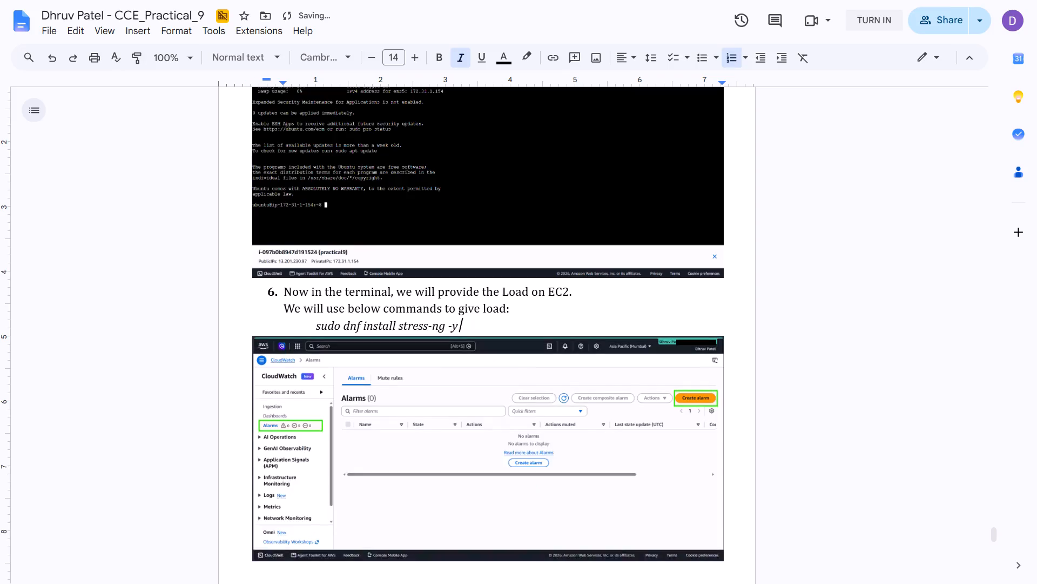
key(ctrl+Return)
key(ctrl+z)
Add an indented line below it with "stress-ng --cpu 2 --cpu-load 80 --timeout 7m", copied from step 10 of the reference PDF.
key(shift+Return)
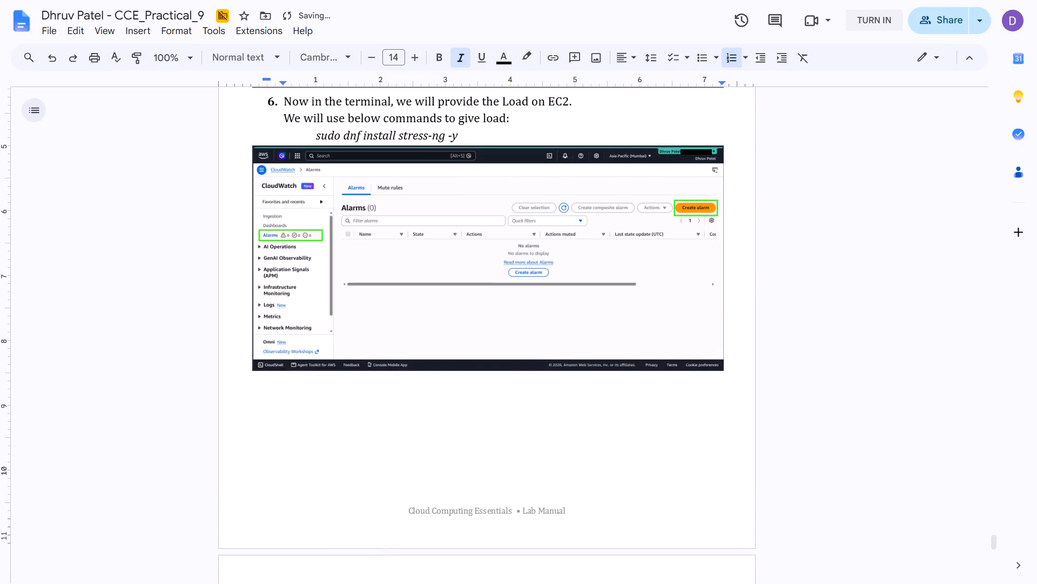
key(Tab)
key(alt+Tab)
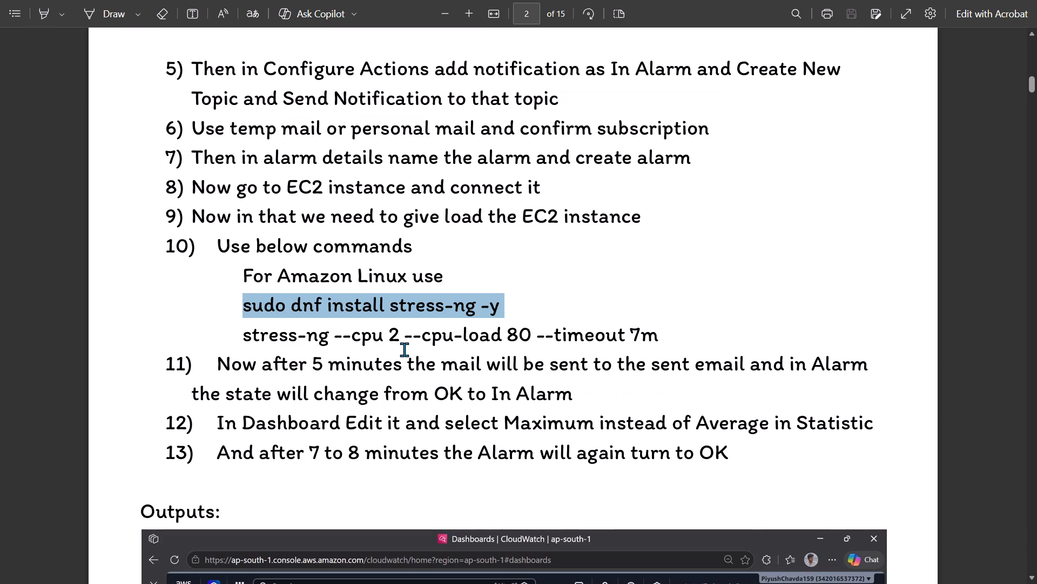
drag(238, 338, 663, 335)
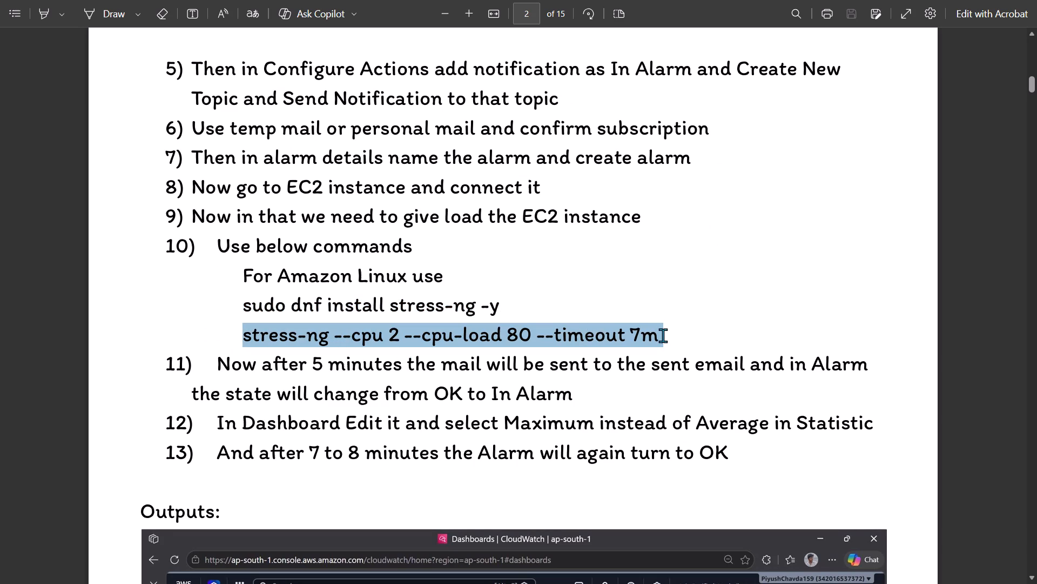
drag(663, 335, 658, 335)
key(ctrl+c)
key(alt+Tab)
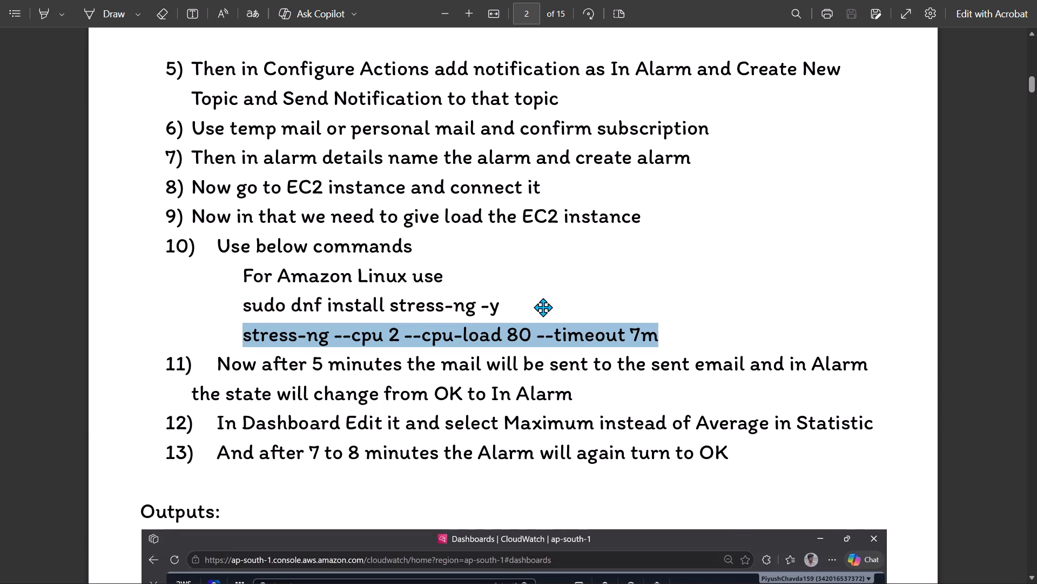
key(ctrl+v)
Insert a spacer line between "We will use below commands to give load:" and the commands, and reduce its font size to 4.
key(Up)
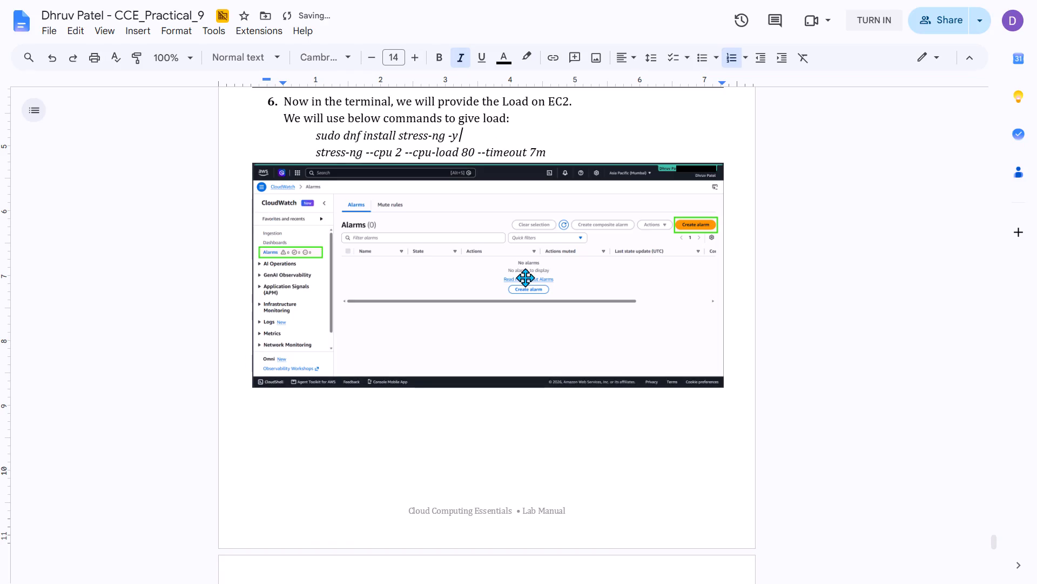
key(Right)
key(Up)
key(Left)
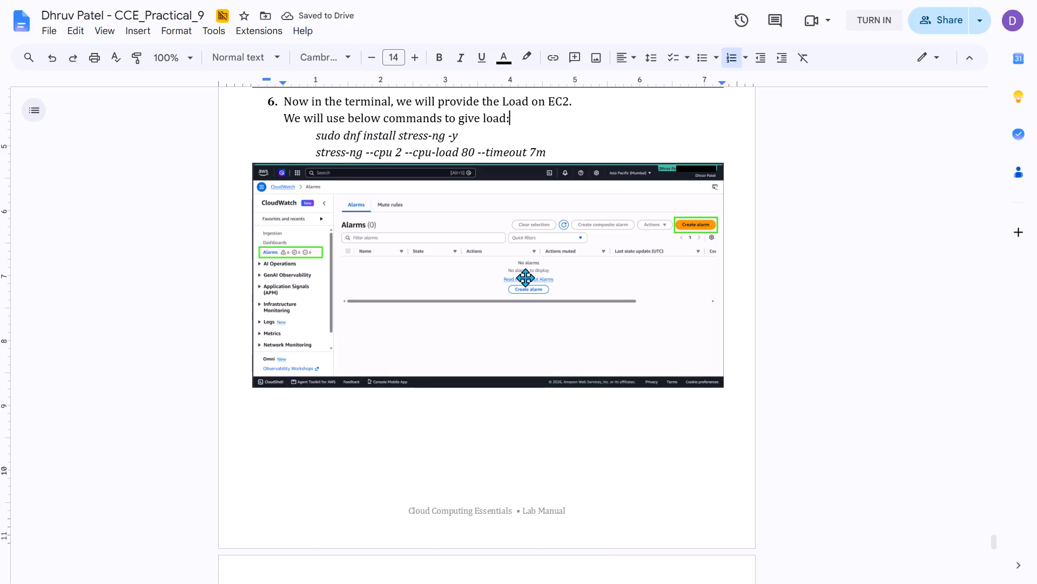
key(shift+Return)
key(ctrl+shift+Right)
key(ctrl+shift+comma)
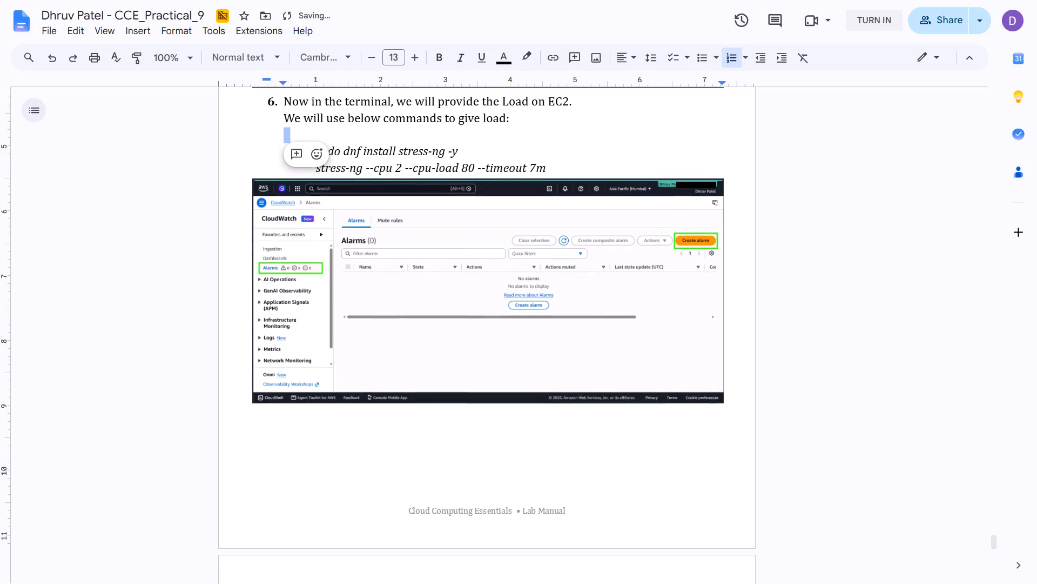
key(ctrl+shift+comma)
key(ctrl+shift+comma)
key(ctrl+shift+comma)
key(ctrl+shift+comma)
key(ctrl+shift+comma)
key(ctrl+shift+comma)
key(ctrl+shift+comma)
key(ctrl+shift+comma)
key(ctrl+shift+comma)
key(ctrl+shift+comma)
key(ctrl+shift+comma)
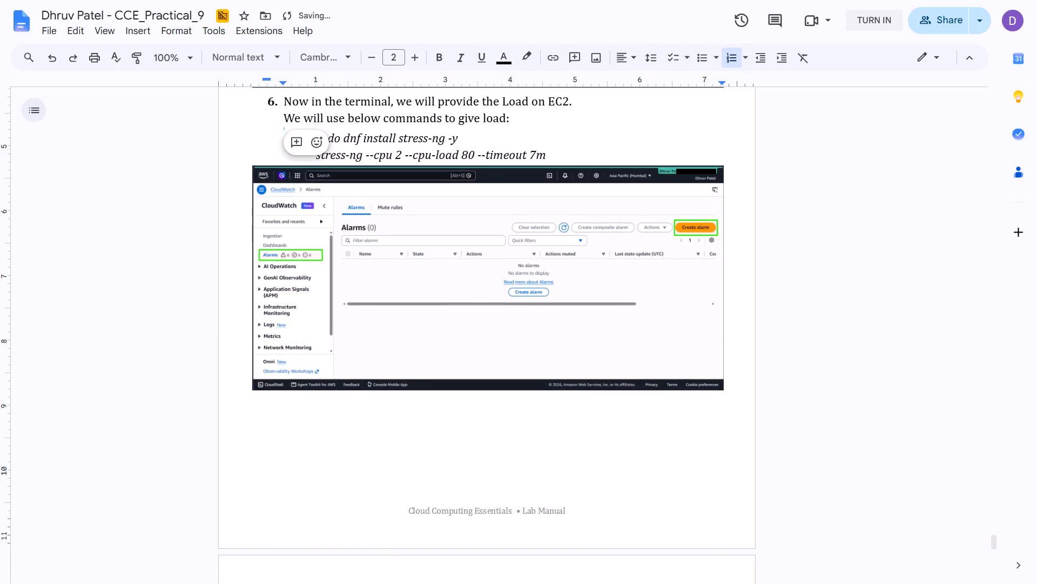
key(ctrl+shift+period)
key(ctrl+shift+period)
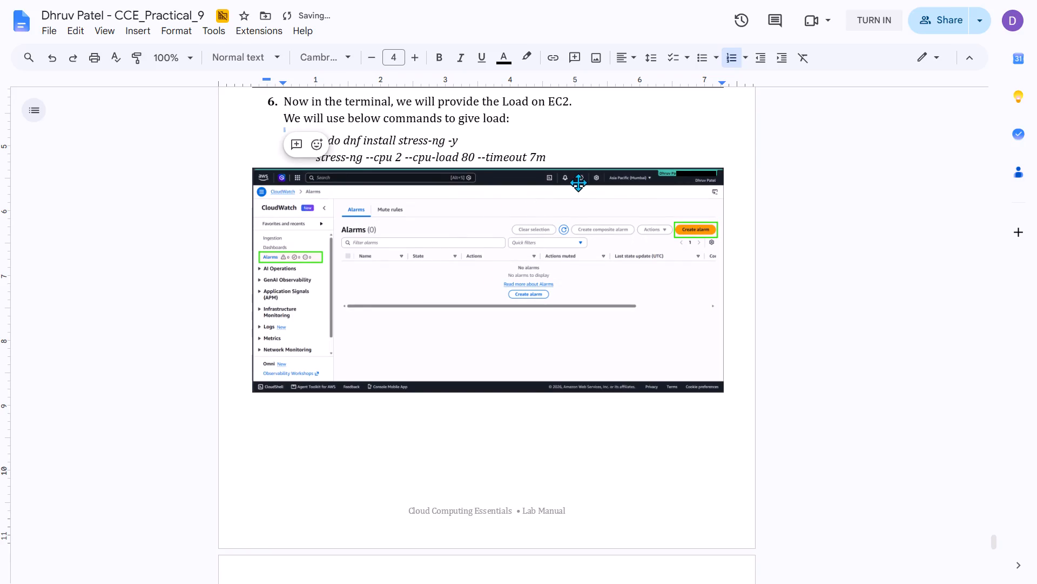
Add a line break below the stress-ng command, paste a copy of the size 4 spacer line there and delete the extra break.
click(578, 162)
key(BackSpace)
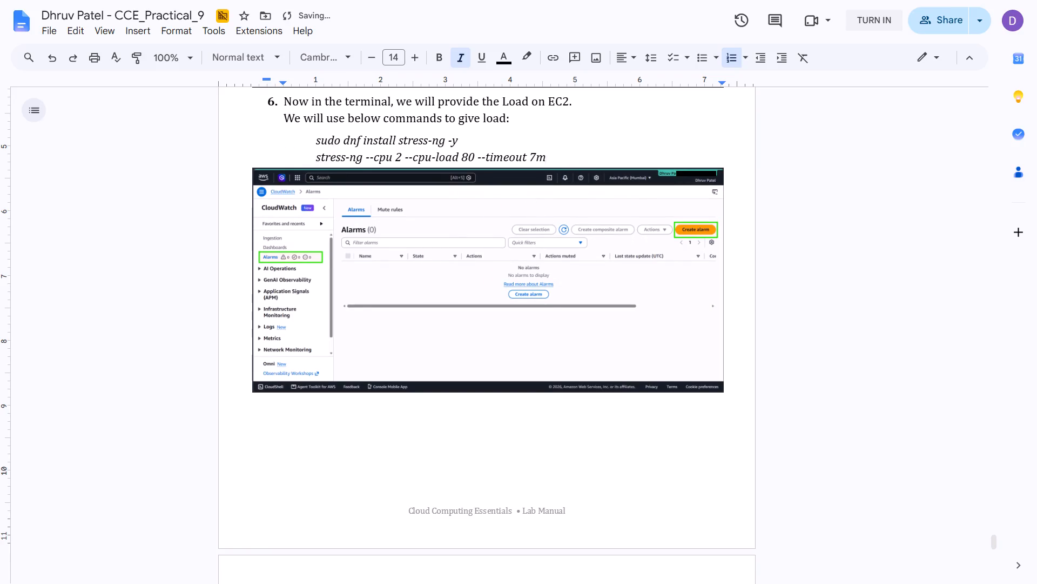
key(shift+Return)
key(Up)
key(Up)
key(Up)
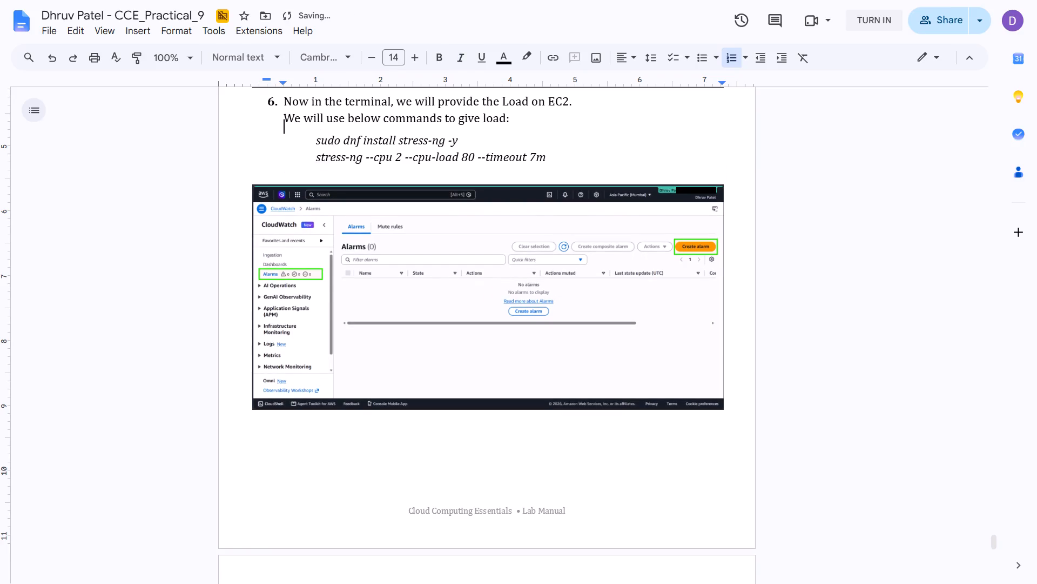
key(shift+Right)
key(ctrl+c)
key(Down)
key(Down)
key(Down)
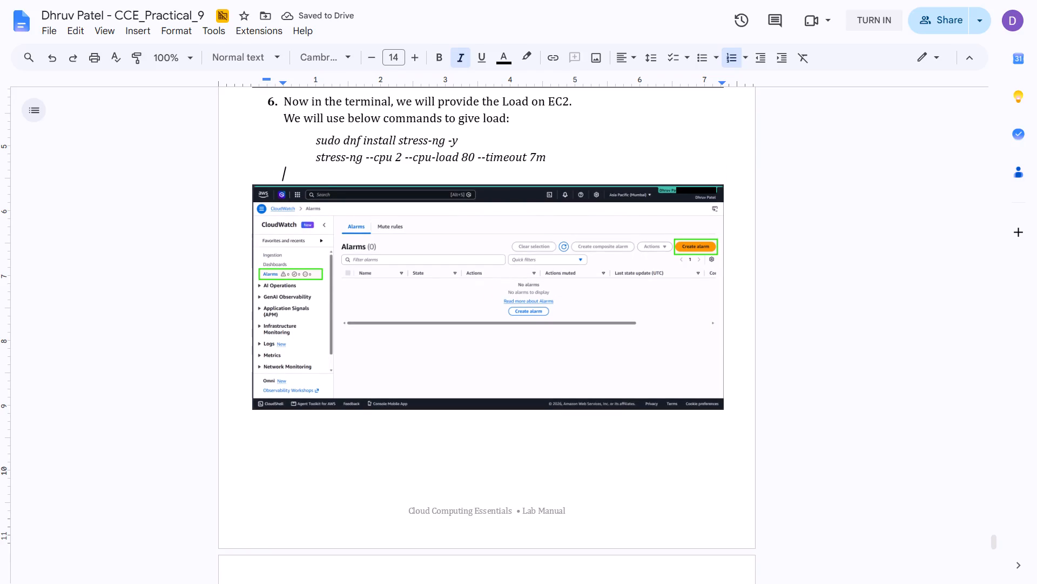
key(shift+Right)
key(ctrl+v)
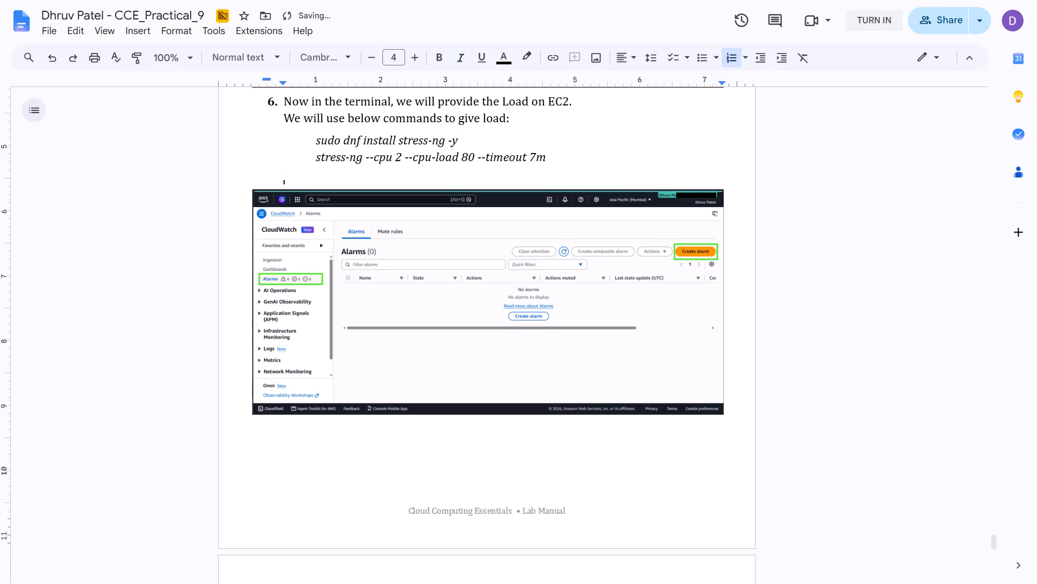
key(Up)
key(BackSpace)
key(Right)
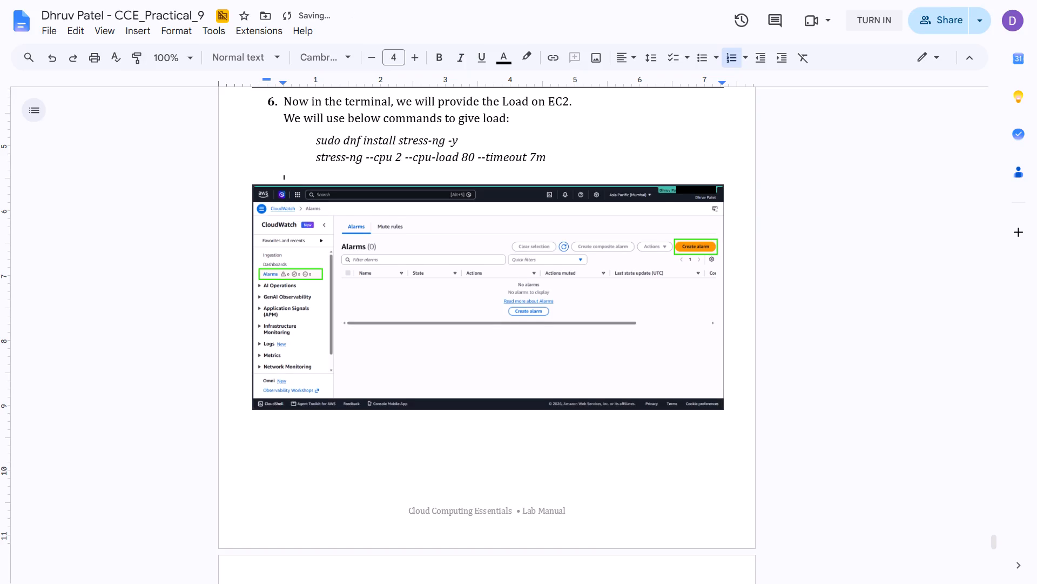
Reduce the font size of the blank line between the stress-ng command and the screenshot to 5.
key(Up)
key(Down)
key(Down)
key(Down)
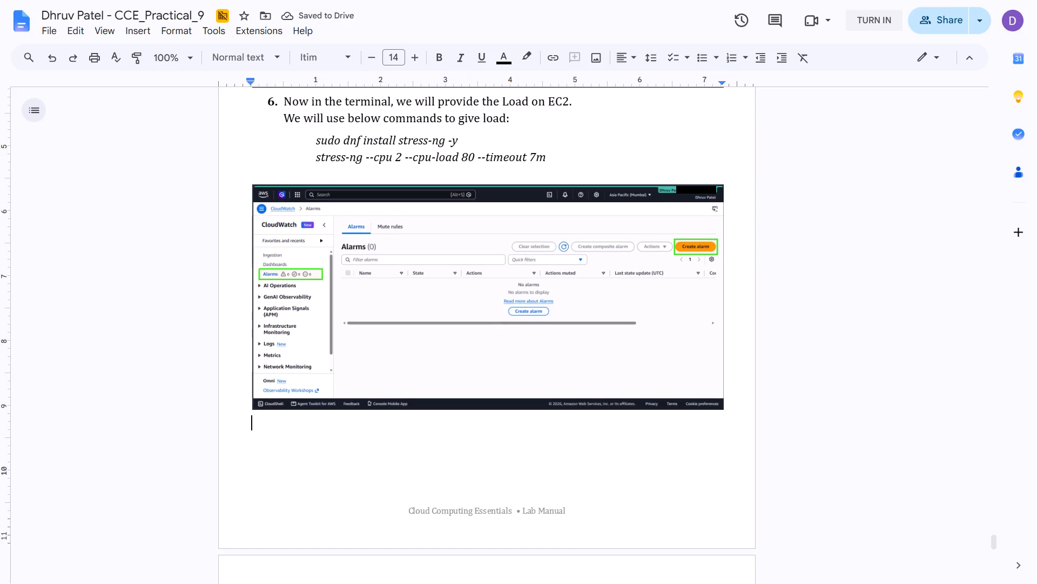
key(Up)
key(Up)
key(shift+Right)
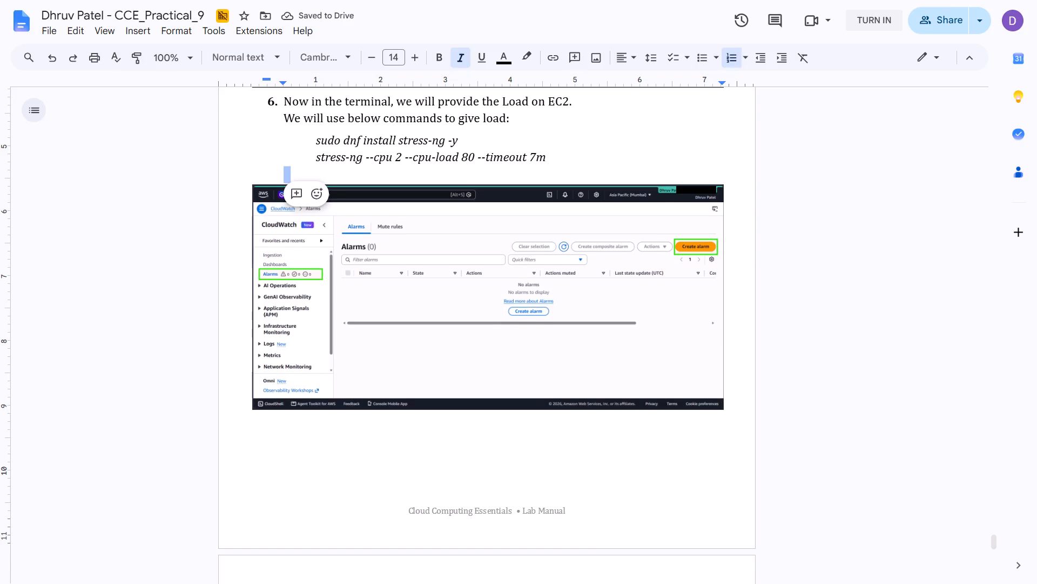
key(ctrl+shift+comma)
key(ctrl+shift+comma)
key(ctrl+shift+comma)
key(ctrl+shift+comma)
key(ctrl+shift+comma)
key(ctrl+shift+comma)
key(ctrl+shift+comma)
key(ctrl+shift+comma)
key(ctrl+shift+comma)
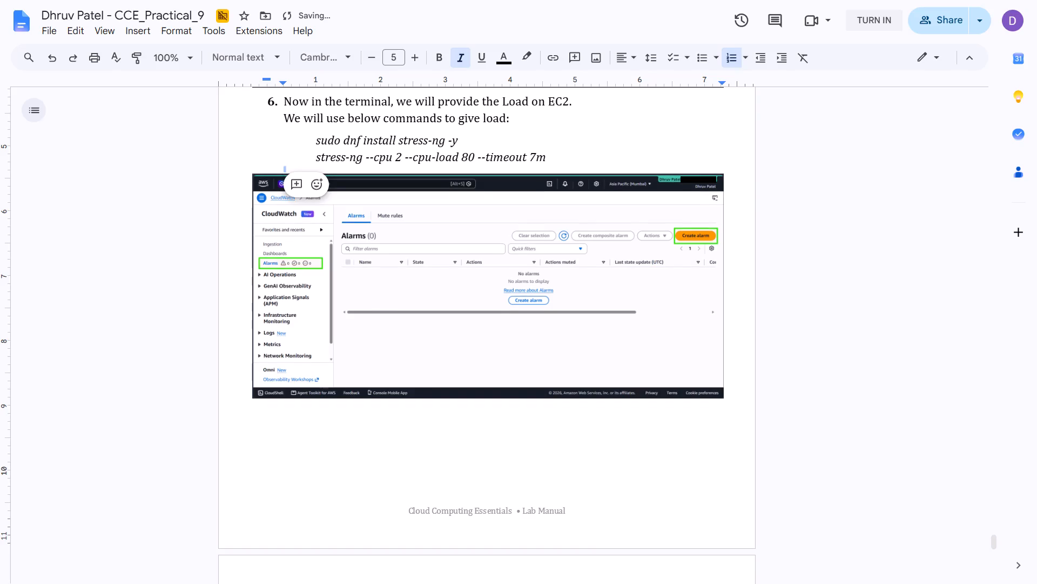
Remove the spacer line above the commands and enlarge the indent before "sudo dnf install stress-ng -y" to font size 17.
click(468, 131)
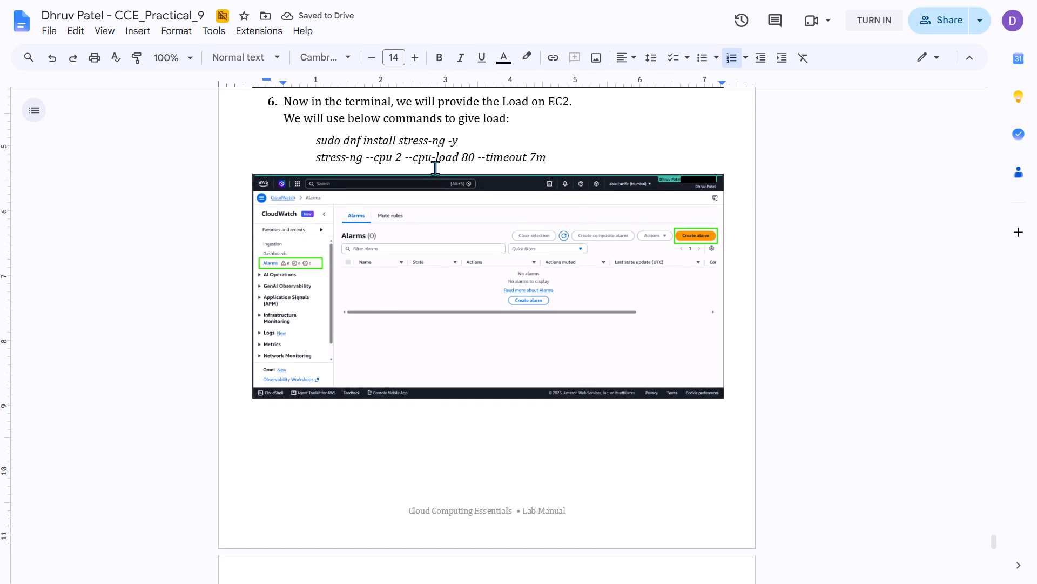
key(Right)
key(Up)
key(BackSpace)
key(Right)
key(shift+Right)
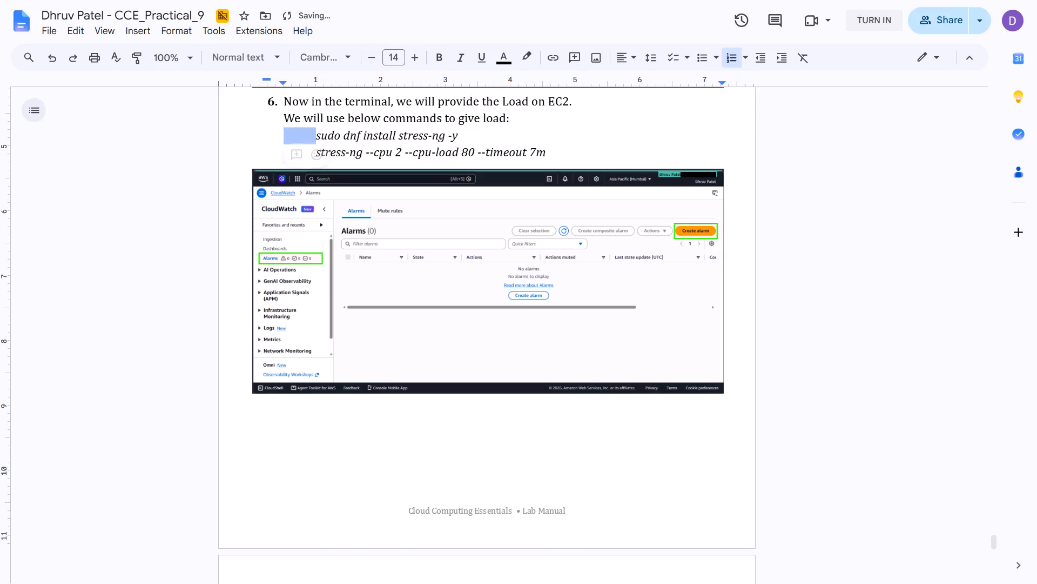
key(ctrl+shift+period)
key(ctrl+shift+period)
key(ctrl+shift+period)
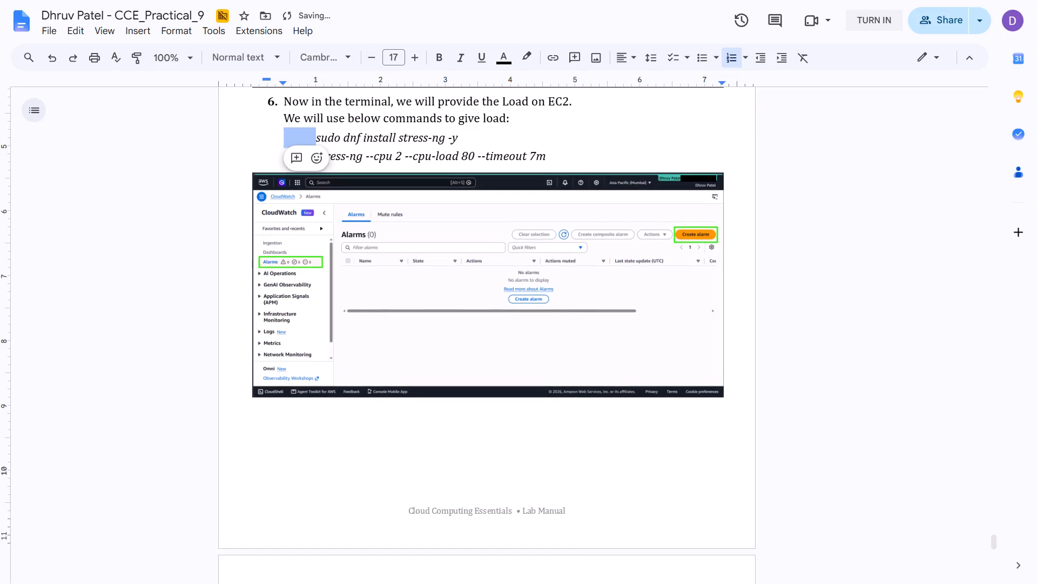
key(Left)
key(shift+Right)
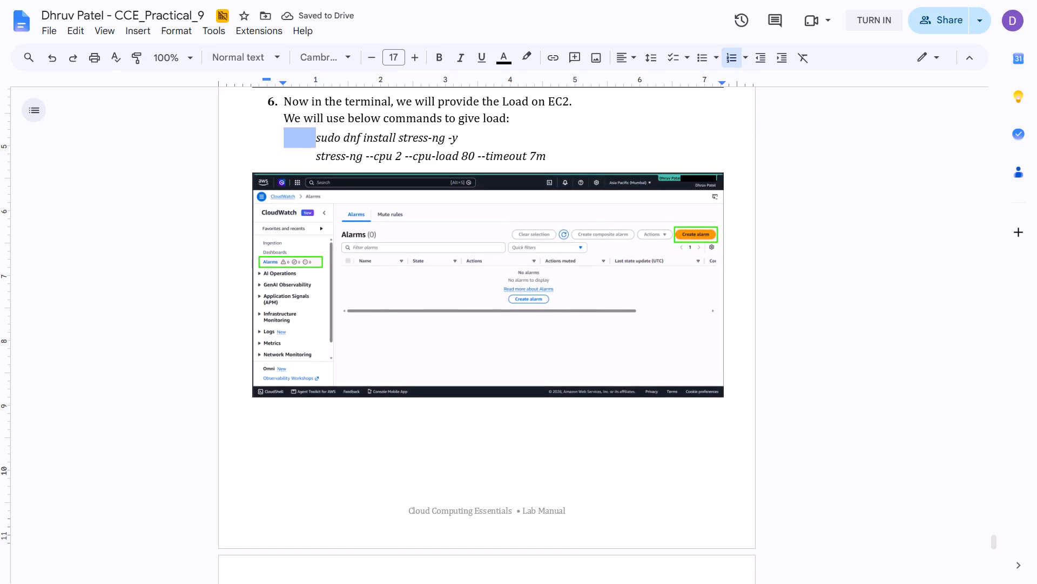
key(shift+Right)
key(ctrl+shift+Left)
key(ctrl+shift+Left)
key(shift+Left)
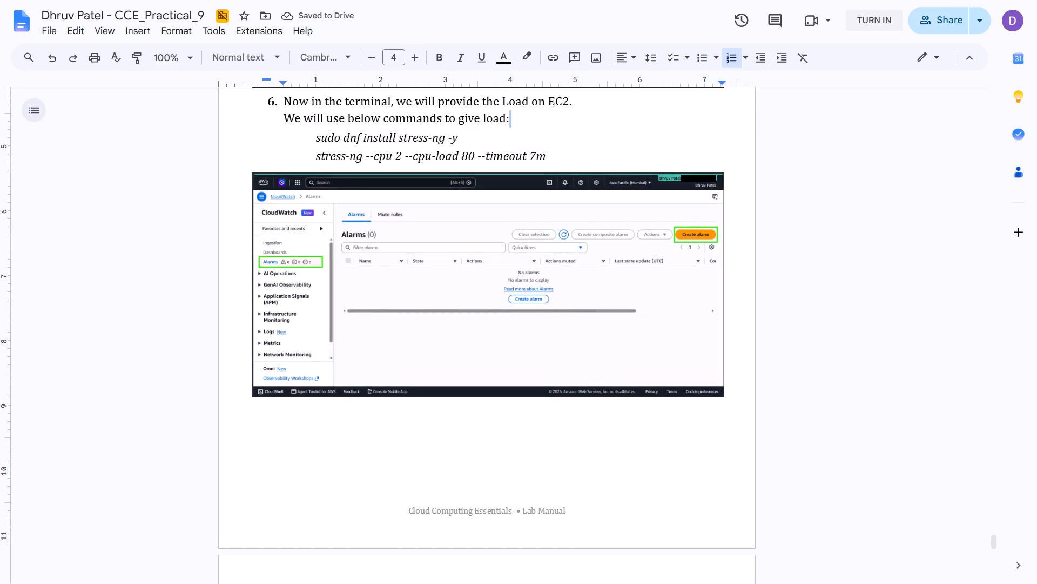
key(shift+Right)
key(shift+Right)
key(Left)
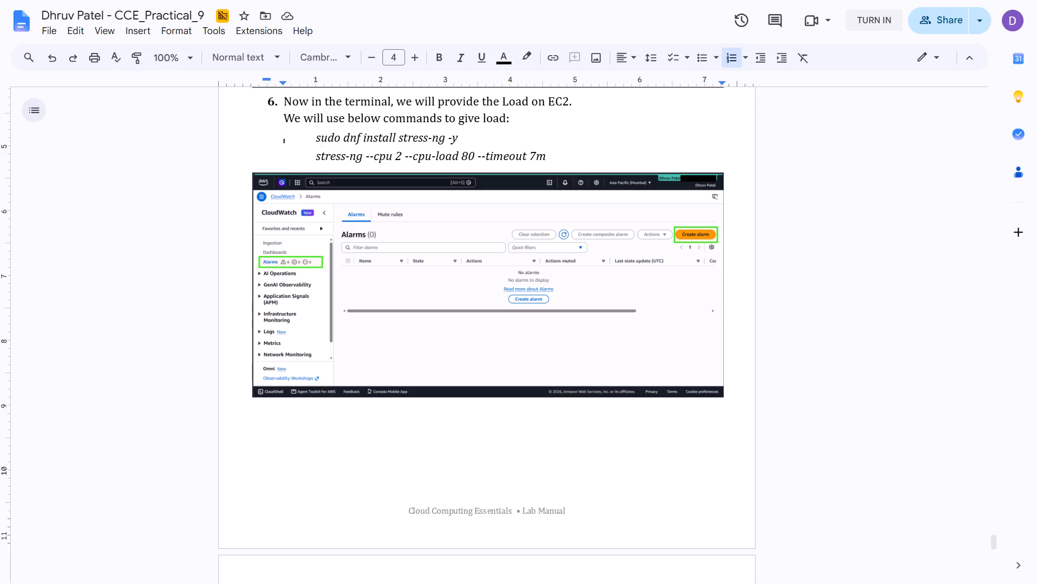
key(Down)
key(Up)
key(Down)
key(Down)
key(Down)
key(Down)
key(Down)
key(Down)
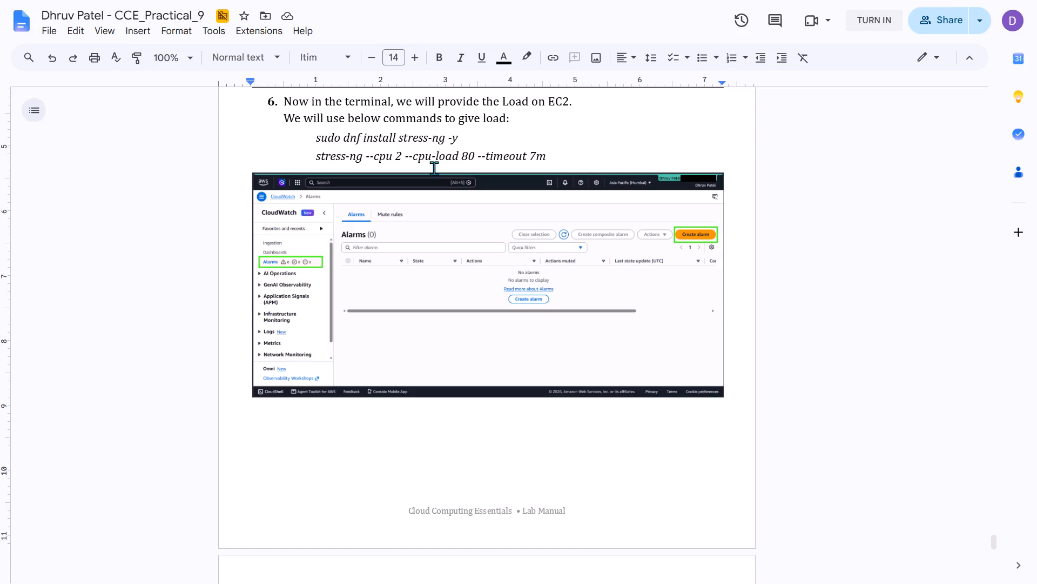
Run "sudo dnf install stress-ng -y" in the practical9 instance's EC2 Instance Connect terminal.
key(alt+Tab)
key(alt+Tab)
key(alt+Tab)
key(alt+Tab)
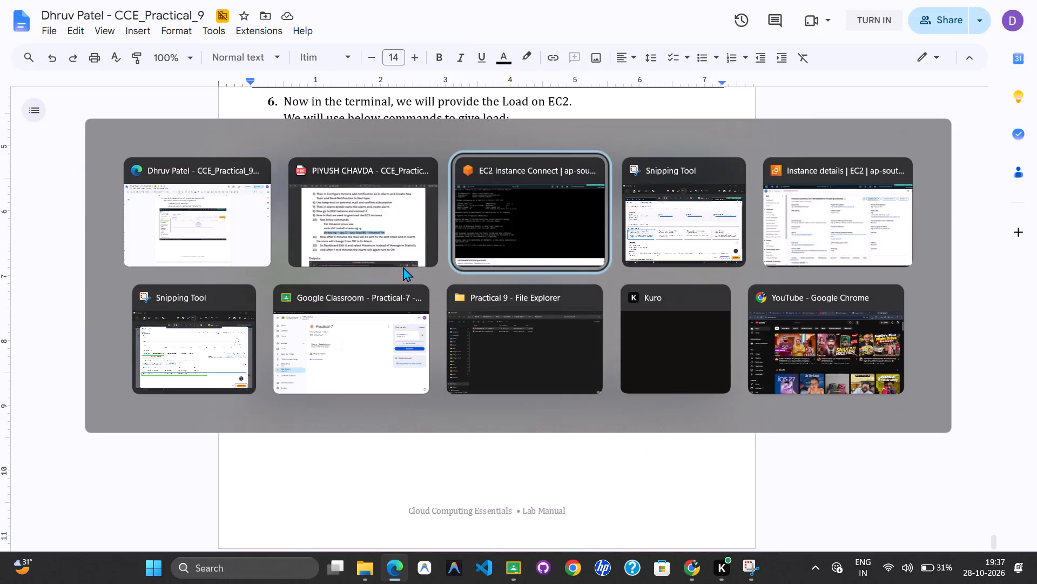
key(Return)
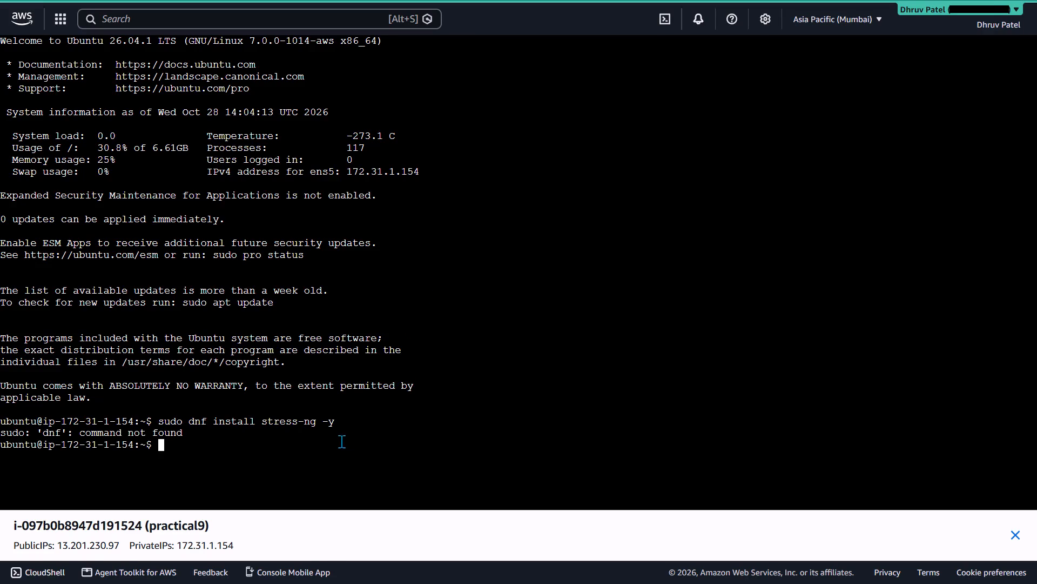
Switch back to the step 10 commands on page 2 of the reference practical PDF.
key(alt+Tab)
key(alt+Tab)
key(alt+Tab)
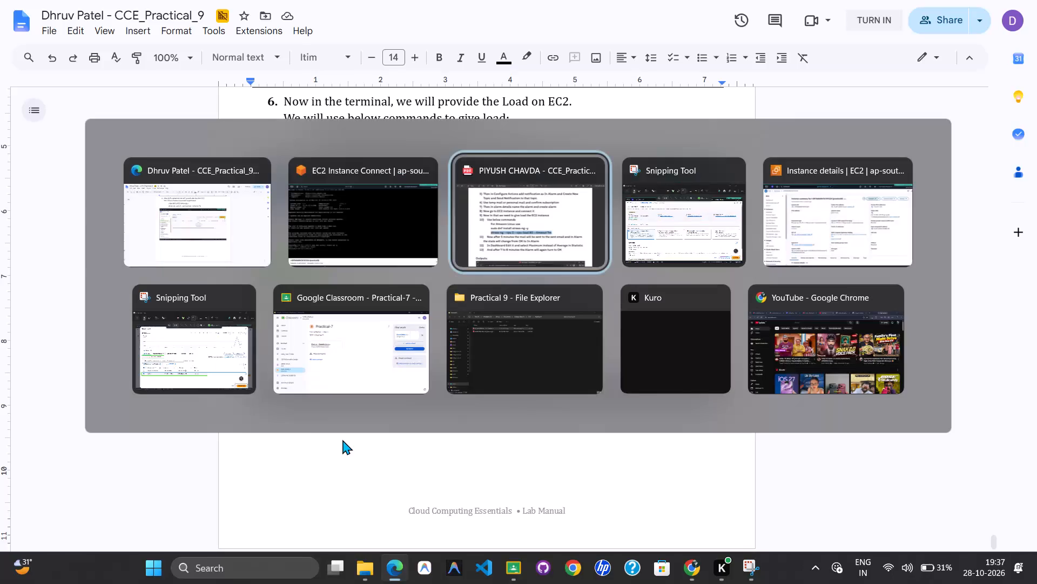
click(359, 412)
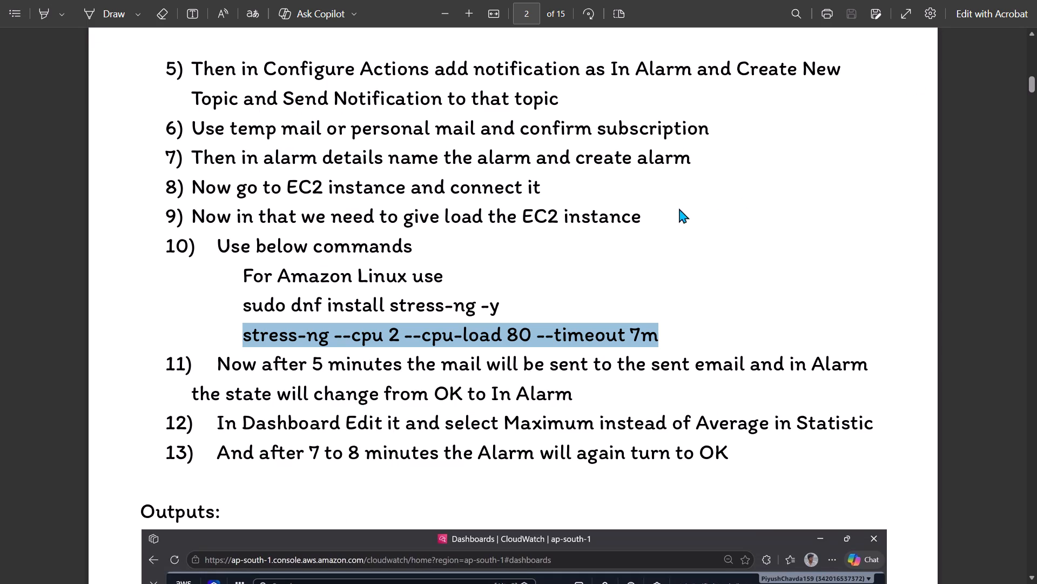
Examine the stress-ng installation screenshot on page 12 of the reference practical PDF, and return to the practical9 terminal.
drag(1035, 84, 1036, 133)
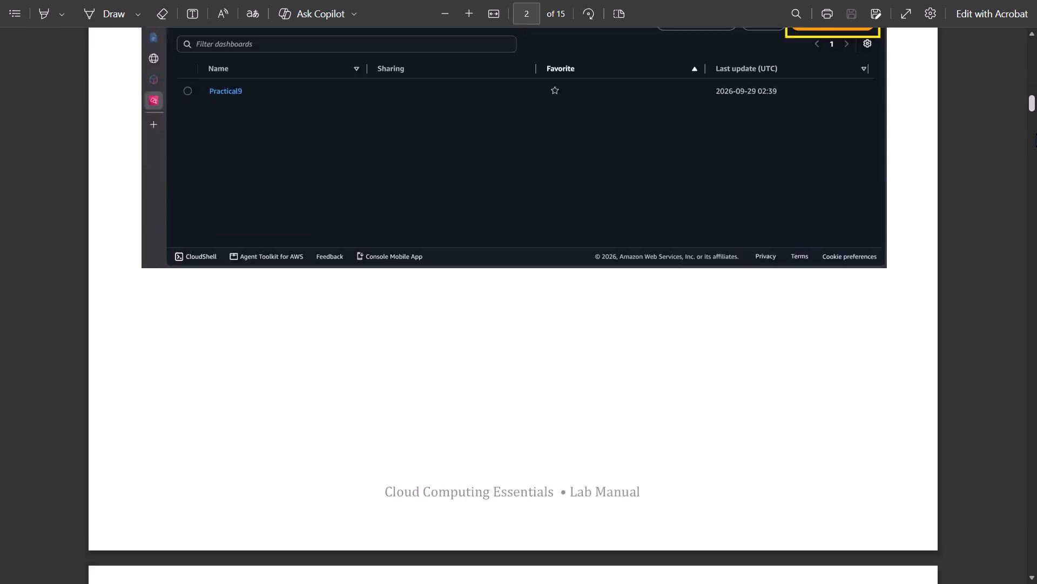
drag(1036, 133, 1036, 242)
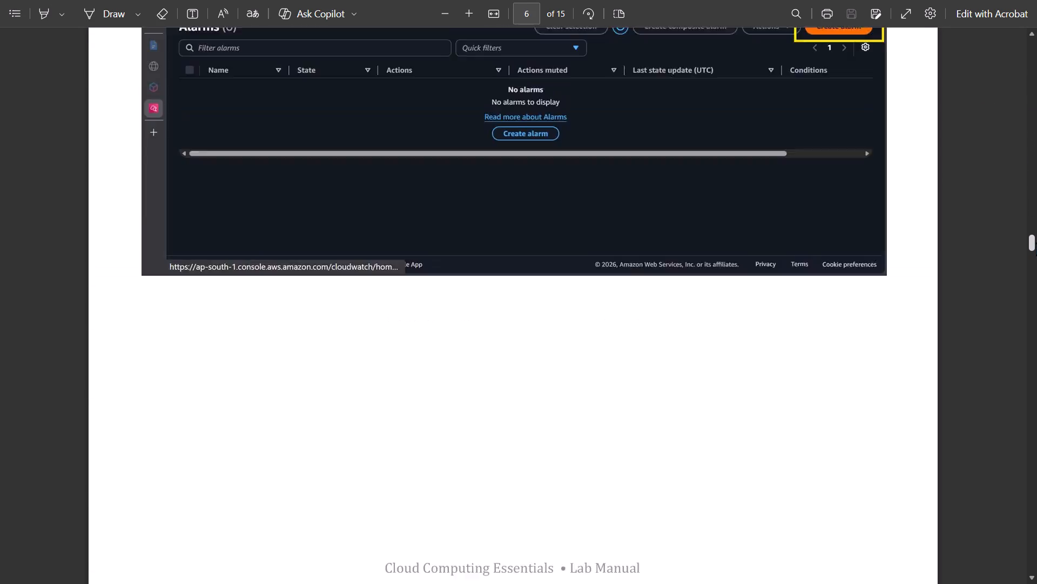
drag(1036, 242, 1036, 340)
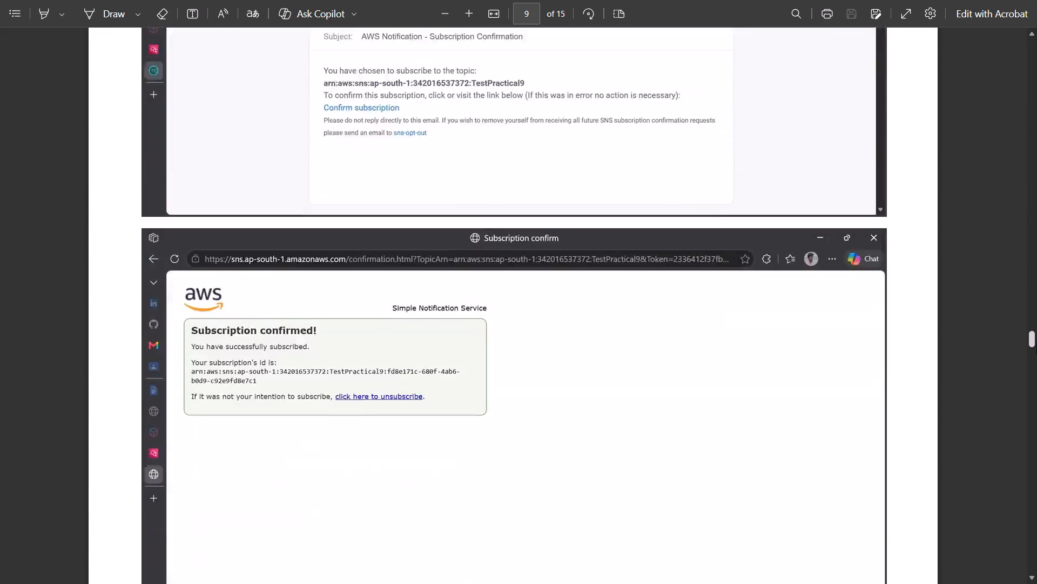
drag(1036, 340, 1036, 408)
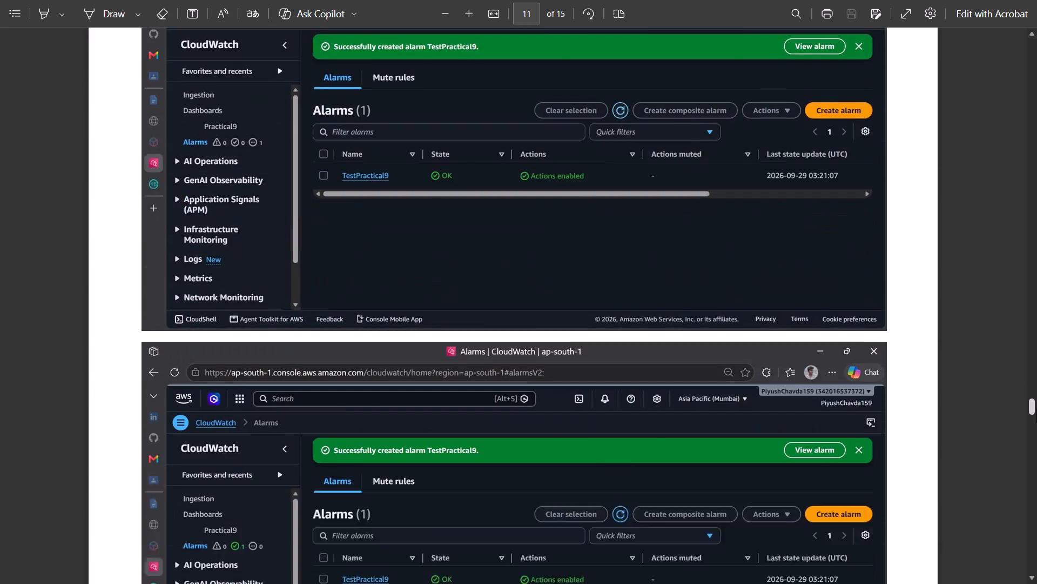
drag(1036, 408, 1036, 436)
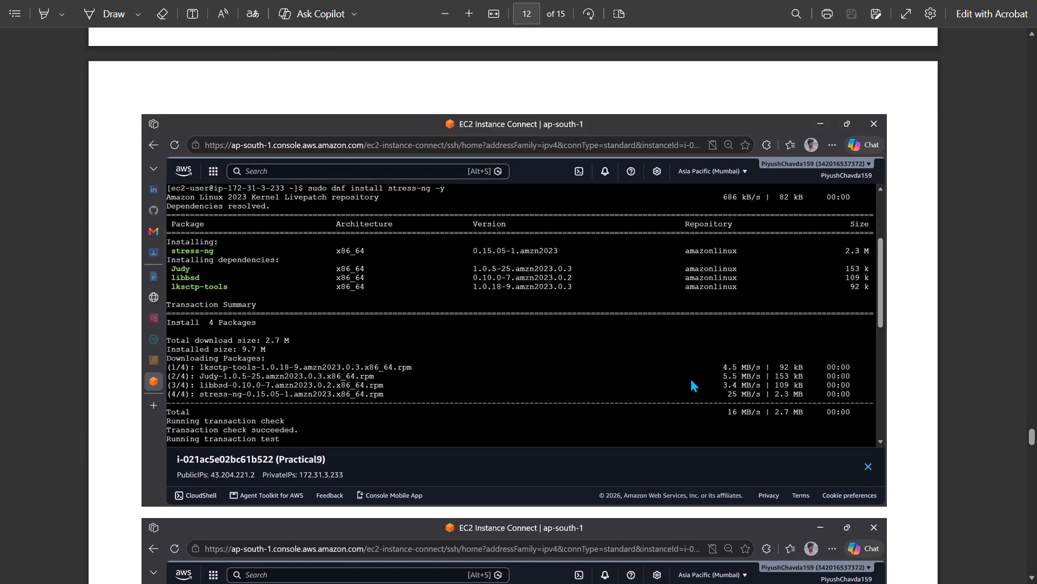
key(alt+Tab)
key(alt+Tab)
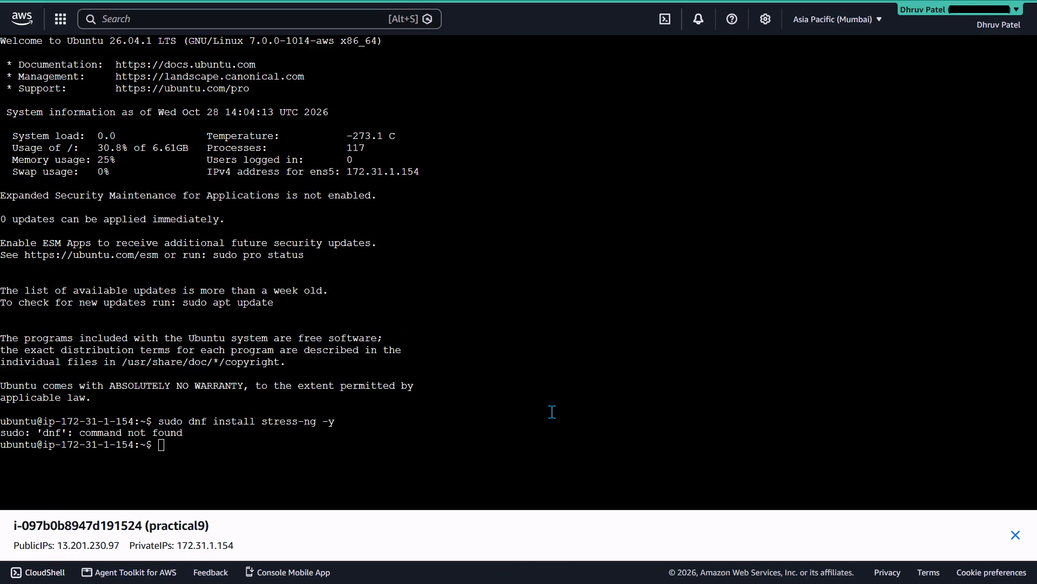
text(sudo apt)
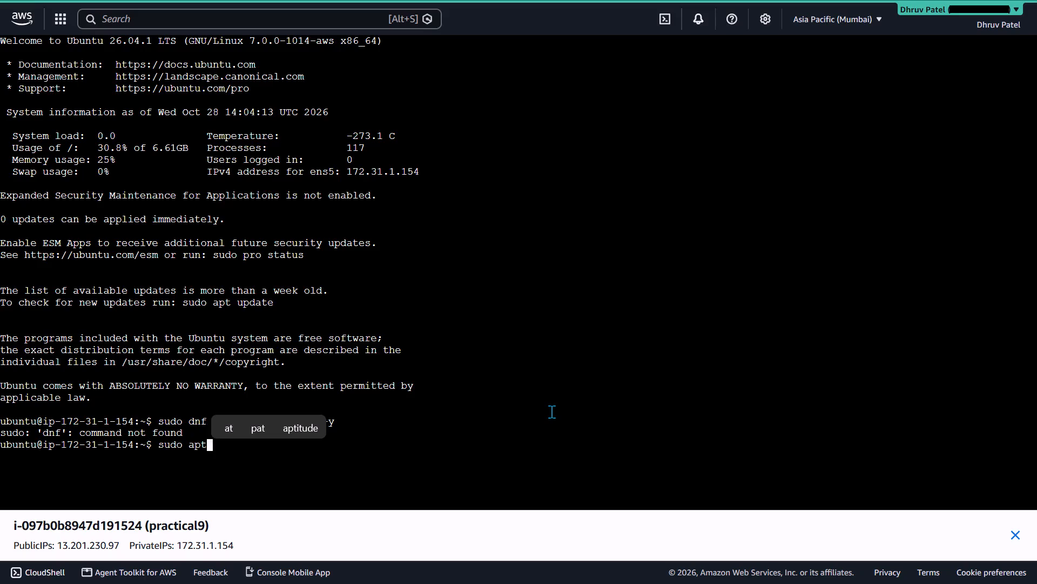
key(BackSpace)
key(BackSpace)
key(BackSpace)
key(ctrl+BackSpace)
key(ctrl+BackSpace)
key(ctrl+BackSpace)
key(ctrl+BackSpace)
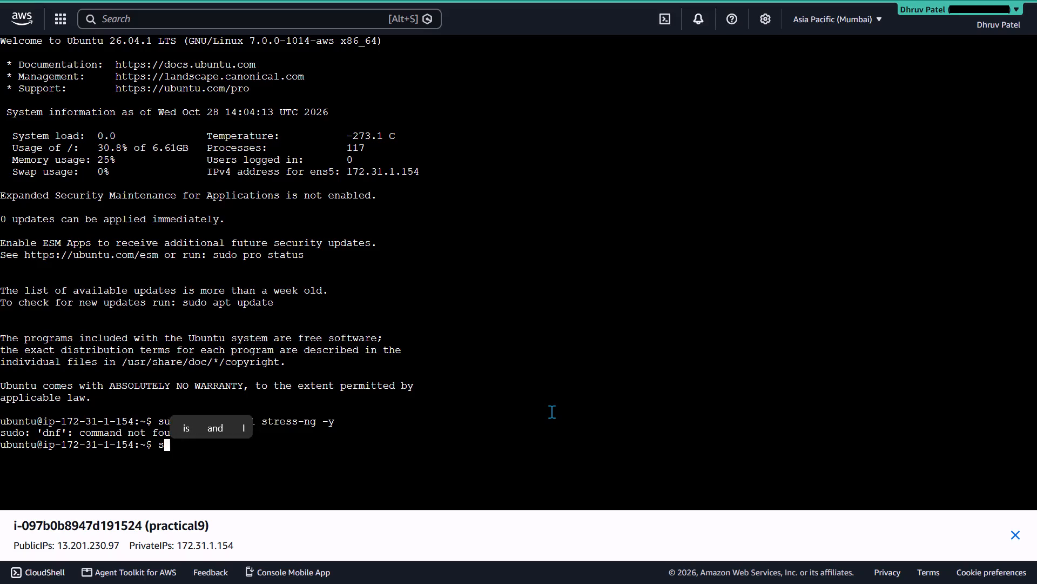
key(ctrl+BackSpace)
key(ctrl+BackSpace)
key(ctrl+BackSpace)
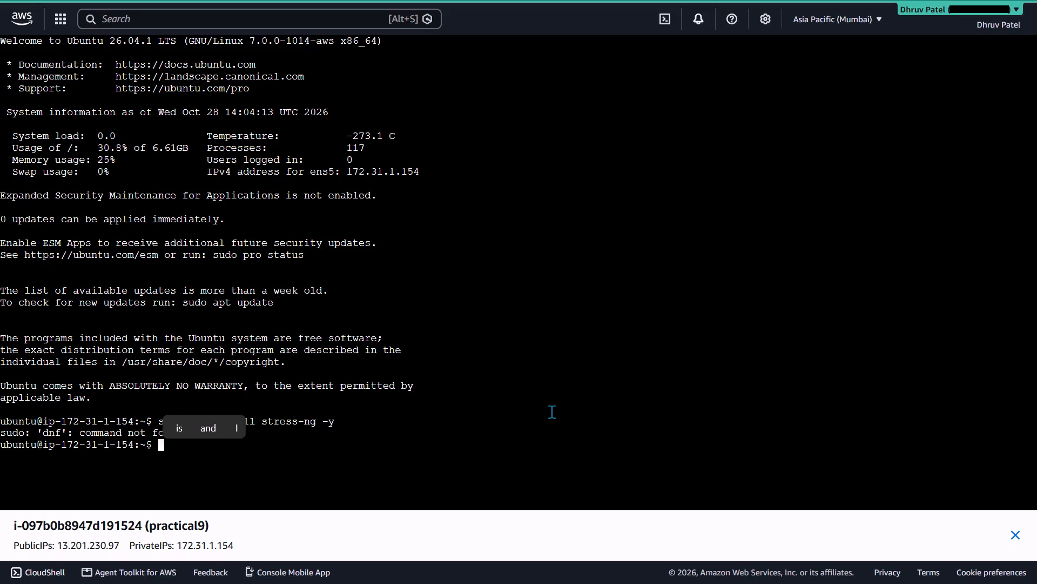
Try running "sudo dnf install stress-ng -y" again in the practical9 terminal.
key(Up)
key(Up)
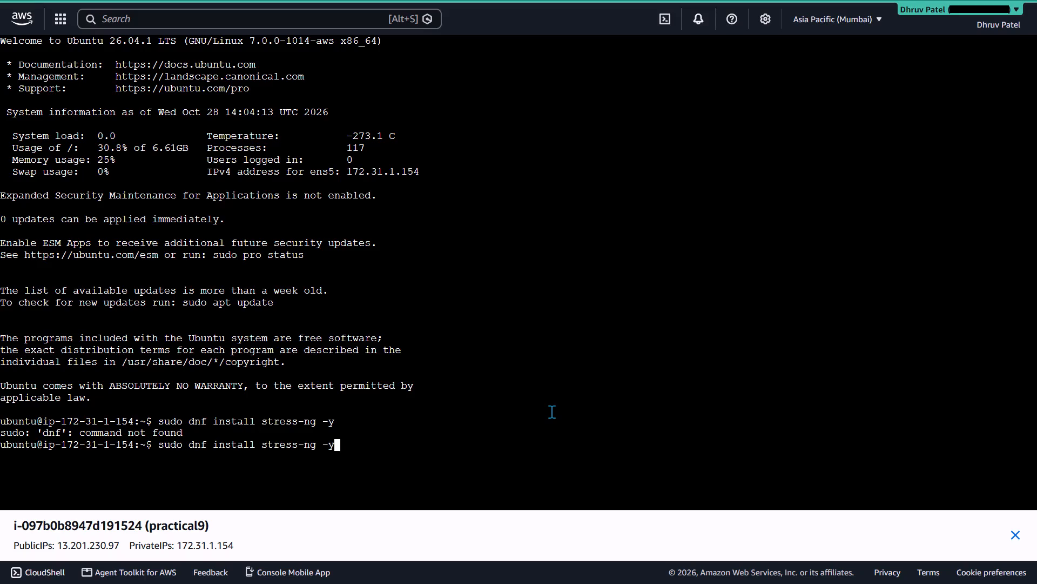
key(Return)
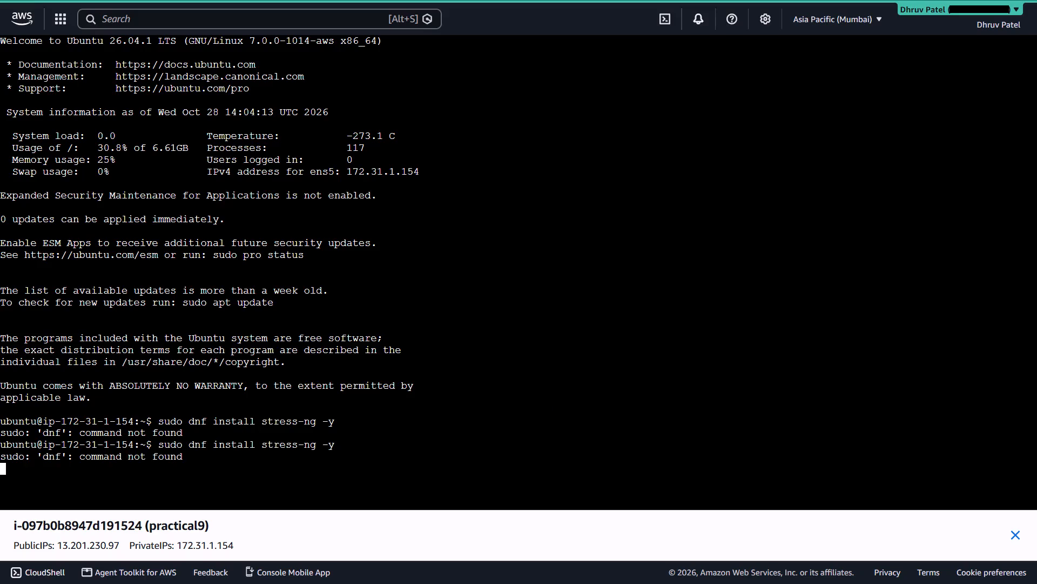
Replace dnf with apt in the previous command and try to run "sudo apt install stress-ng -y".
key(Up)
key(Left)
key(Left)
key(Left)
key(Left)
key(Left)
key(Left)
key(Left)
key(Left)
key(Left)
key(Left)
key(Left)
key(Left)
key(Left)
key(Left)
key(Left)
key(Left)
key(Left)
key(Left)
key(Left)
key(Left)
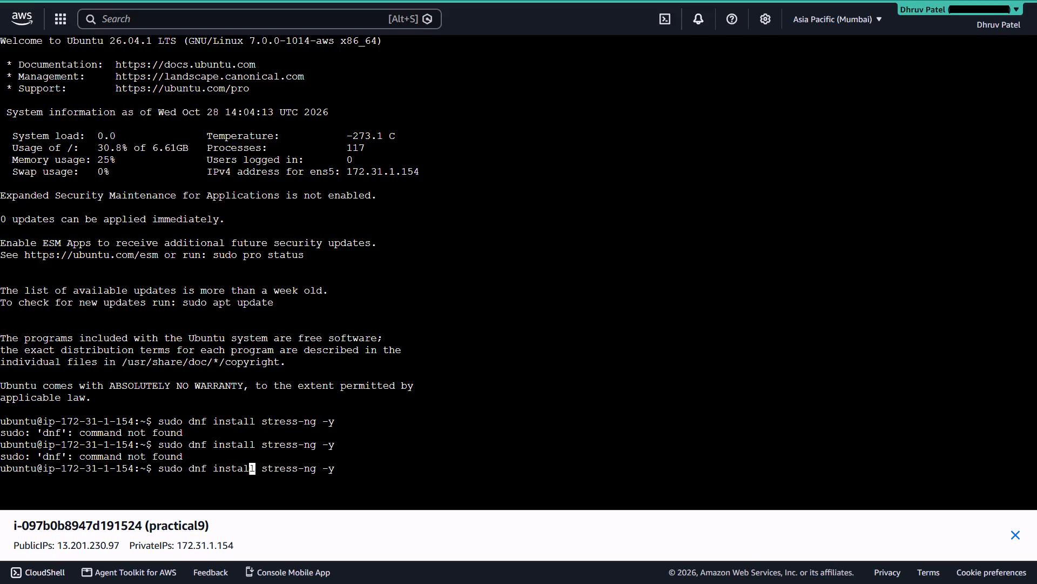
key(Right)
key(BackSpace)
key(BackSpace)
key(BackSpace)
text(apt)
key(Return)
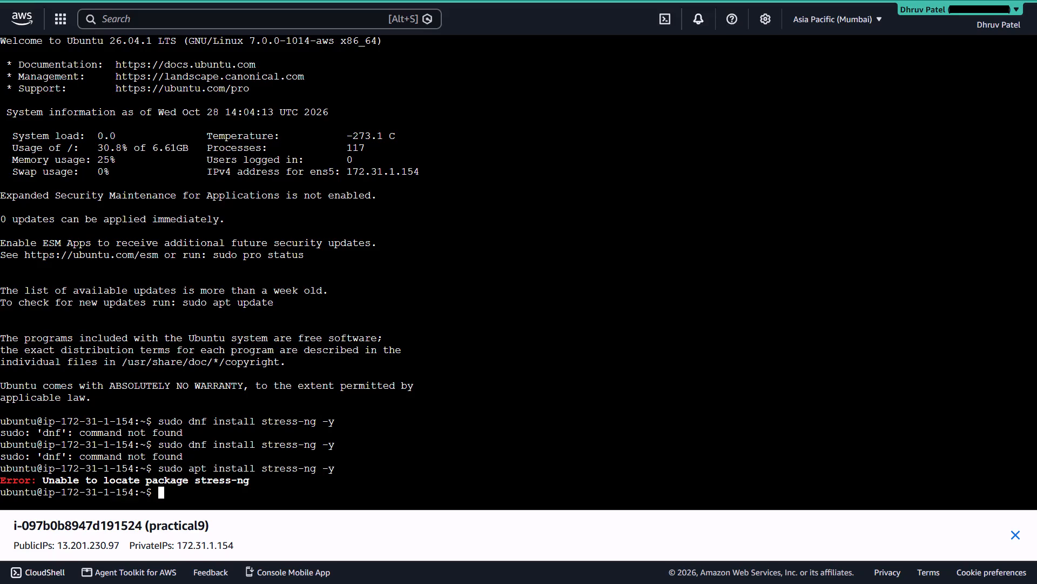
Refresh the Ubuntu package lists by running "sudo apt update" in the practical9 terminal.
text(sudo upad)
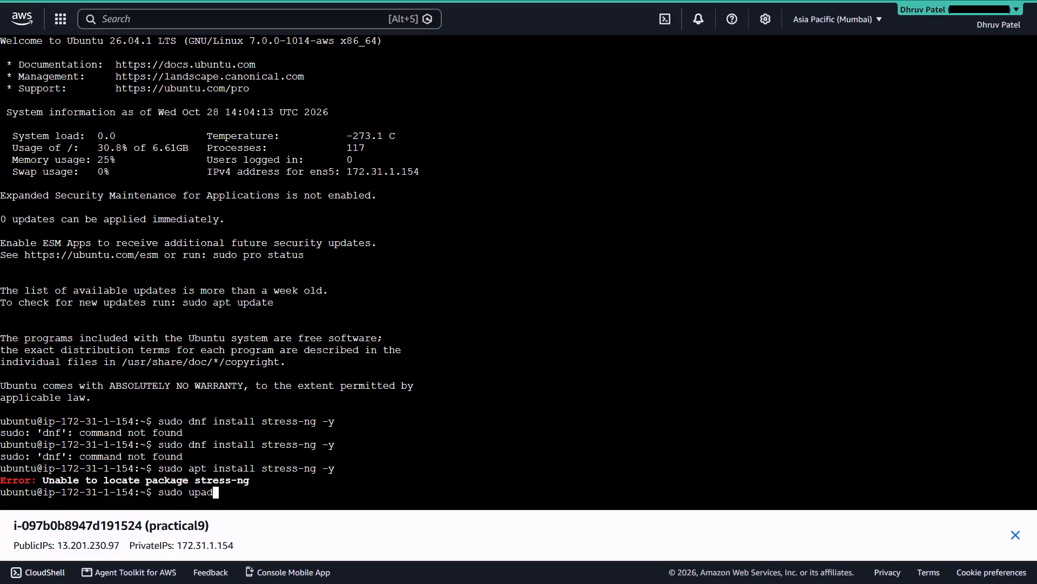
key(BackSpace)
key(BackSpace)
key(BackSpace)
key(BackSpace)
text(apt updae)
key(BackSpace)
text(te)
key(Return)
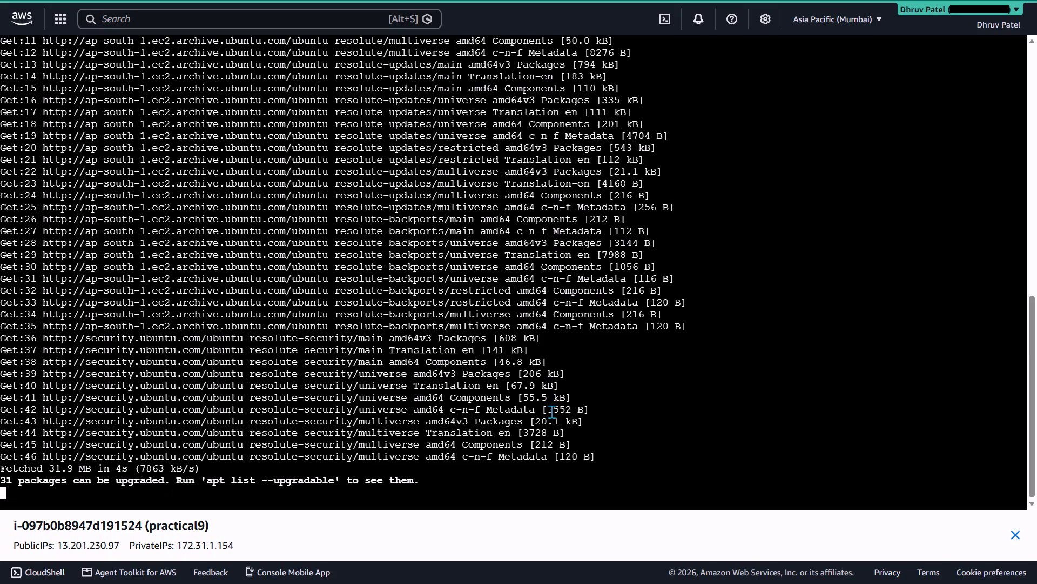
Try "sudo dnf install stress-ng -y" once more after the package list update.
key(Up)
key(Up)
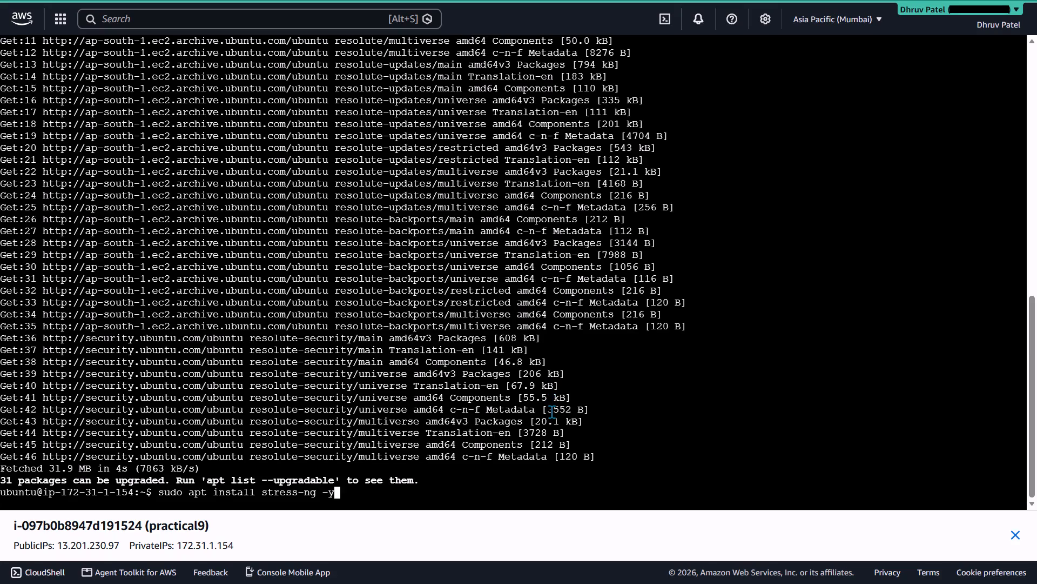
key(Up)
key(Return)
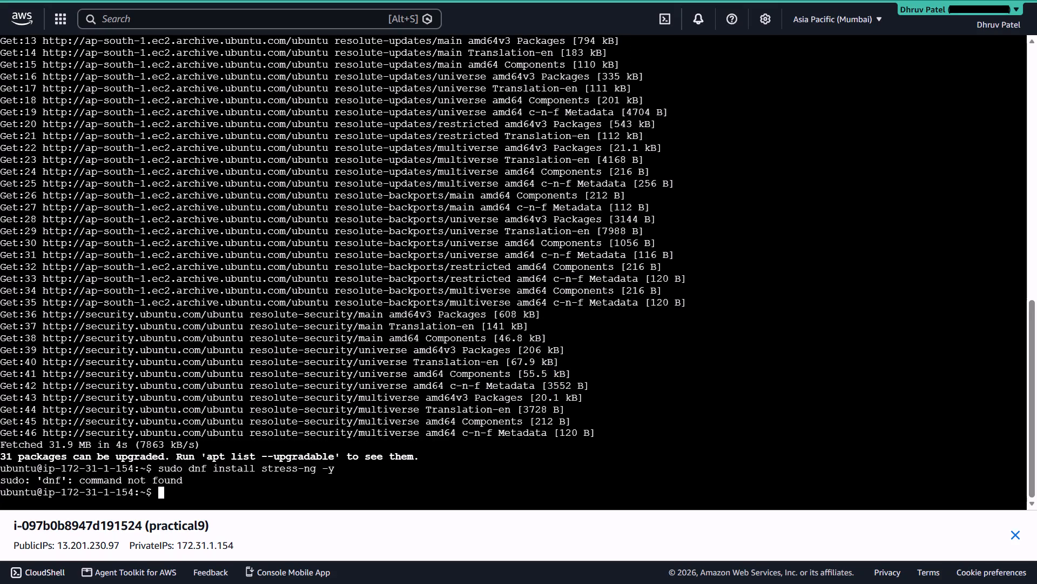
Install the stress tool by running "sudo apt install stress-ng -y" in the practical9 terminal.
key(Down)
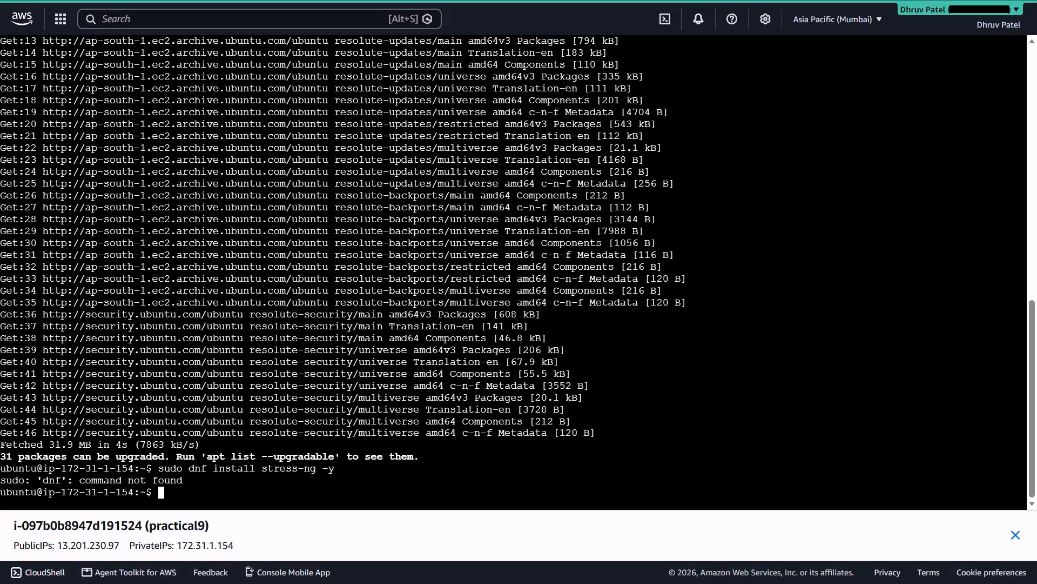
key(Up)
key(Up)
key(Up)
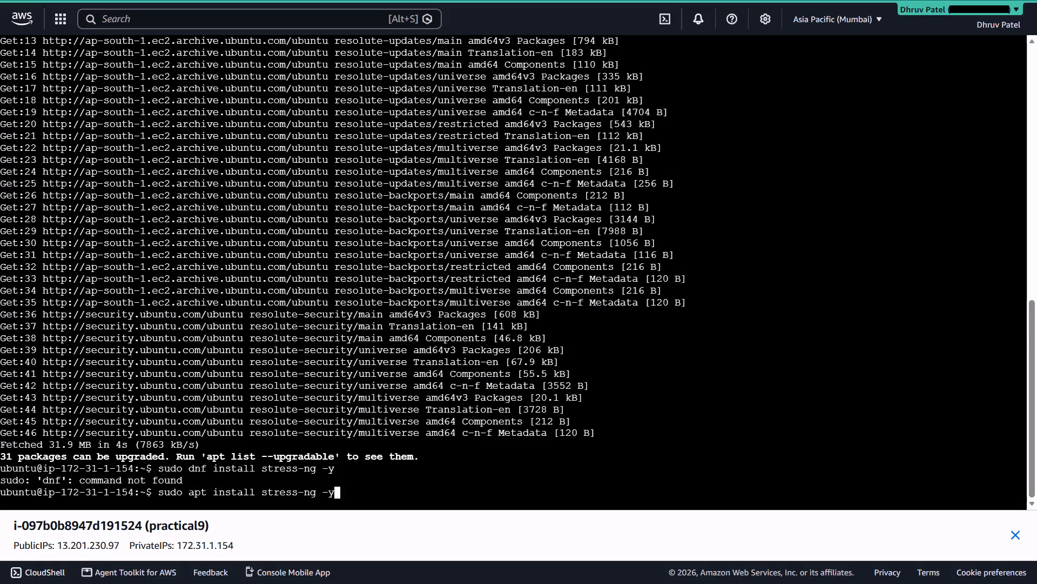
key(Return)
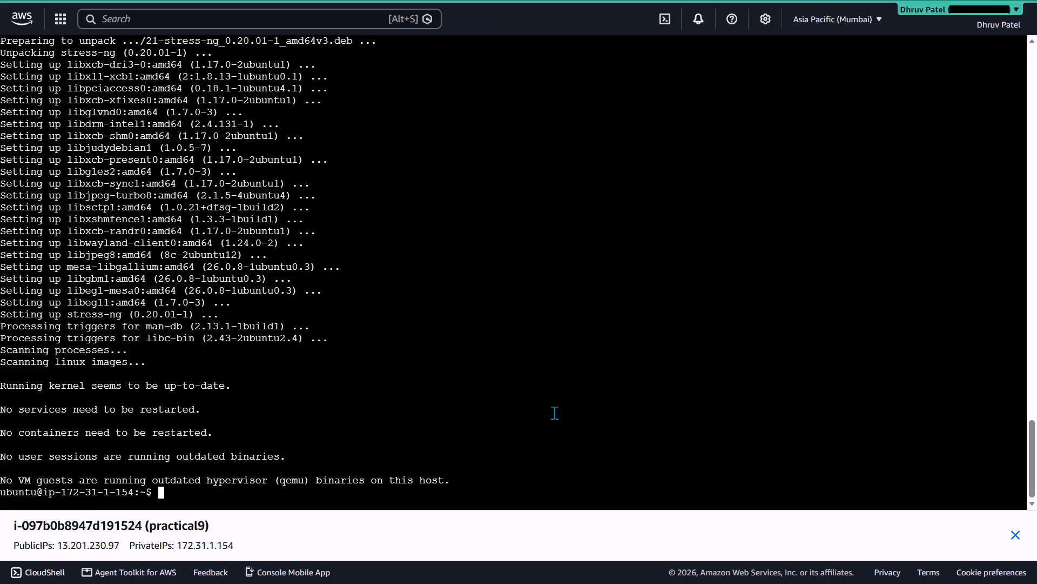
Capture a full-screen screenshot of the terminal starting at the "sudo apt install stress-ng -y" line and open it in Snipping Tool.
key(alt+Tab)
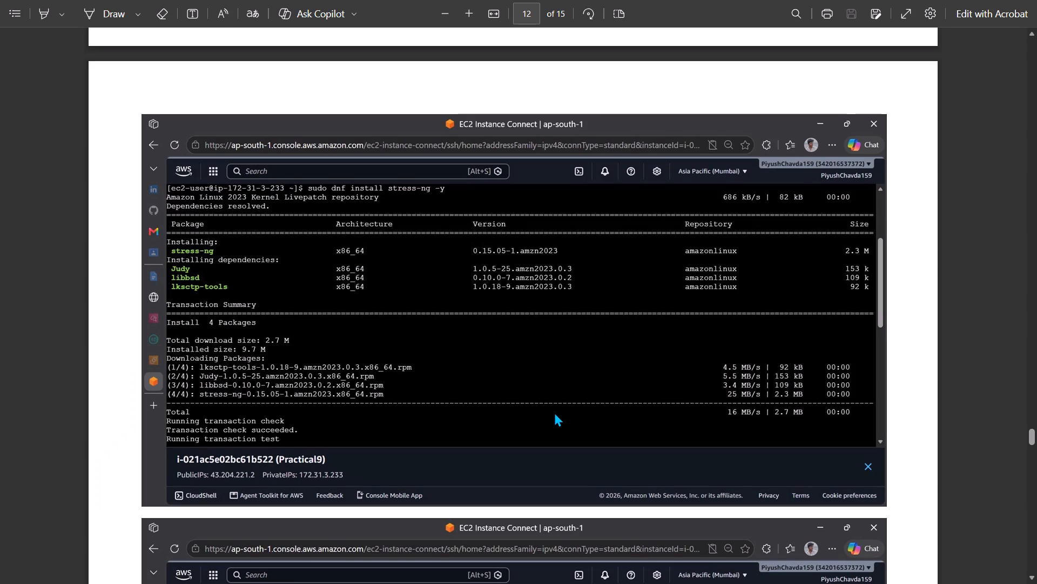
key(alt+Tab)
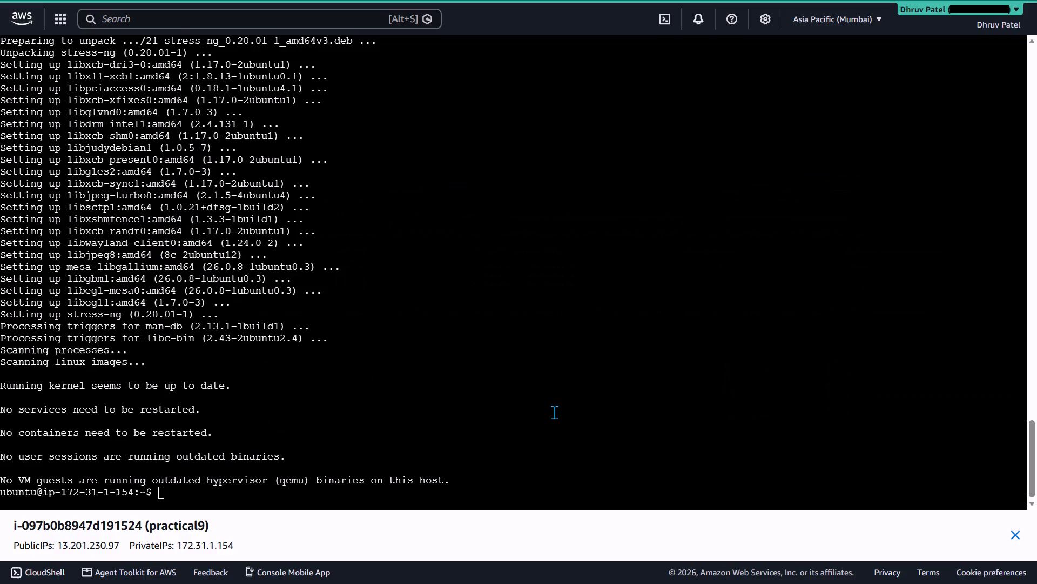
scroll(554, 412, up, 13)
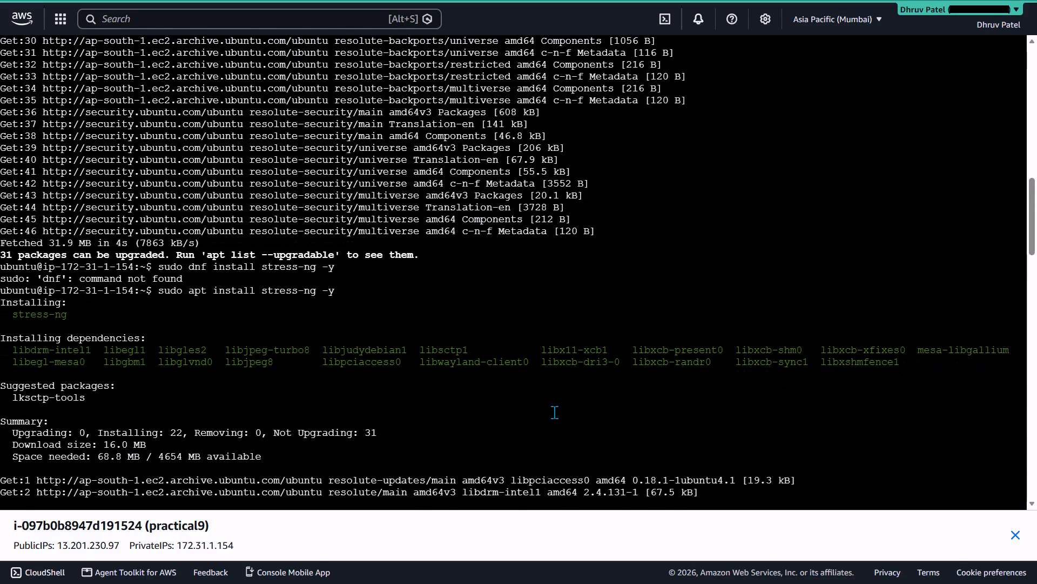
scroll(554, 412, down, 2)
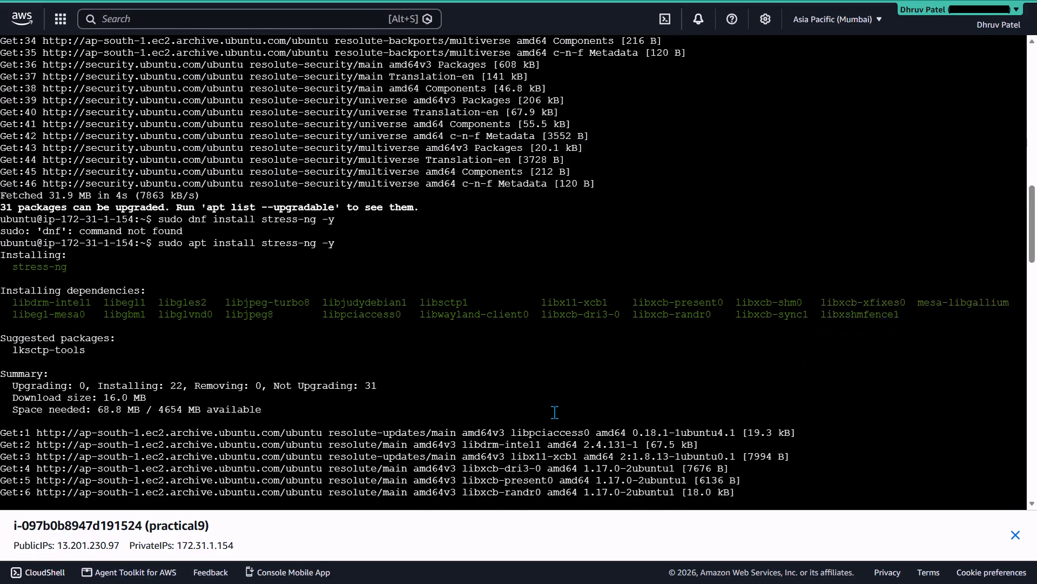
scroll(554, 412, down, 2)
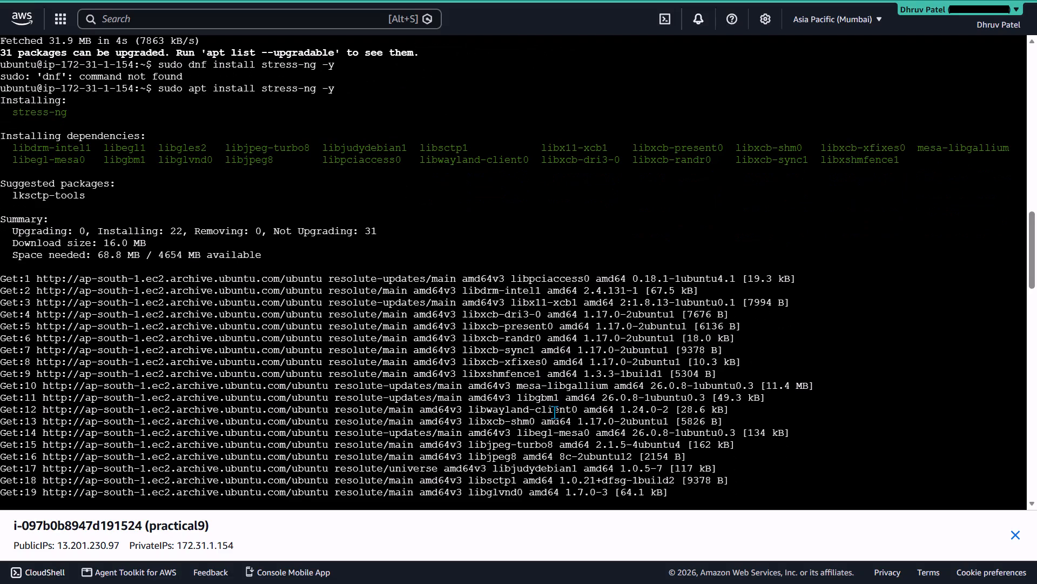
scroll(554, 412, down, 2)
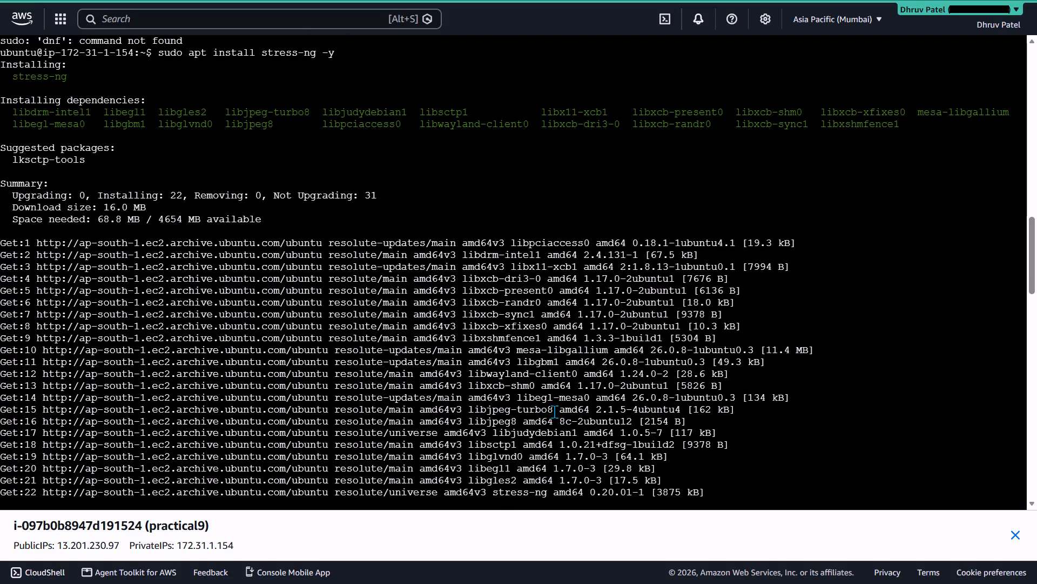
middle_click(358, 184)
middle_click(358, 184)
scroll(360, 184, down, 1)
scroll(360, 184, up, 1)
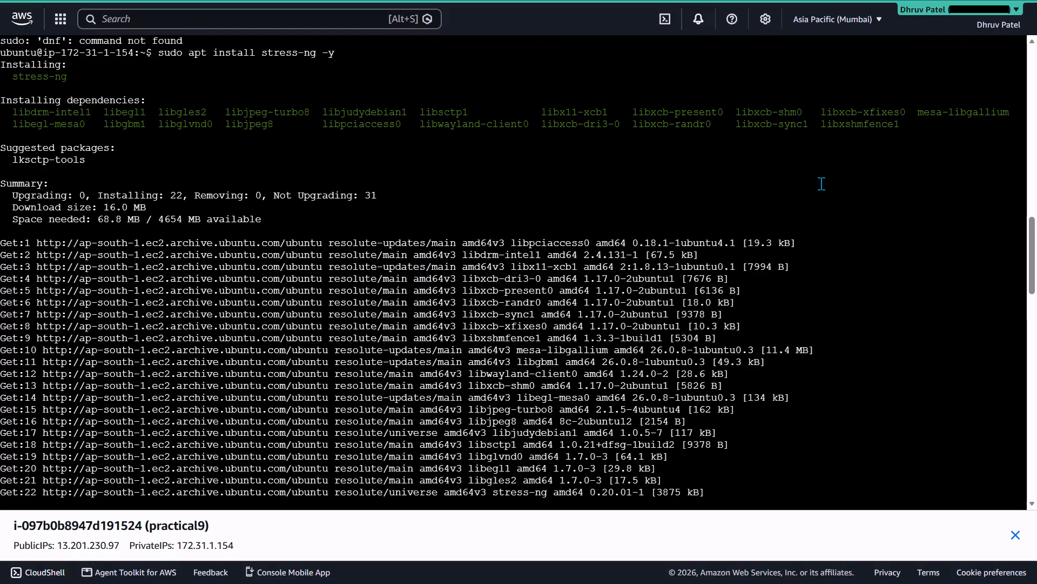
click(1028, 237)
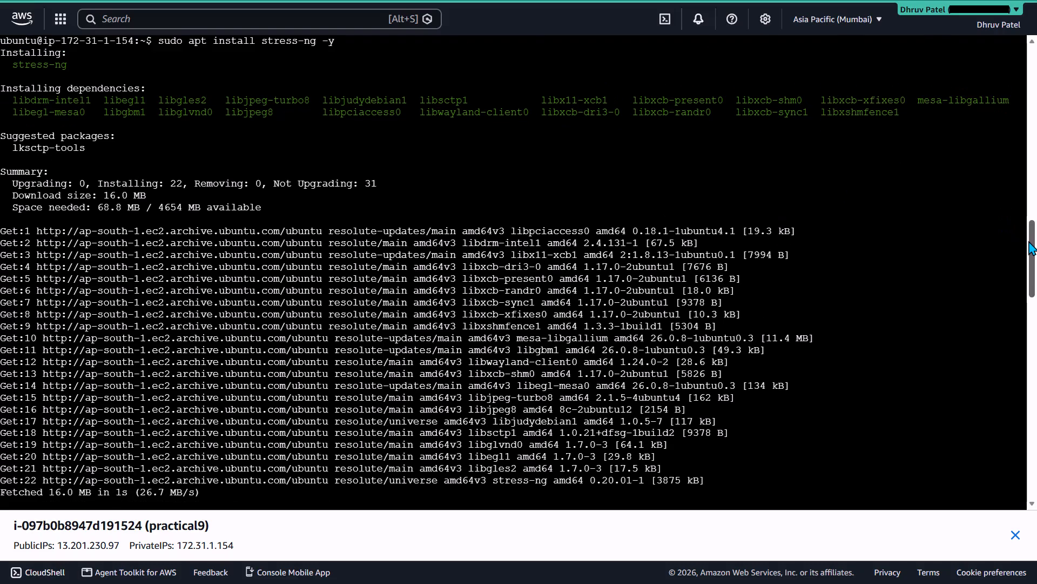
key(shift+super+s)
drag(0, 0, 1036, 583)
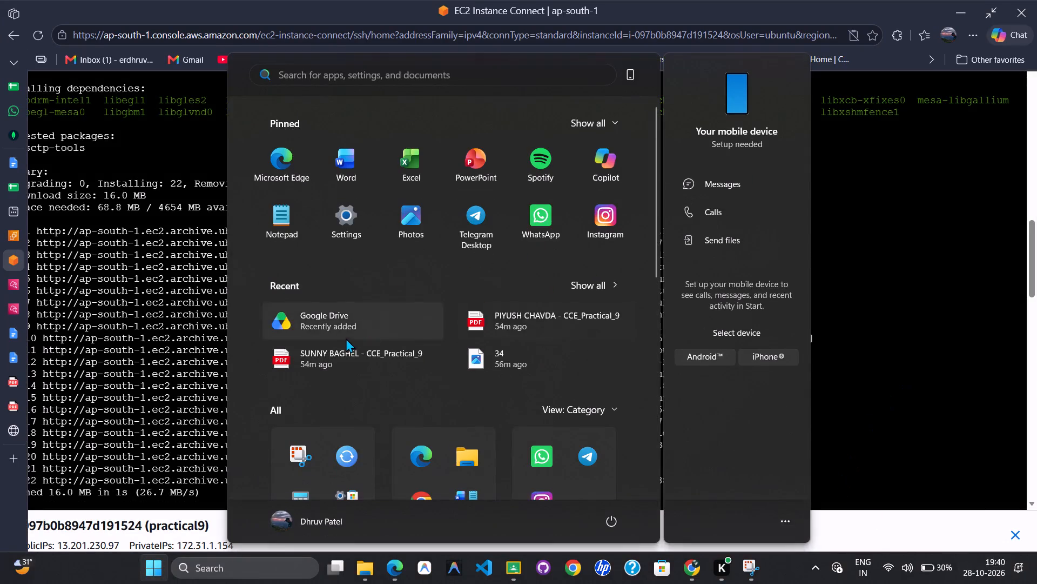
click(927, 362)
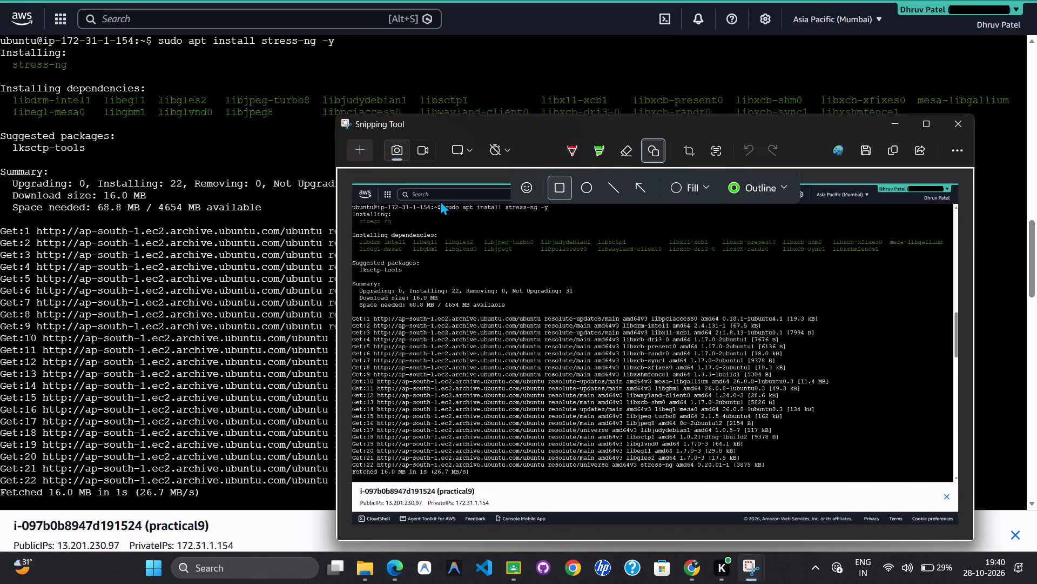
Outline the "sudo apt install stress-ng -y" command in the screenshot with a green rectangle and copy the annotated image.
drag(440, 201, 561, 217)
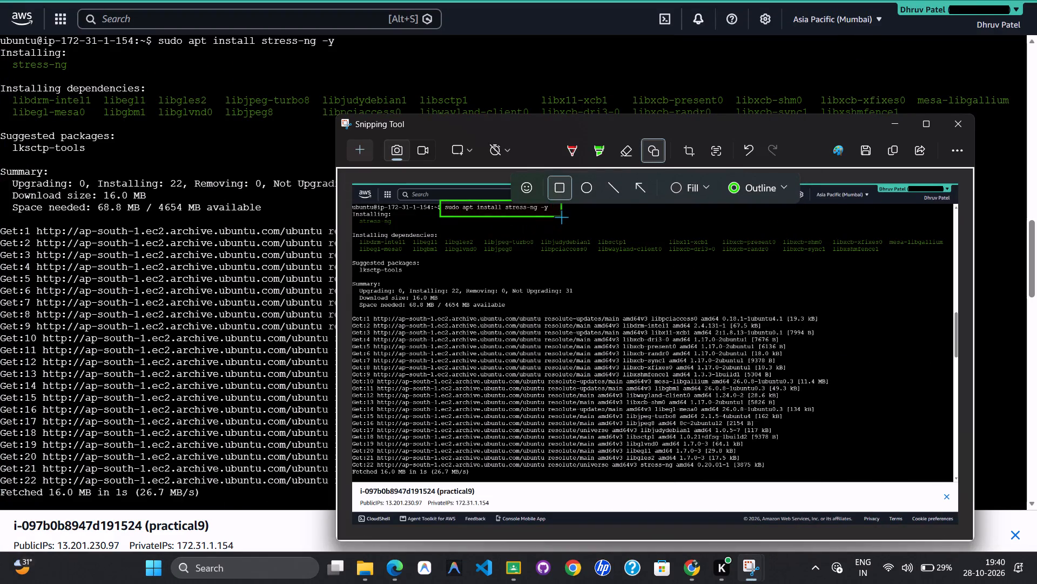
drag(561, 217, 560, 215)
click(890, 149)
Switch back to the stress-ng installation screenshot on page 12 of the reference practical PDF.
key(alt+Tab)
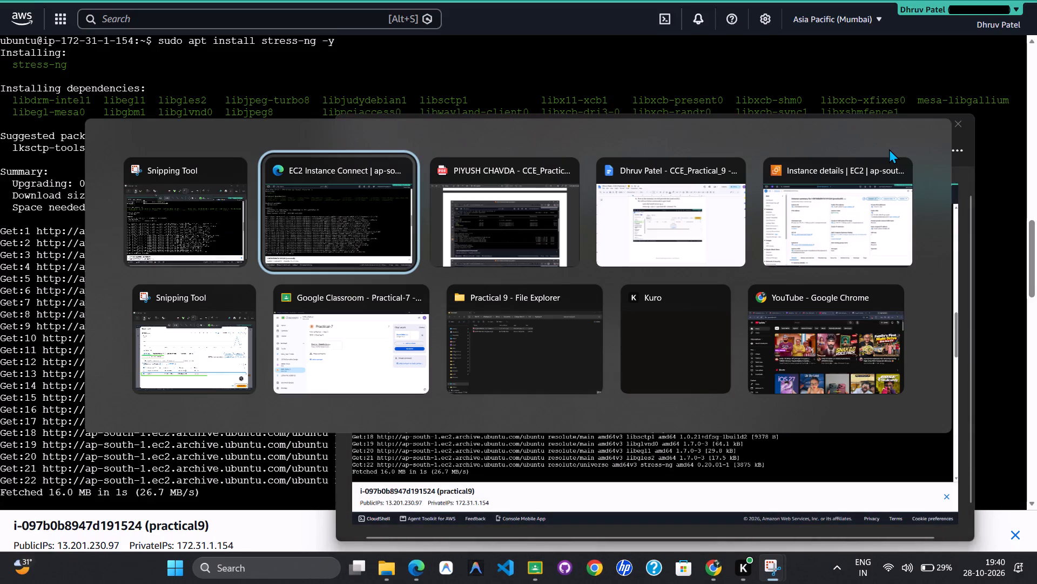
key(alt+Tab)
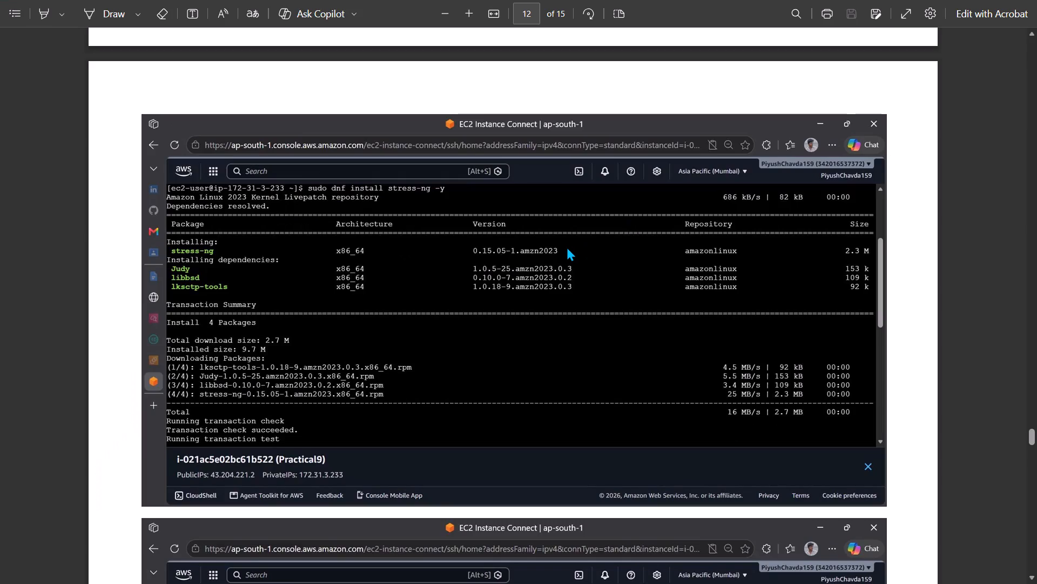
In the CCE_Practical_9 report, replace the CloudWatch Alarms image under item 6 with the copied annotated stress-ng installation screenshot.
key(alt+Tab)
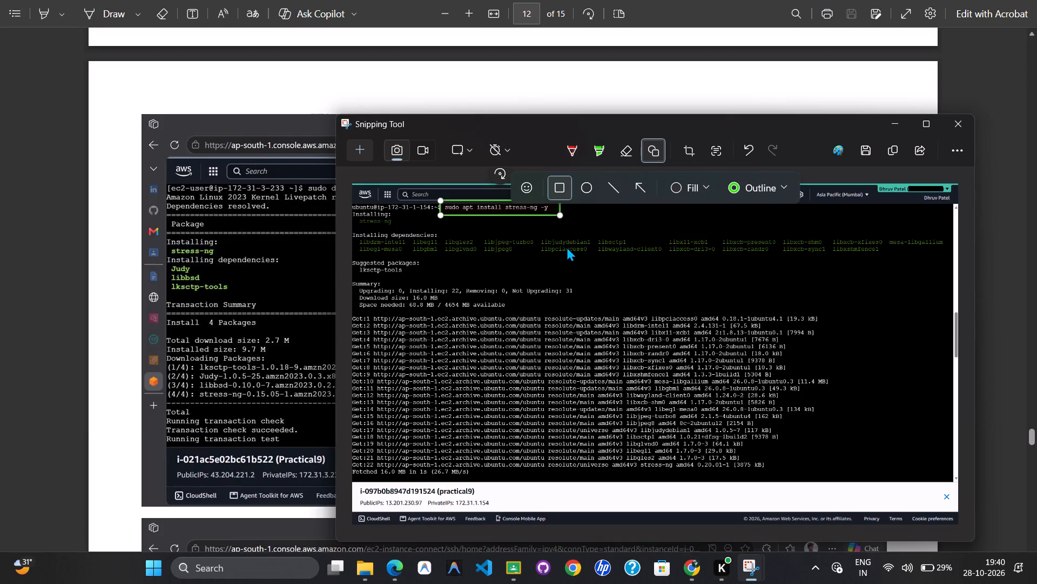
key(alt+Tab)
key(alt+Tab)
key(alt+Tab)
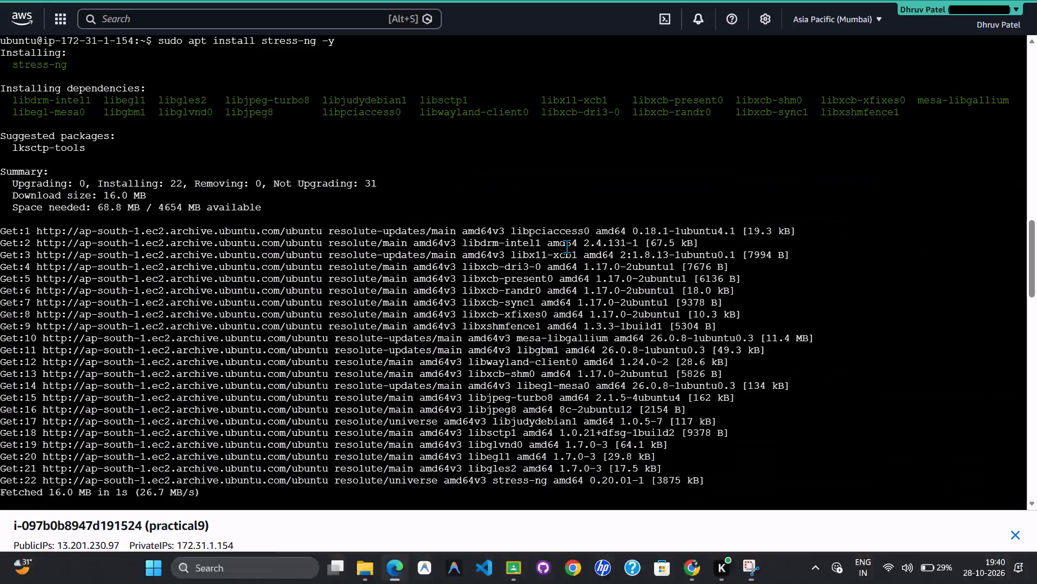
key(alt+Tab)
key(alt+Tab)
key(alt+Tab)
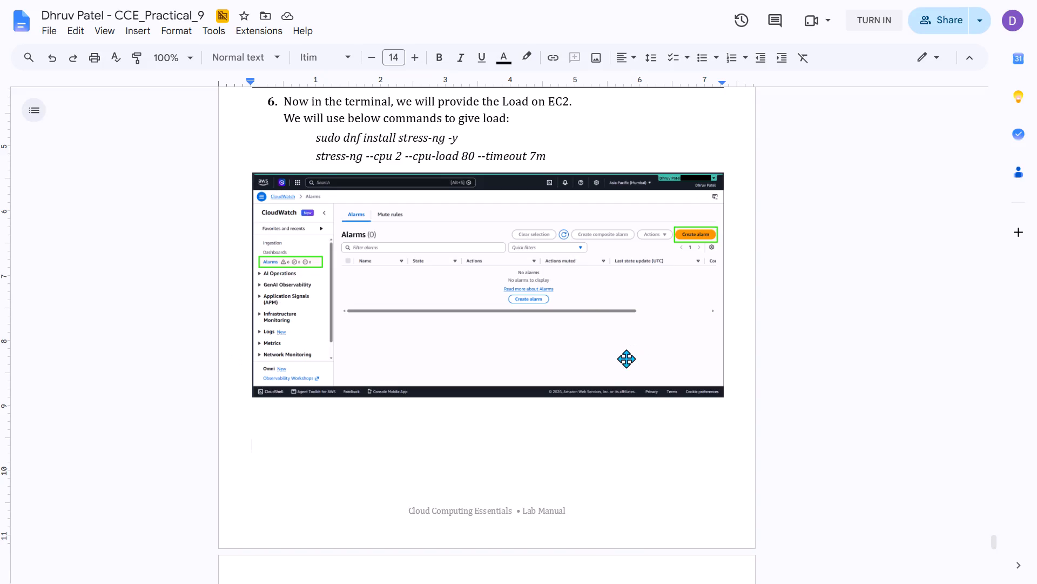
key(Left)
key(Left)
key(Right)
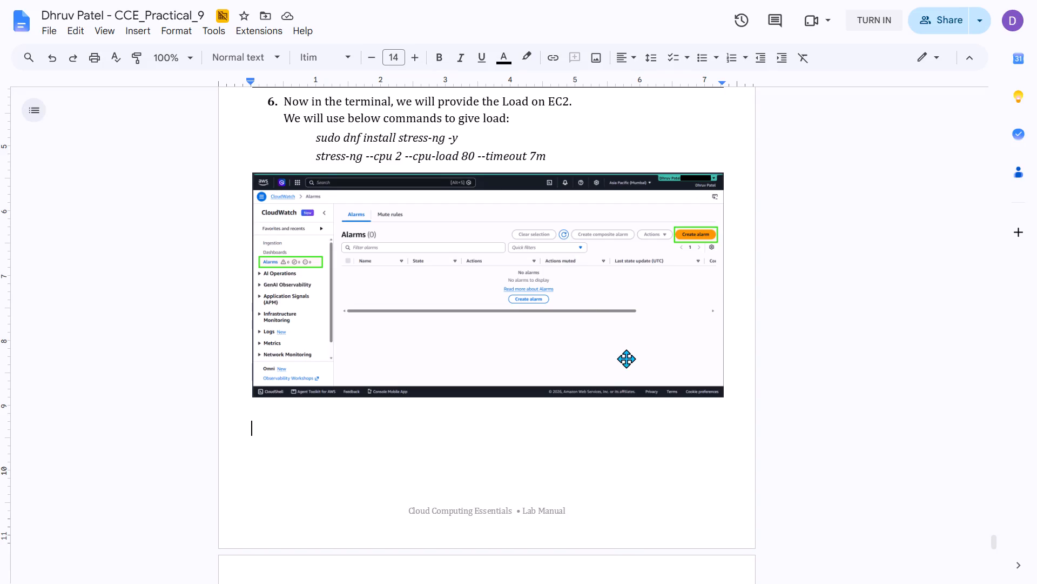
key(Left)
key(Right)
key(Up)
click(626, 359)
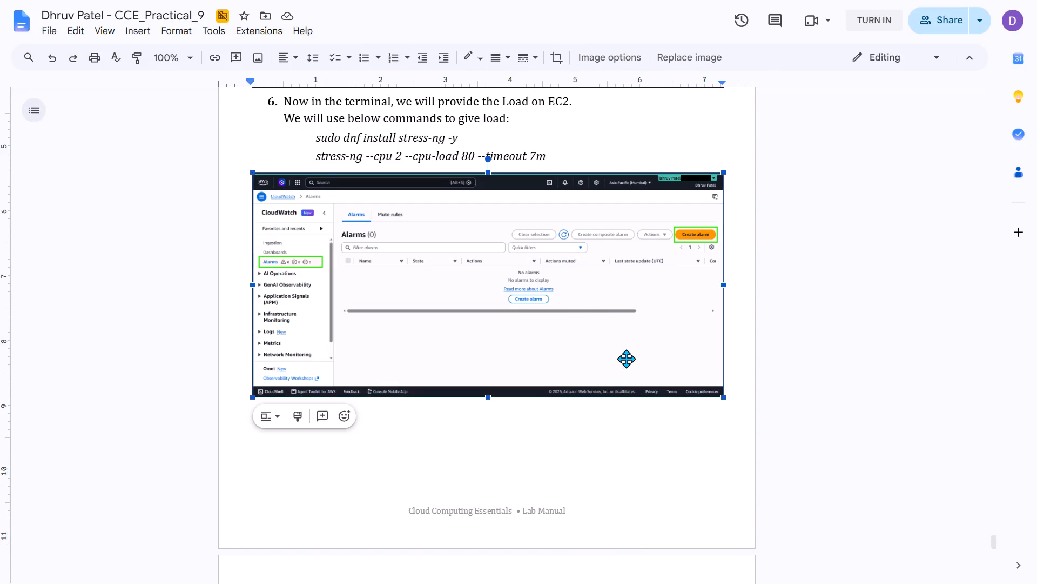
key(ctrl+v)
Add a line reading "Or sudo apt install stress-ng -y" directly below the "sudo dnf install stress-ng -y" command in item 6.
click(514, 137)
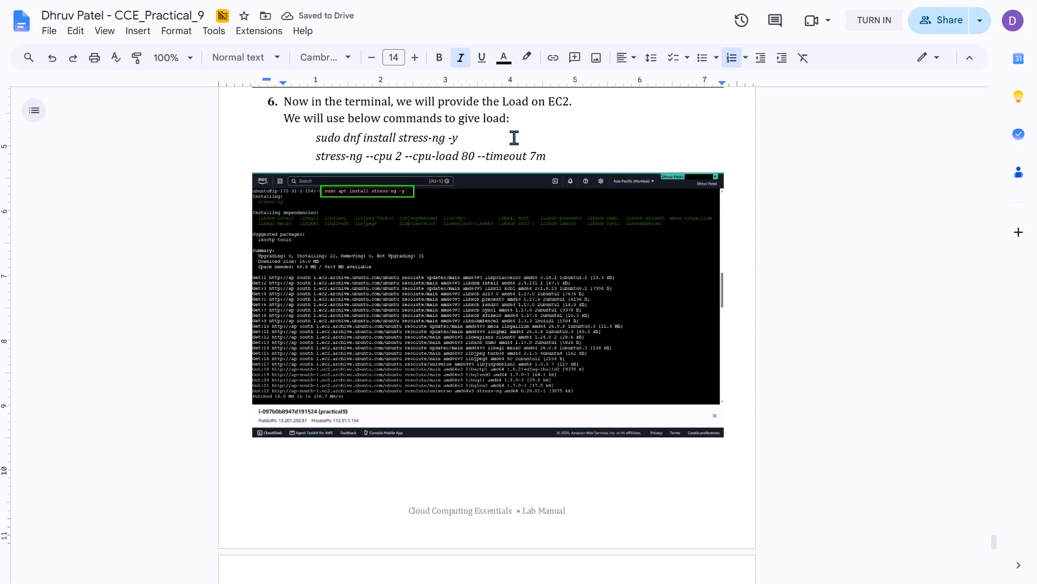
key(shift+Return)
text(or)
key(space)
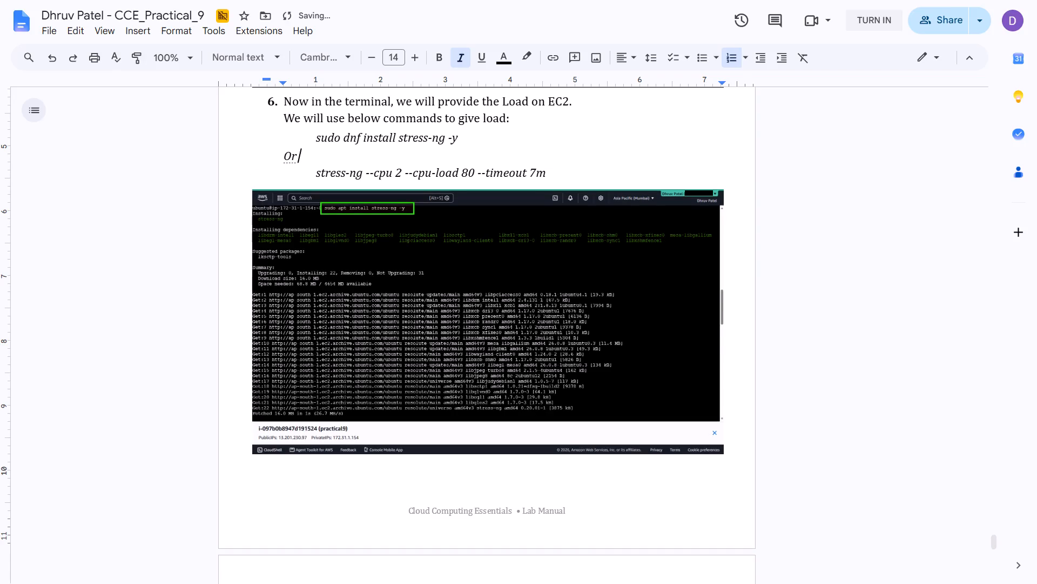
key(space)
key(space)
key(space)
key(space)
key(space)
text(sudo apt install stress-ng0)
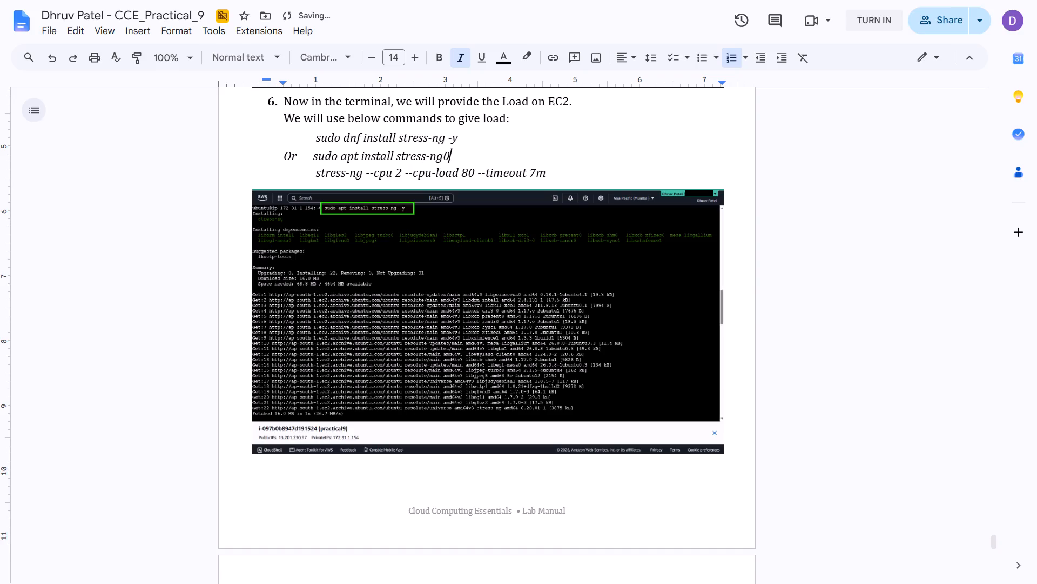
key(BackSpace)
key(space)
text(-y)
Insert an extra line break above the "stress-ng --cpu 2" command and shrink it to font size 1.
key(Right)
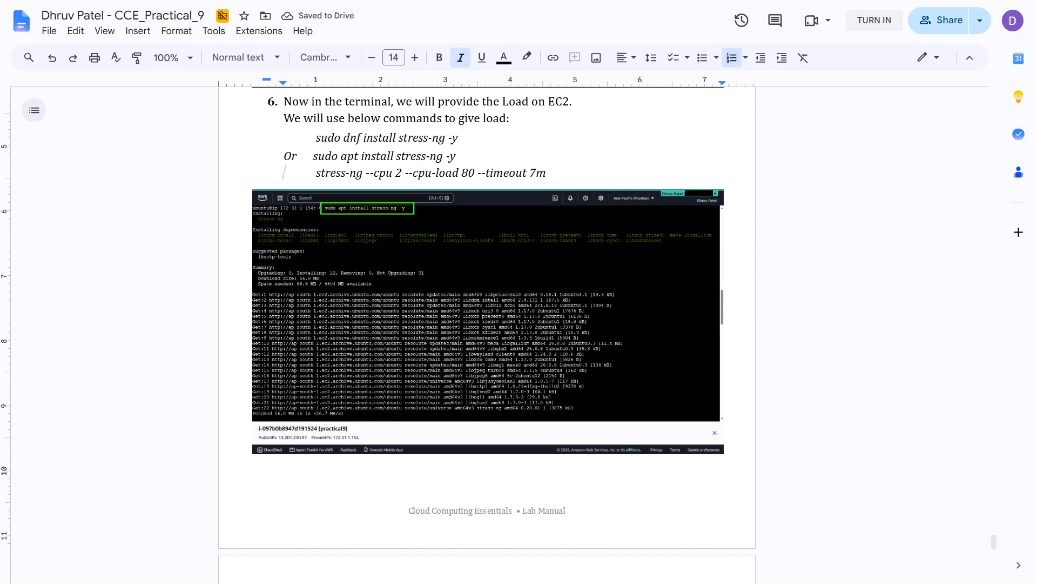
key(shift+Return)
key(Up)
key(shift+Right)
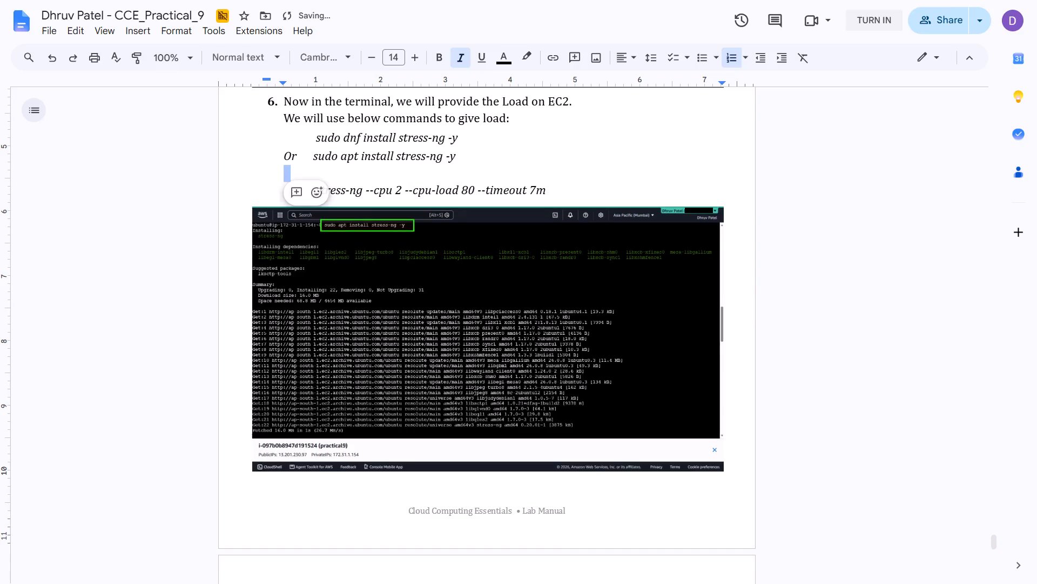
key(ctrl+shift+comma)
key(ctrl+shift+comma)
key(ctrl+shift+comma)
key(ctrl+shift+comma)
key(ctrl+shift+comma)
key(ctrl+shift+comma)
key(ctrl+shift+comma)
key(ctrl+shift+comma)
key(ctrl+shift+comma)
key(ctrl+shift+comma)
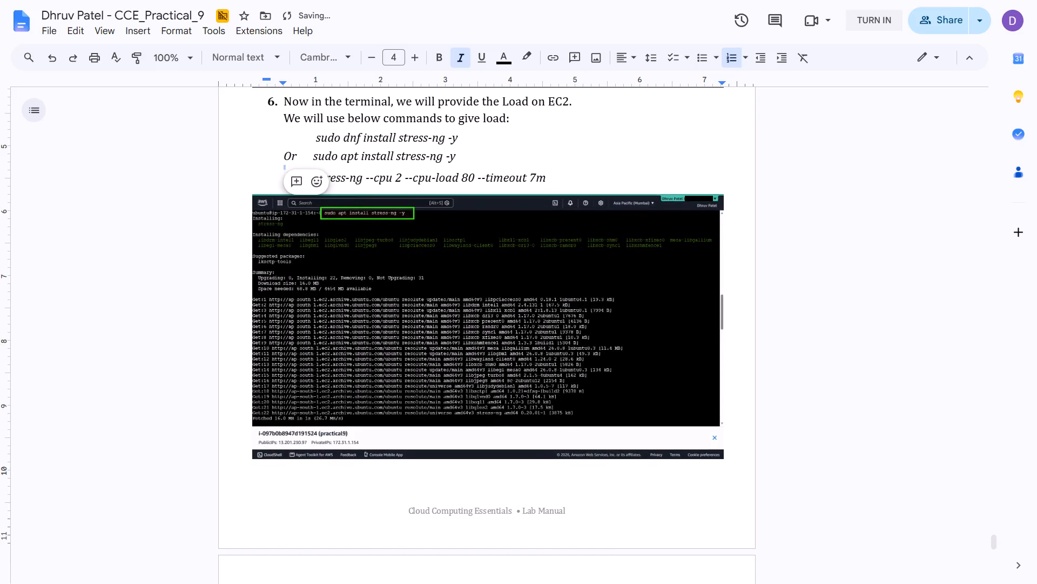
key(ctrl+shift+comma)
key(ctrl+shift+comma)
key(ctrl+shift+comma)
Set the word "Or" before the apt install command to font size 10.
key(Up)
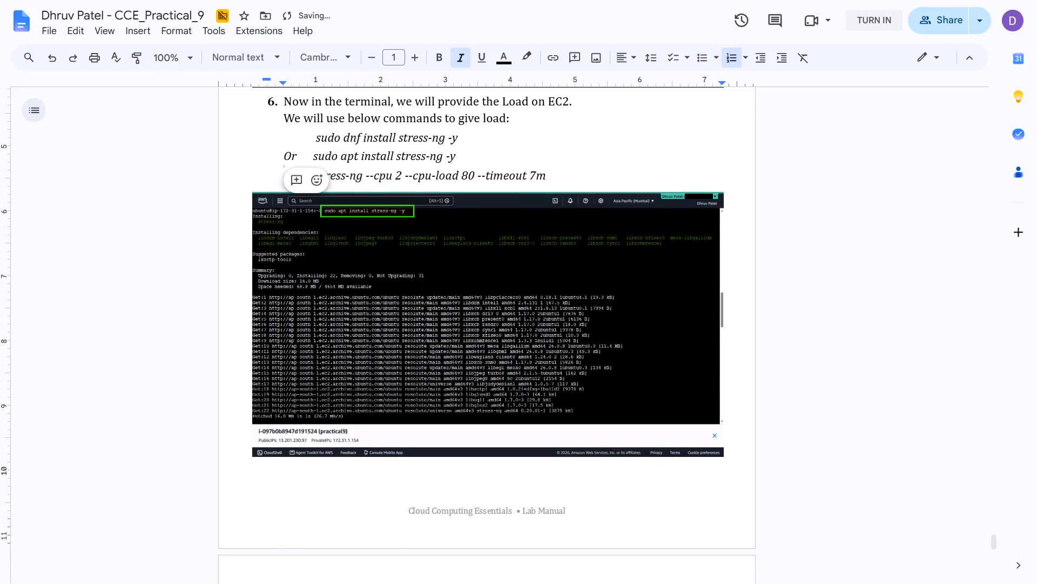
key(ctrl+shift+Right)
key(ctrl+shift+comma)
key(ctrl+shift+comma)
key(ctrl+shift+comma)
key(ctrl+shift+comma)
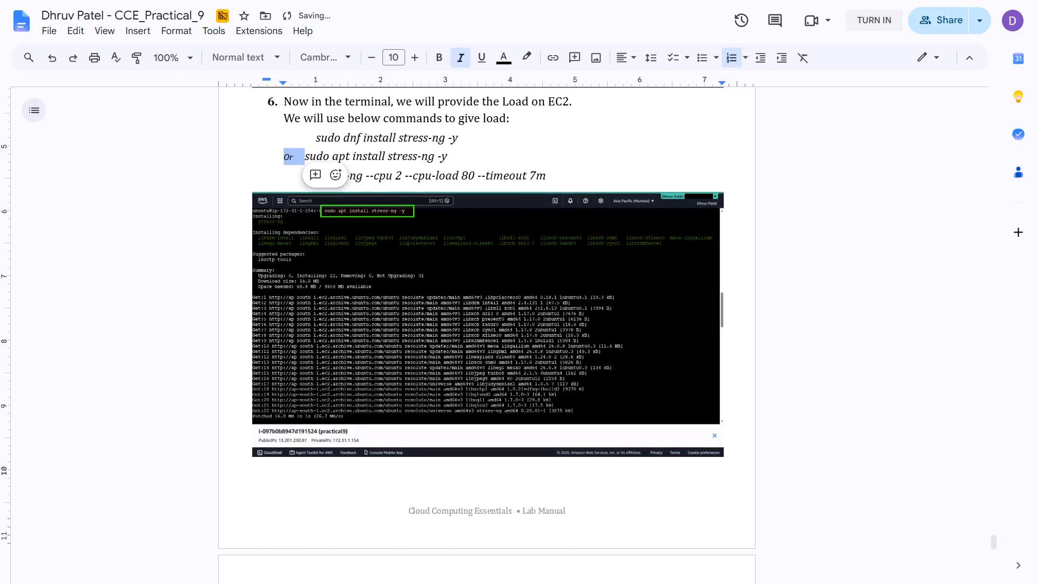
Widen the gap after "Or" with extra spaces so the apt command lines up with the dnf command above.
key(Right)
key(Left)
key(Right)
key(space)
key(space)
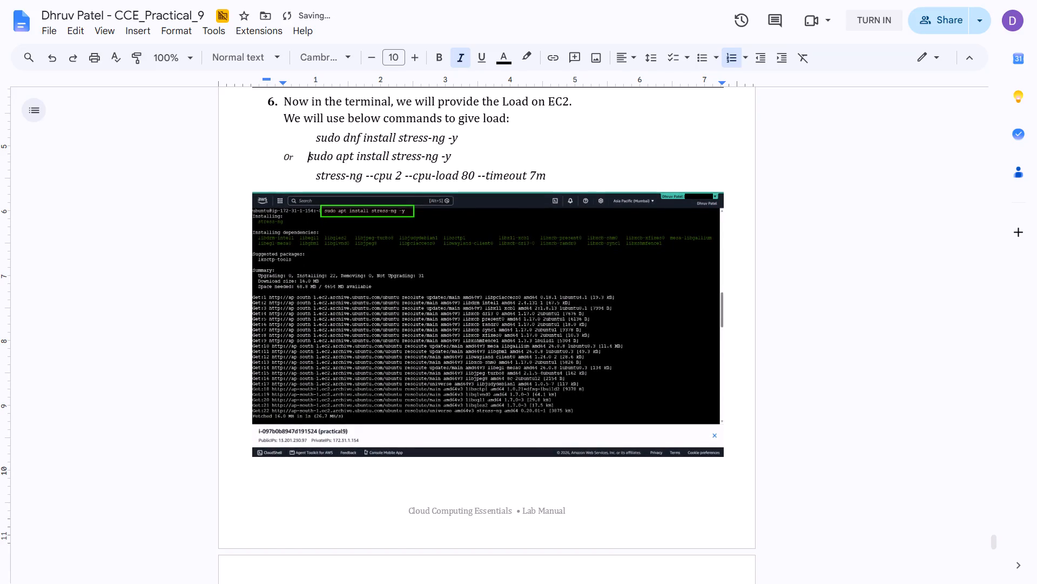
key(space)
key(space)
key(space)
Join the "Or sudo apt install stress-ng -y" text onto the dnf command's line, separated from it by spaces.
key(Left)
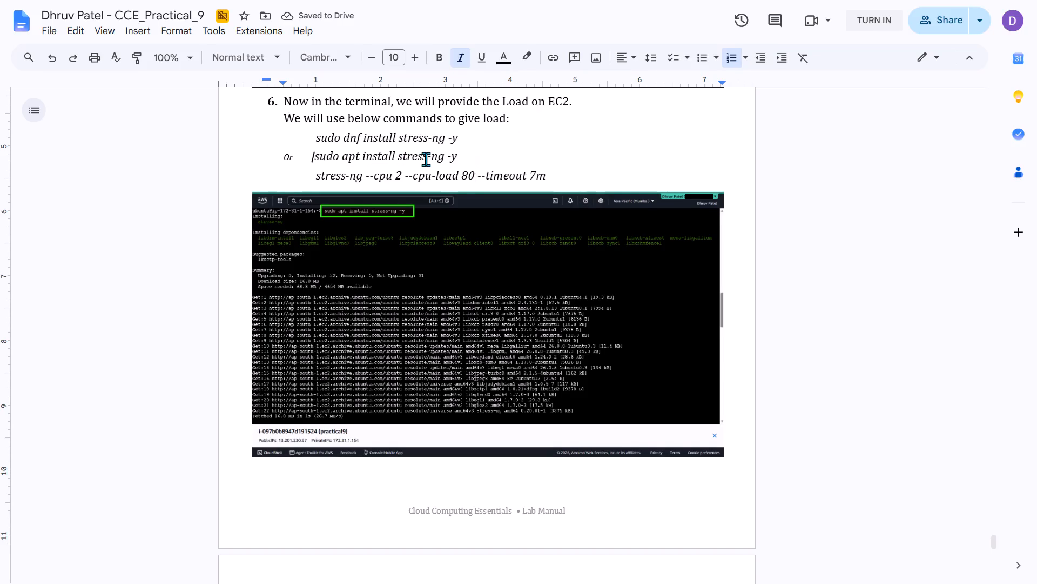
scroll(426, 159, down, 1)
scroll(426, 159, up, 1)
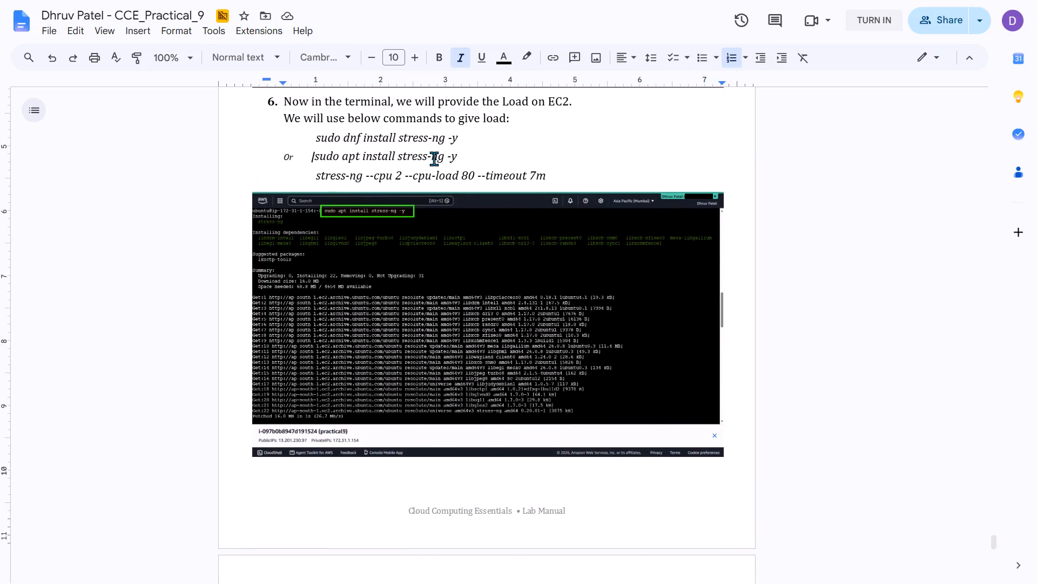
key(ctrl+Left)
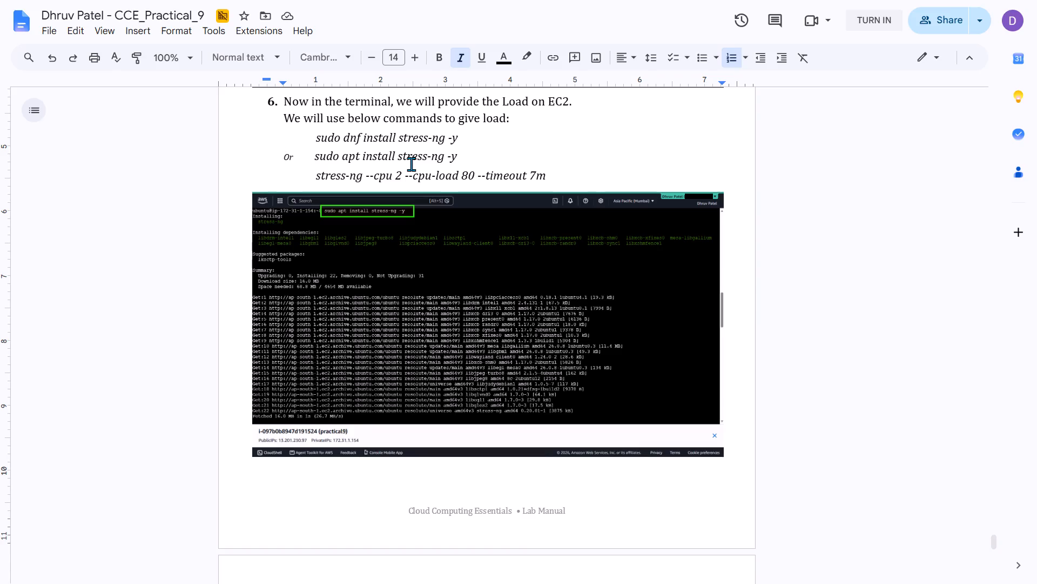
key(BackSpace)
key(space)
key(space)
key(space)
key(space)
key(space)
key(space)
key(space)
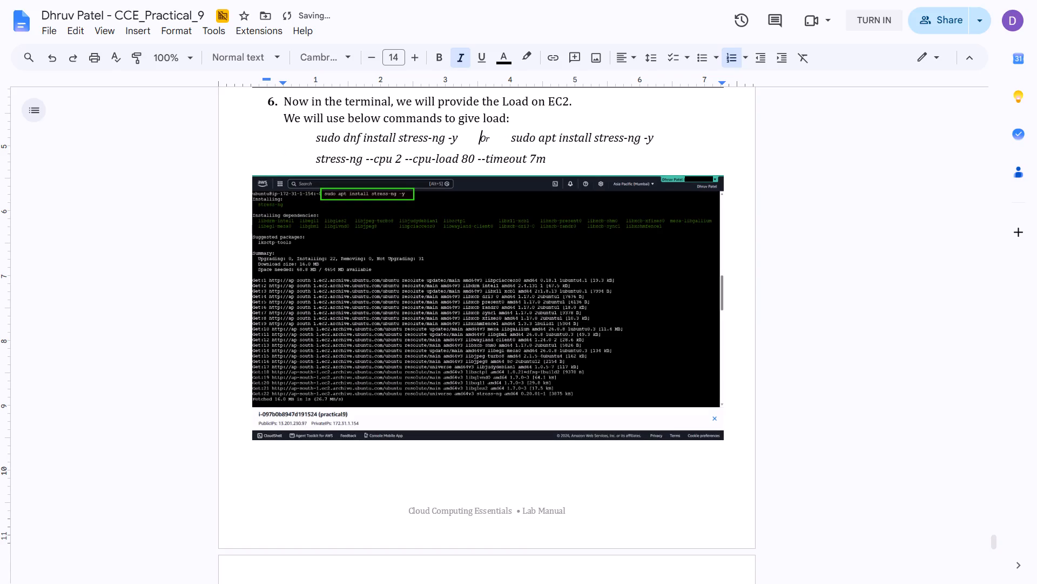
key(space)
key(space)
key(space)
Delete the tiny line break above the "stress-ng --cpu 2 --cpu-load 80 --timeout 7m" command.
key(Down)
key(shift+Right)
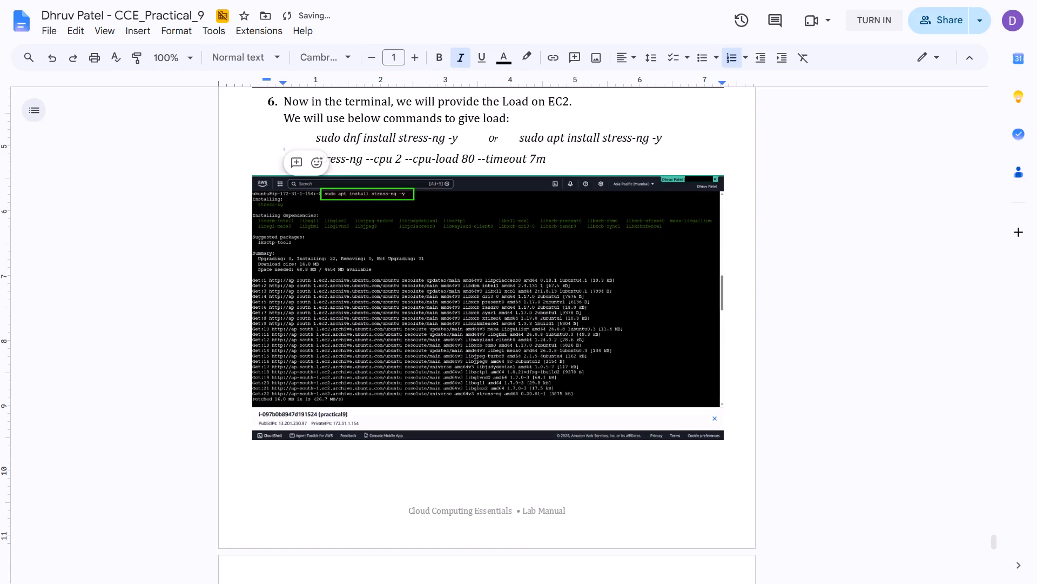
key(ctrl+shift+comma)
key(ctrl+shift+comma)
key(ctrl+shift+comma)
key(ctrl+shift+comma)
key(BackSpace)
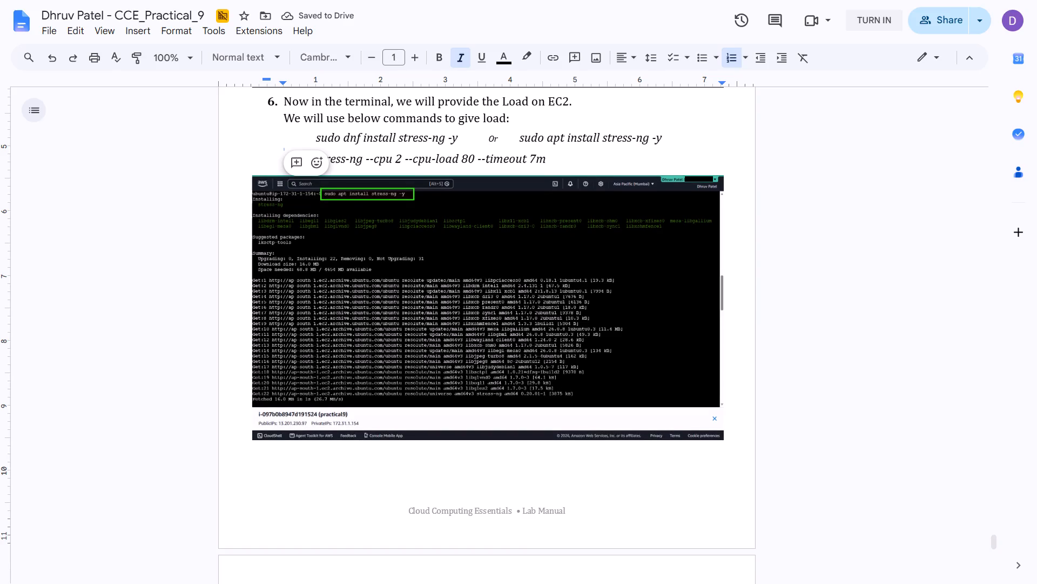
Insert a page break after the stress-ng installation screenshot in the report.
key(Down)
key(Down)
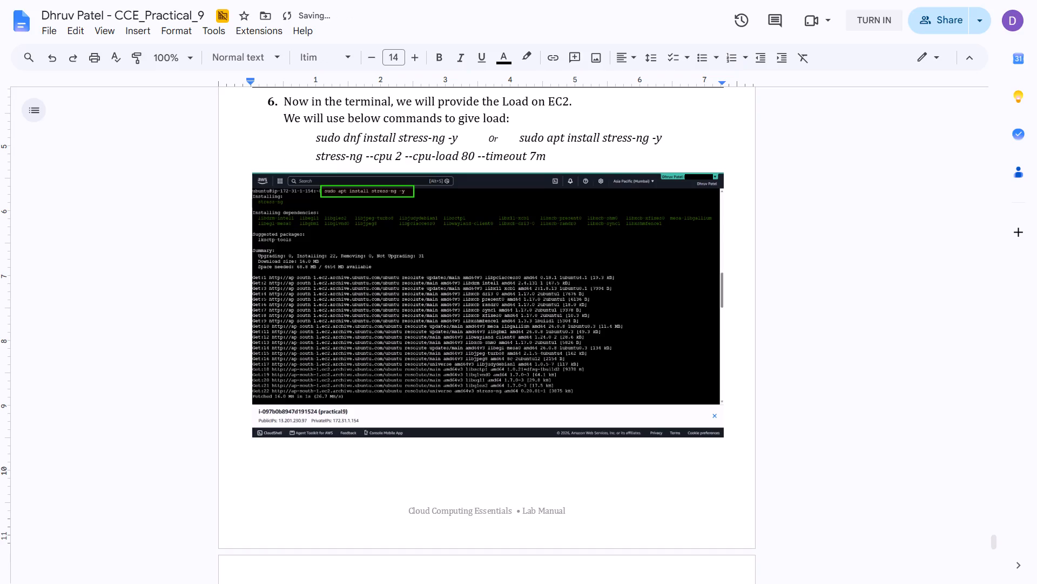
click(742, 390)
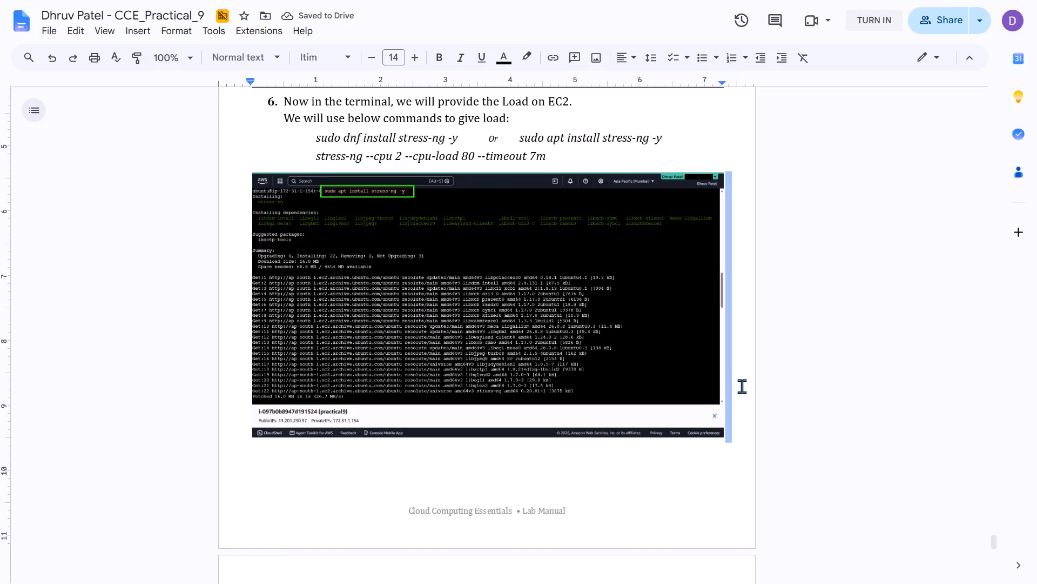
key(Left)
key(ctrl+Return)
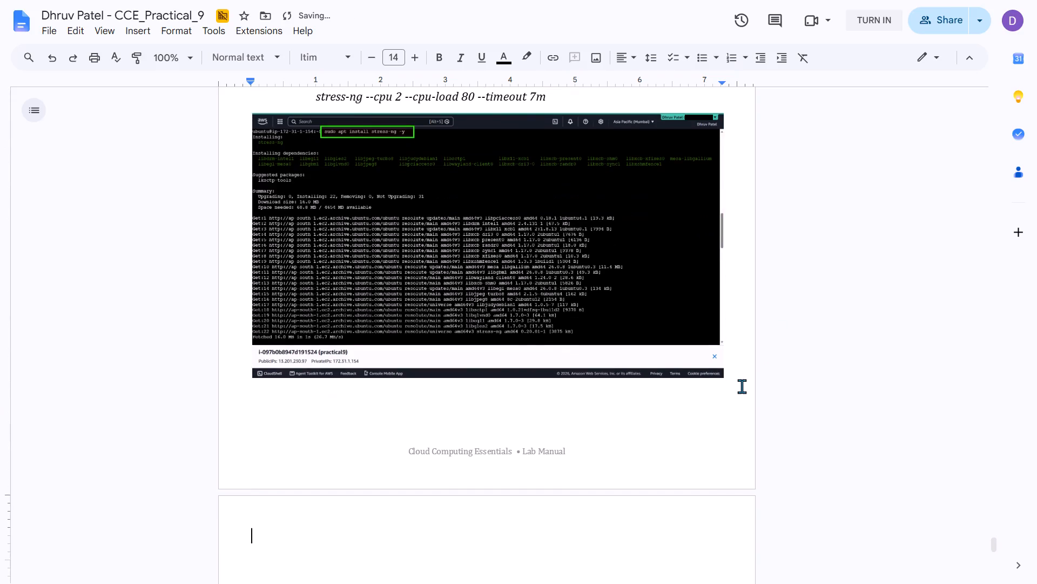
Return to the end of the practical9 terminal output and enter about a dozen blank prompt lines.
key(alt+Tab)
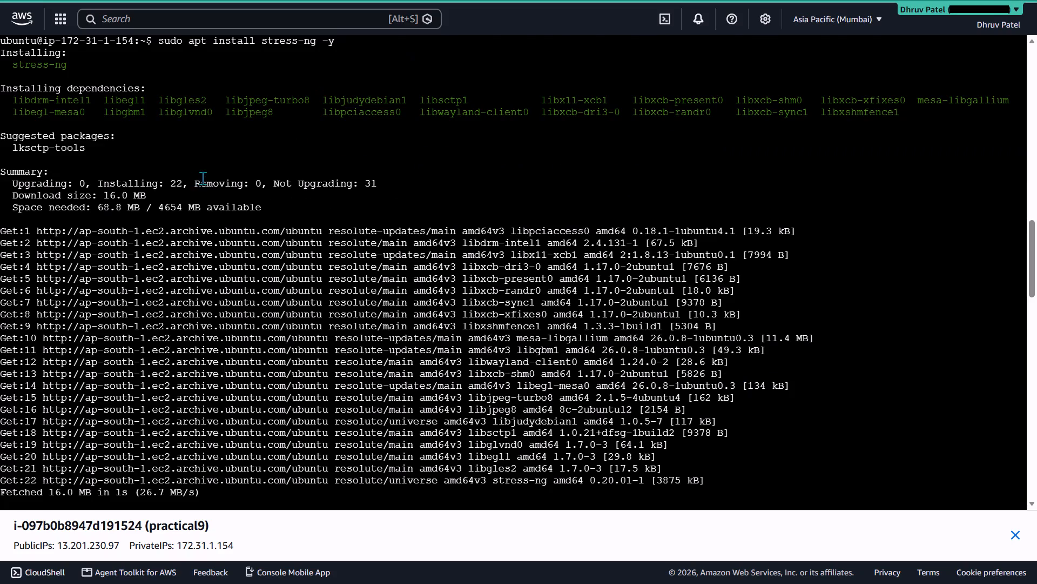
scroll(203, 178, down, 20)
scroll(203, 178, down, 7)
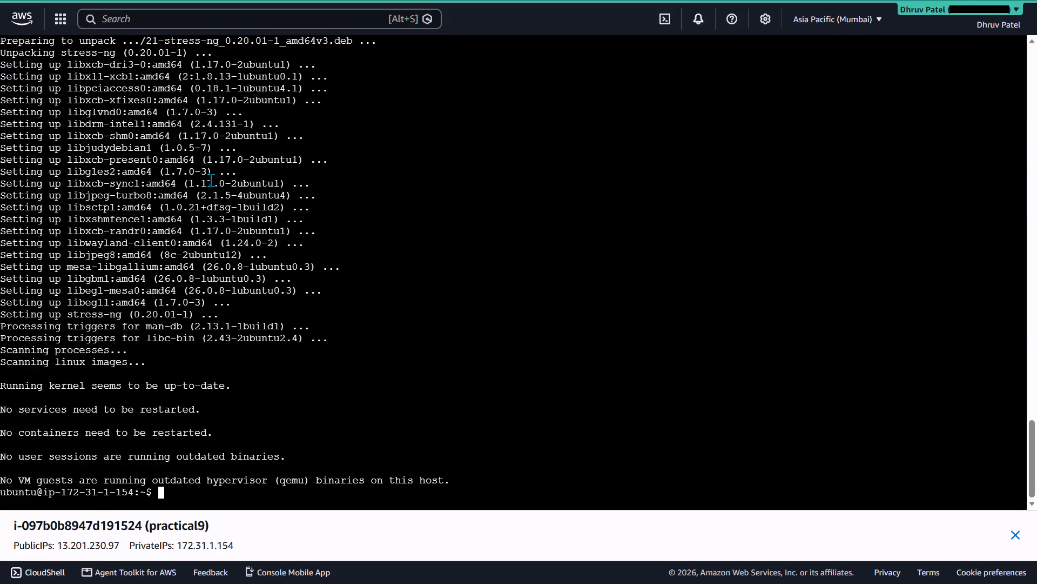
key(alt+Tab)
alt+click(202, 214)
key(Return)
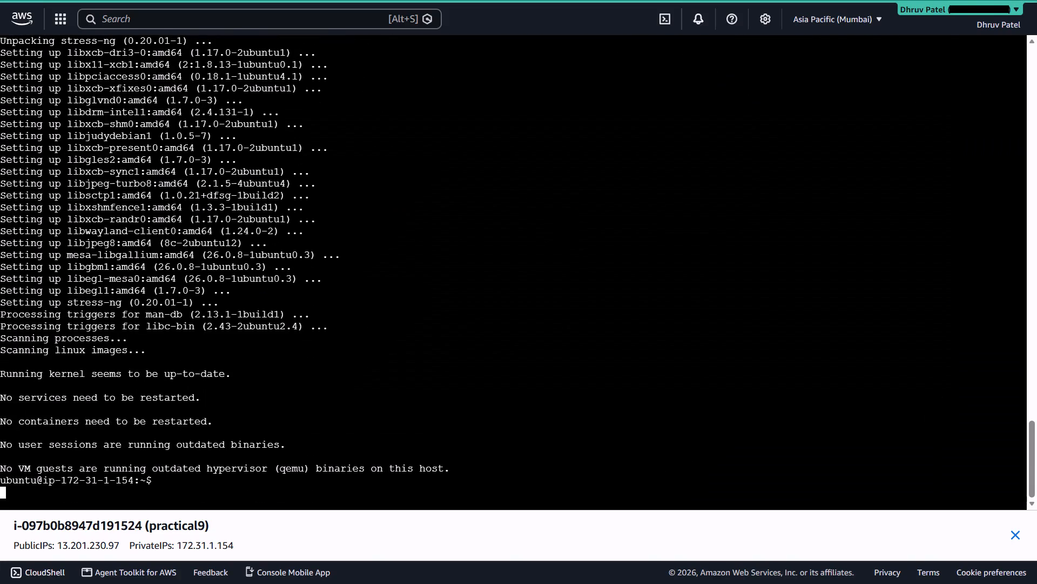
key(Return)
key(Return)
key(Return)
key(Return)
key(Return)
key(Return)
key(Return)
key(Return)
key(Return)
key(Return)
key(Return)
key(Return)
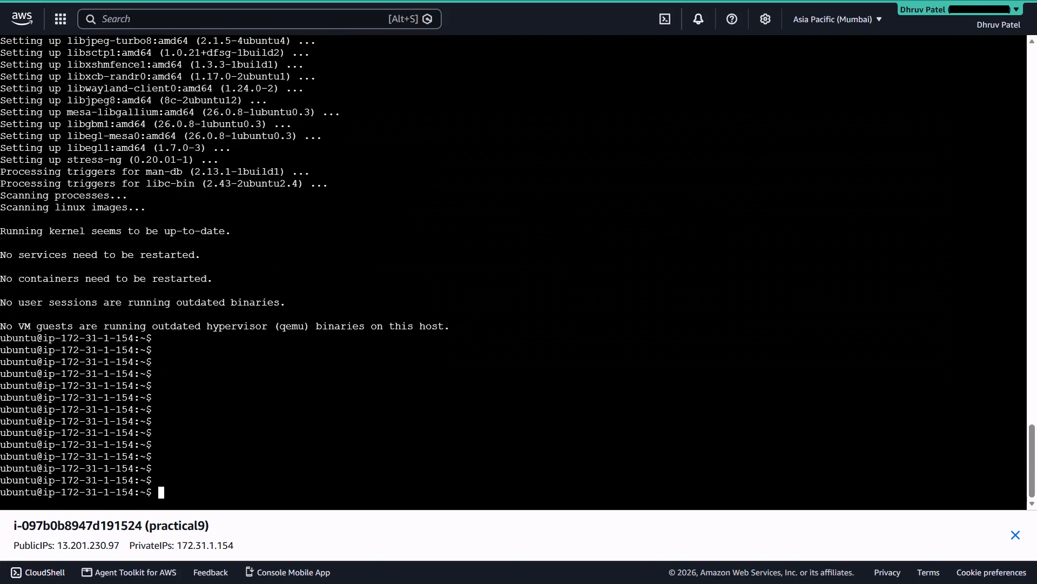
Examine the second terminal screenshot on page 12 of the reference PDF, which shows the stress-ng load command.
key(alt+Tab)
key(alt+Tab)
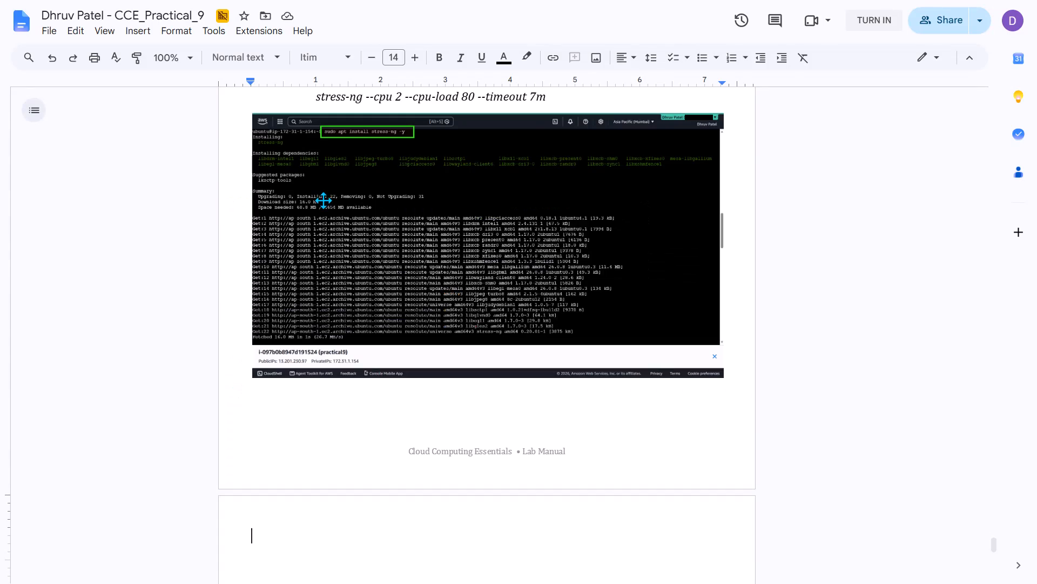
key(alt+Tab)
key(alt+Tab)
key(alt+Tab)
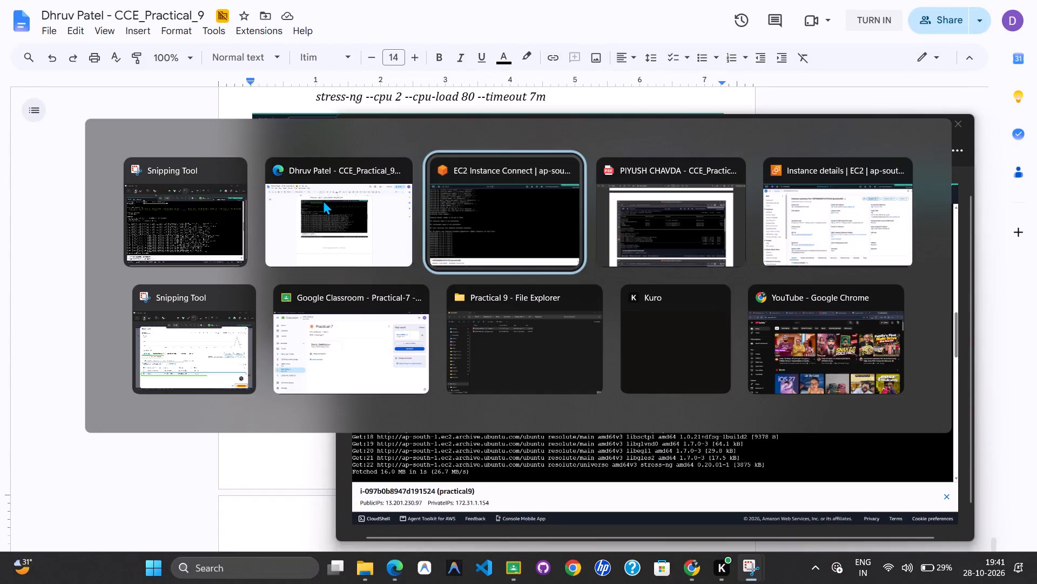
key(alt+Tab)
scroll(323, 200, down, 7)
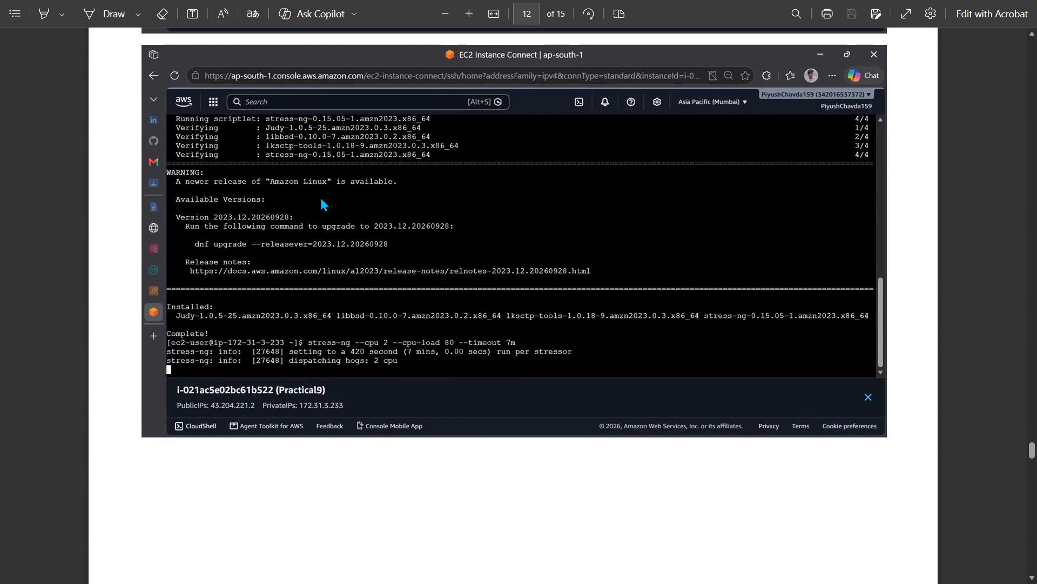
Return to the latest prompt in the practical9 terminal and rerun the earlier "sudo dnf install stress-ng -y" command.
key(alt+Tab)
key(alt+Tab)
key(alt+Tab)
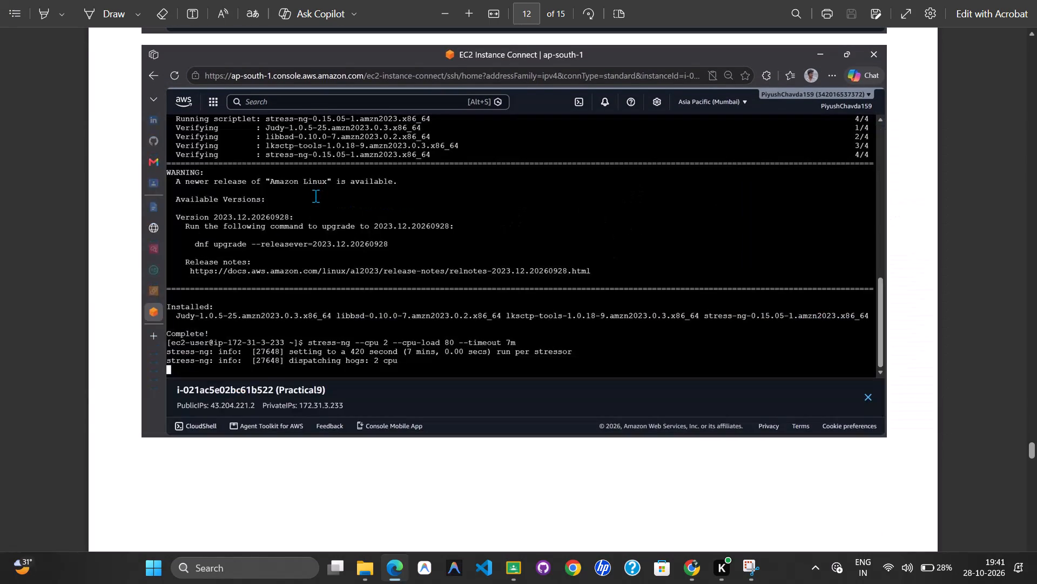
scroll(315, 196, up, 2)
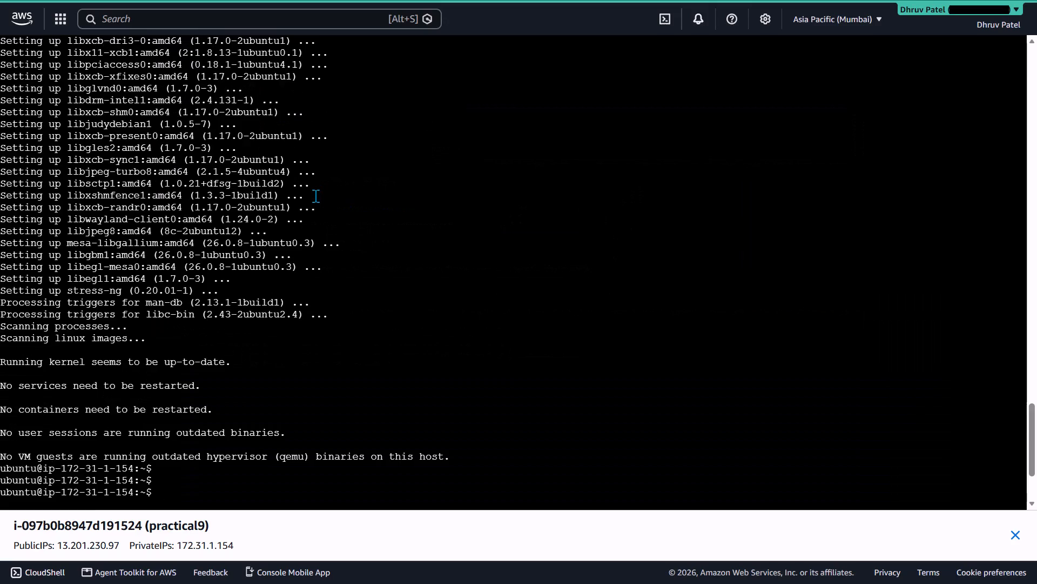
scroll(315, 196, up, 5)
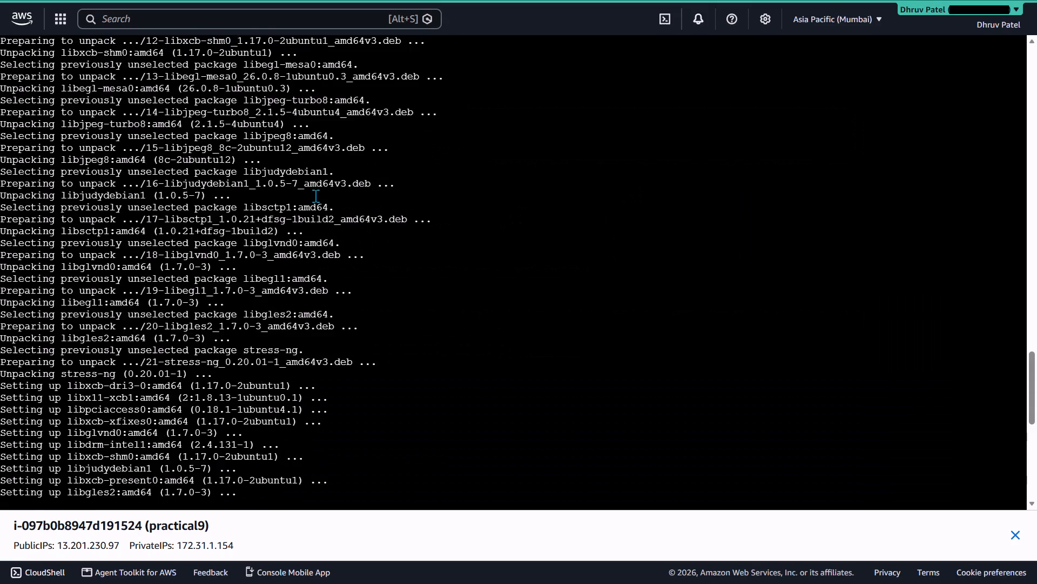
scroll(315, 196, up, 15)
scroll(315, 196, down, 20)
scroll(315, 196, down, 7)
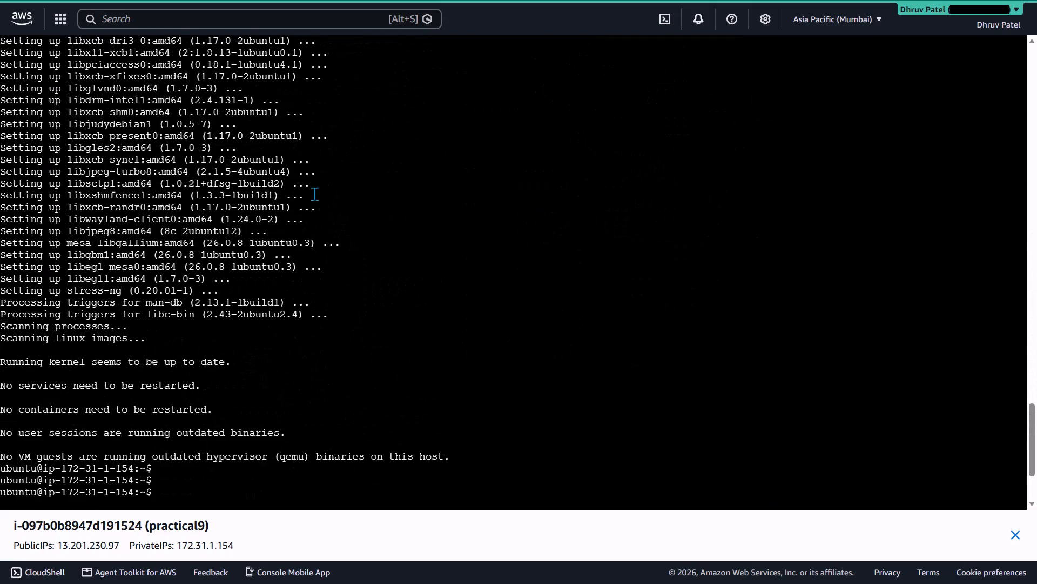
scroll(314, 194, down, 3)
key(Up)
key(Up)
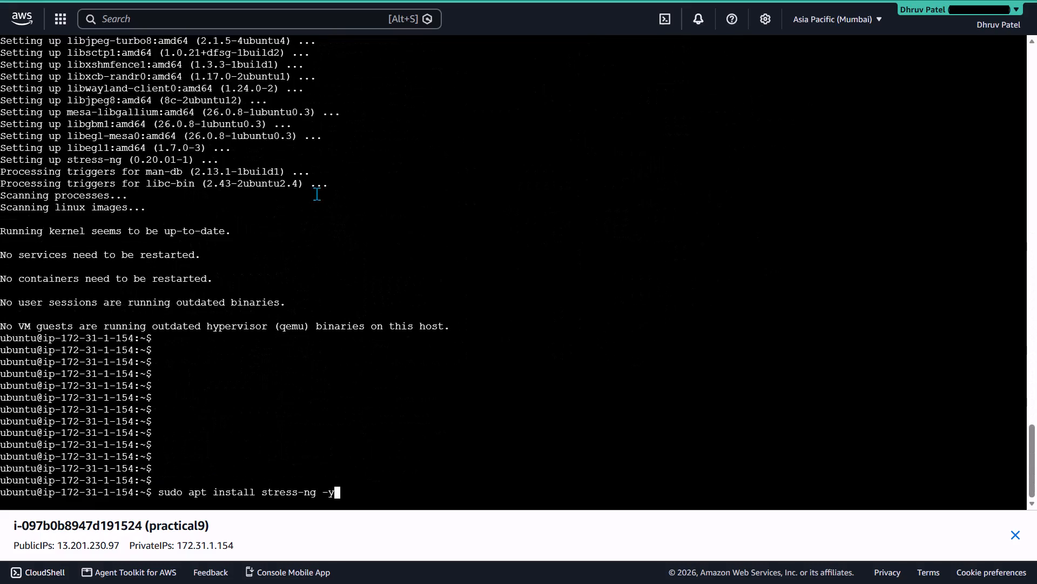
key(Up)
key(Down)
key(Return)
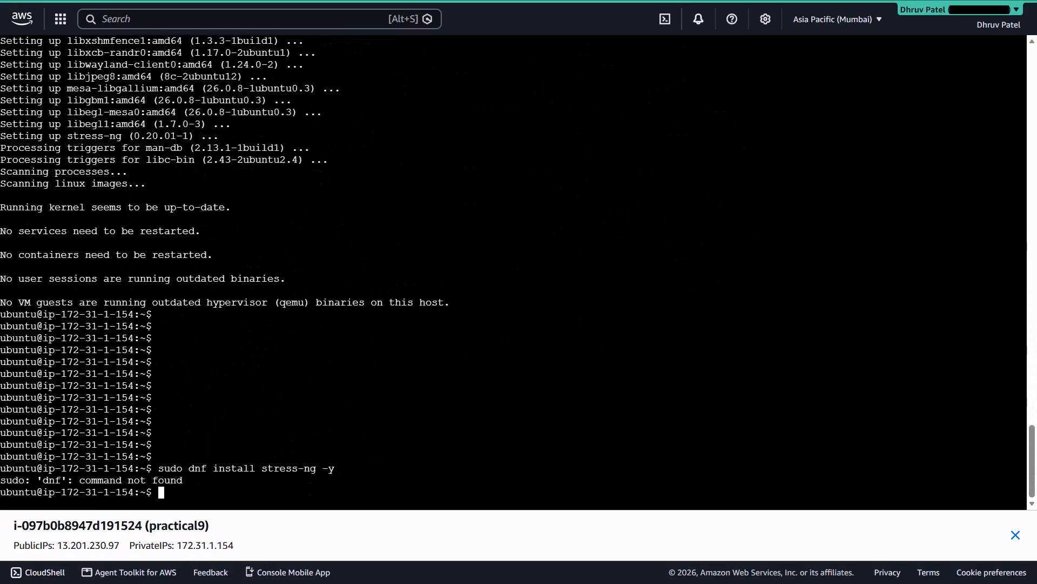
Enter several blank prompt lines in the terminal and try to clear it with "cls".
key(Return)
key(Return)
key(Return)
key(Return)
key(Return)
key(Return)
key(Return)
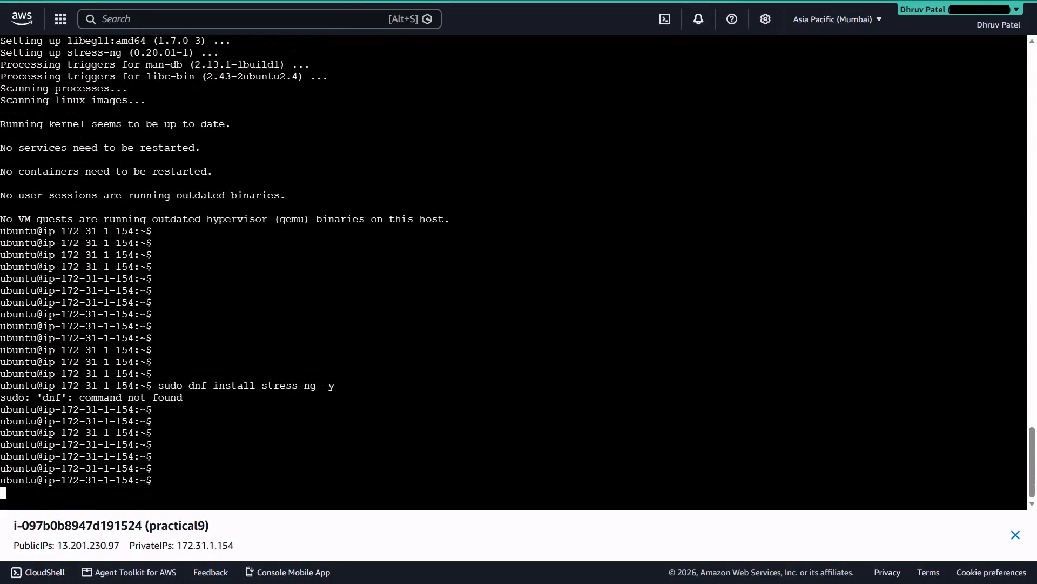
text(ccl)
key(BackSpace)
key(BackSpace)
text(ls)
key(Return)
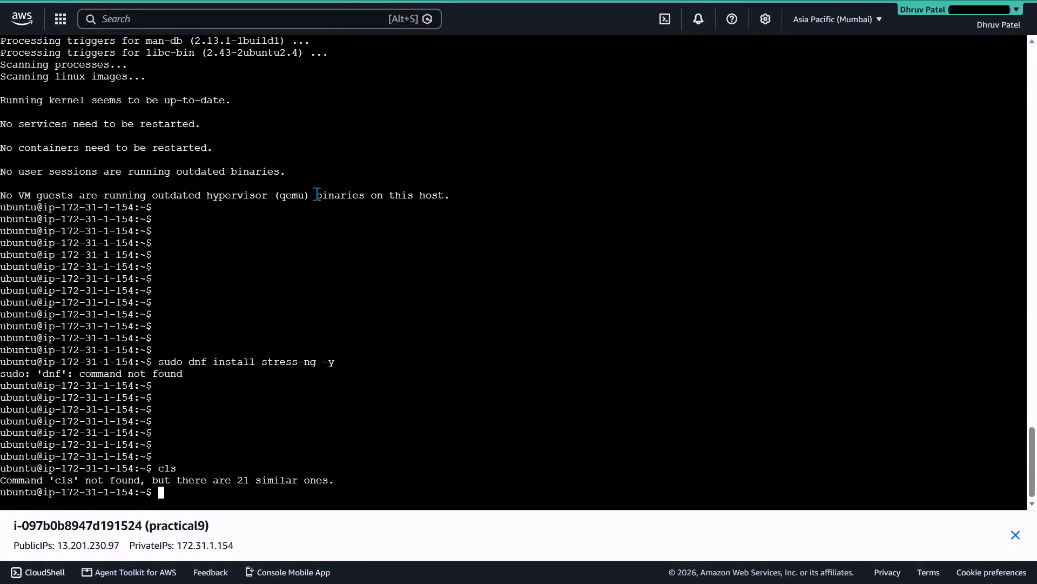
Clear the practical9 terminal with the "clear" command.
text(clewar)
key(BackSpace)
key(BackSpace)
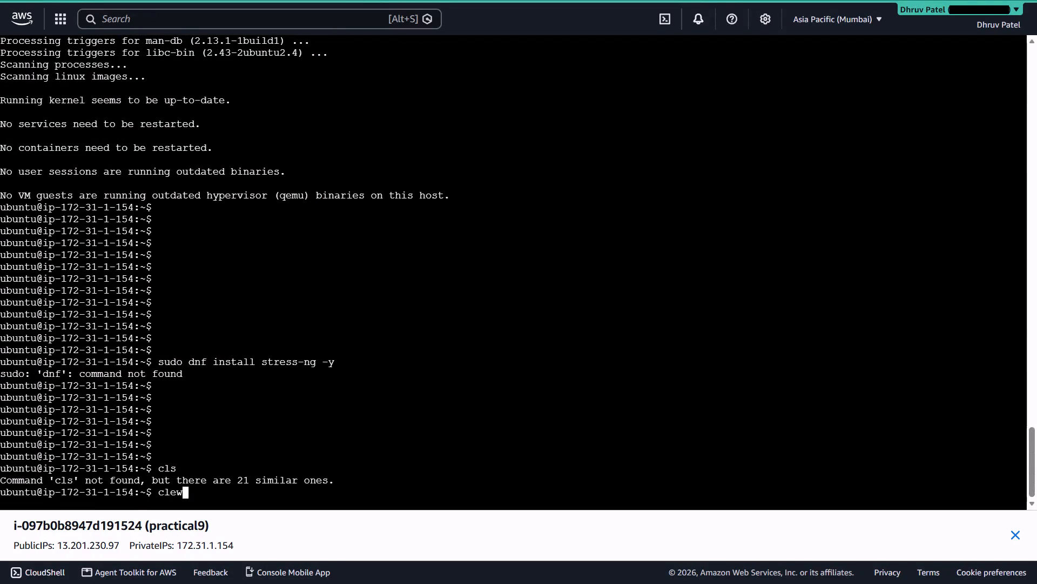
key(BackSpace)
text(ar)
key(Return)
Check page 12 of the reference PDF and copy "stress-ng --cpu 2 --cpu-load 80 --timeout 7m" from step 6 of the report.
key(alt+Tab)
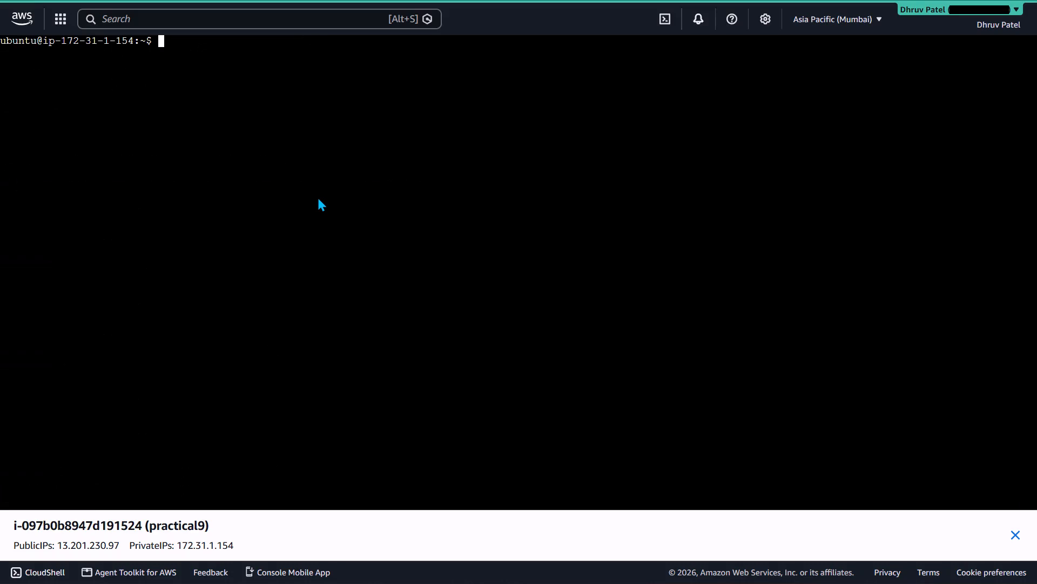
scroll(318, 197, down, 9)
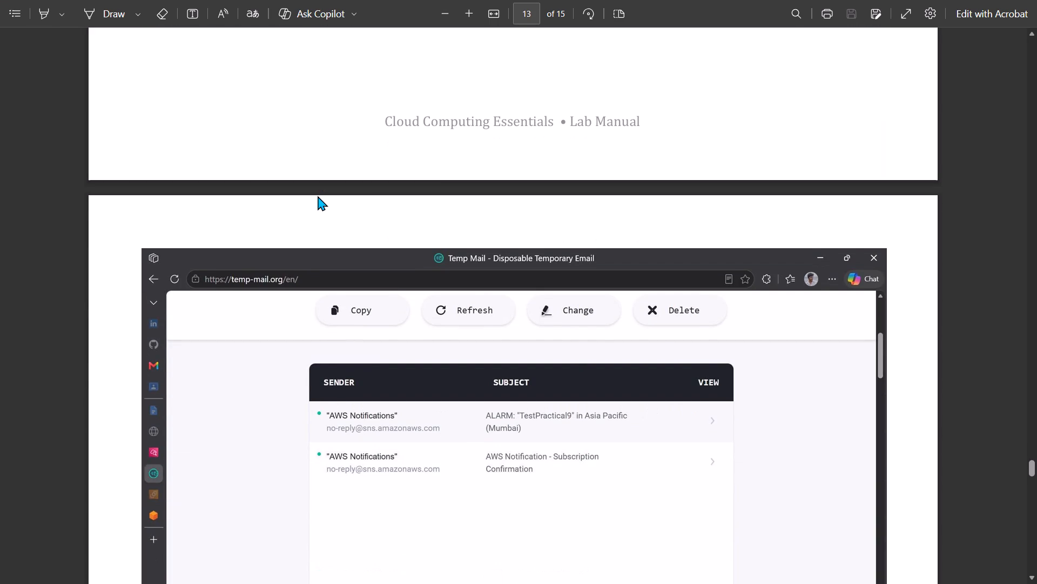
scroll(318, 196, up, 5)
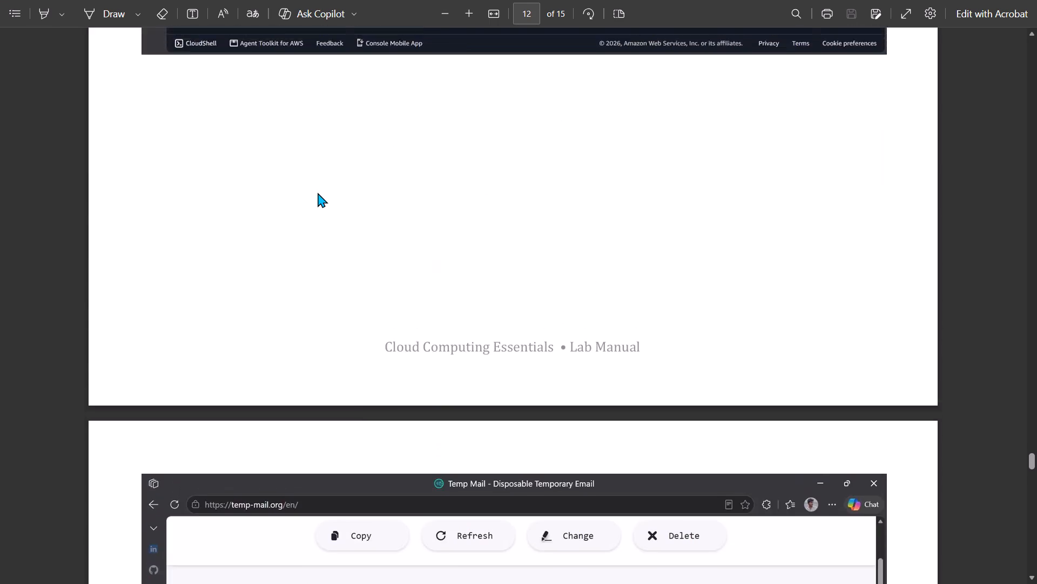
scroll(318, 193, up, 4)
key(alt+Tab)
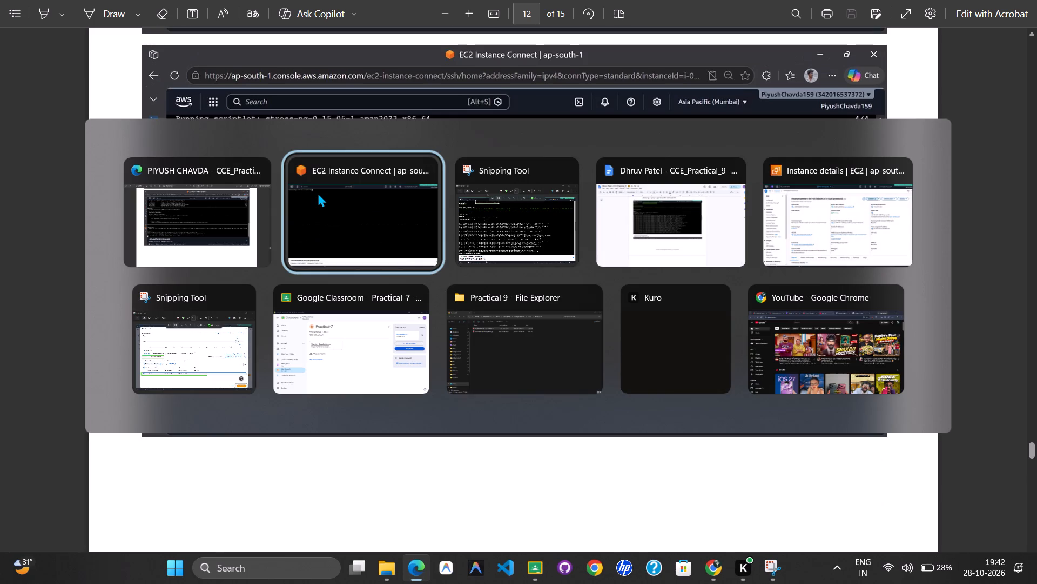
key(alt+Tab)
key(alt+Tab)
scroll(354, 233, up, 1)
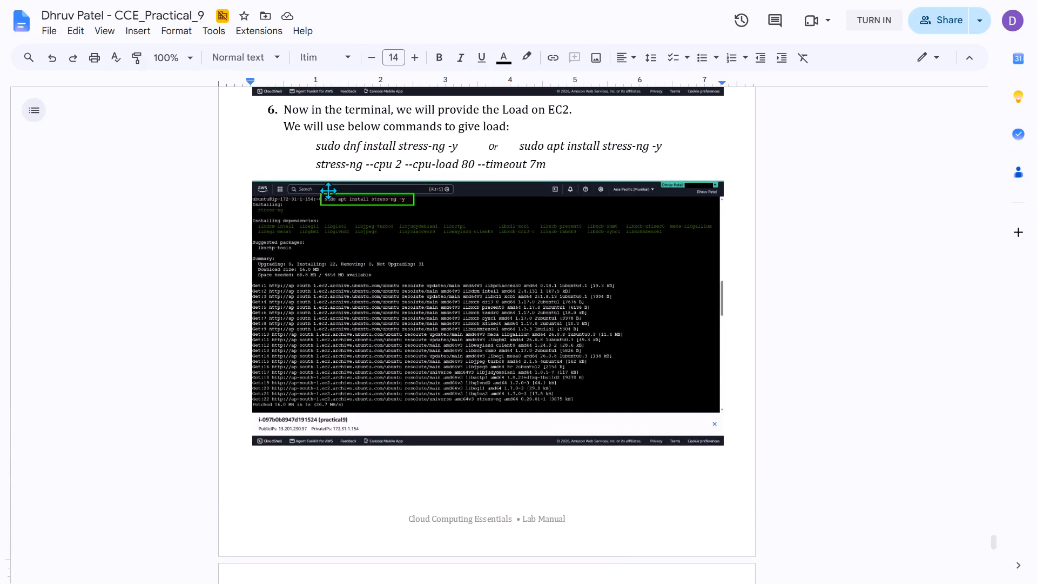
click(324, 169)
key(Left)
key(Left)
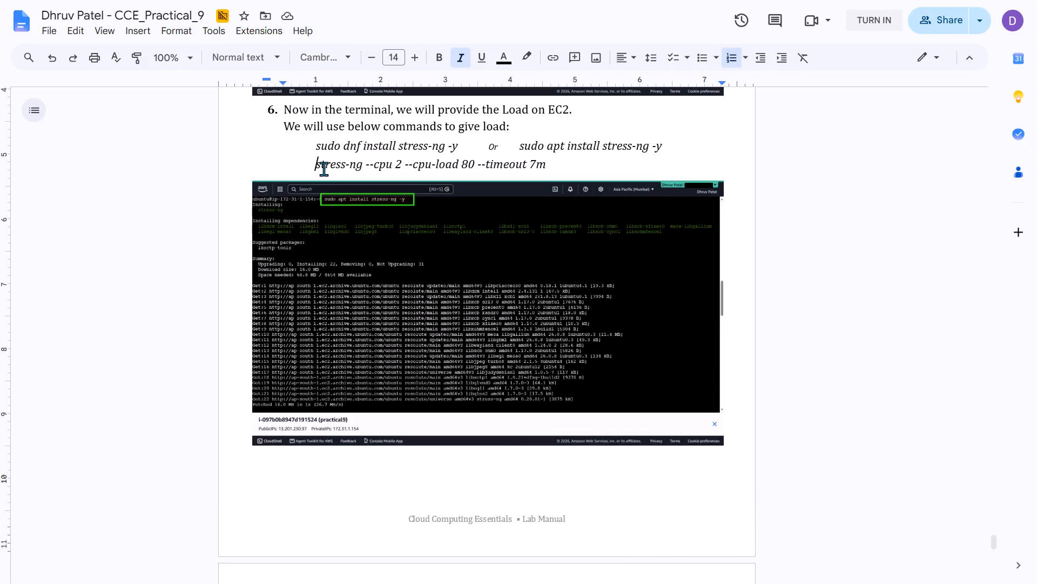
key(ctrl+shift+Down)
key(shift+Left)
key(ctrl+c)
Run the copied "stress-ng --cpu 2 --cpu-load 80 --timeout 7m" command in the practical9 terminal.
key(alt+Tab)
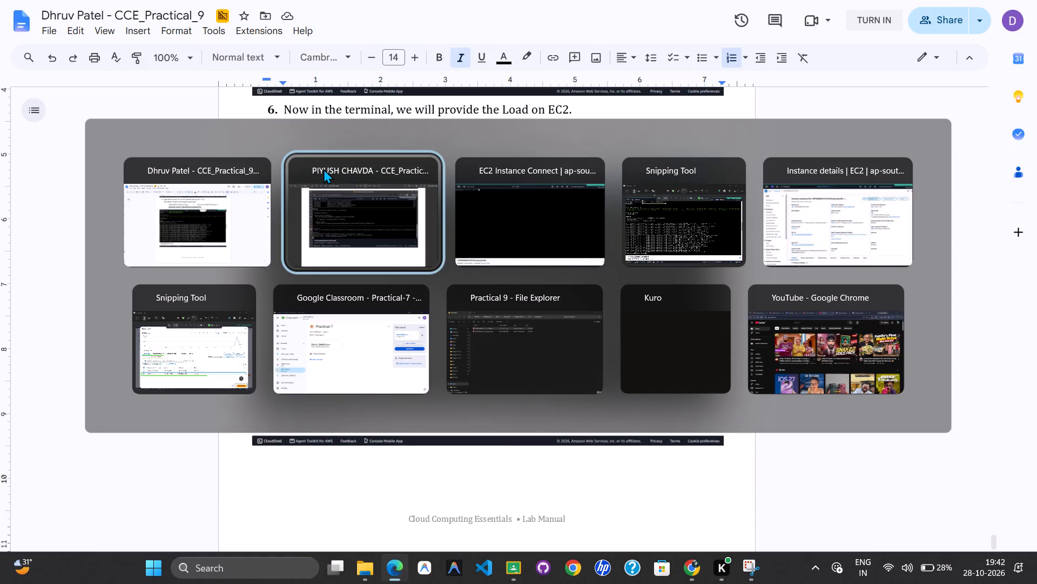
key(alt+Tab)
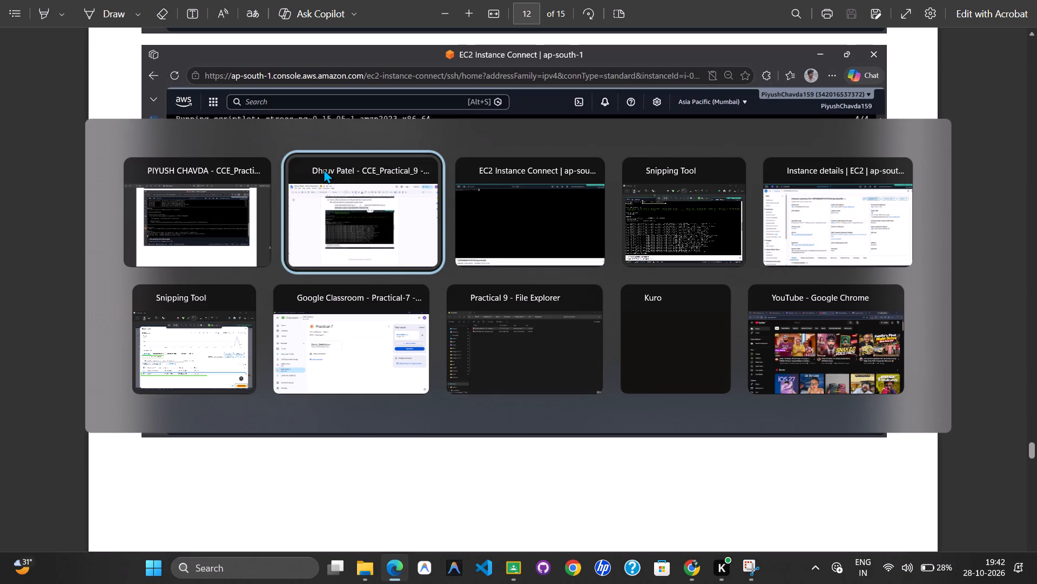
key(alt+Tab)
key(ctrl+v)
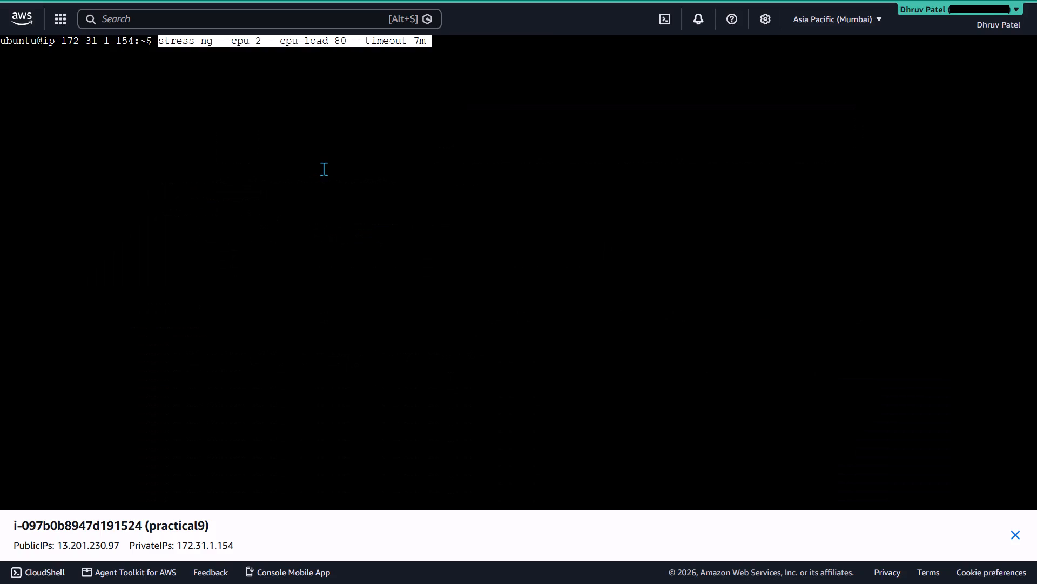
key(Left)
key(Right)
key(Right)
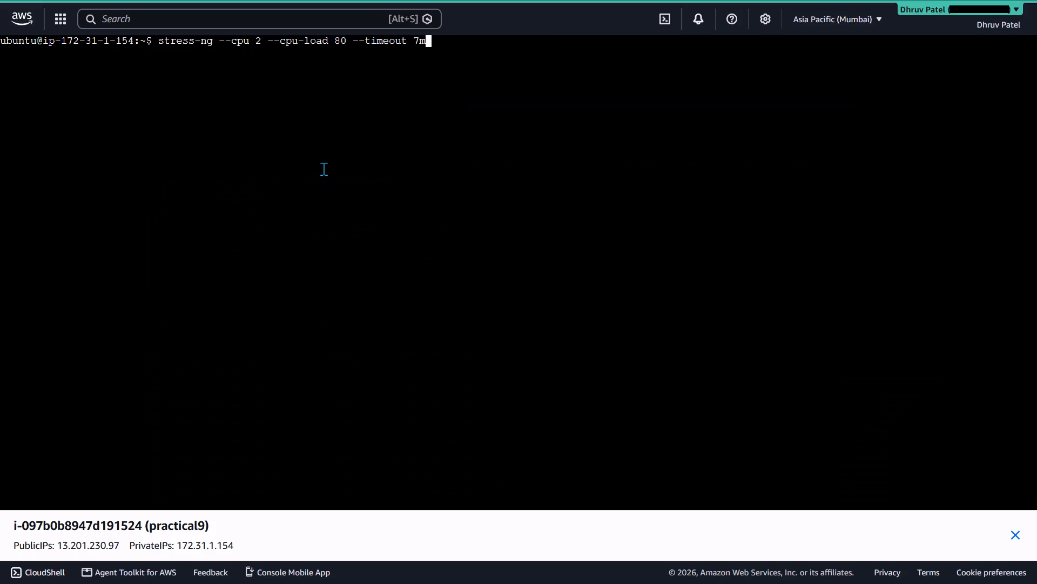
key(BackSpace)
key(m)
key(Return)
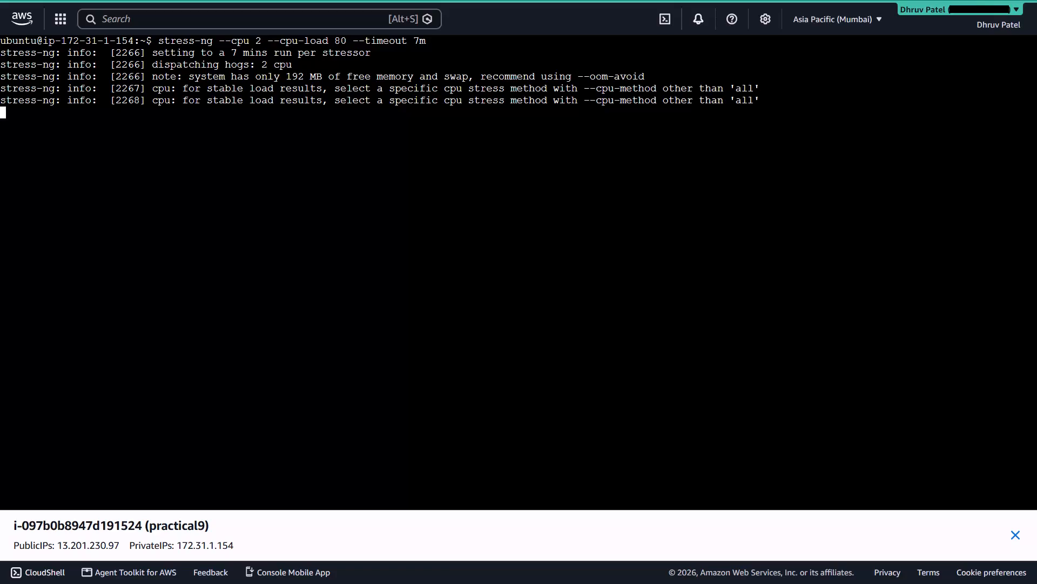
Compare the terminal's stress-ng output with the load screenshot on page 12 of the reference PDF.
key(alt+Tab)
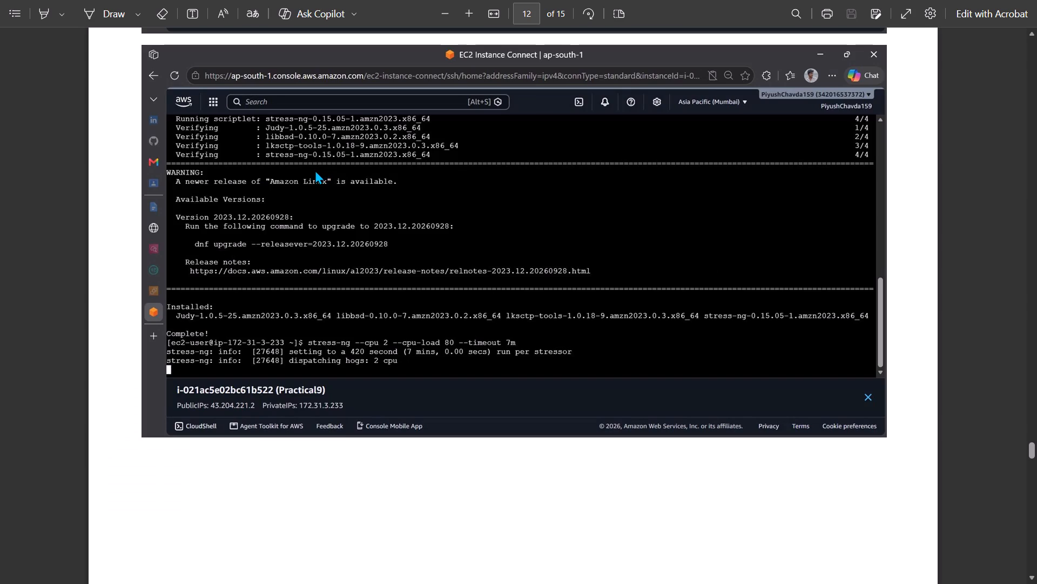
scroll(315, 170, down, 7)
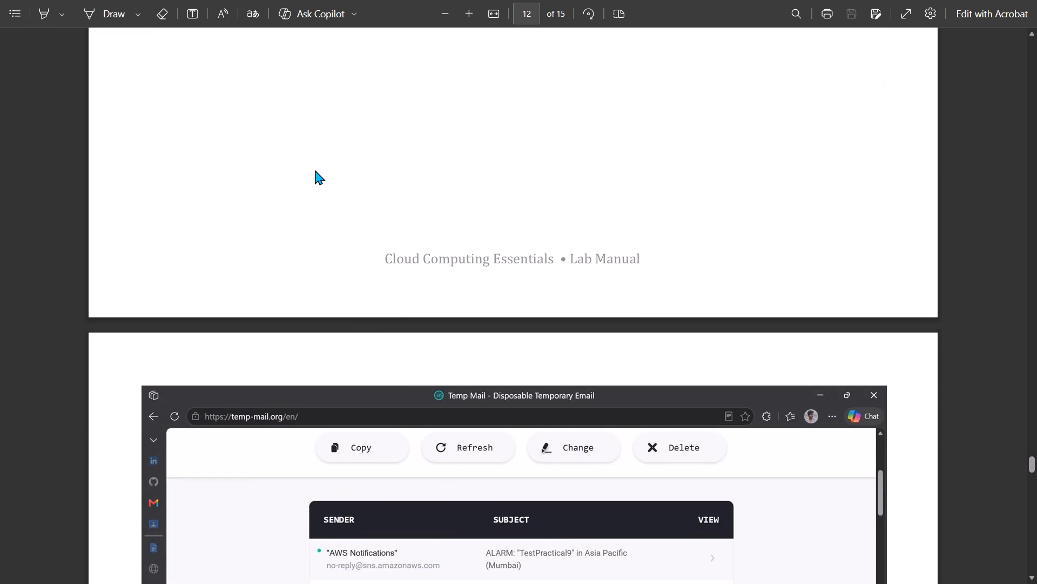
scroll(315, 170, up, 6)
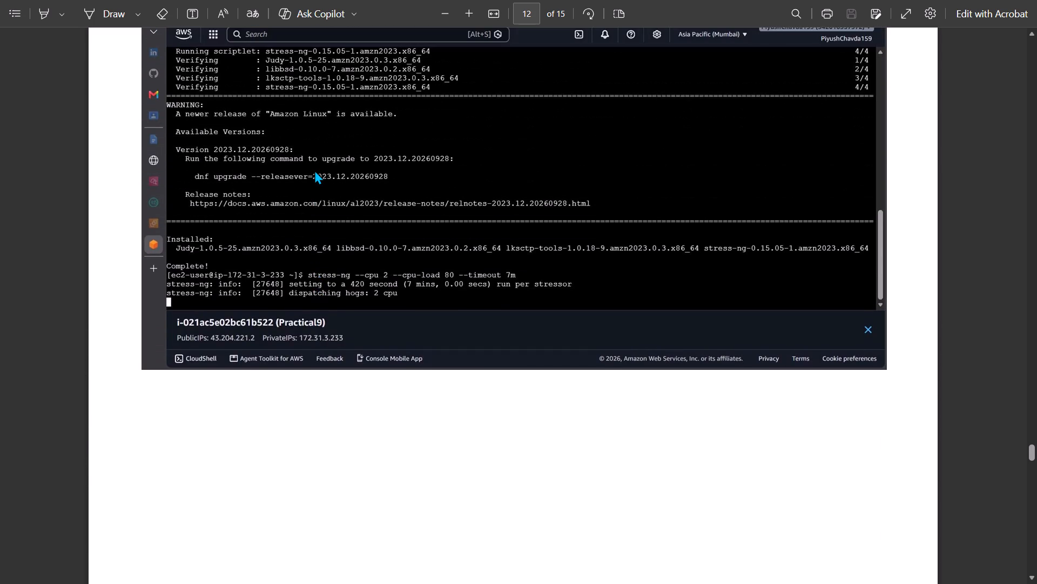
key(alt+Tab)
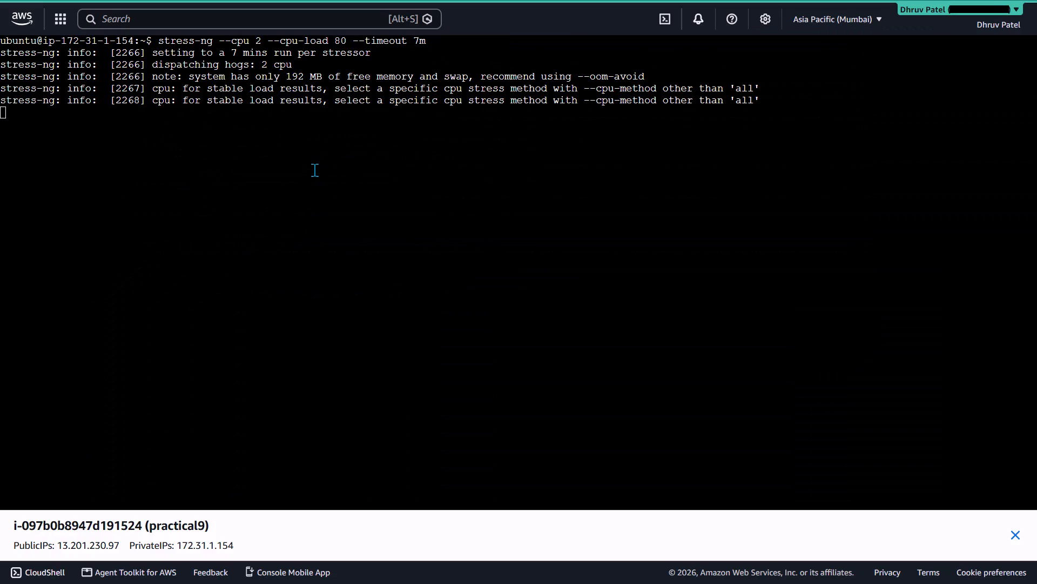
key(alt+Tab)
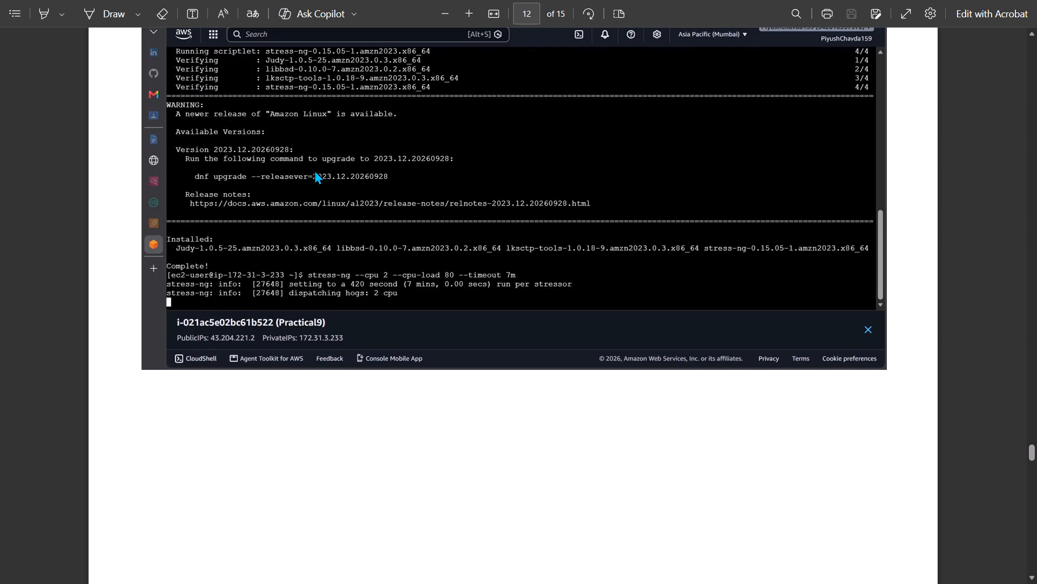
key(alt+Tab)
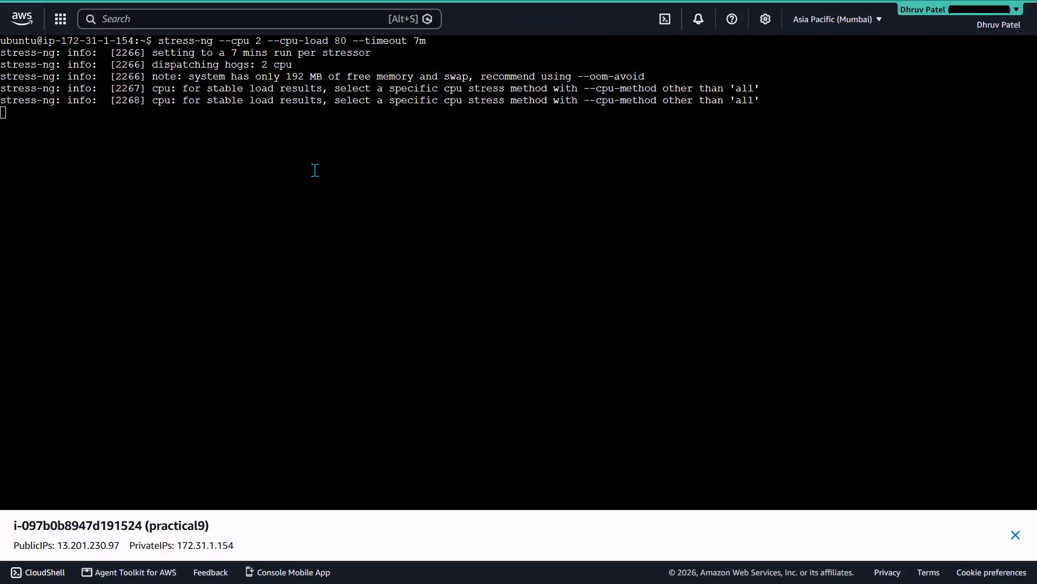
Capture a full-width snip from the AWS header to just below the stress-ng output and open it for markup.
key(shift+super+s)
drag(0, 1, 1036, 194)
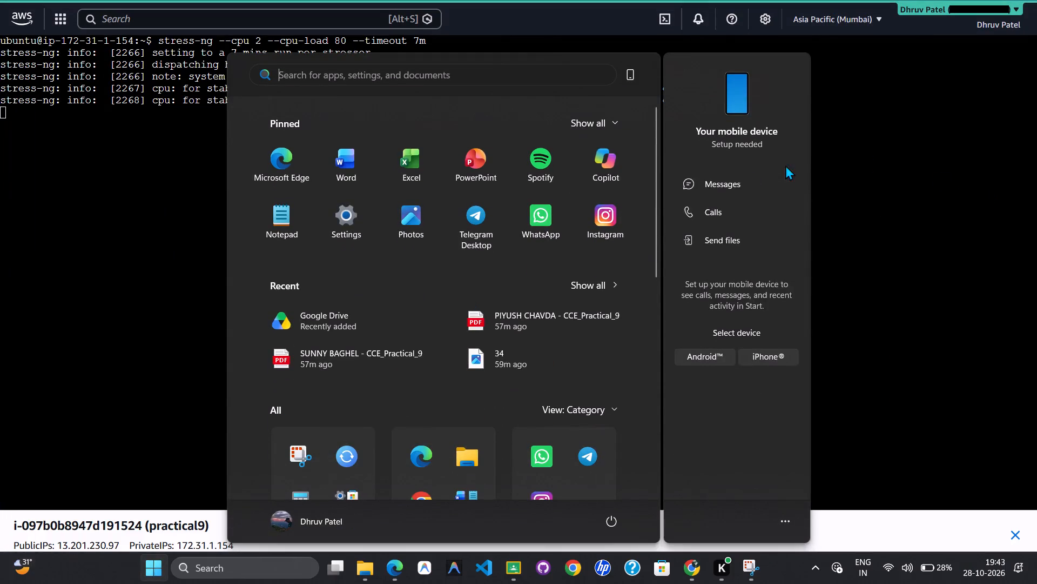
click(888, 306)
click(893, 368)
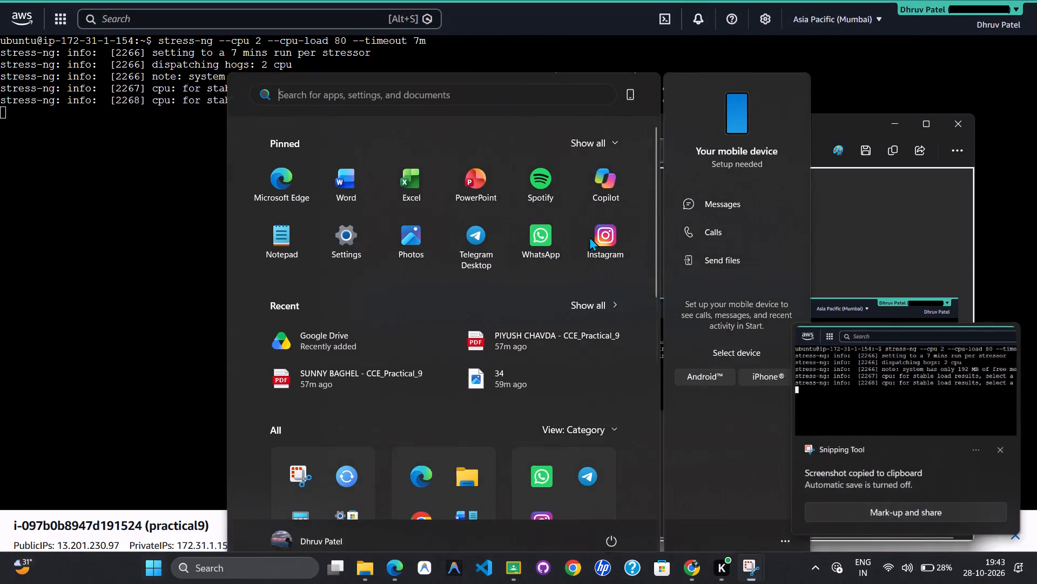
Frame the stress-ng load command in the snip with a green rectangle and set its outline to the thinnest size.
drag(441, 315, 494, 322)
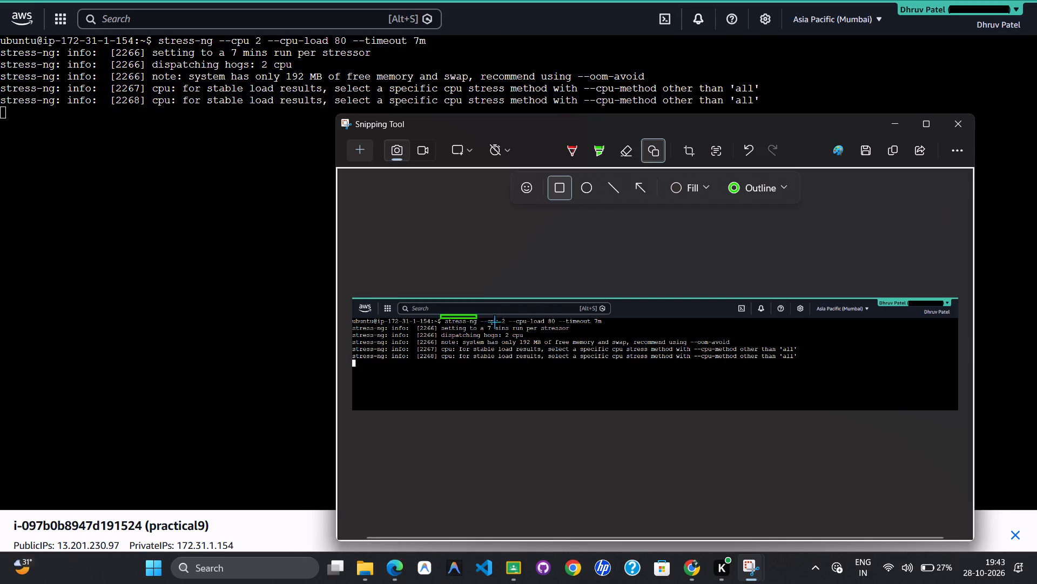
drag(494, 322, 614, 326)
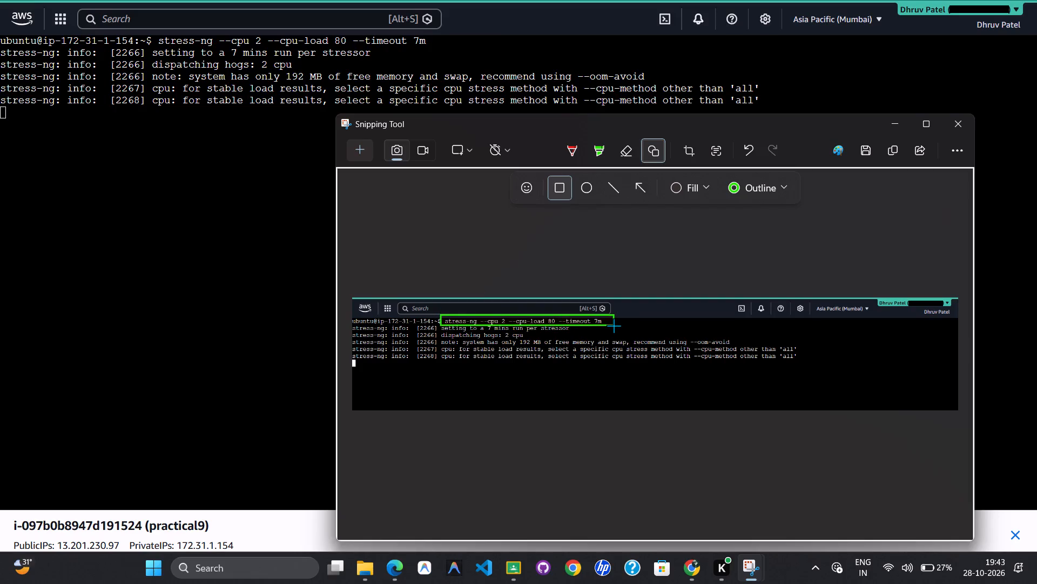
drag(614, 326, 609, 327)
click(772, 191)
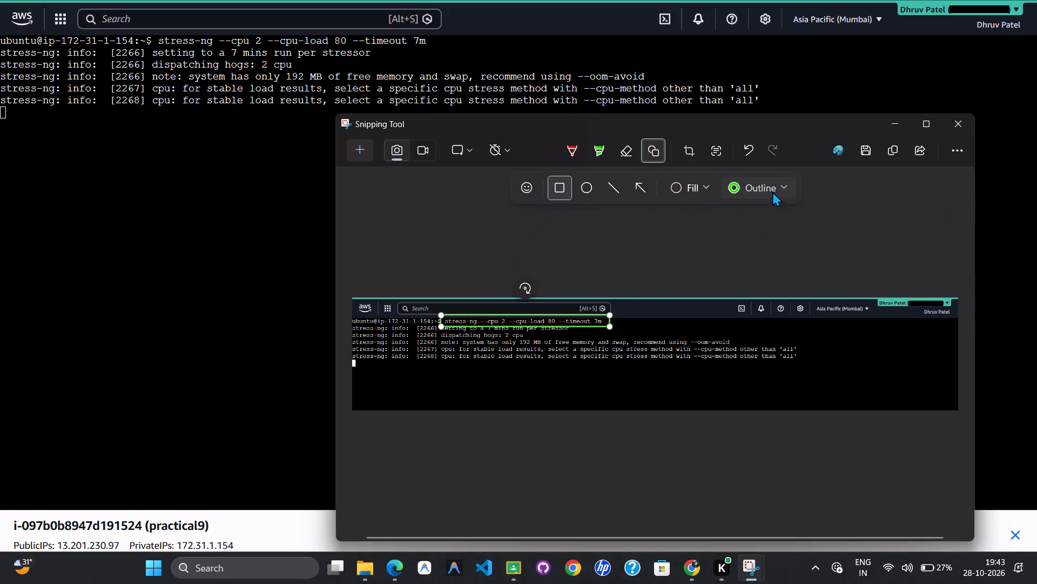
drag(695, 517, 677, 519)
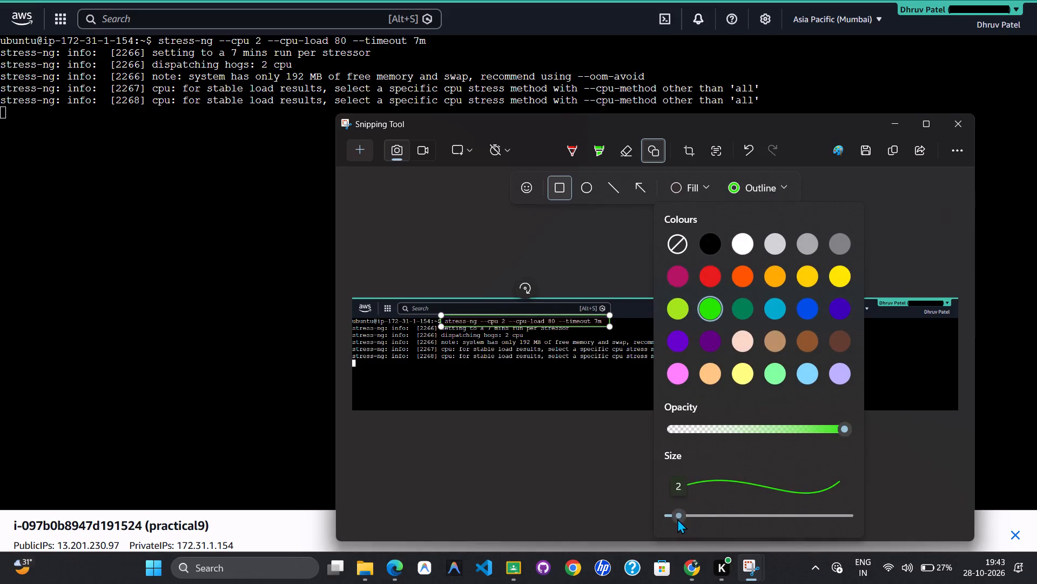
drag(677, 519, 667, 519)
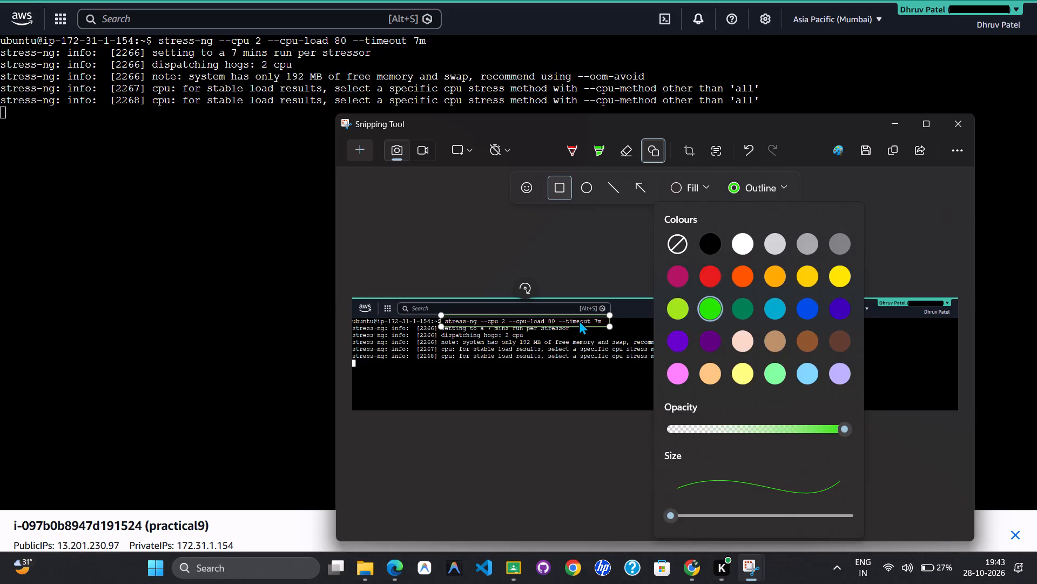
Nudge the green rectangle slightly down so it frames the stress-ng load command evenly.
click(579, 320)
key(Down)
key(Down)
key(Down)
key(Down)
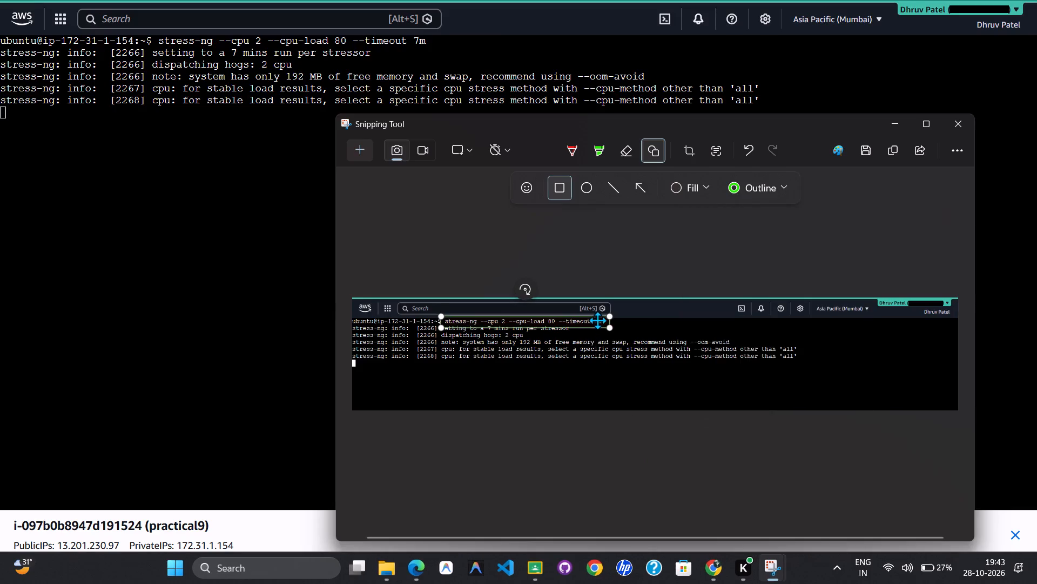
Tighten the green rectangle at its lower corner so it closely frames the stress-ng load command.
click(610, 326)
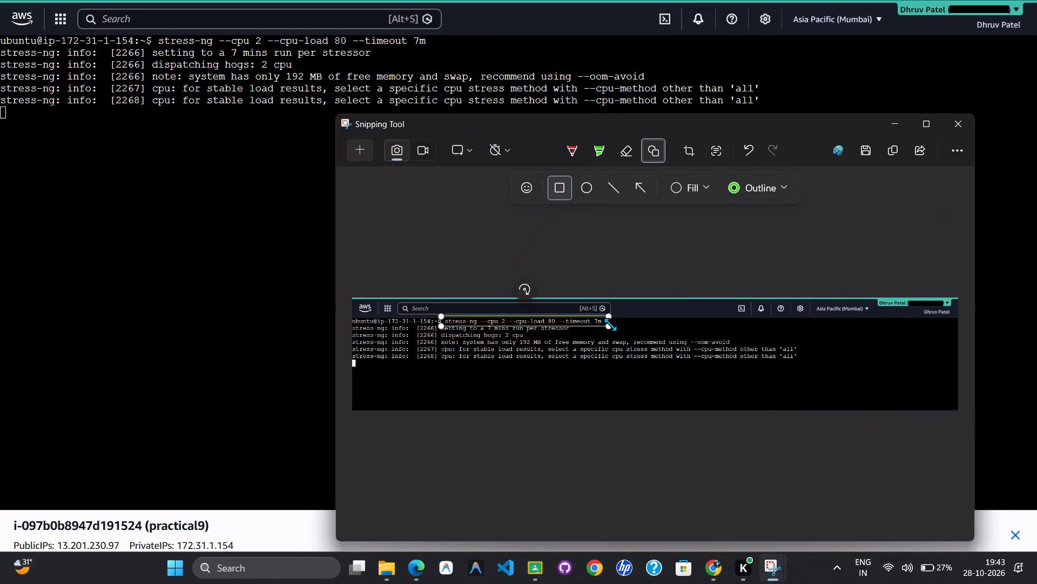
key(Down)
key(Up)
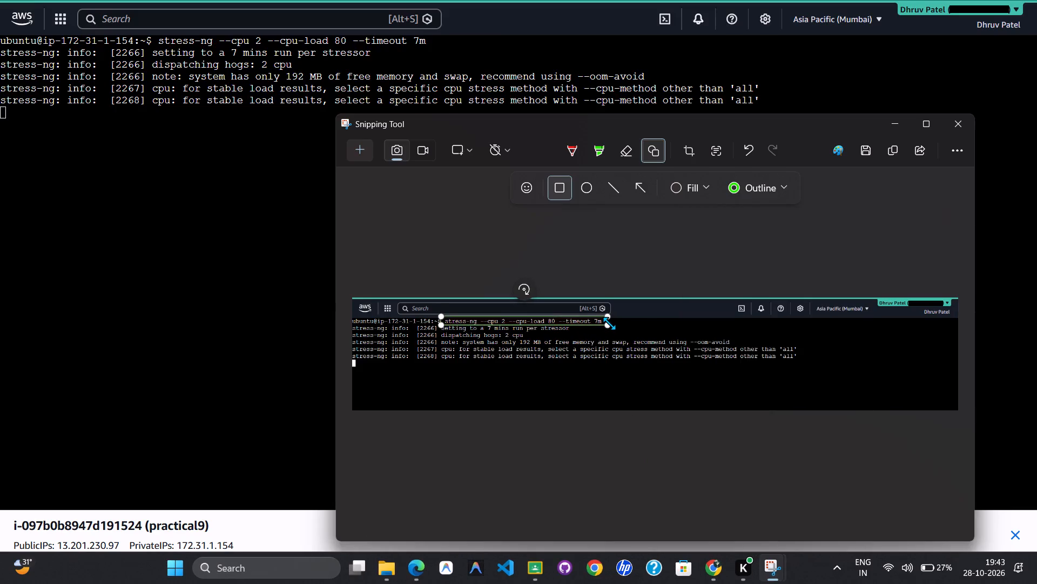
Copy the annotated snip and paste it on a new page after the stress-ng installation screenshot in the CCE_Practical_9 report.
click(898, 156)
key(alt+Tab)
key(alt+Tab)
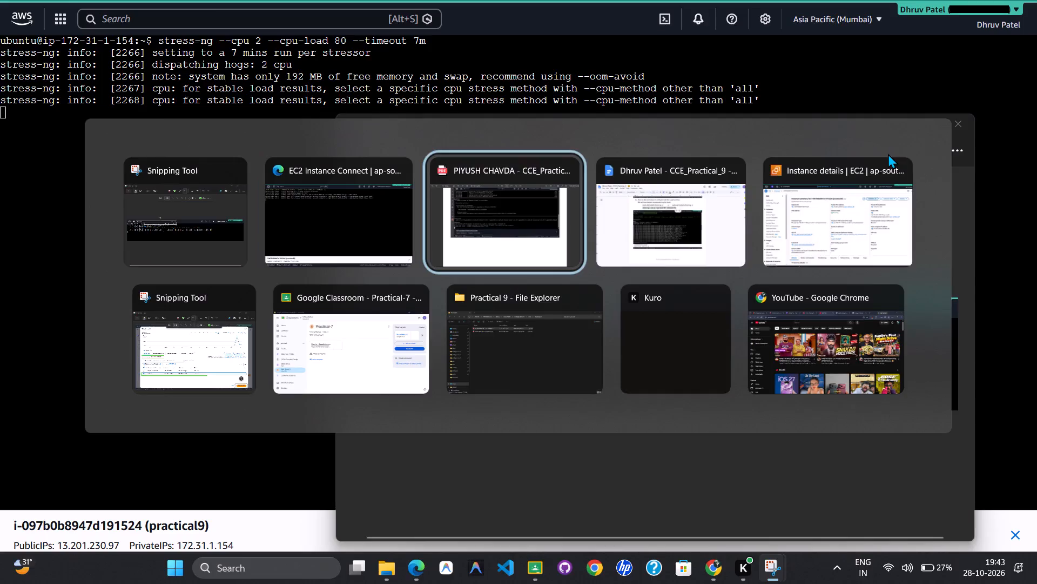
key(alt+Tab)
scroll(623, 404, down, 1)
click(746, 373)
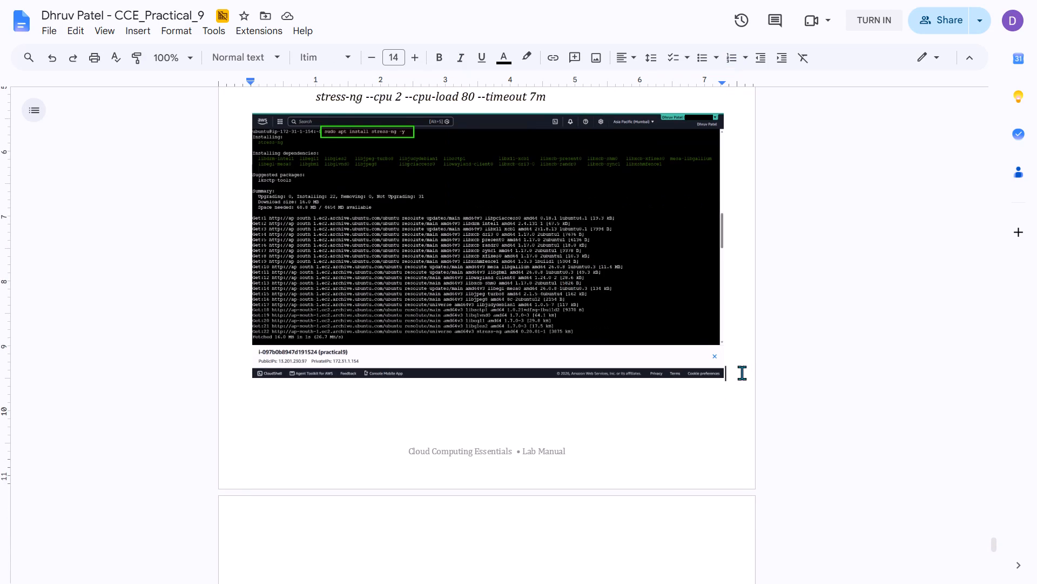
key(Return)
key(ctrl+Return)
key(ctrl+v)
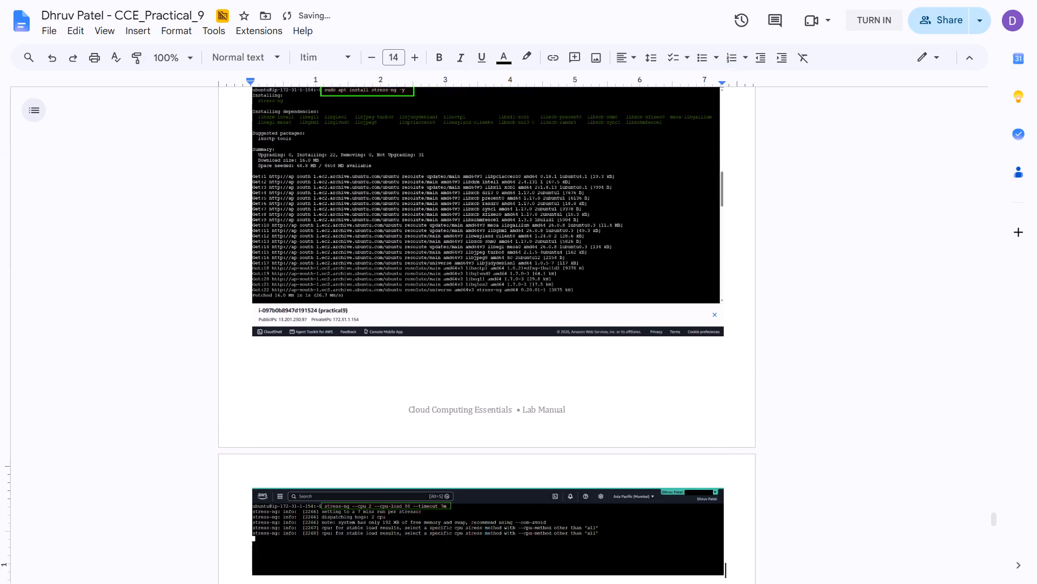
key(Left)
key(Left)
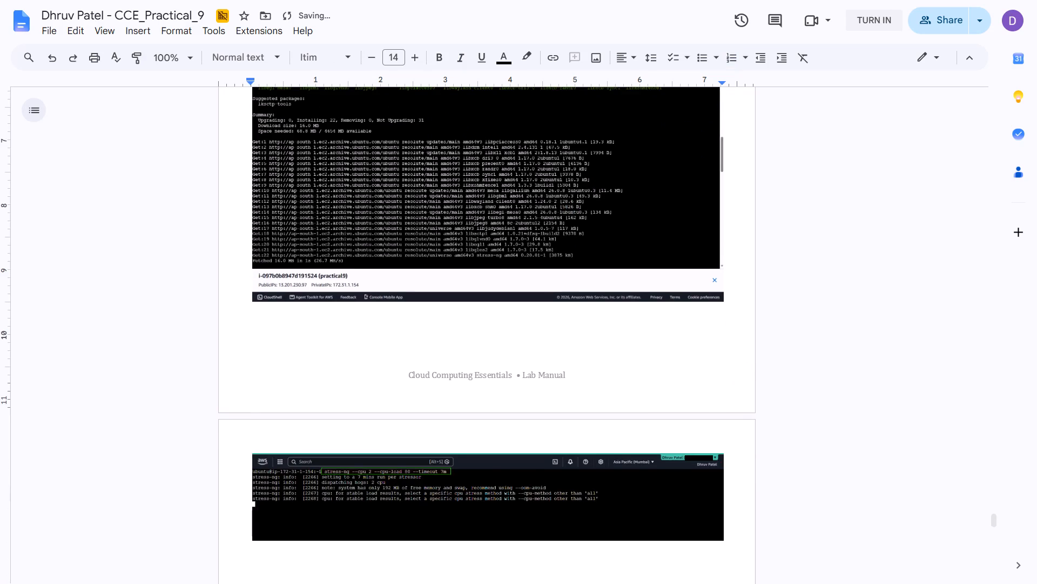
key(Left)
key(Down)
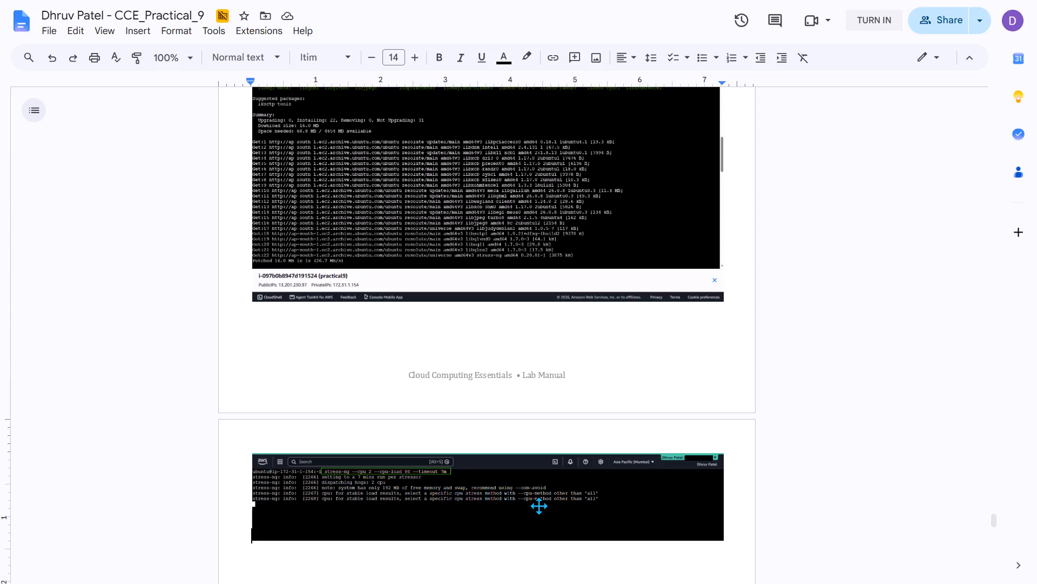
Crop the pasted load screenshot on its right side through the region name, cutting off the account details.
ctrl+scroll(538, 506, up, 6)
scroll(538, 506, down, 2)
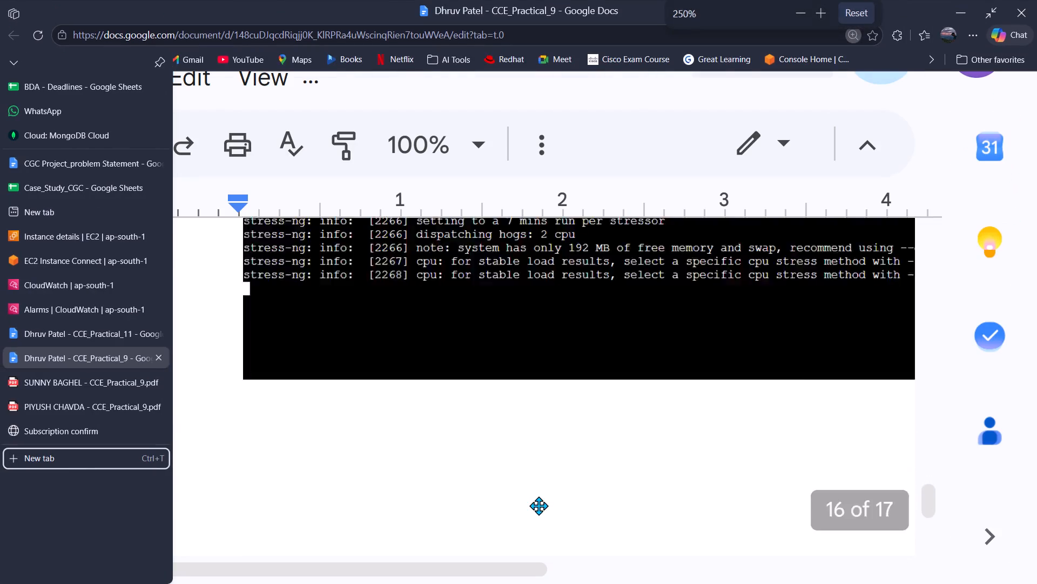
scroll(538, 506, down, 1)
scroll(538, 506, up, 1)
ctrl+scroll(538, 506, down, 4)
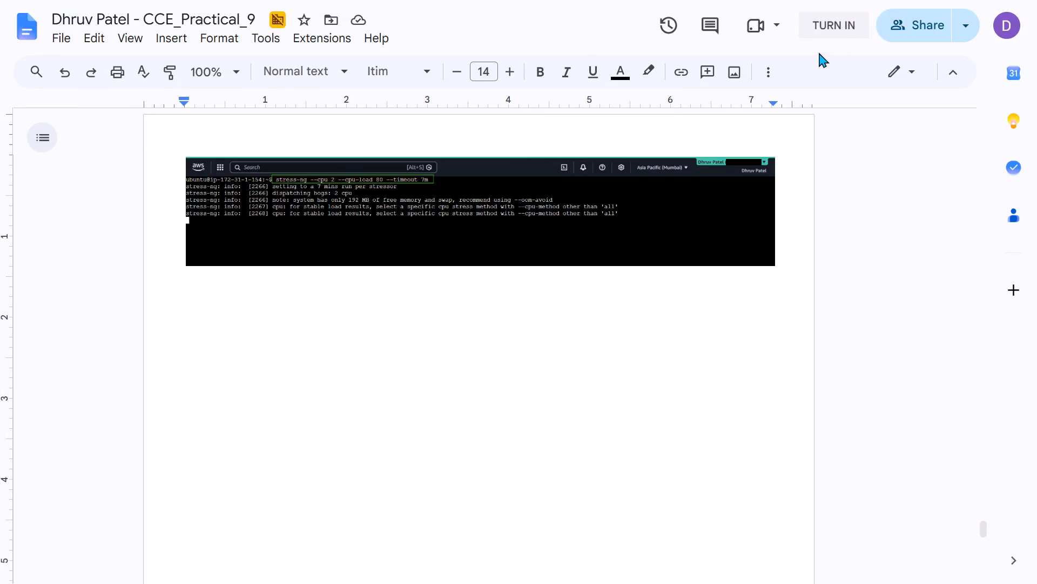
ctrl+scroll(817, 55, down, 1)
click(857, 15)
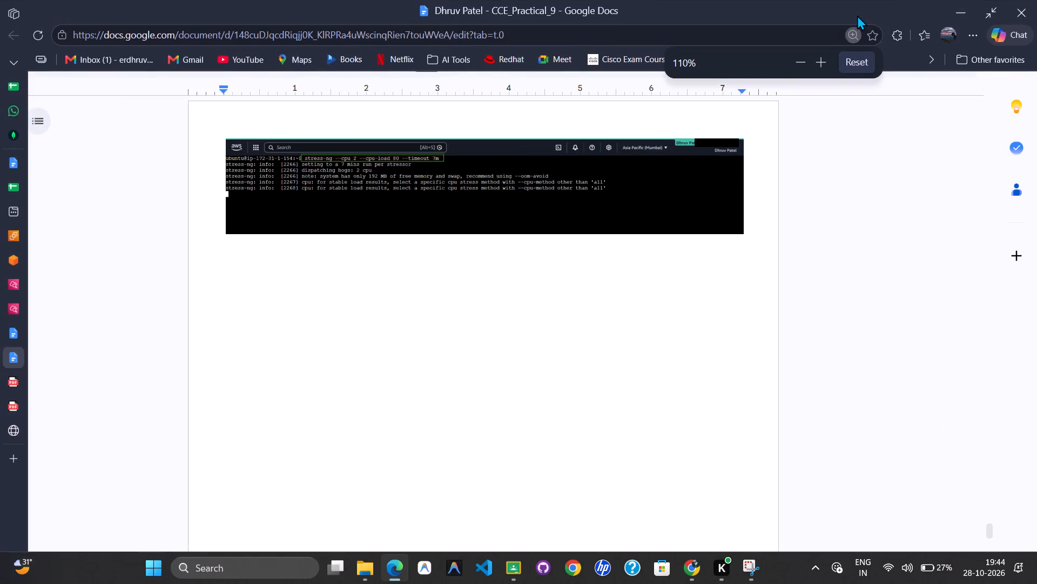
click(632, 209)
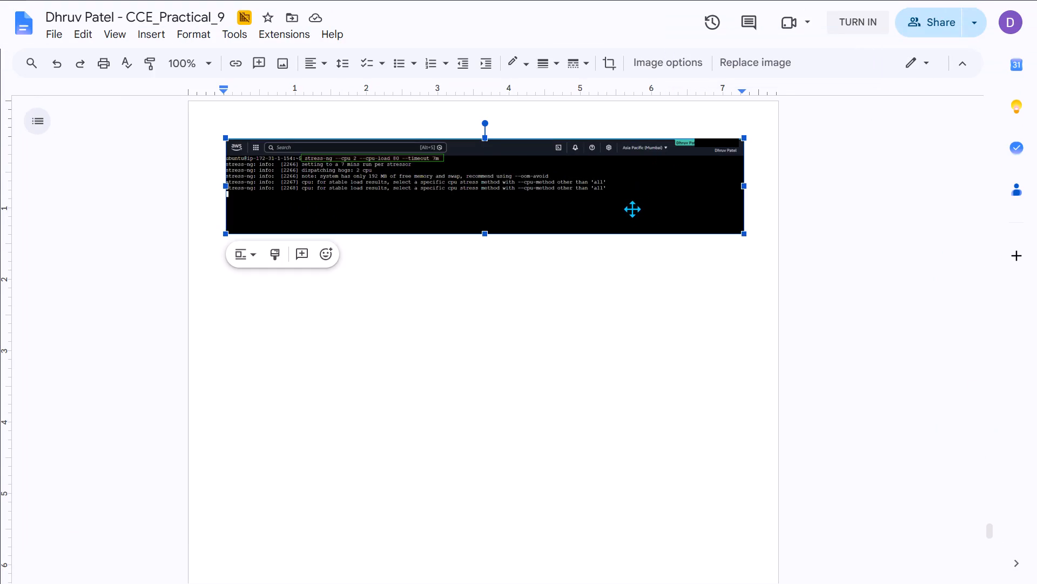
double_click(632, 209)
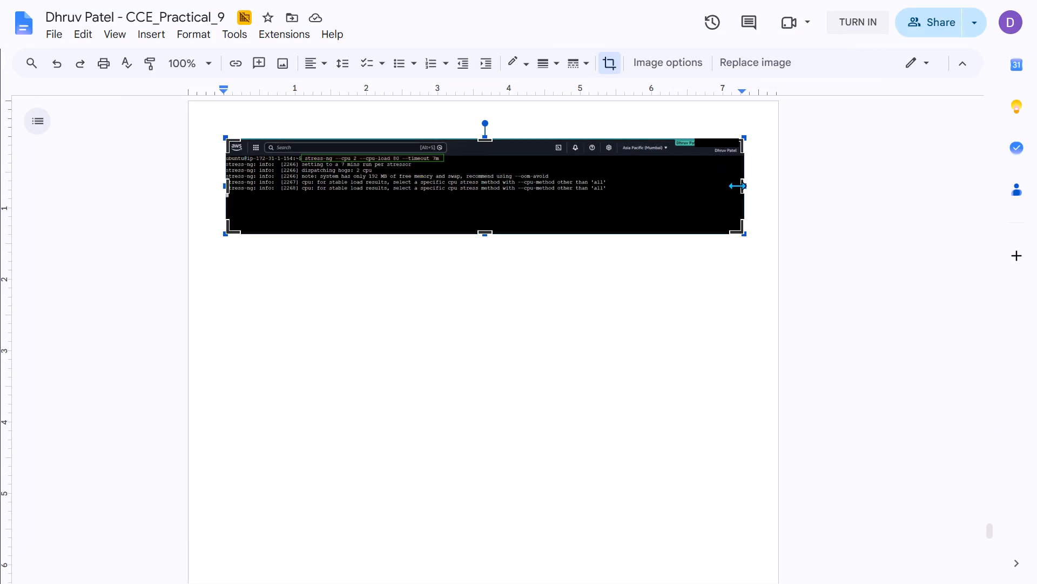
drag(737, 185, 637, 210)
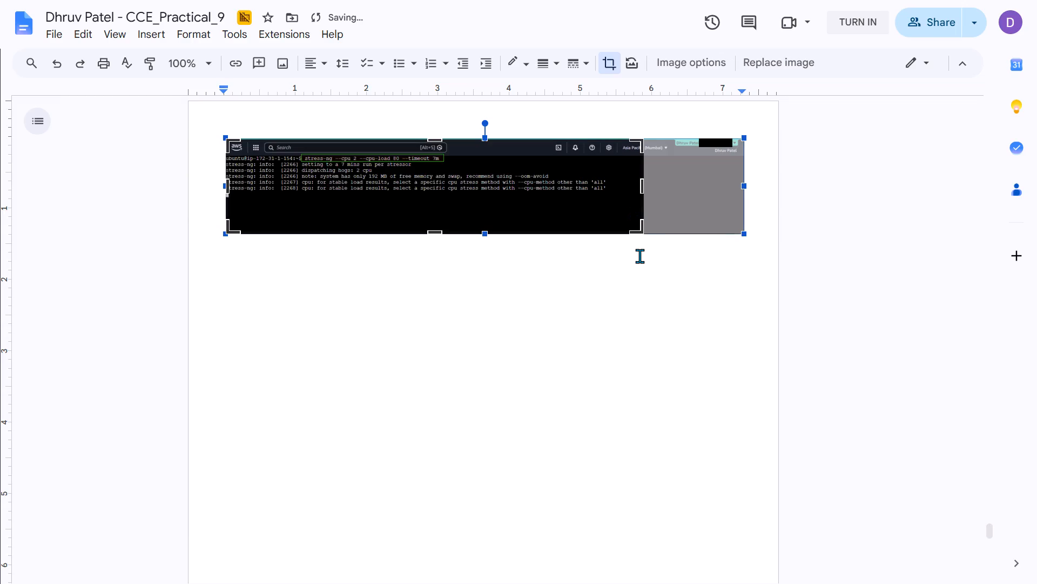
click(639, 256)
click(615, 284)
key(Escape)
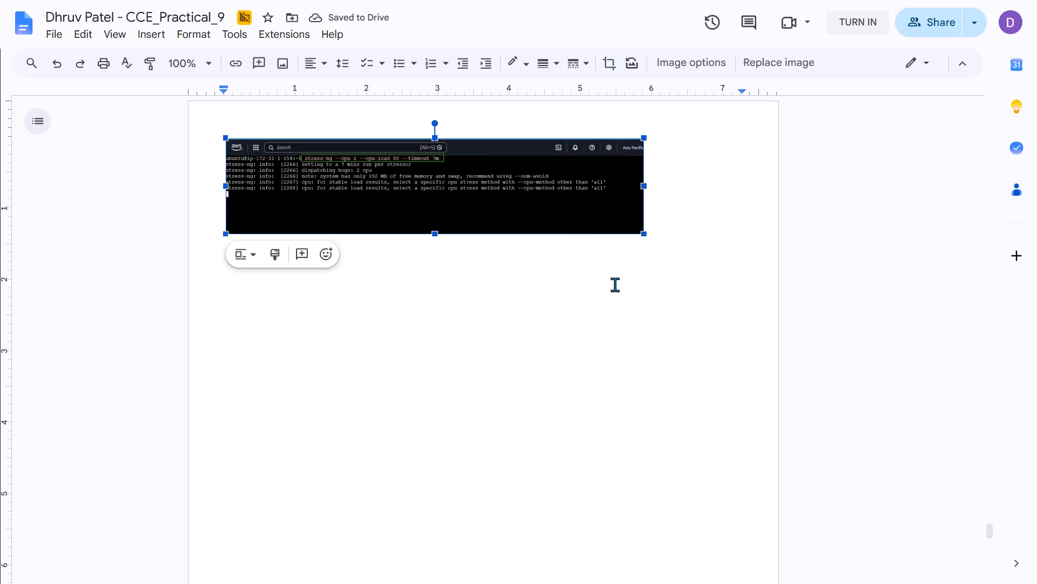
Enlarge the cropped load screenshot proportionally until it spans the text width of the page.
drag(644, 235, 684, 270)
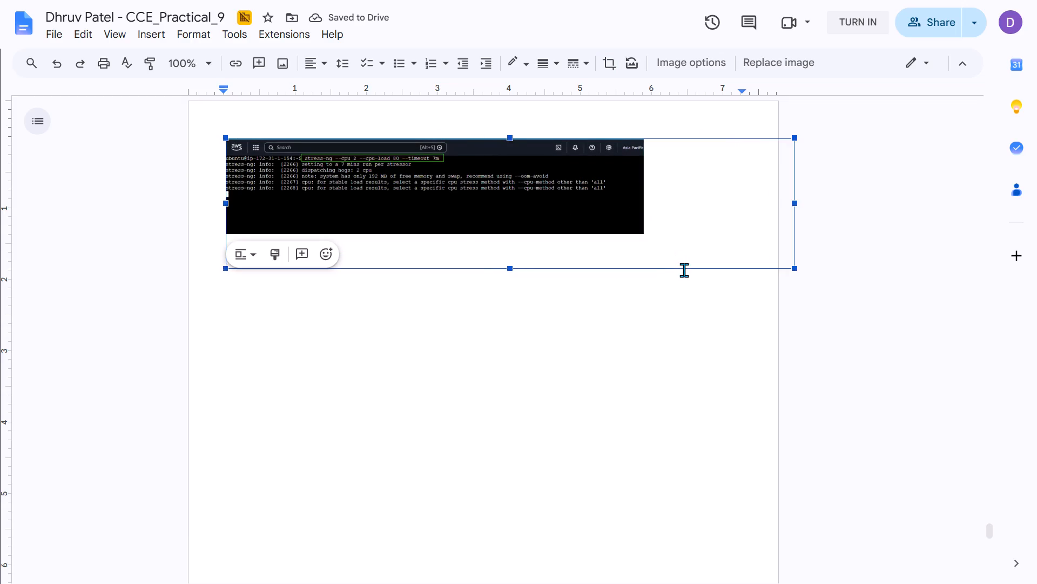
drag(684, 270, 638, 257)
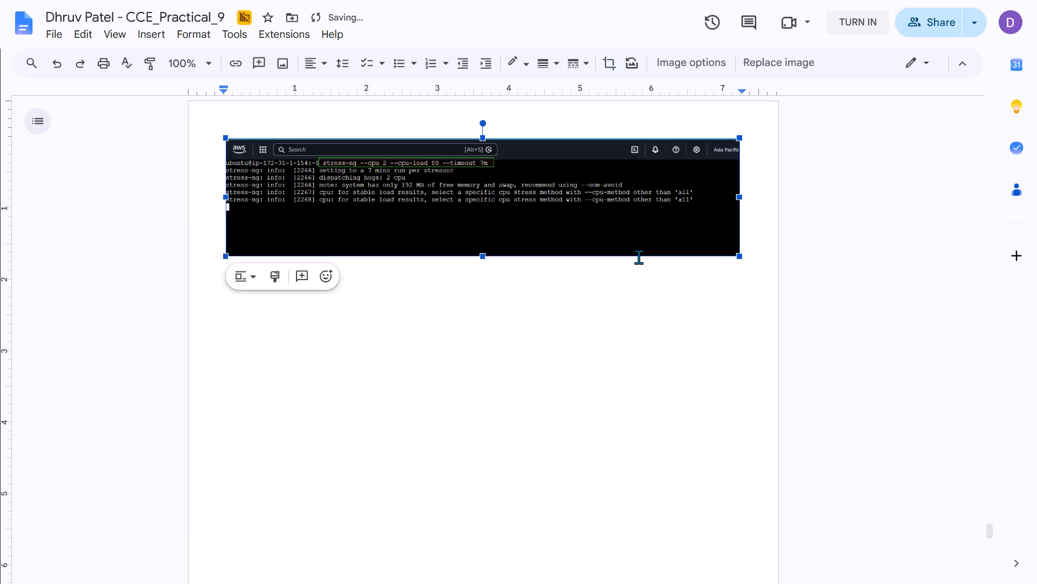
click(615, 303)
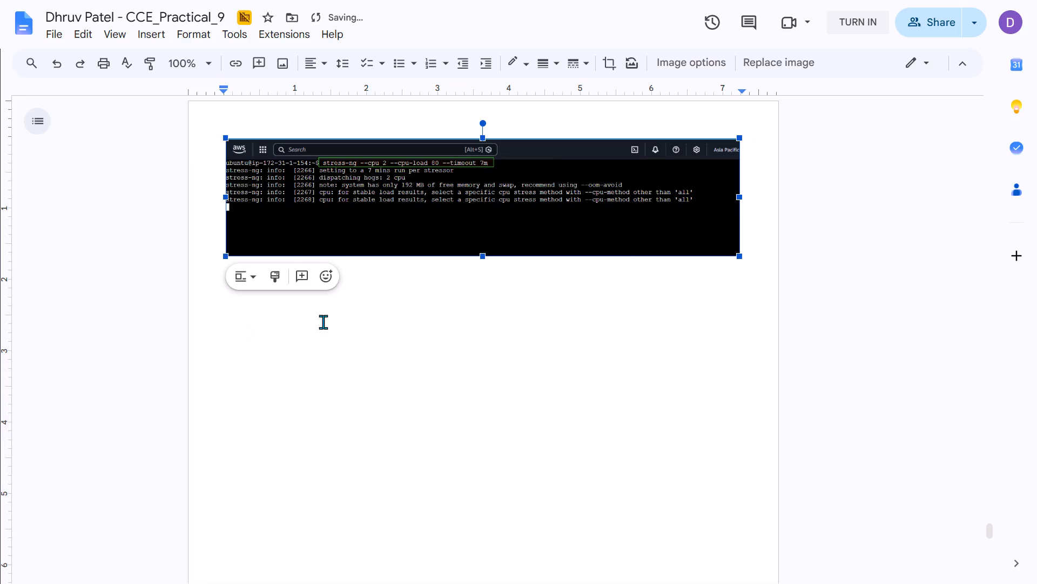
click(500, 297)
click(745, 247)
Change "Or" to lowercase "or" between the two stress-ng install commands in step 6.
scroll(746, 246, up, 6)
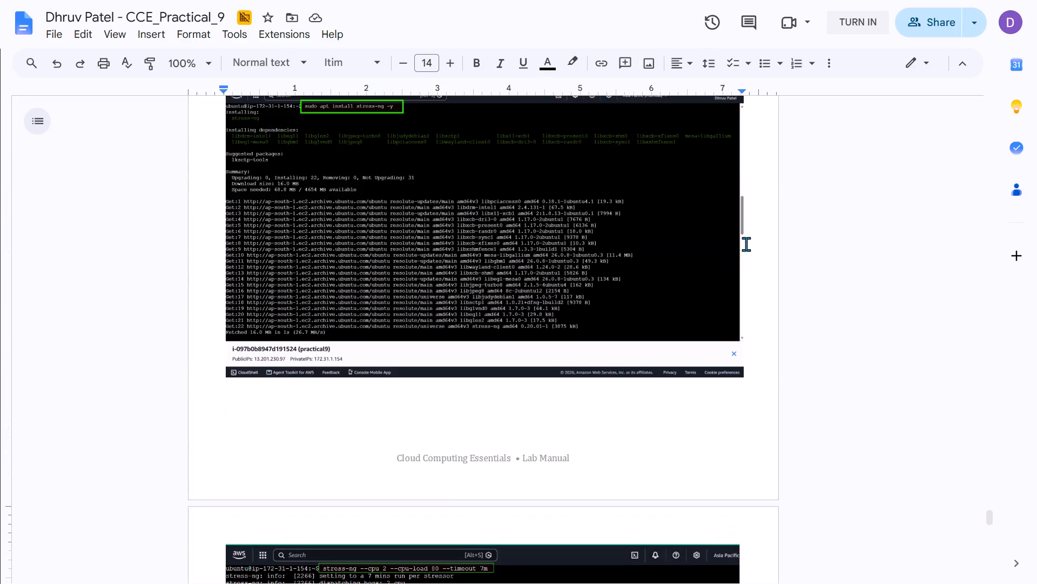
scroll(746, 244, up, 2)
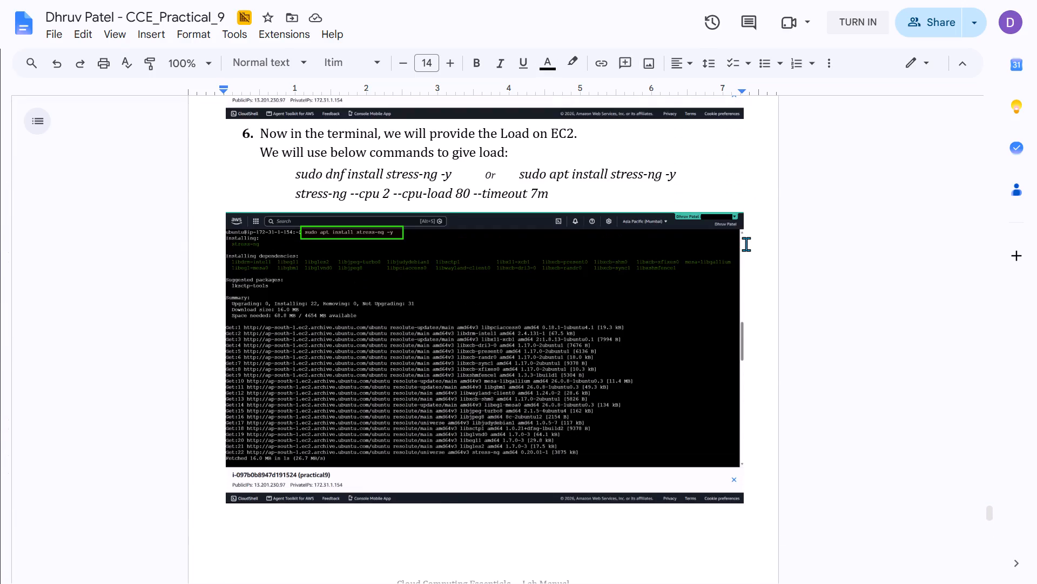
click(489, 182)
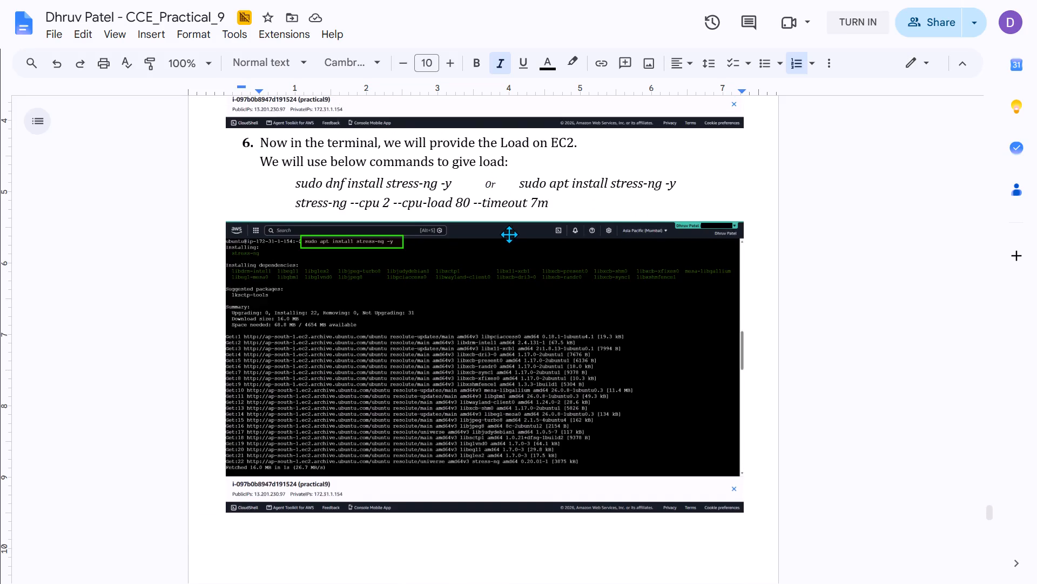
key(BackSpace)
key(o)
key(Right)
key(Down)
Review the pasted load screenshot, then look up the following stage's alarm e-mail screenshots on page 13 of the reference PDF.
scroll(517, 225, down, 2)
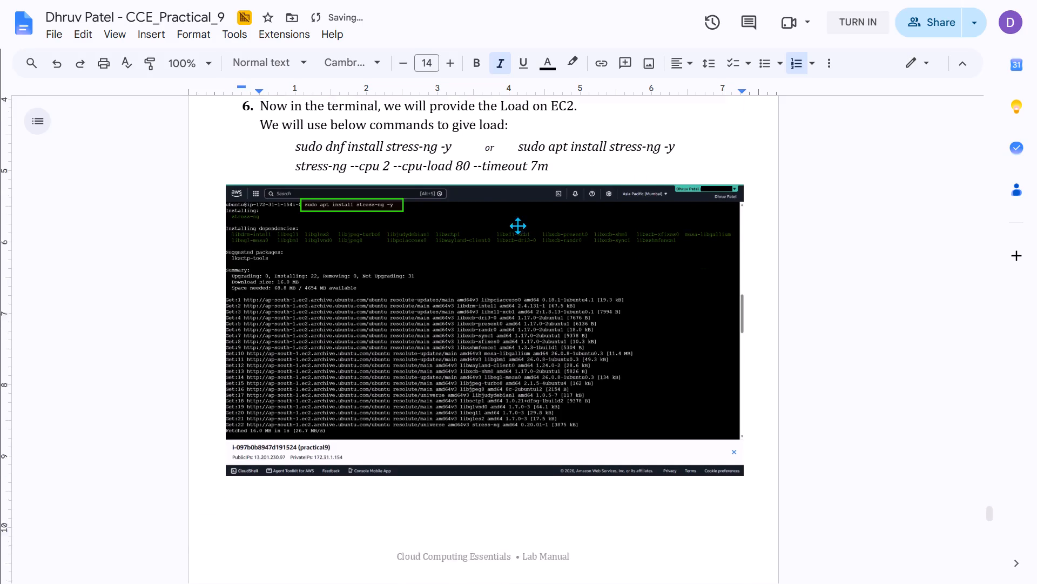
scroll(517, 225, down, 5)
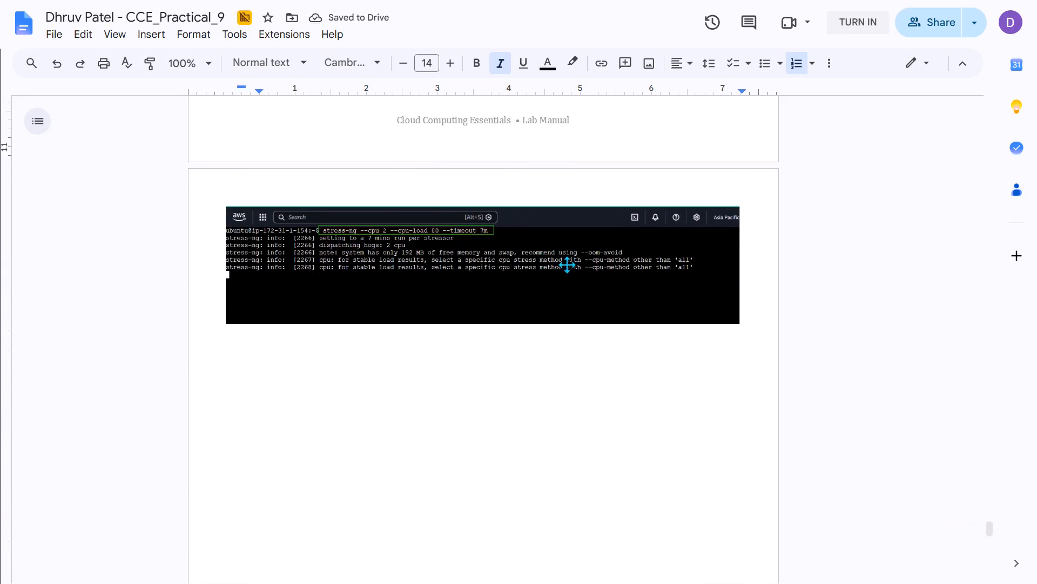
click(730, 346)
key(alt+Tab)
key(alt+Tab)
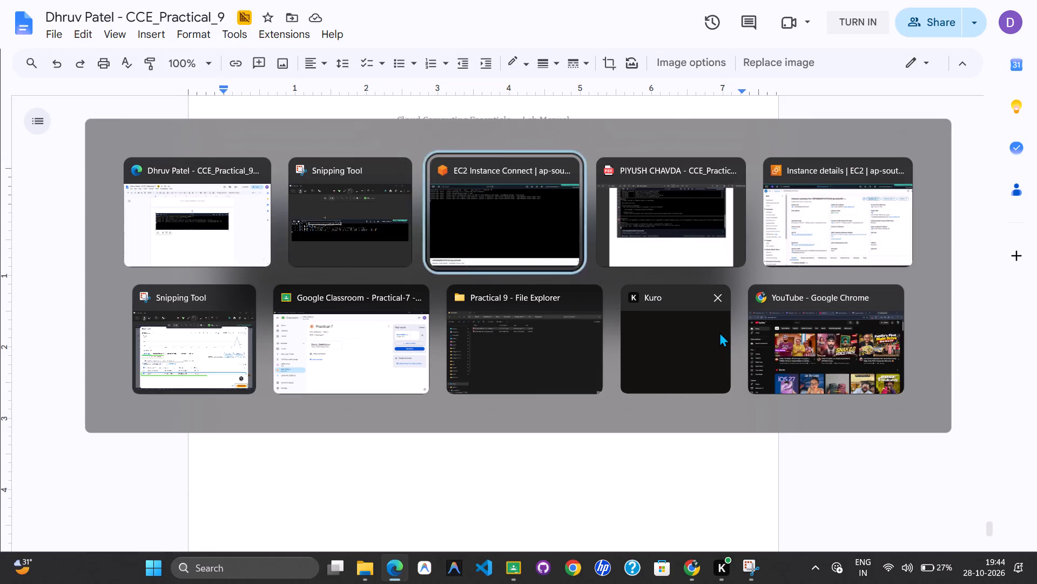
key(alt+Tab)
alt+click(536, 254)
key(alt+Tab)
key(alt+Tab)
key(alt+Tab)
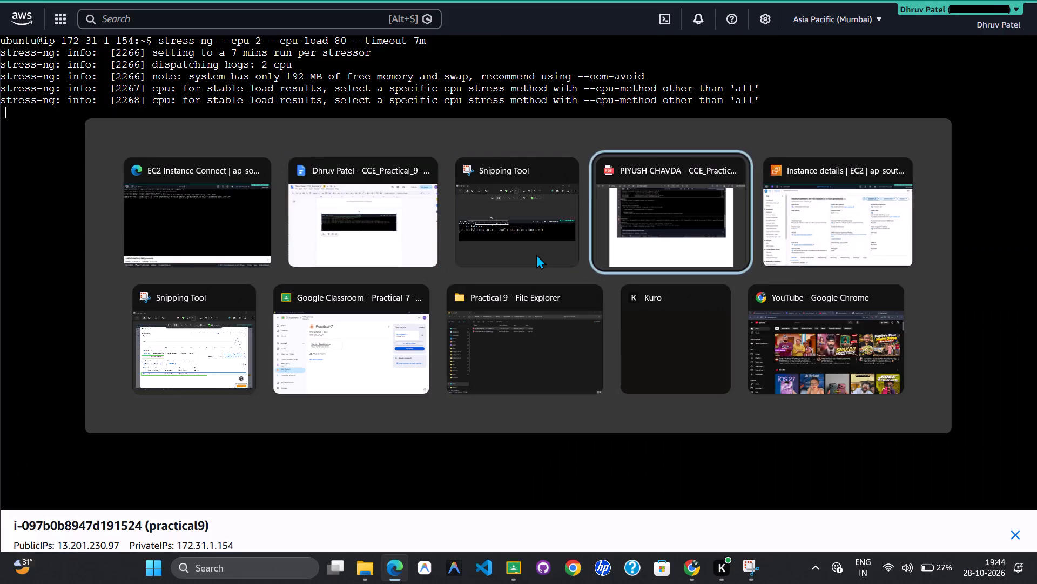
scroll(536, 254, down, 13)
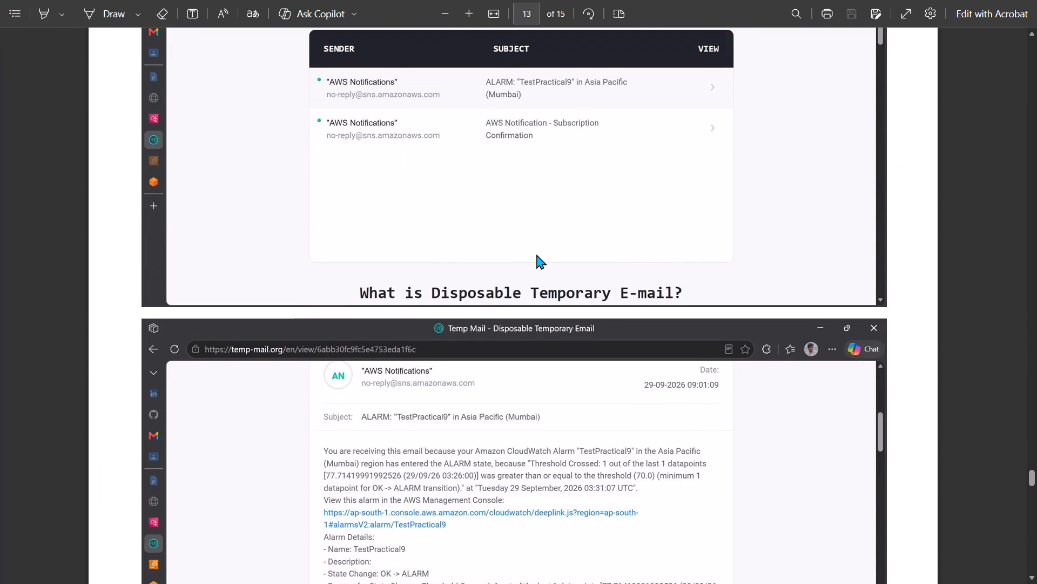
Leave full-screen view of the EC2 terminal and open the SNS Subscription confirm page.
key(alt+Tab)
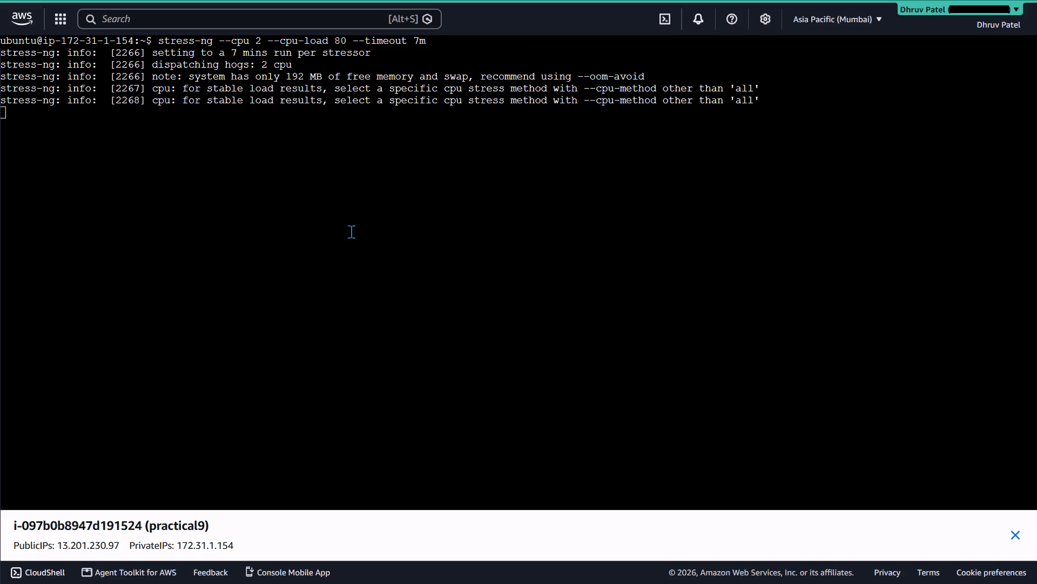
key(F11)
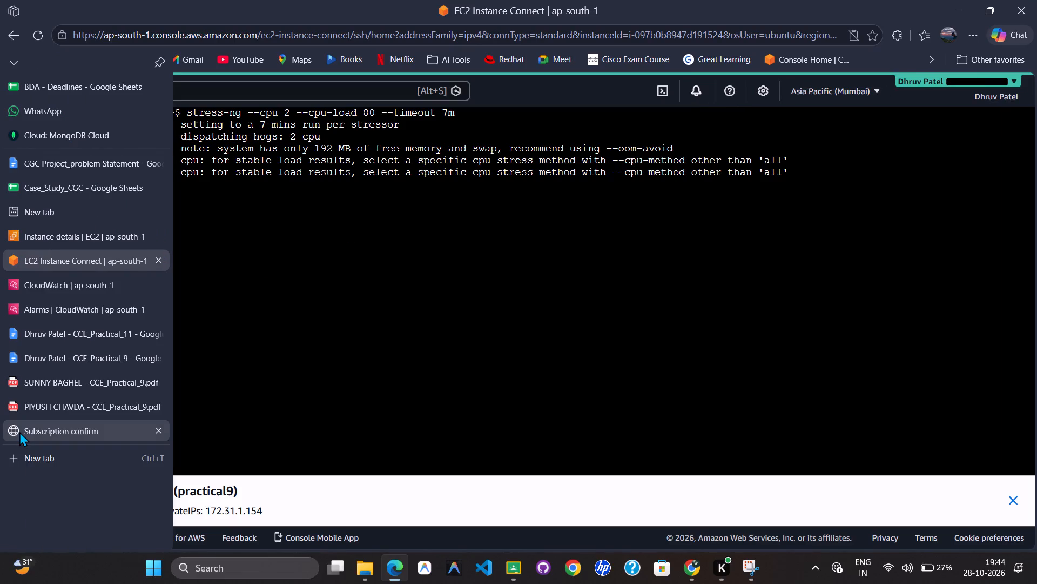
click(19, 432)
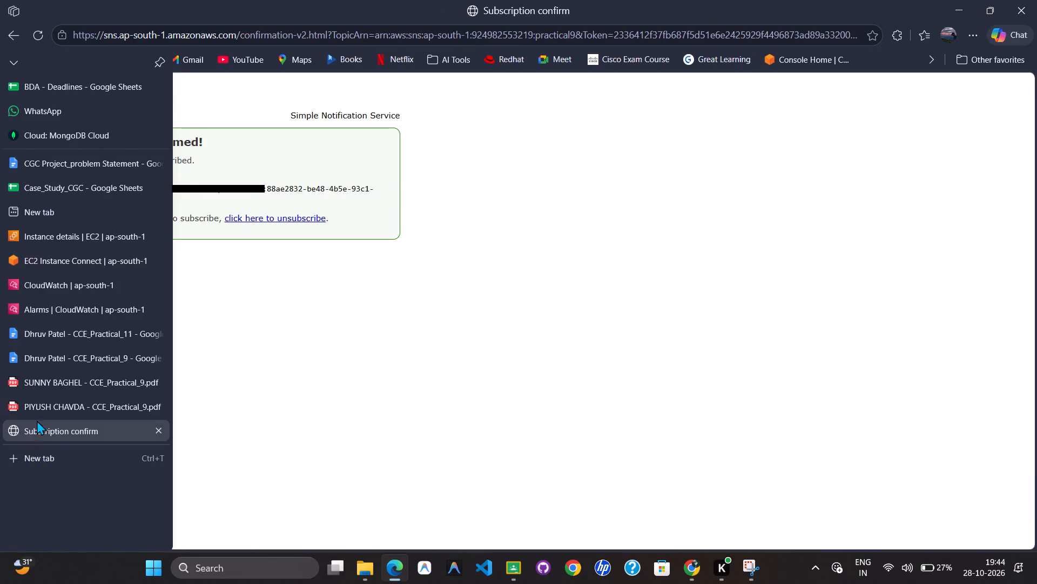
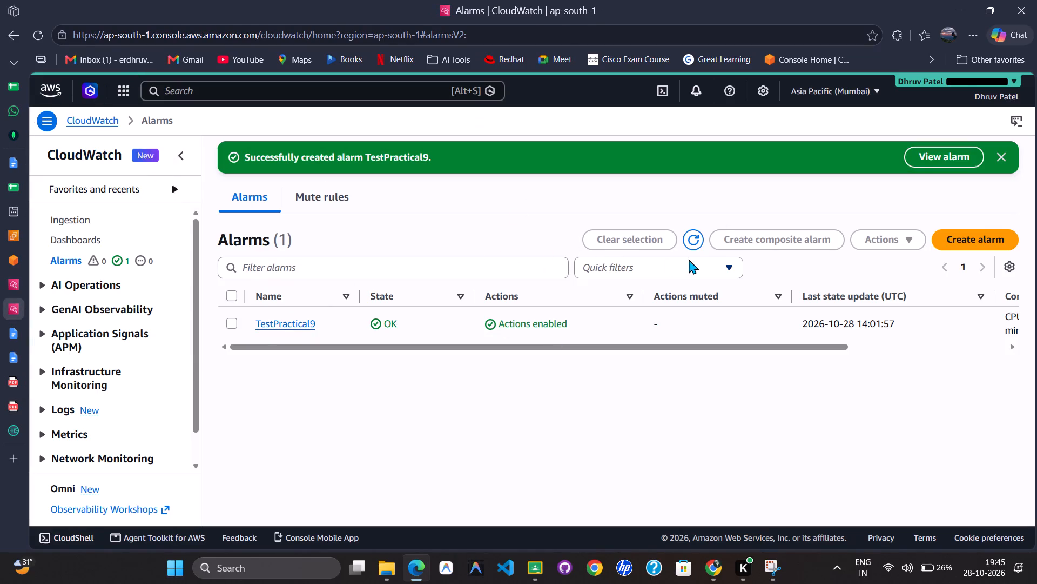
Refresh the CloudWatch alarms list and the metrics on the practical9 dashboard to check for the rising load.
click(690, 244)
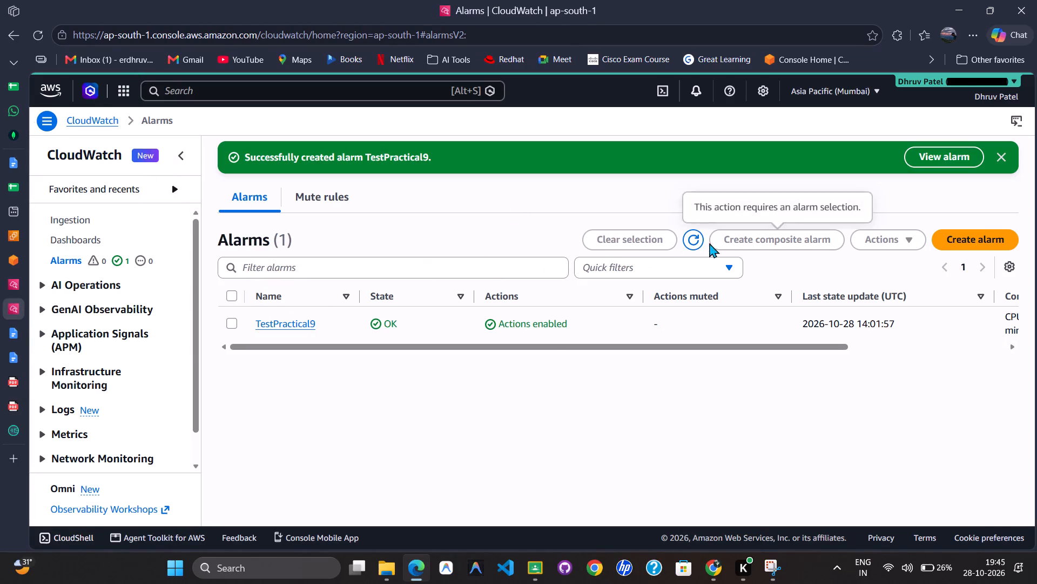
click(701, 243)
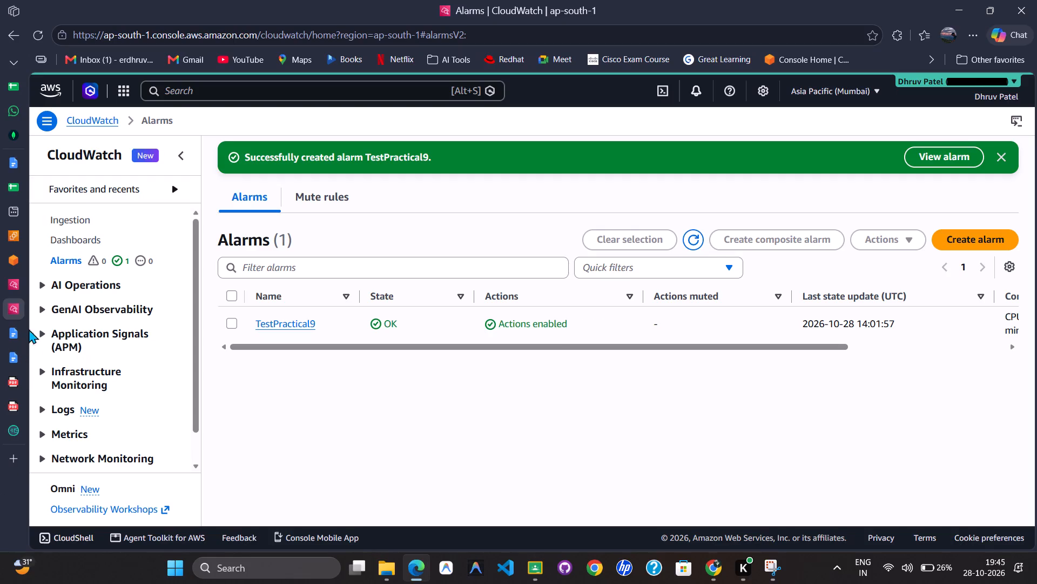
click(14, 290)
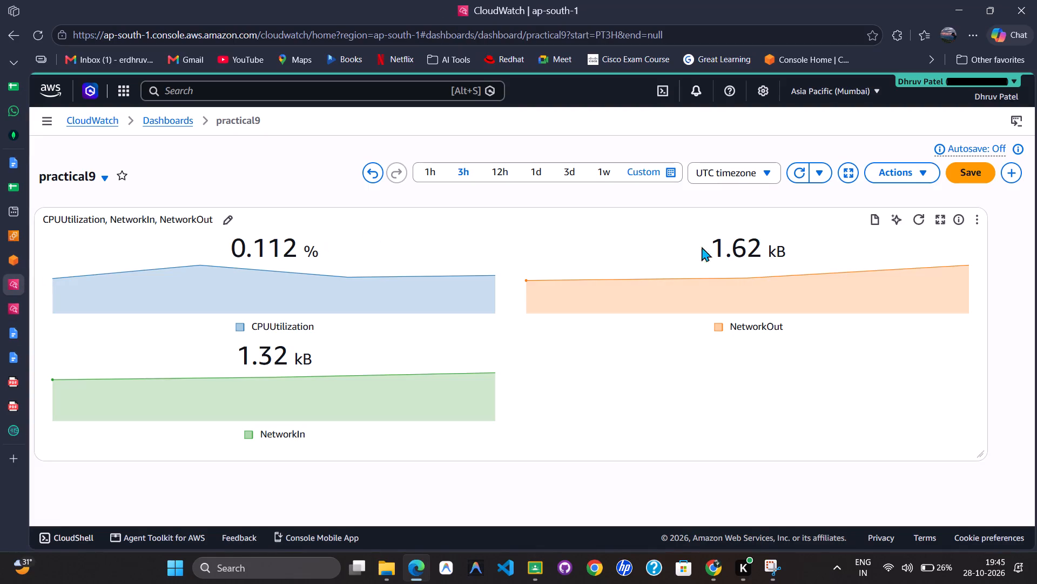
click(804, 170)
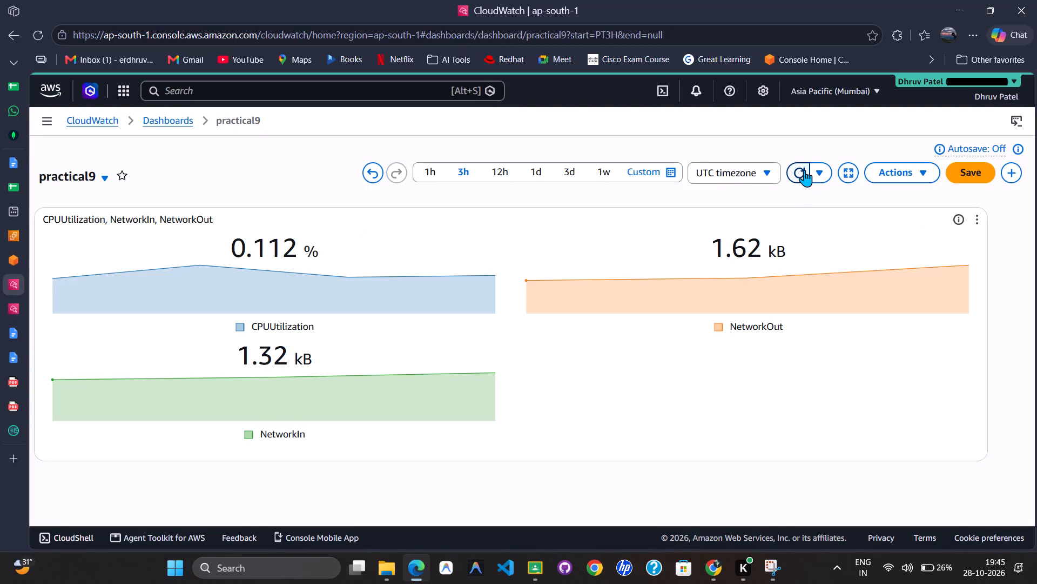
click(804, 169)
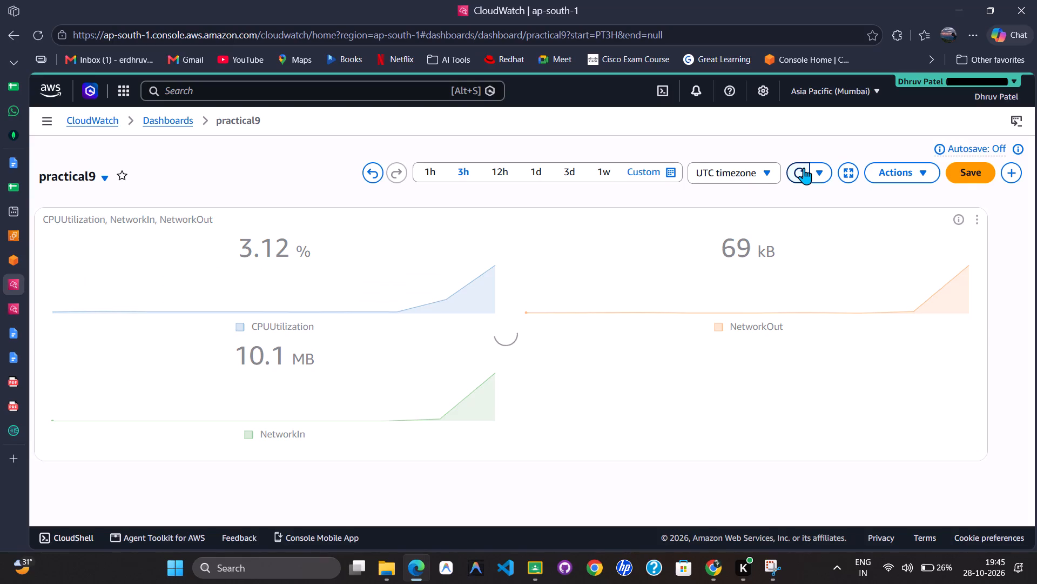
click(804, 168)
Review pages 14 and 15 of the reference PDF for the alarm-state and dashboard screenshots the report needs.
key(alt+Tab)
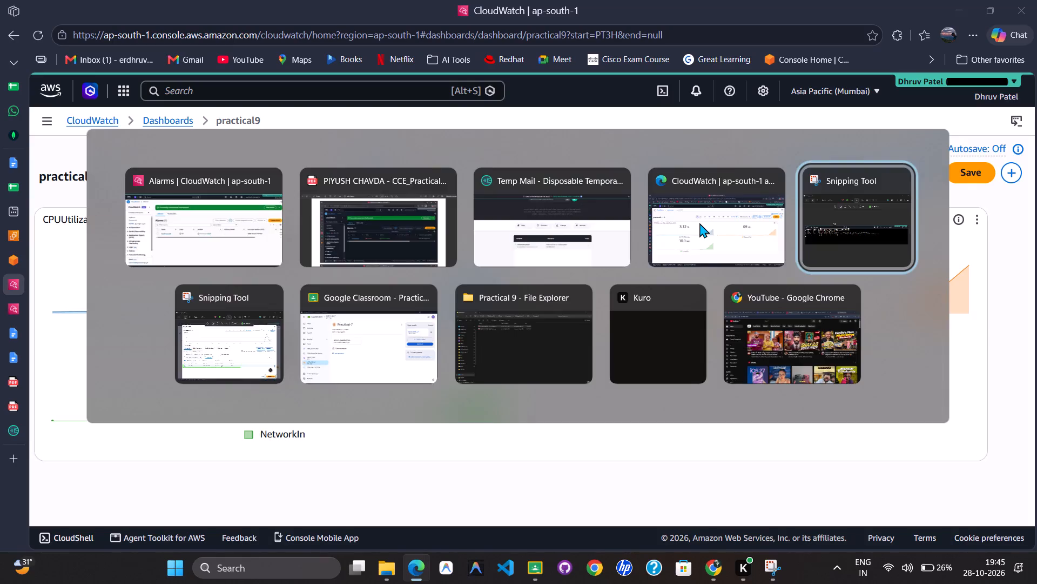
scroll(645, 254, down, 2)
key(alt+Tab)
key(alt+Tab)
key(alt+Tab)
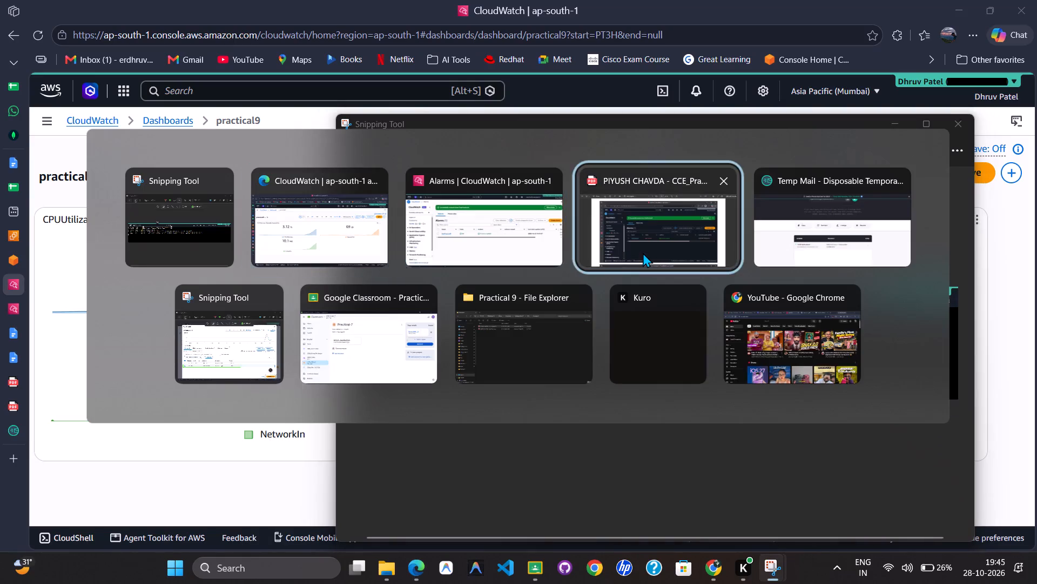
scroll(643, 253, down, 9)
scroll(643, 253, up, 3)
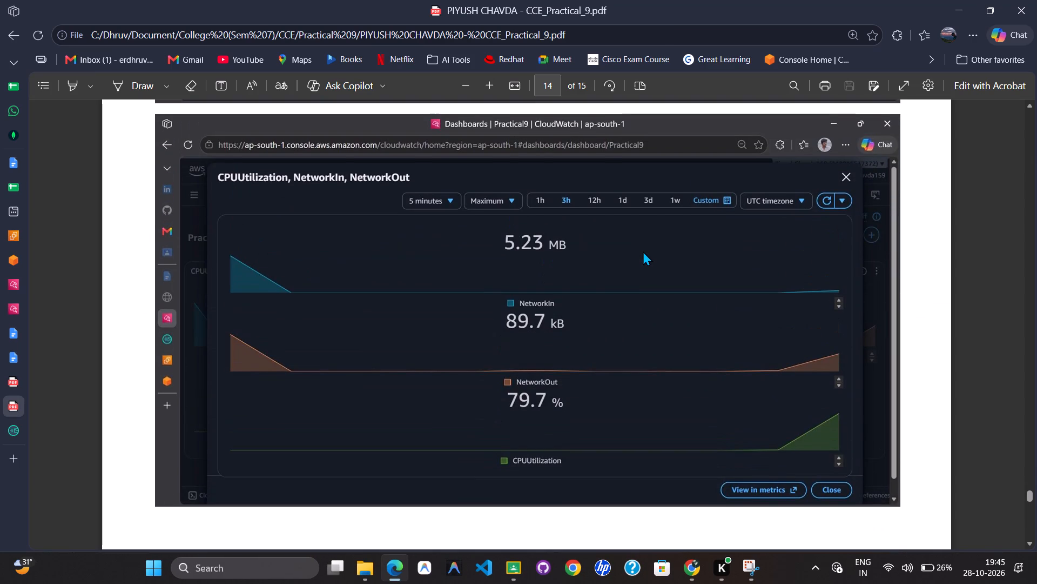
scroll(643, 251, up, 5)
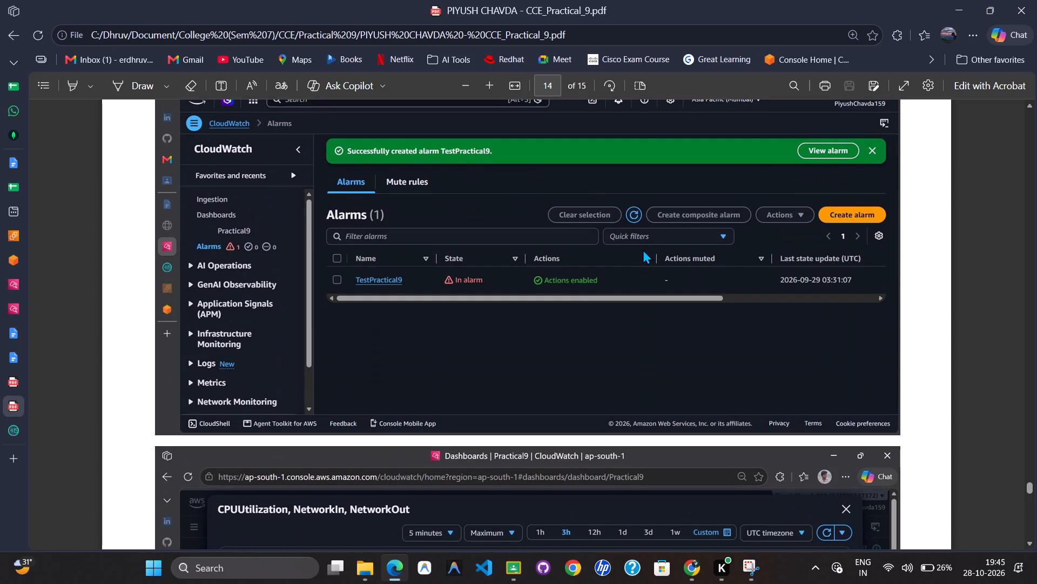
scroll(643, 249, down, 3)
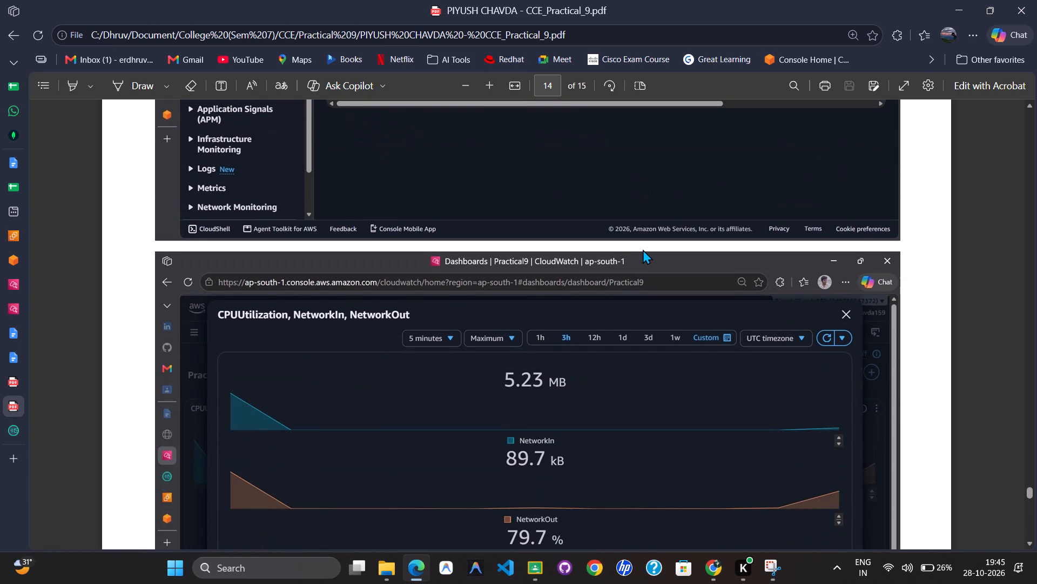
scroll(643, 249, down, 6)
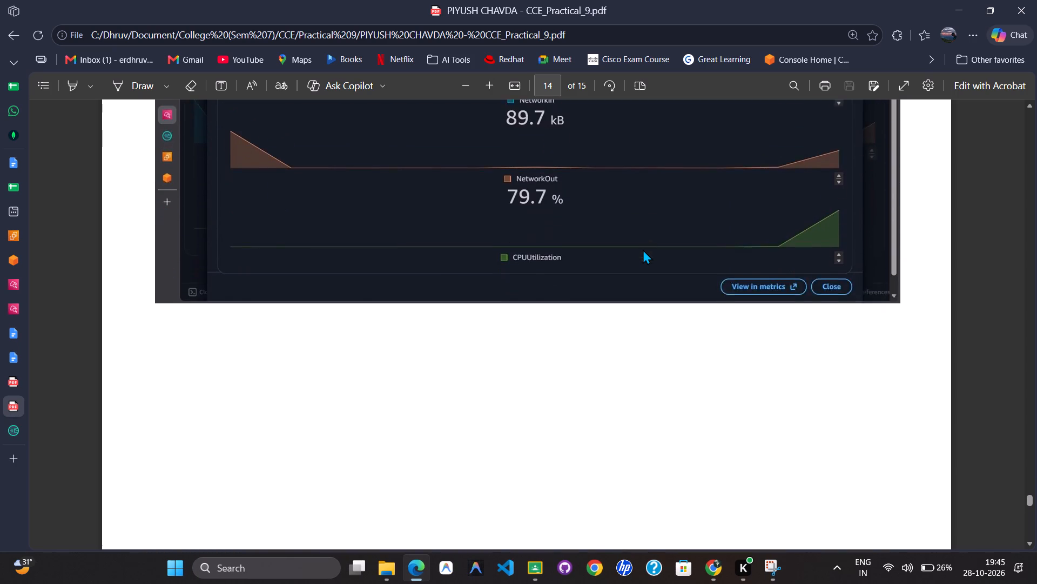
scroll(643, 249, down, 8)
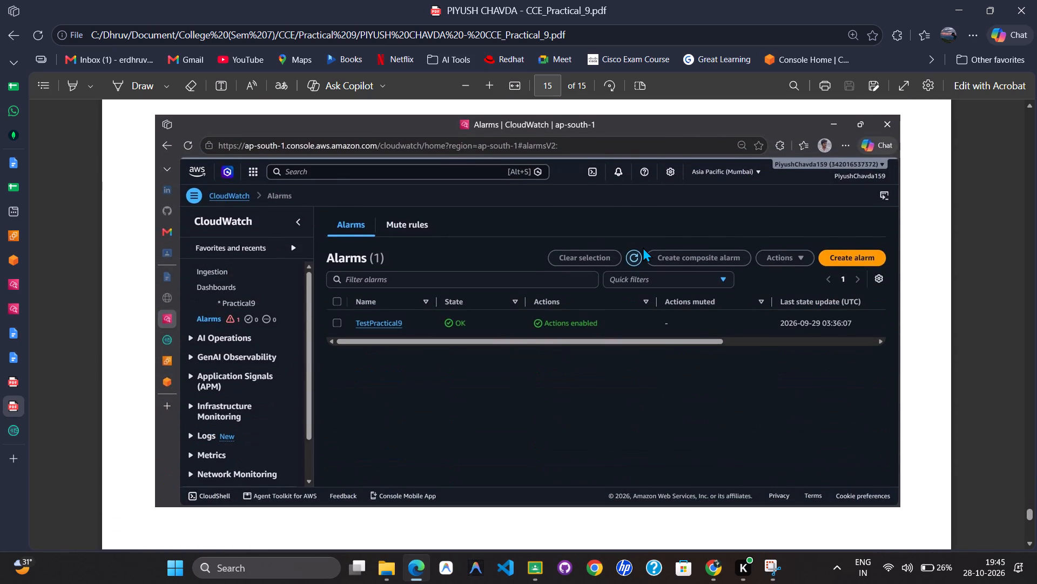
scroll(643, 247, up, 6)
scroll(643, 245, down, 7)
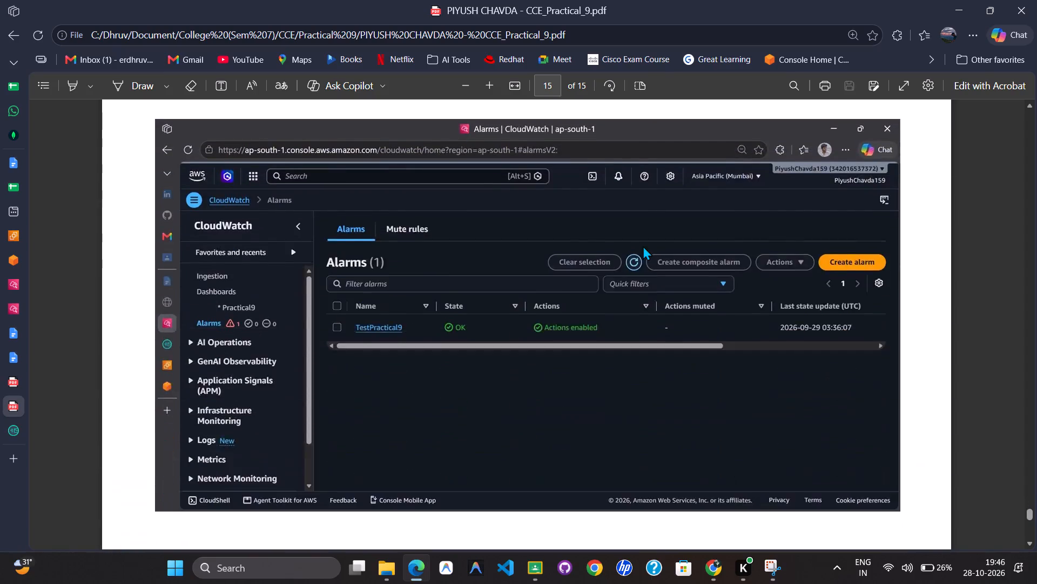
scroll(643, 245, down, 14)
scroll(642, 244, up, 9)
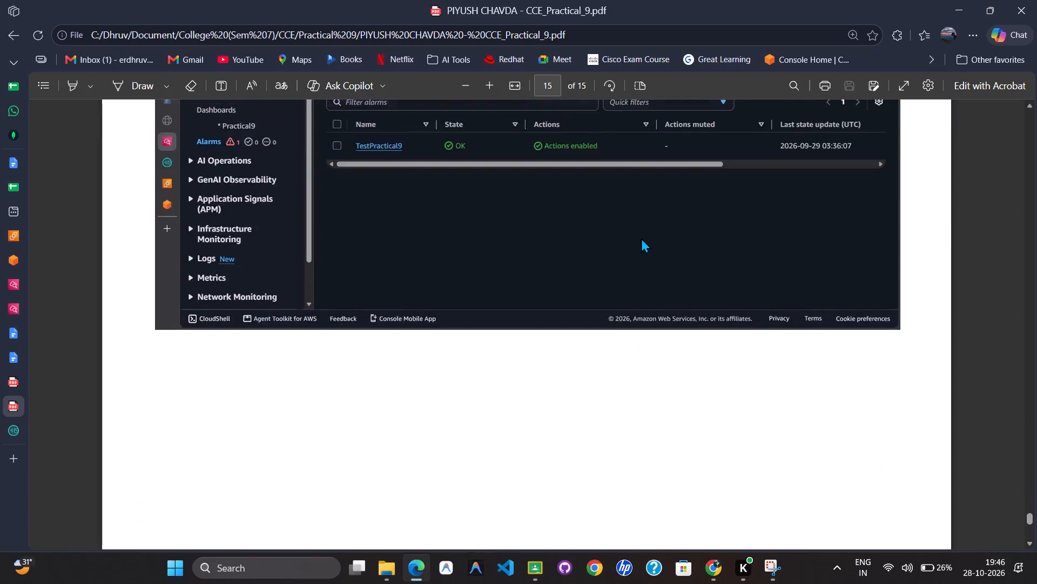
scroll(641, 238, up, 2)
Return to the practical9 dashboard and refresh its CPUUtilization, NetworkIn and NetworkOut metrics repeatedly.
key(alt+Tab)
key(alt+Tab)
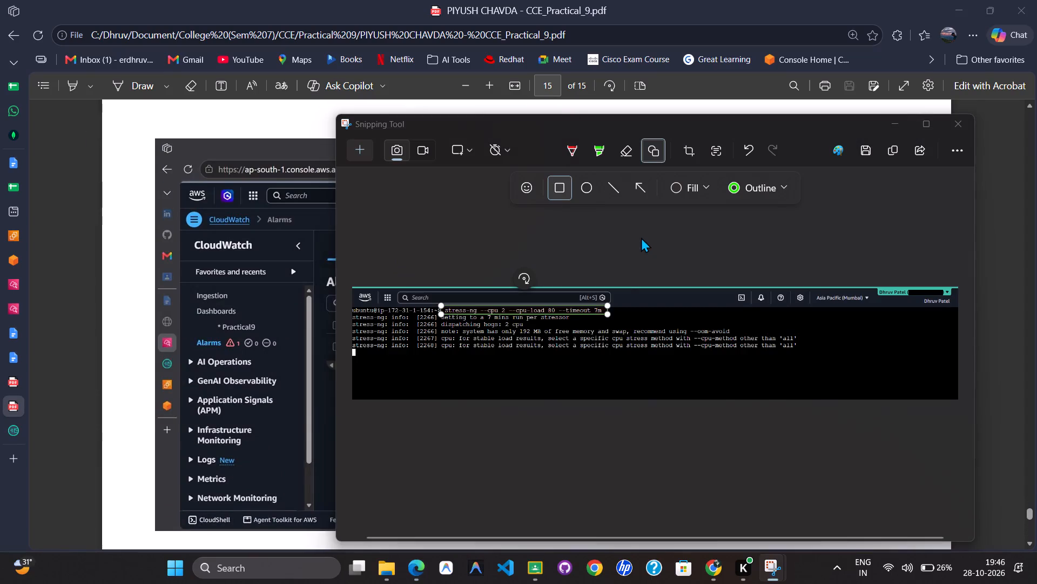
key(alt+Tab)
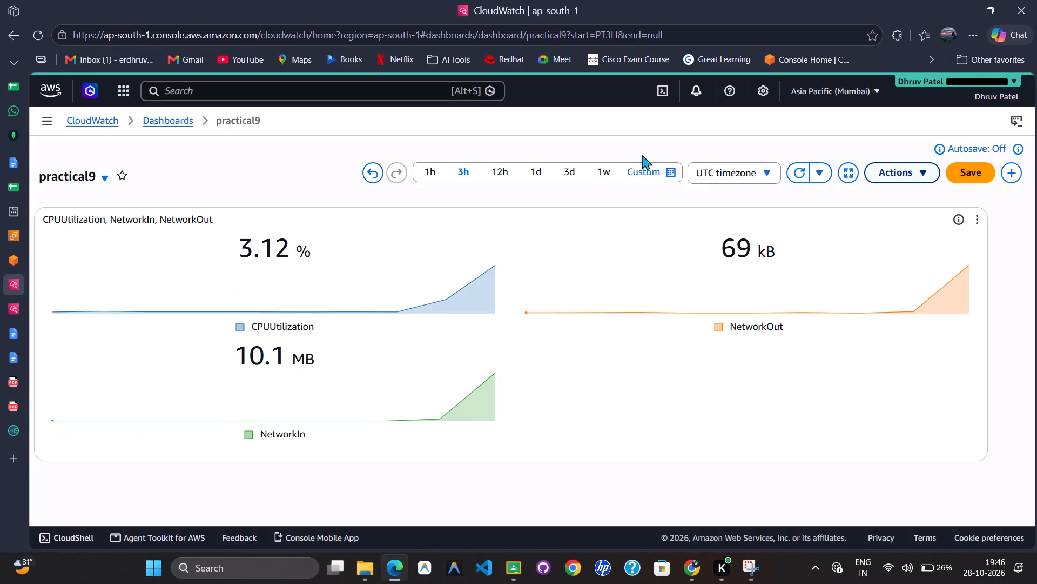
click(791, 174)
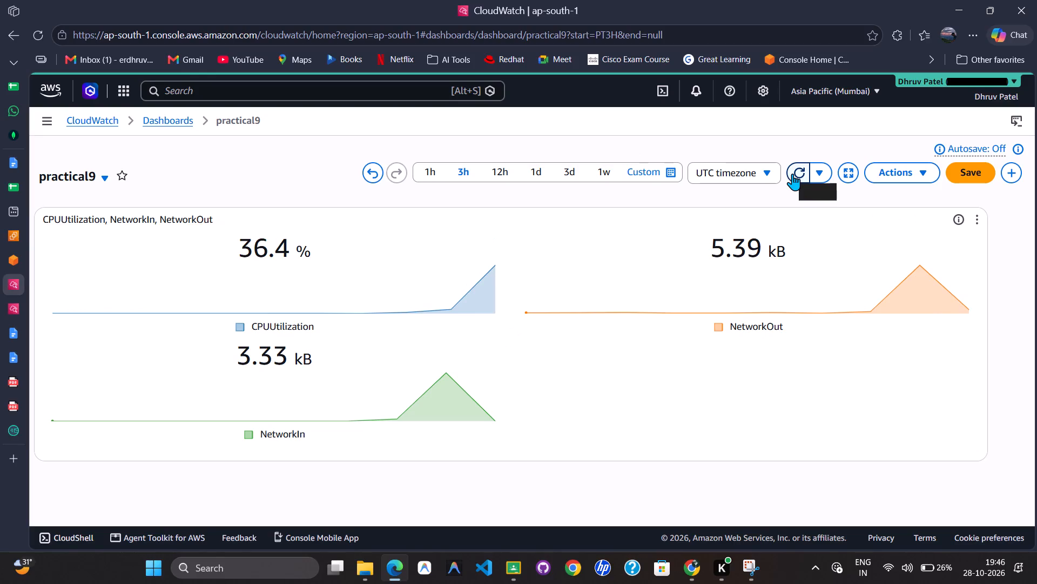
click(792, 174)
click(792, 174)
click(792, 174)
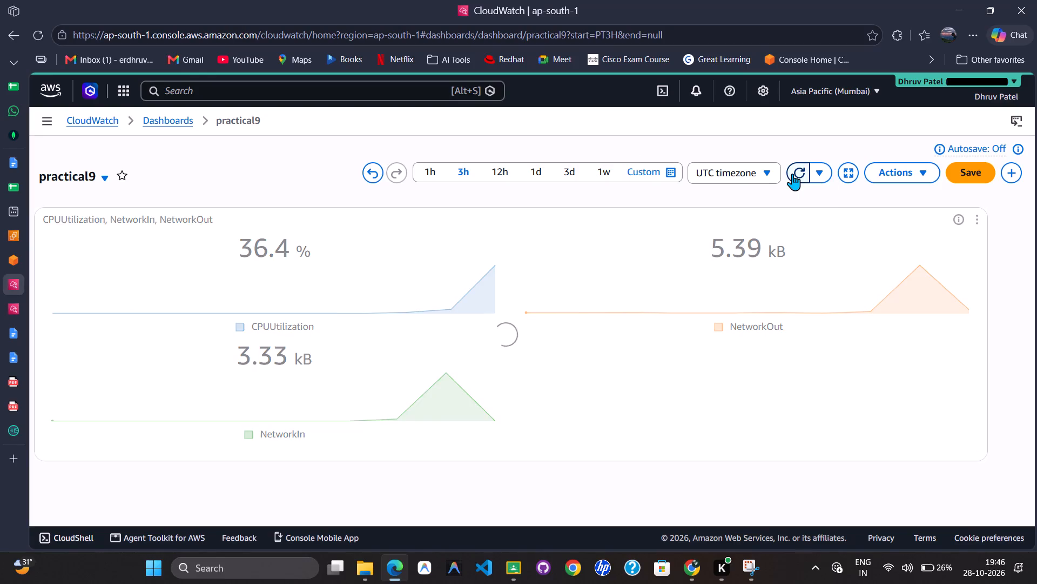
click(793, 172)
triple_click(794, 172)
triple_click(794, 172)
triple_click(794, 172)
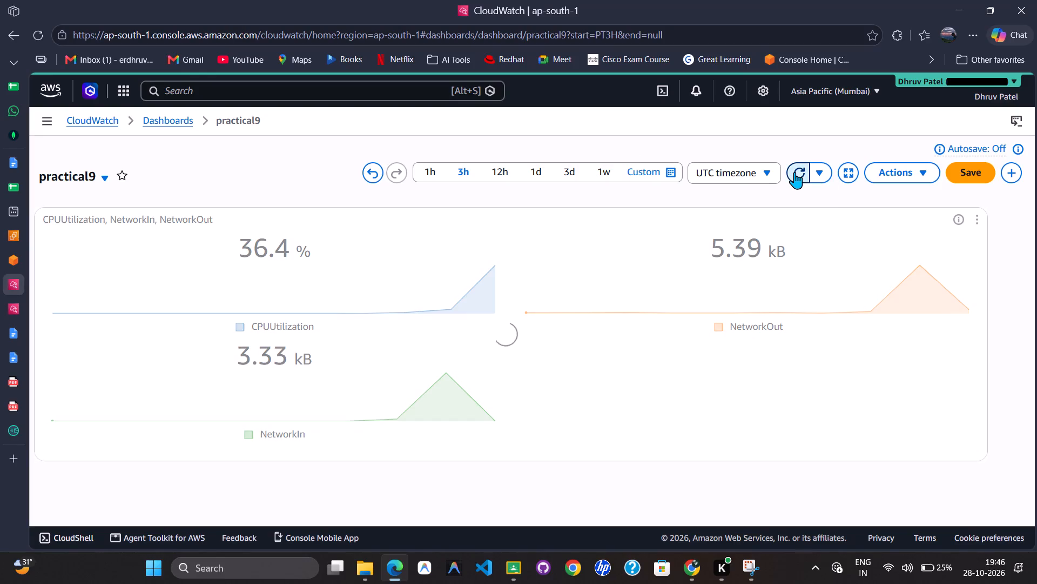
triple_click(794, 172)
triple_click(796, 171)
triple_click(796, 171)
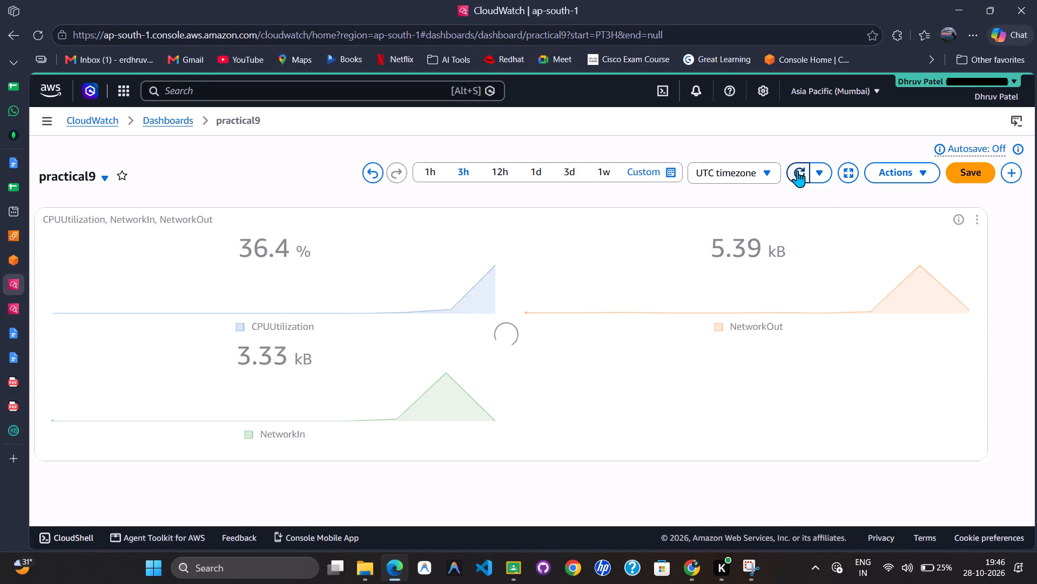
triple_click(797, 170)
double_click(797, 170)
Show the practical9 dashboard full screen and enlarge its metrics widget to the full page width, stacking the three graphs vertically.
key(F11)
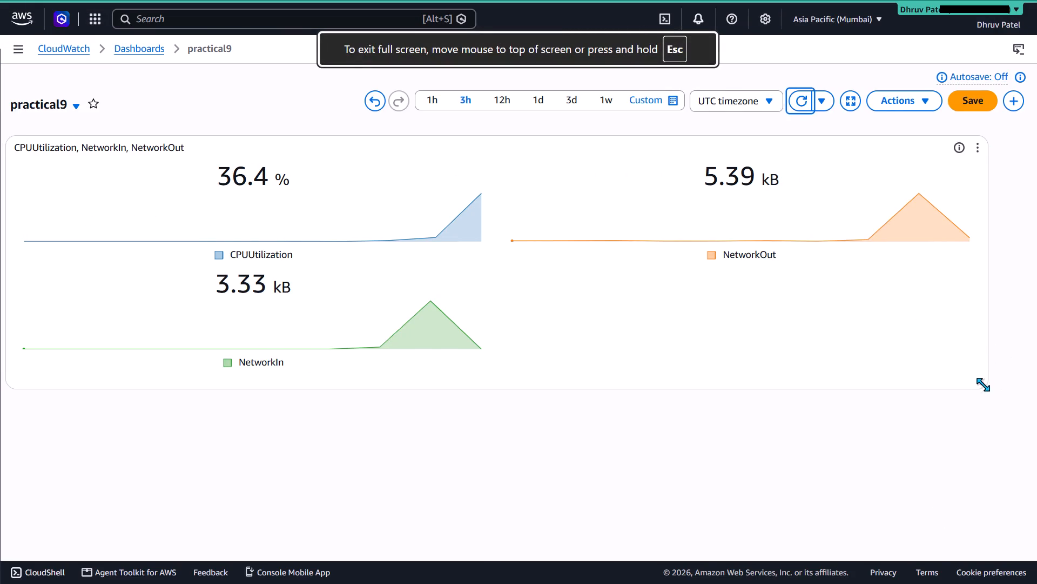
drag(984, 386, 1000, 508)
click(914, 434)
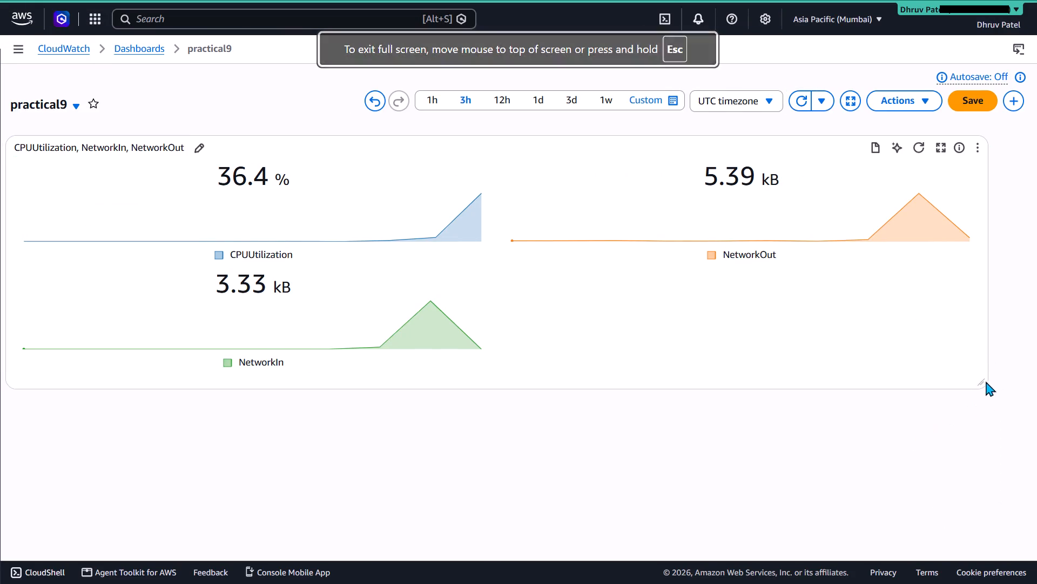
drag(983, 380, 998, 504)
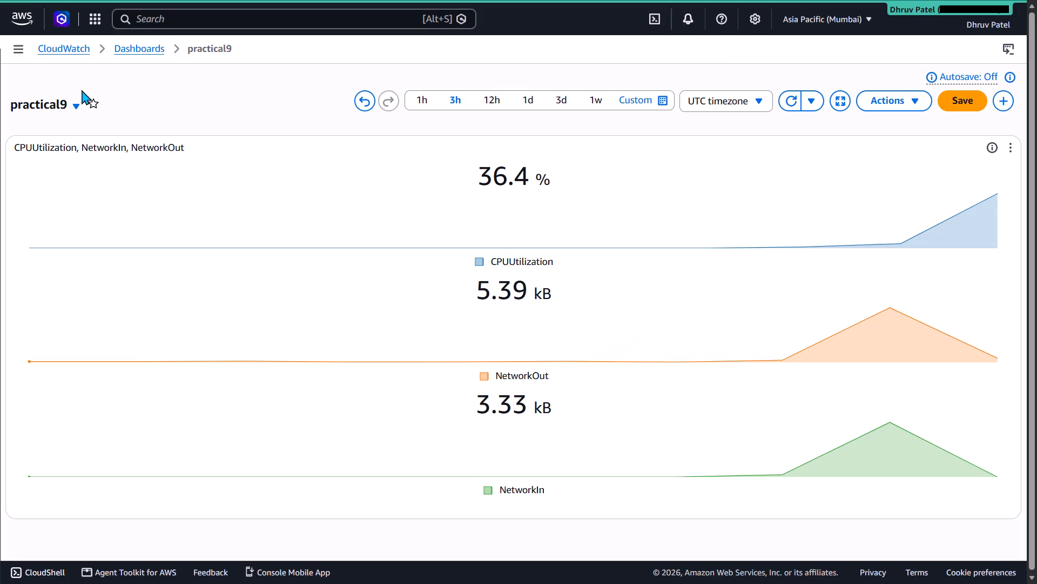
Refresh the practical9 dashboard and the CloudWatch alarms list in turn to check the TestPractical9 alarm's state.
click(794, 104)
click(786, 98)
key(alt+Tab)
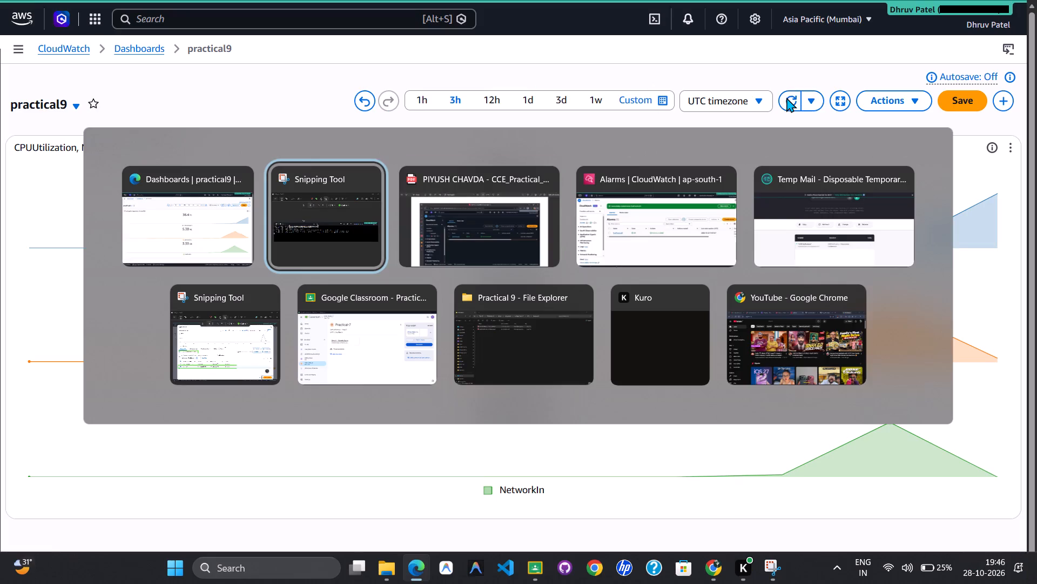
key(alt+Tab)
key(alt+Tab)
click(694, 165)
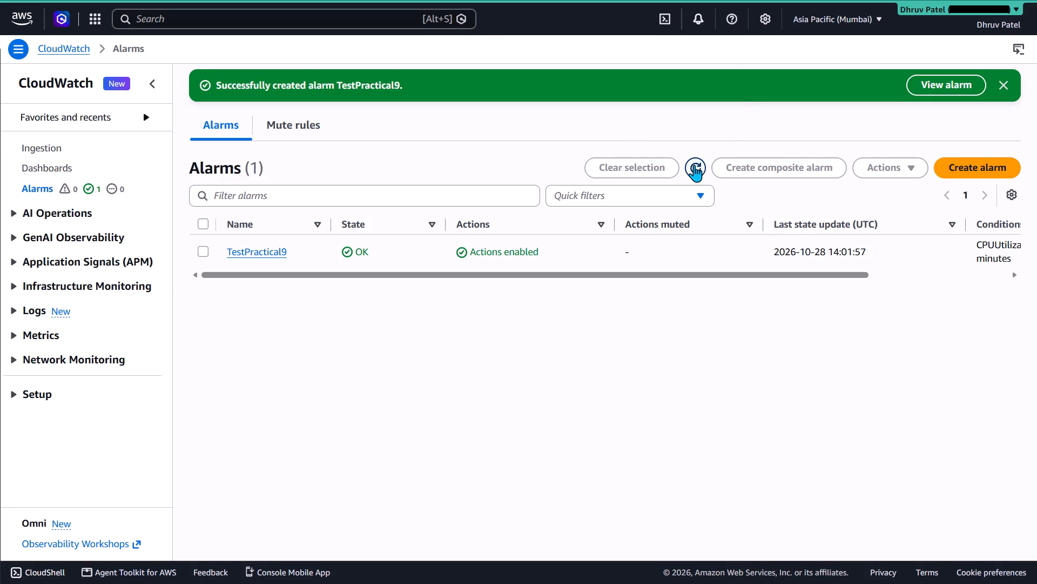
key(alt+Tab)
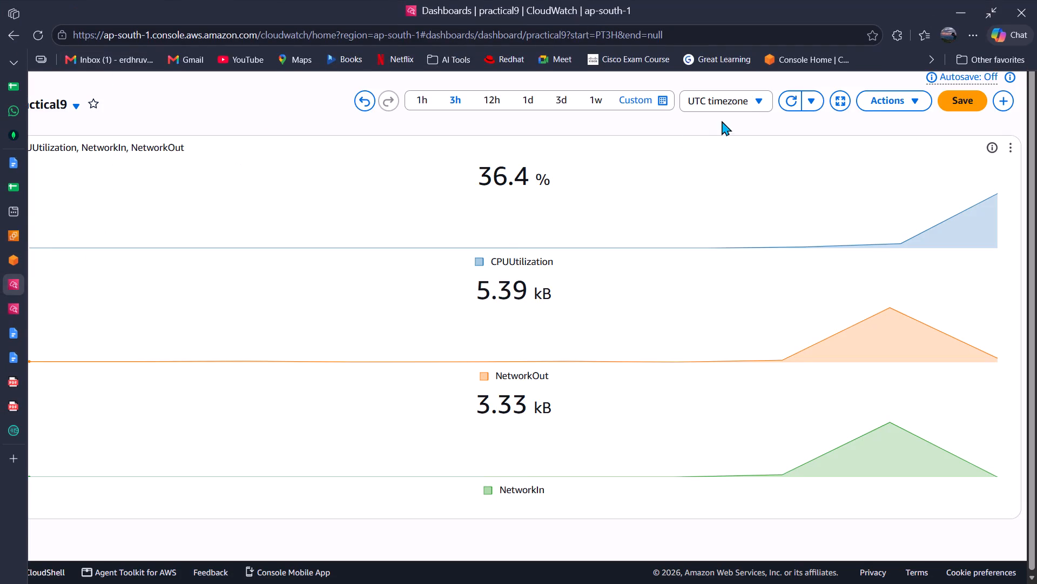
click(782, 107)
click(782, 107)
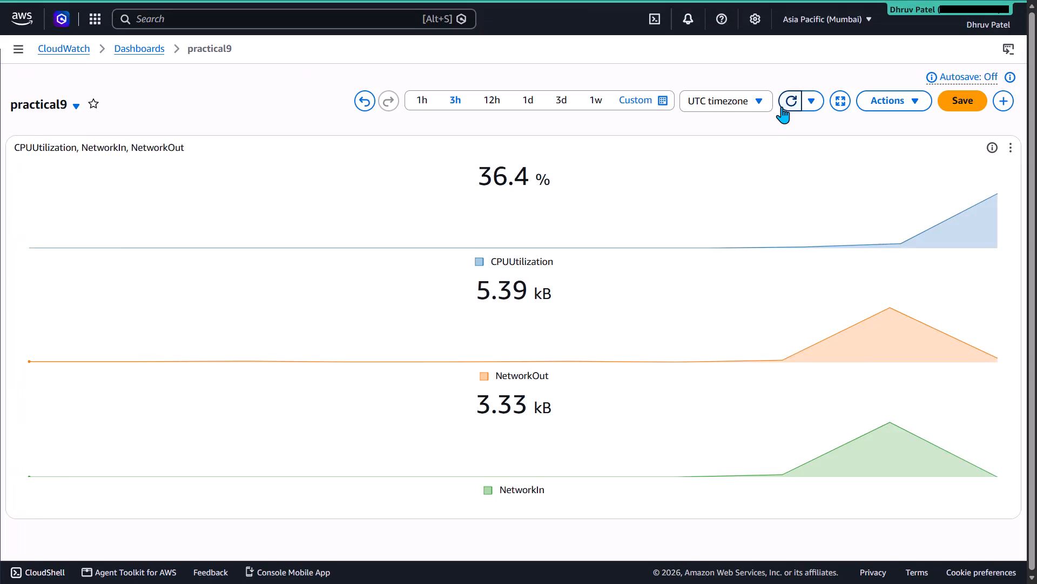
key(alt+Tab)
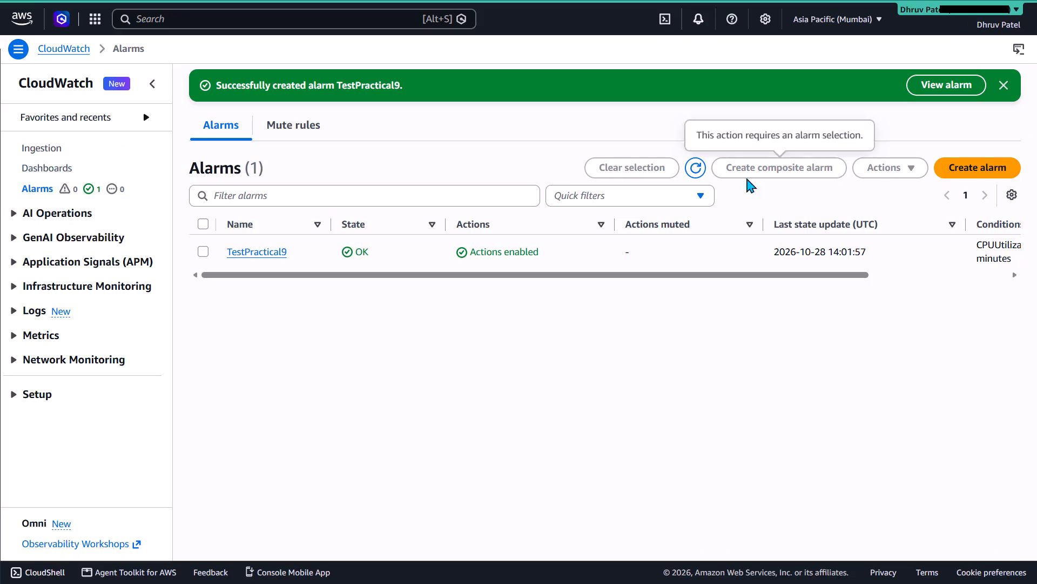
click(696, 174)
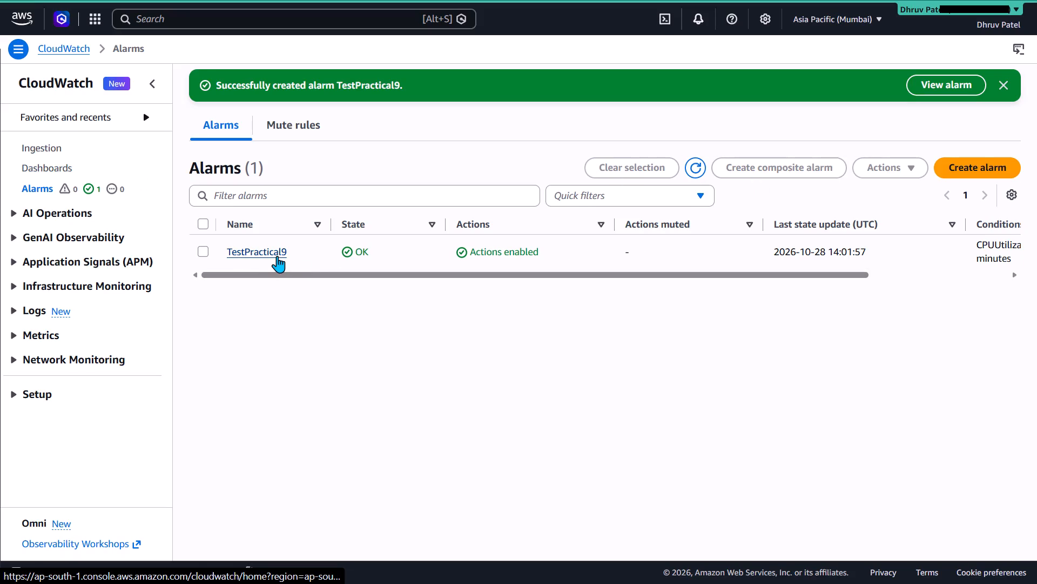
Open the TestPractical9 alarm's details in a separate tab outside full-screen view, with the CloudWatch navigation collapsed.
ctrl+click(277, 256)
key(alt+Tab)
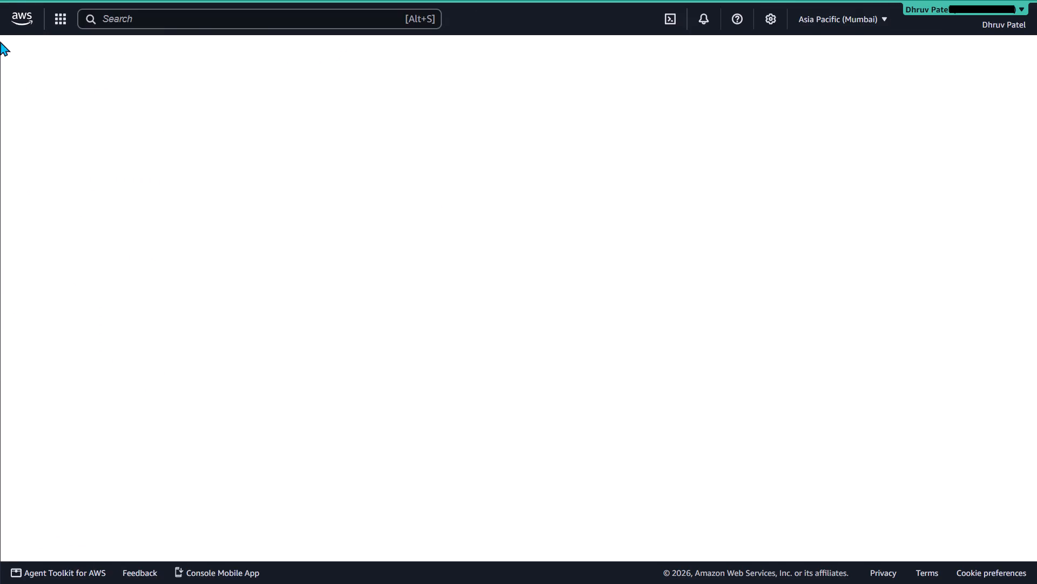
key(Escape)
key(Escape)
key(Escape)
key(Escape)
key(Escape)
key(Escape)
key(Escape)
key(Escape)
key(Escape)
key(Escape)
key(Escape)
key(Escape)
key(Escape)
key(Escape)
key(Escape)
key(Escape)
key(Escape)
key(Escape)
key(Escape)
key(Escape)
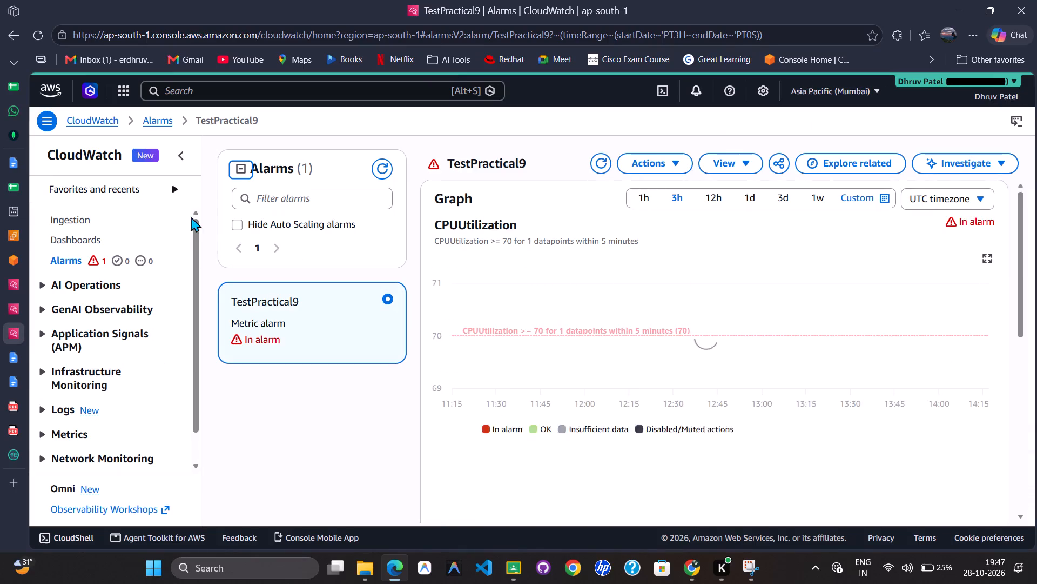
click(183, 159)
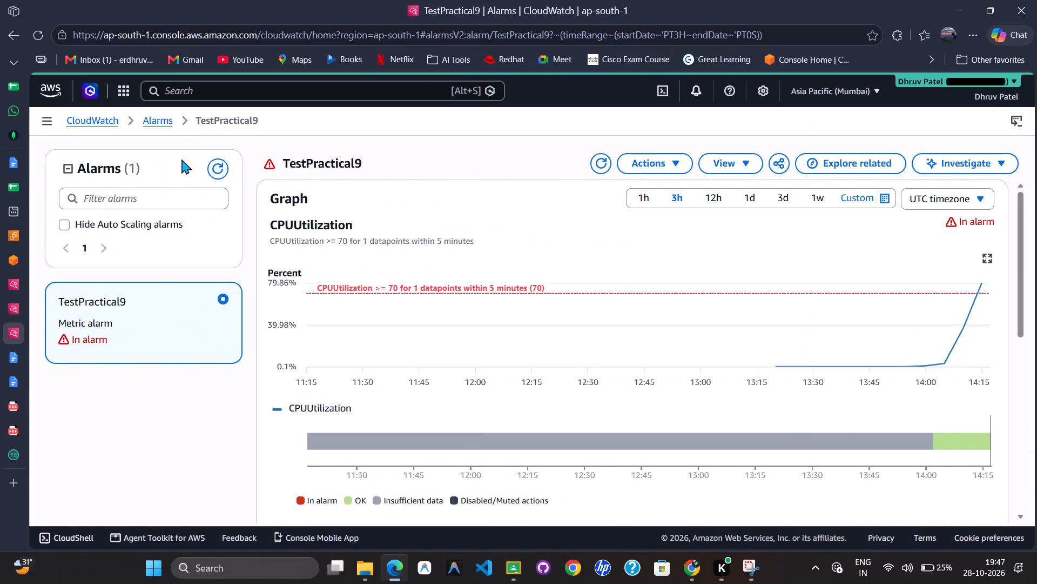
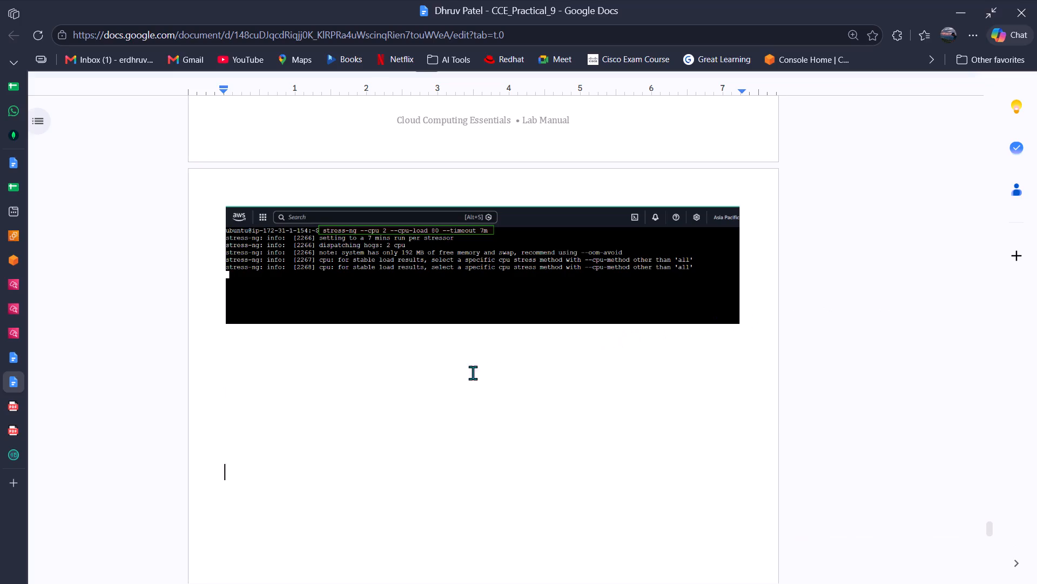
Add blank lines below the stress-ng terminal screenshot and paste the AWS Notifications alarm e-mail screenshot into the report.
key(Return)
key(Return)
key(Return)
key(Return)
click(385, 342)
key(ctrl+v)
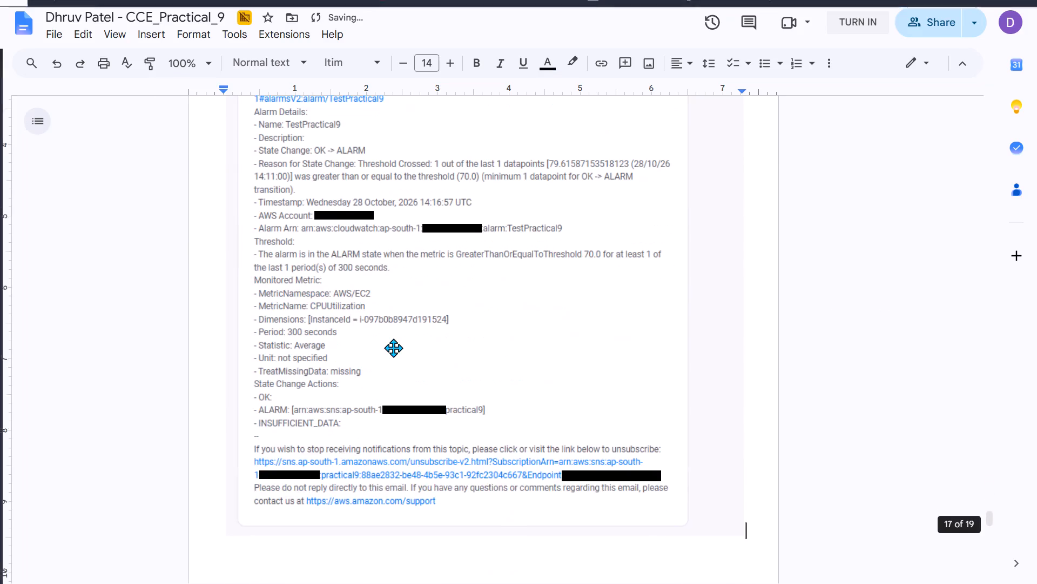
Insert three blank lines directly after the stress-ng terminal screenshot, ahead of the pasted e-mail screenshot.
scroll(393, 348, up, 5)
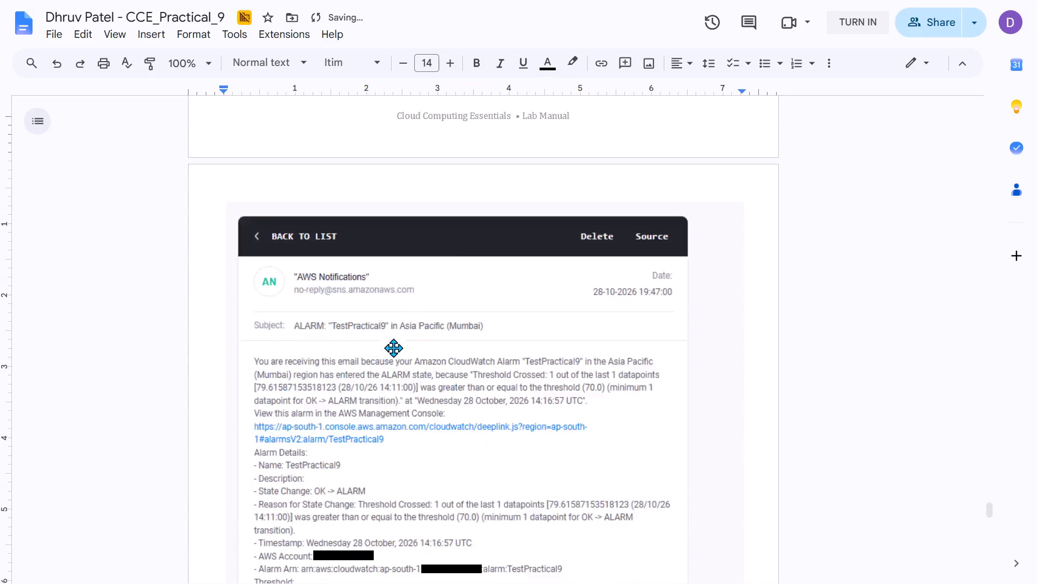
scroll(393, 348, up, 6)
click(426, 204)
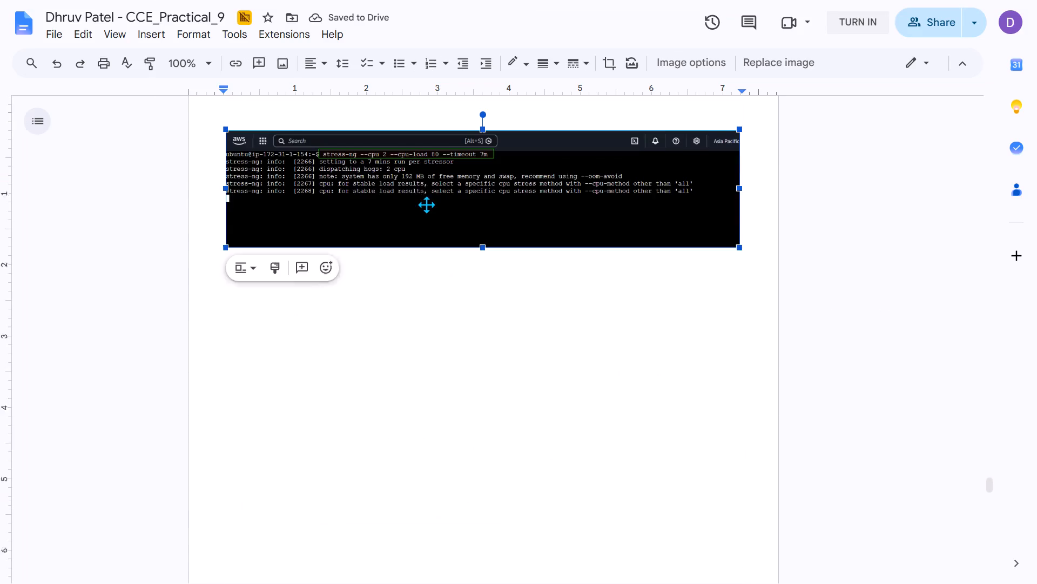
key(Right)
key(Return)
key(Return)
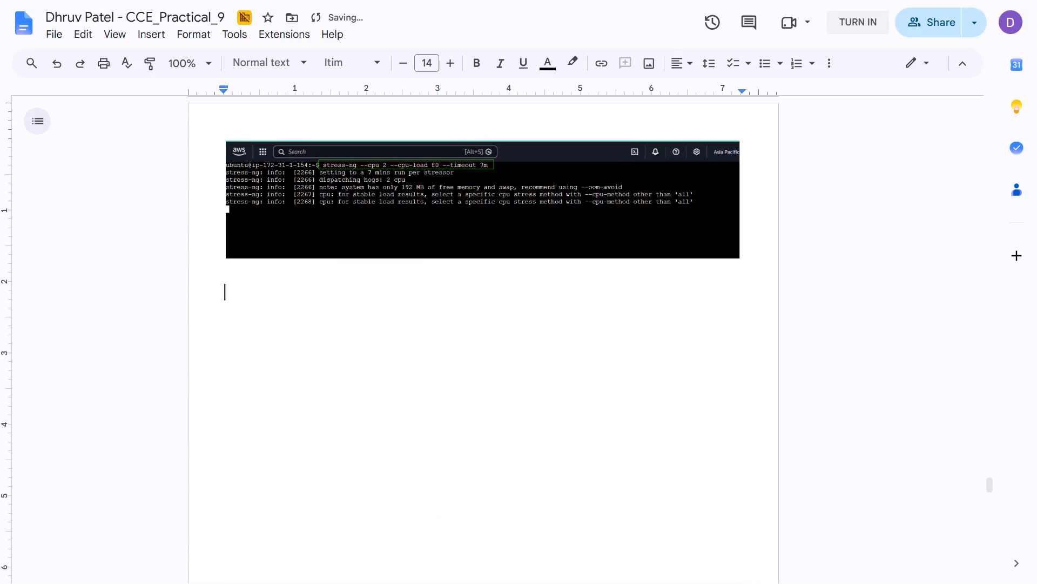
key(Return)
key(Up)
key(Up)
Capture the whole TestPractical9 alarm details page in CloudWatch and paste it into the report below the stress-ng screenshot.
key(alt+Tab)
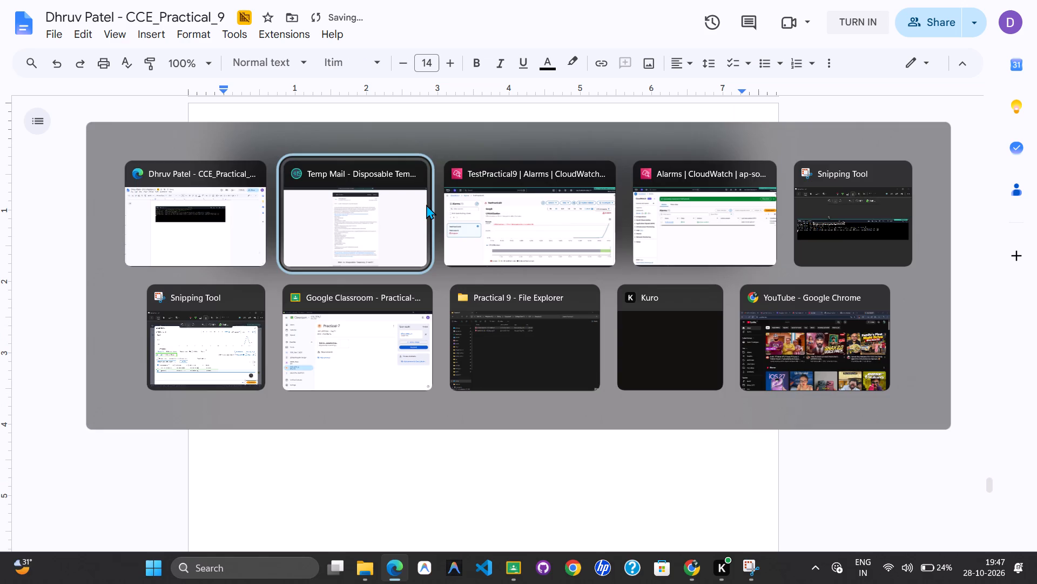
key(alt+Tab)
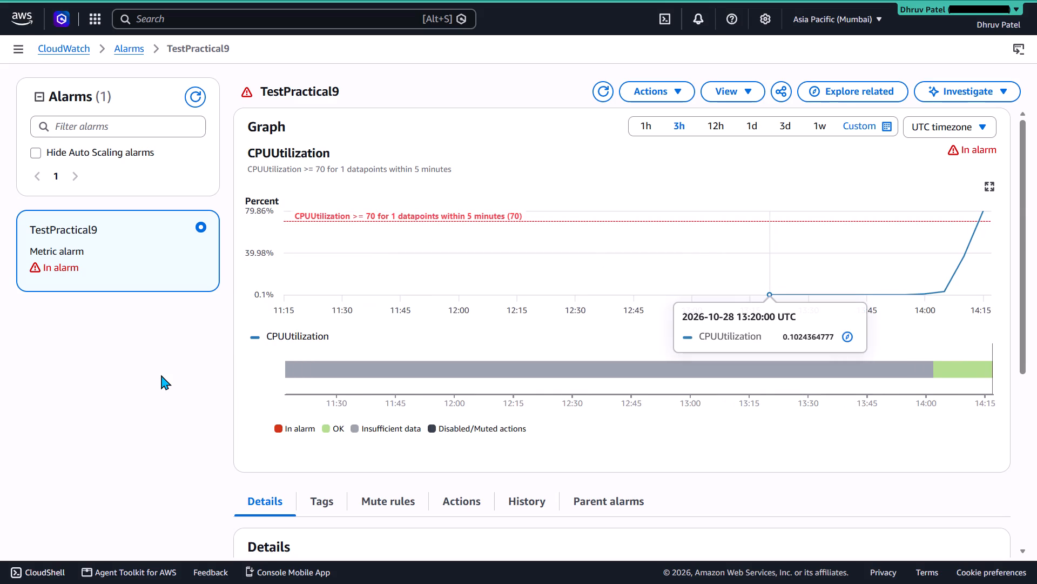
key(shift+super+s)
drag(0, 0, 1036, 582)
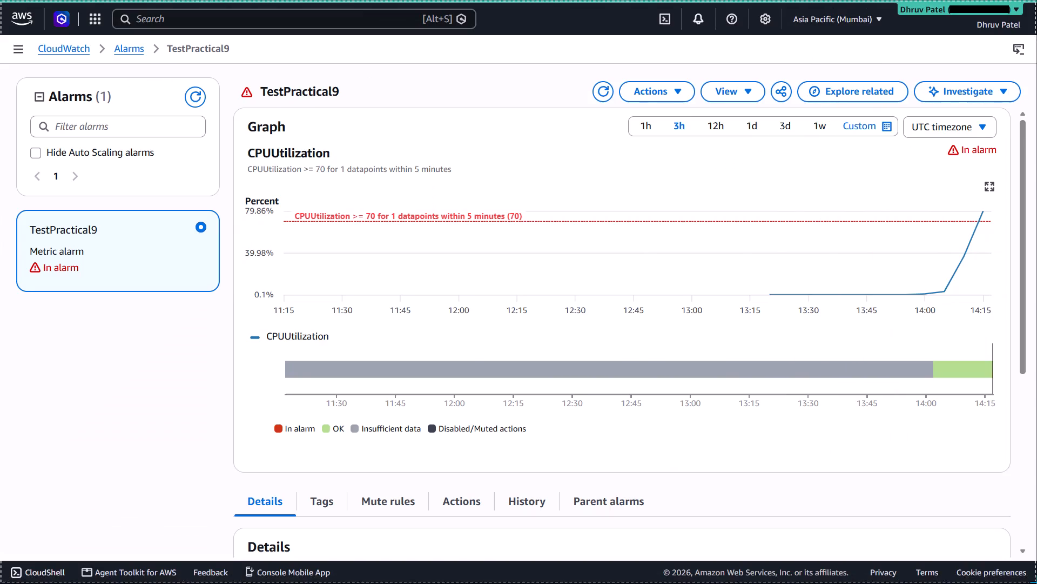
drag(1036, 582, 1036, 581)
key(alt+Tab)
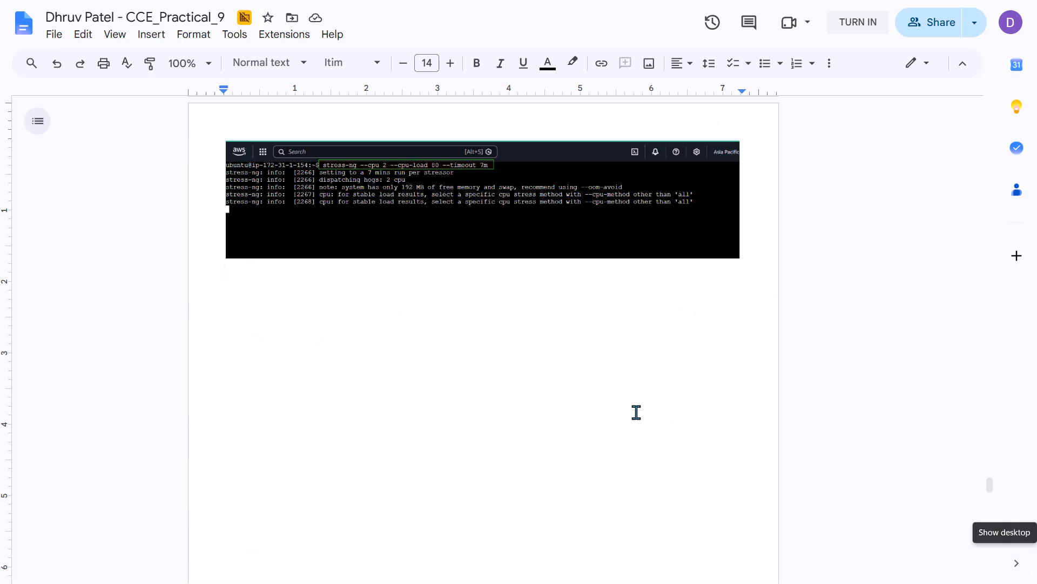
key(ctrl+v)
key(Return)
Capture the upper part of the CloudWatch Alarms list and paste it into the report between the stress-ng and alarm details screenshots.
key(alt+Tab)
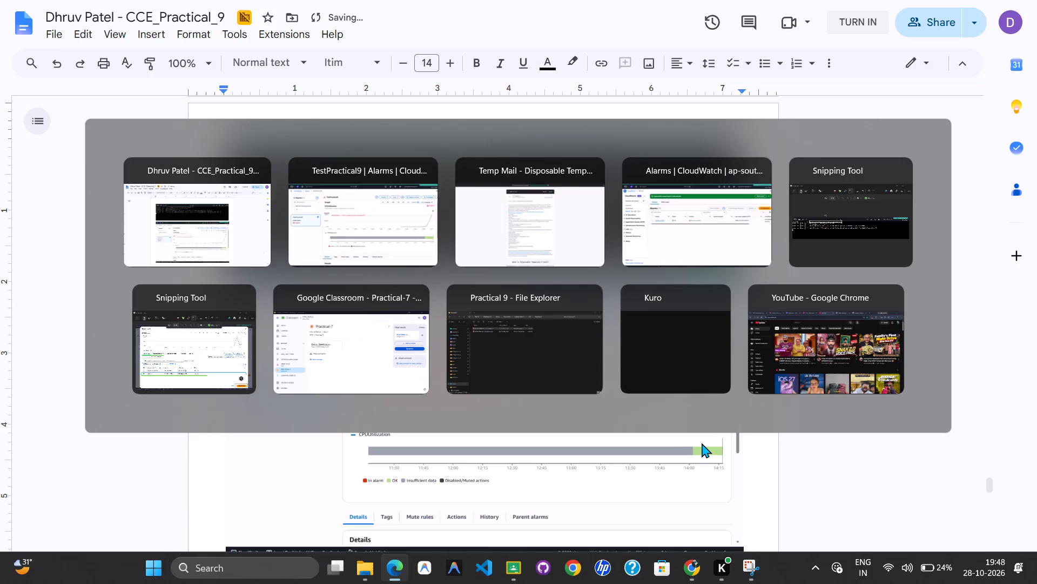
key(alt+Tab)
key(alt+Tab)
key(alt+Tab)
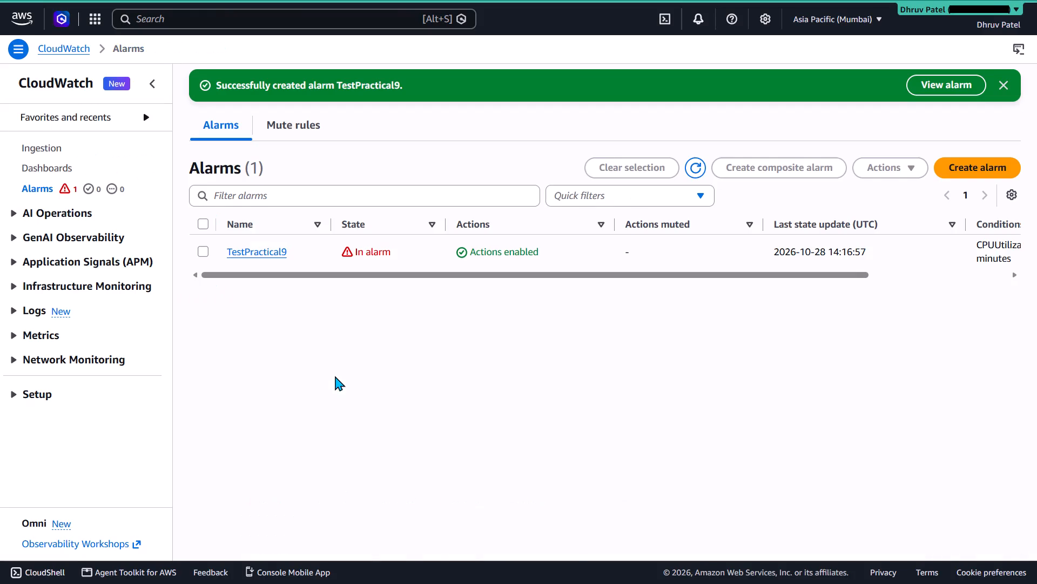
key(shift+super+s)
drag(0, 0, 1036, 375)
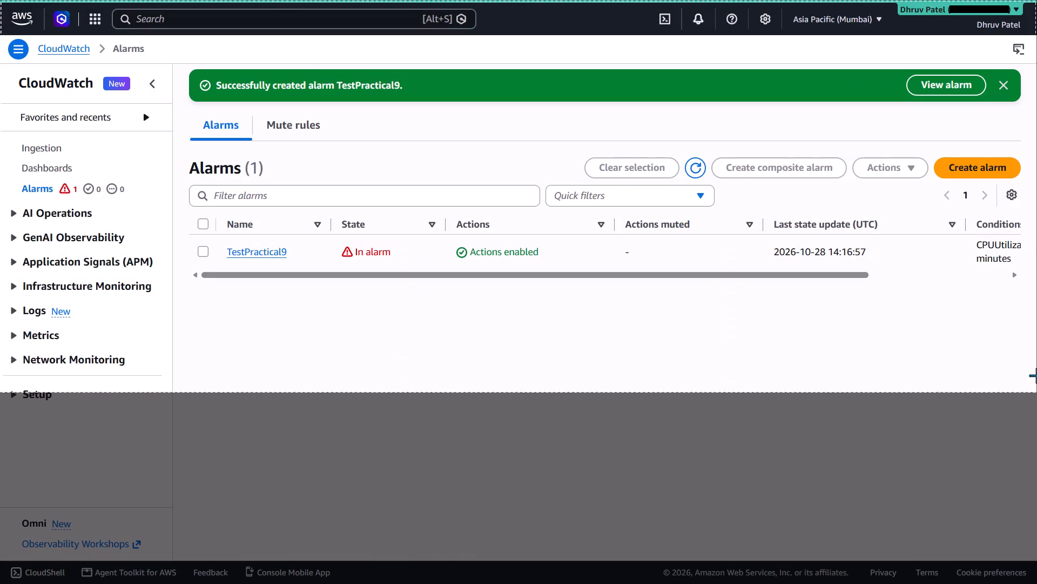
drag(1036, 375, 1036, 322)
key(alt+Tab)
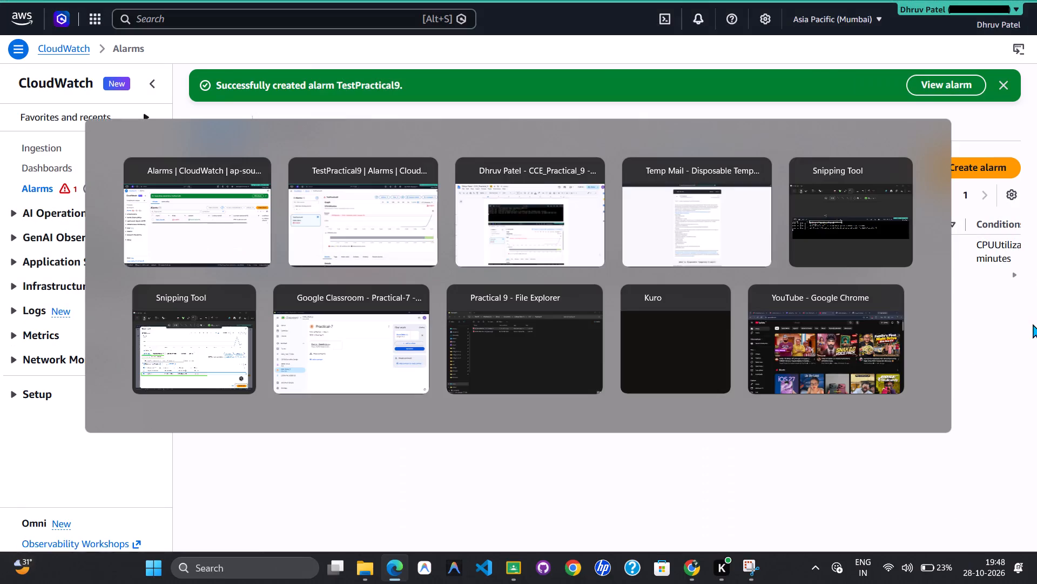
key(alt+Tab)
key(alt+Tab)
click(754, 248)
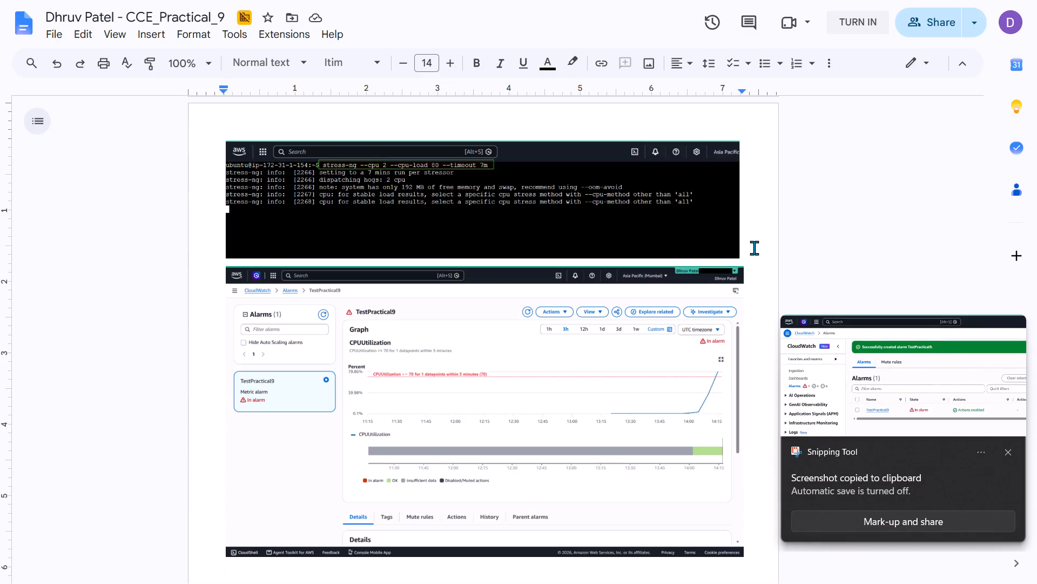
key(Return)
key(ctrl+v)
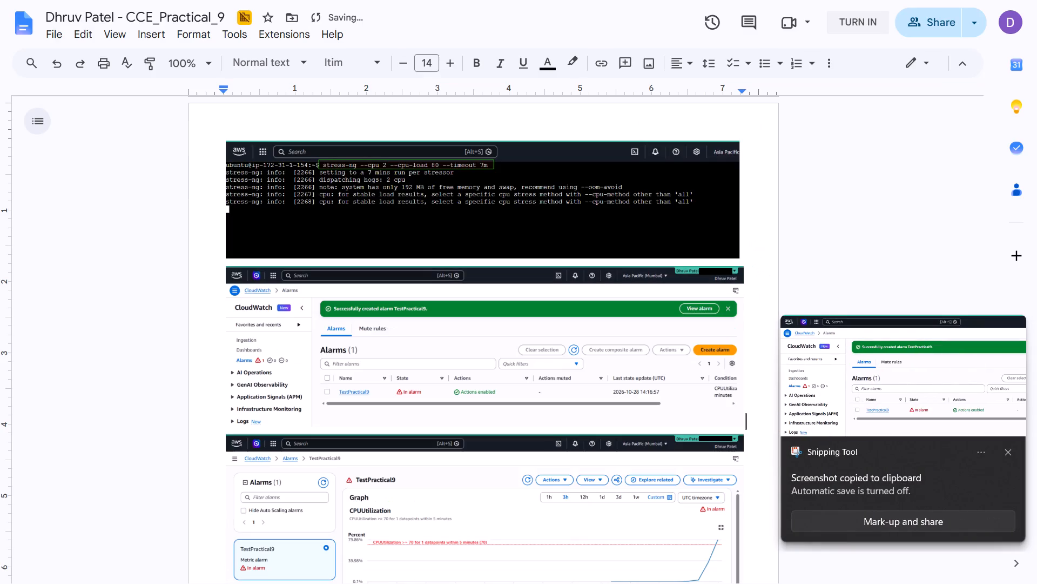
Above the Alarms list screenshot, add the caption "As we have given stress, after few minutes, Alarm will trigger and send a Mail also".
key(Up)
key(Return)
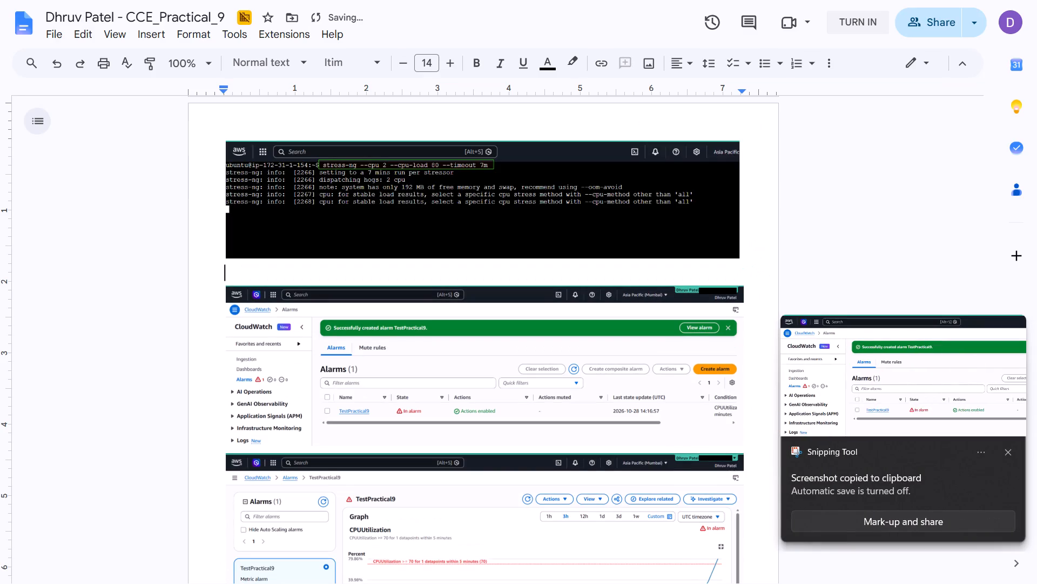
text(As we have)
key(space)
text(given stress, after few minuted)
key(BackSpace)
text(s, a)
key(BackSpace)
text(Alarms)
key(space)
key(BackSpace)
key(BackSpace)
key(space)
text(will trigger and)
key(space)
text(send a)
key(space)
text(Mial)
key(space)
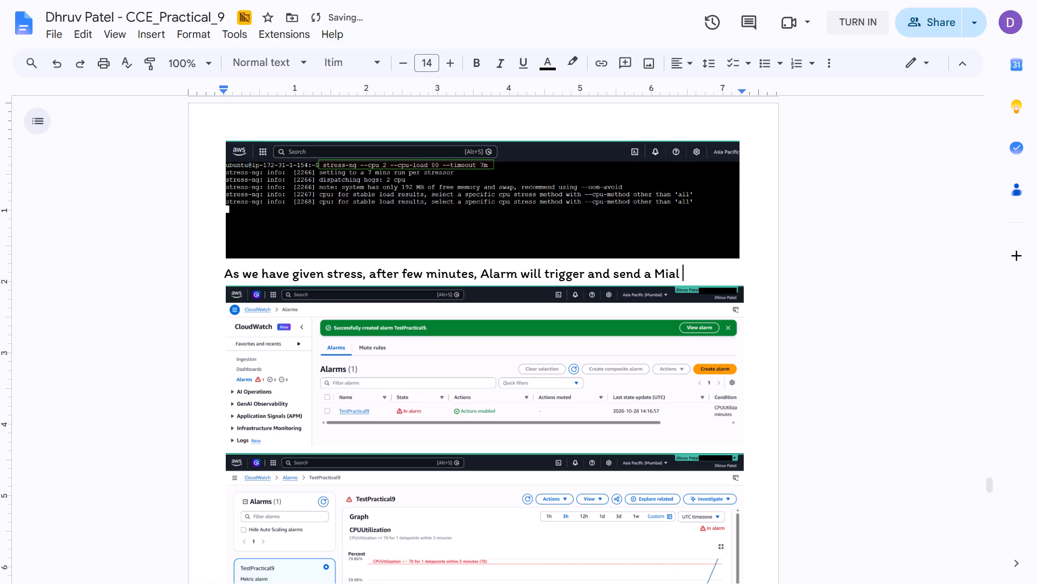
key(BackSpace)
key(BackSpace)
key(BackSpace)
key(BackSpace)
text(ail)
key(space)
text(also)
key(Right)
key(Right)
key(Right)
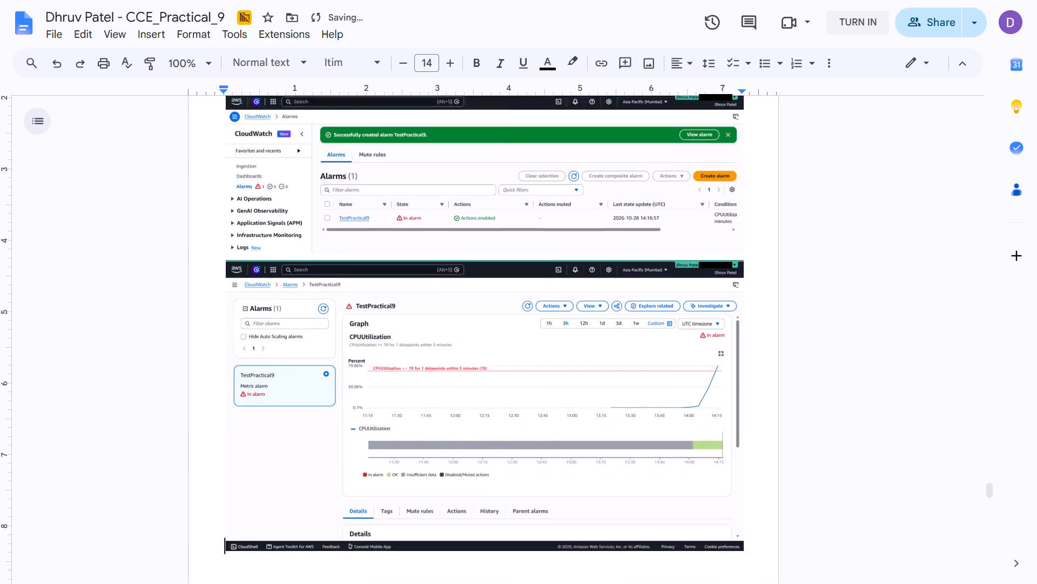
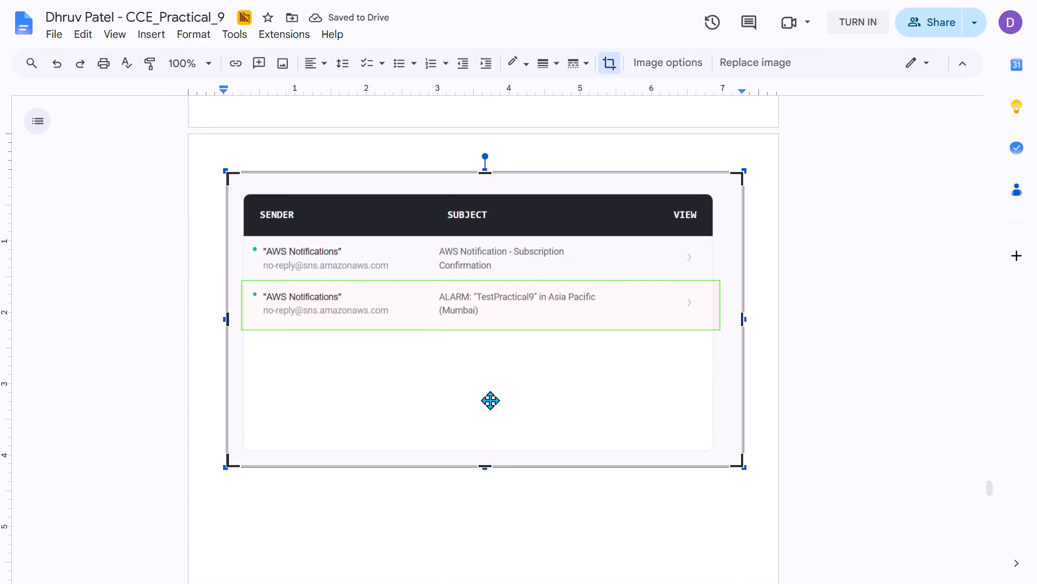
Shrink the pasted inbox list screenshot to about 5.7 inches wide by 2.7 inches tall and centre it on the page.
key(Escape)
drag(483, 470, 483, 412)
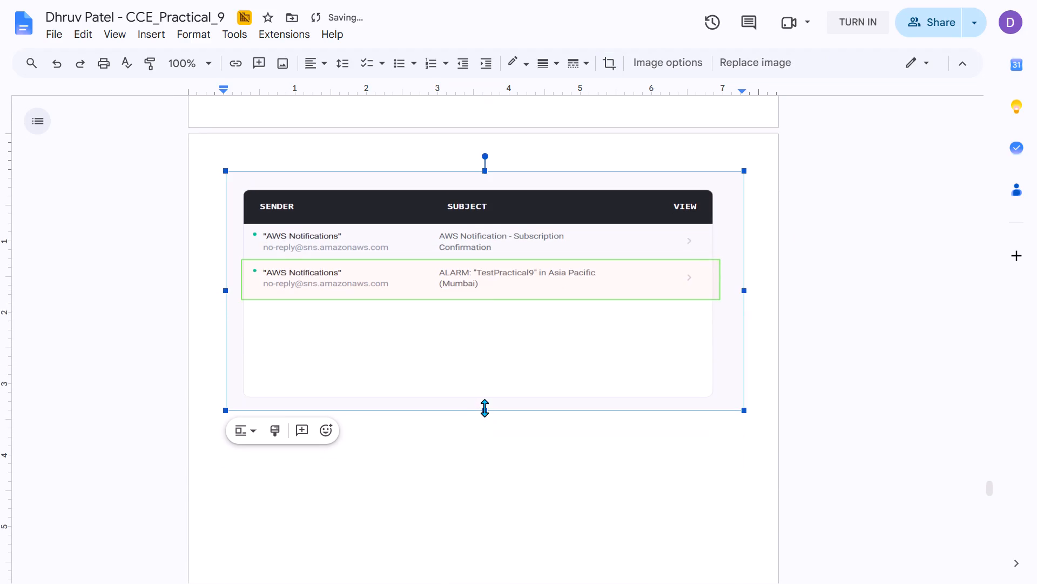
drag(484, 408, 487, 362)
drag(746, 268, 702, 275)
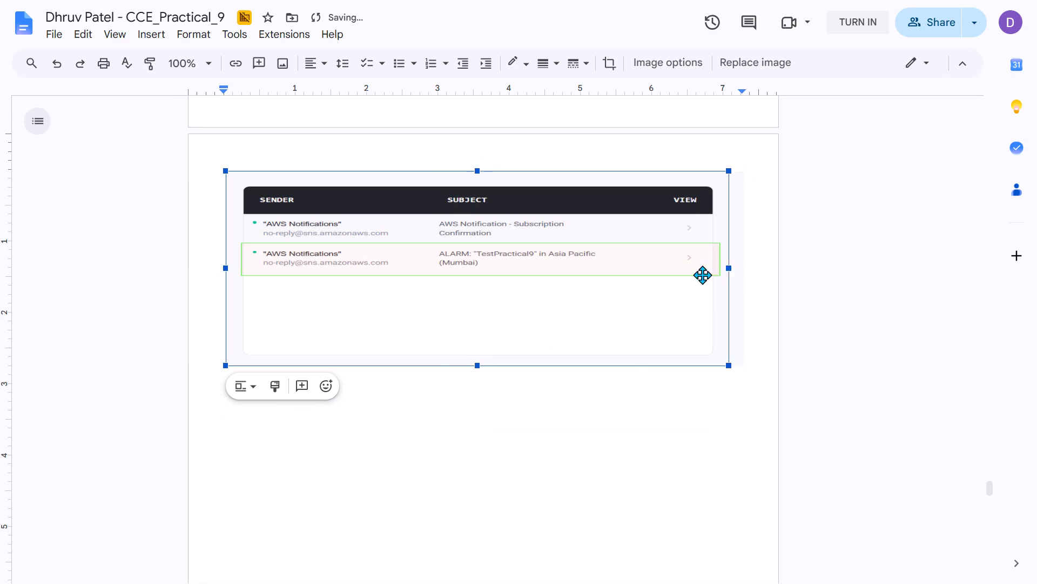
drag(702, 275, 648, 278)
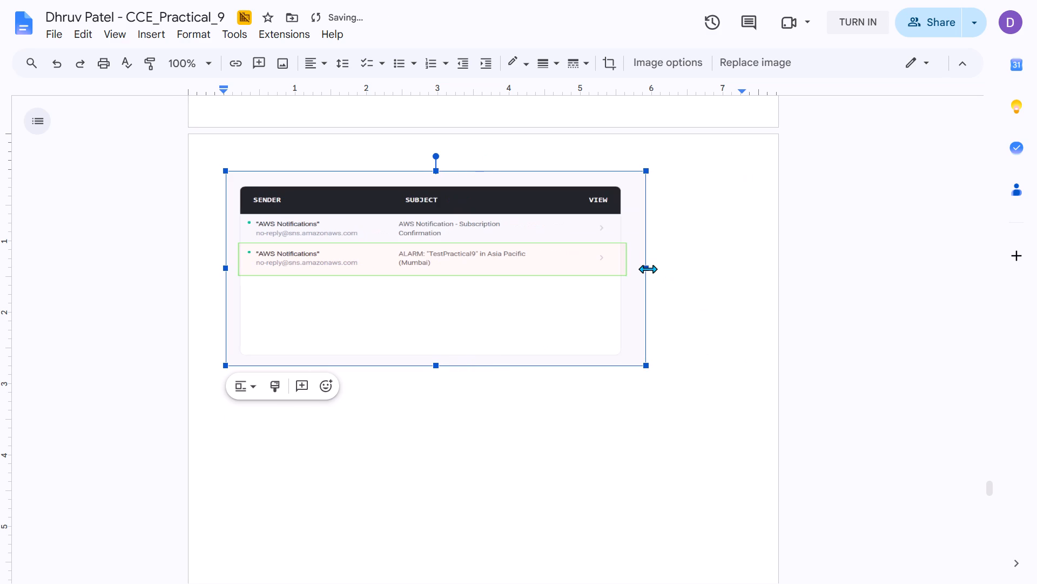
drag(648, 269, 632, 268)
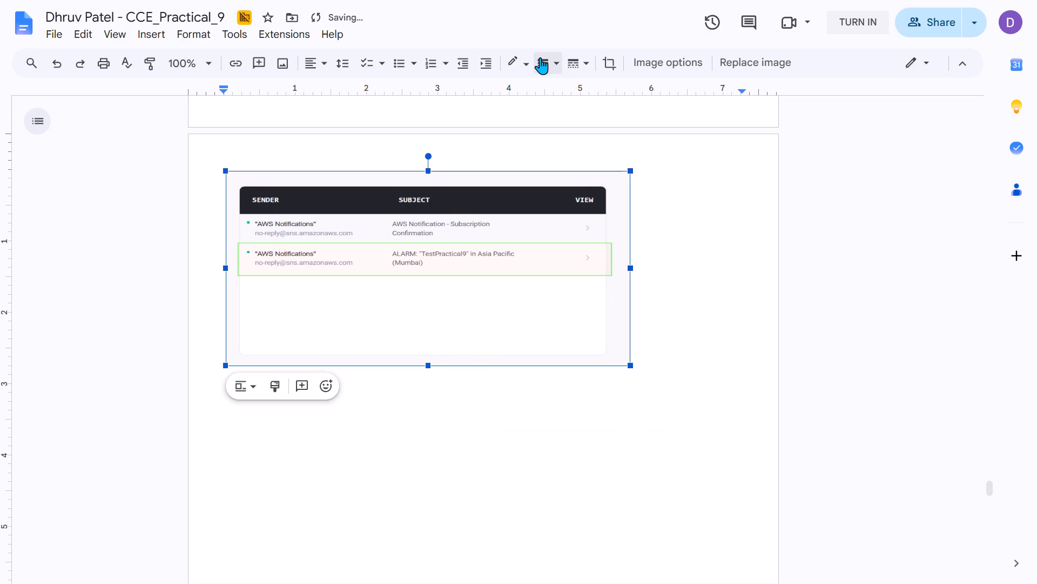
click(326, 60)
click(333, 80)
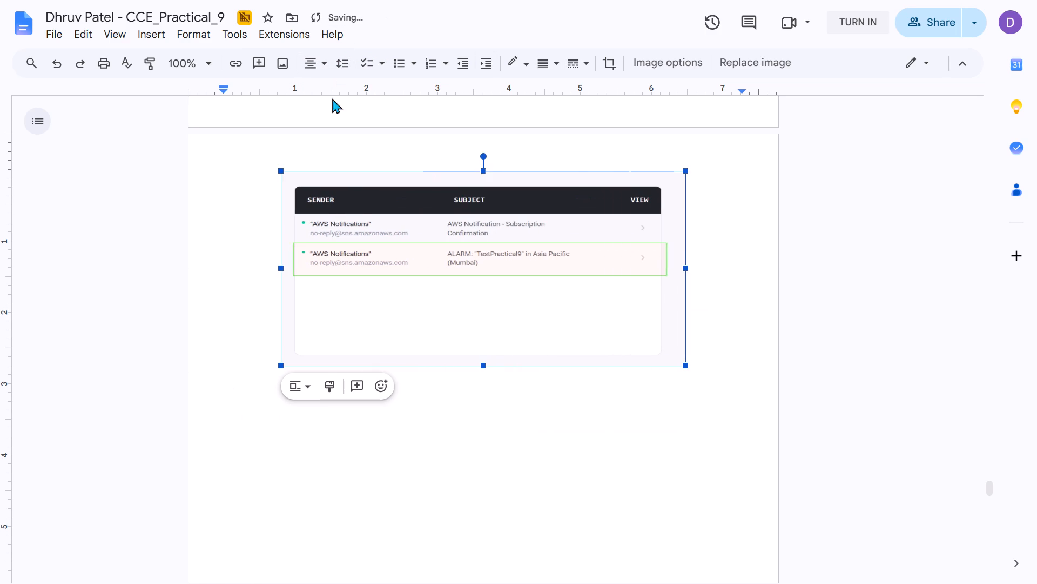
Shrink the opened ALARM e-mail screenshot proportionally to about 5.2 inches wide and centre it below the inbox list screenshot.
scroll(359, 222, up, 3)
scroll(359, 221, down, 15)
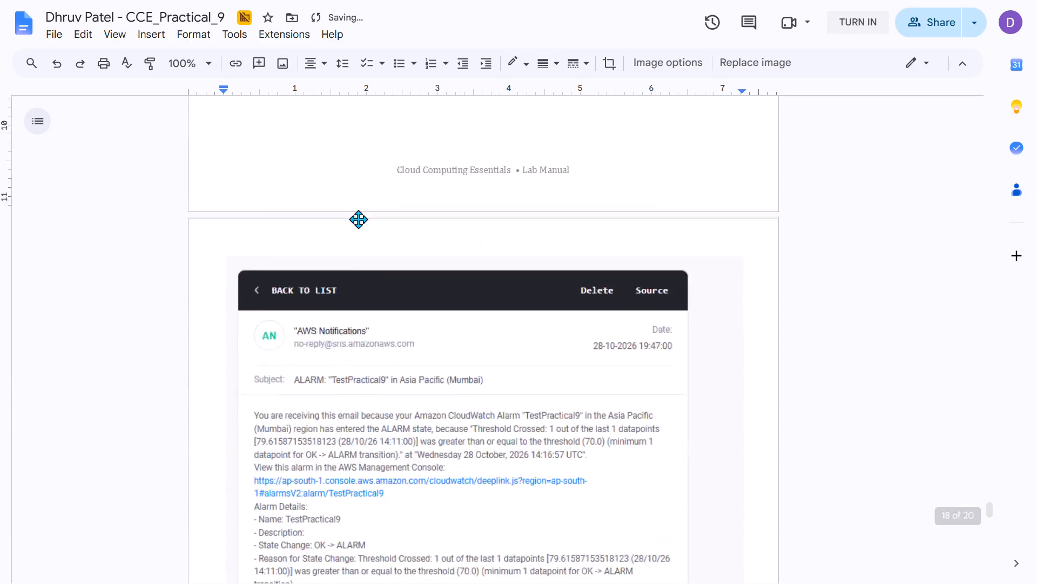
scroll(358, 219, down, 3)
click(378, 263)
scroll(378, 260, down, 6)
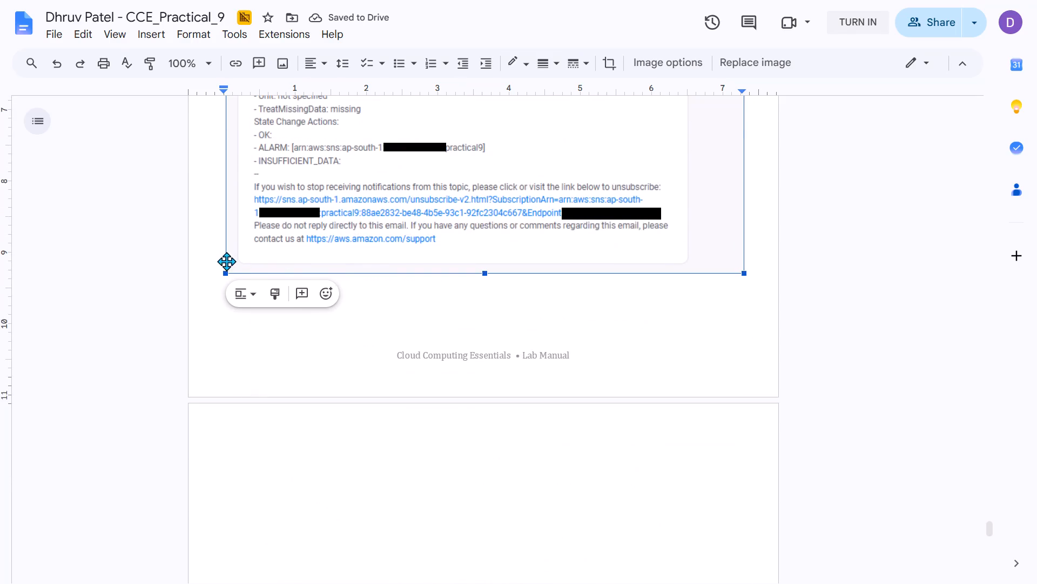
drag(225, 269, 334, 167)
scroll(334, 167, up, 4)
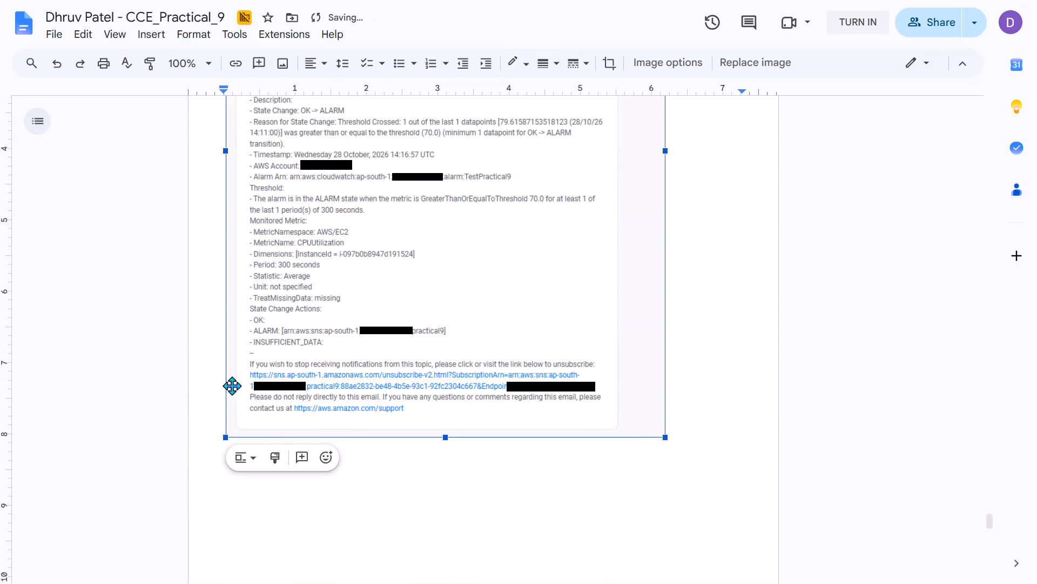
drag(225, 439, 293, 326)
scroll(293, 323, up, 4)
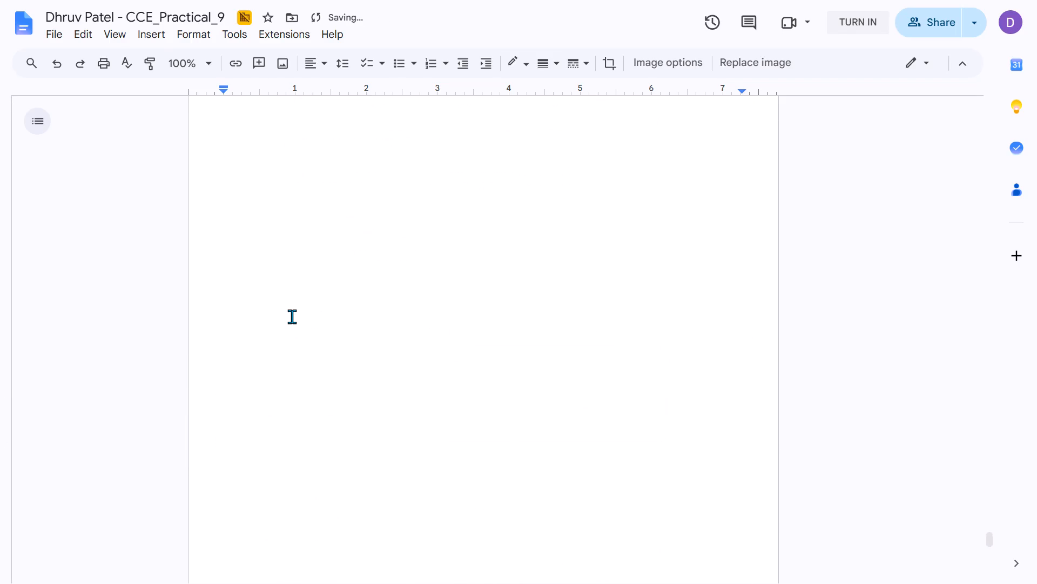
scroll(292, 316, up, 10)
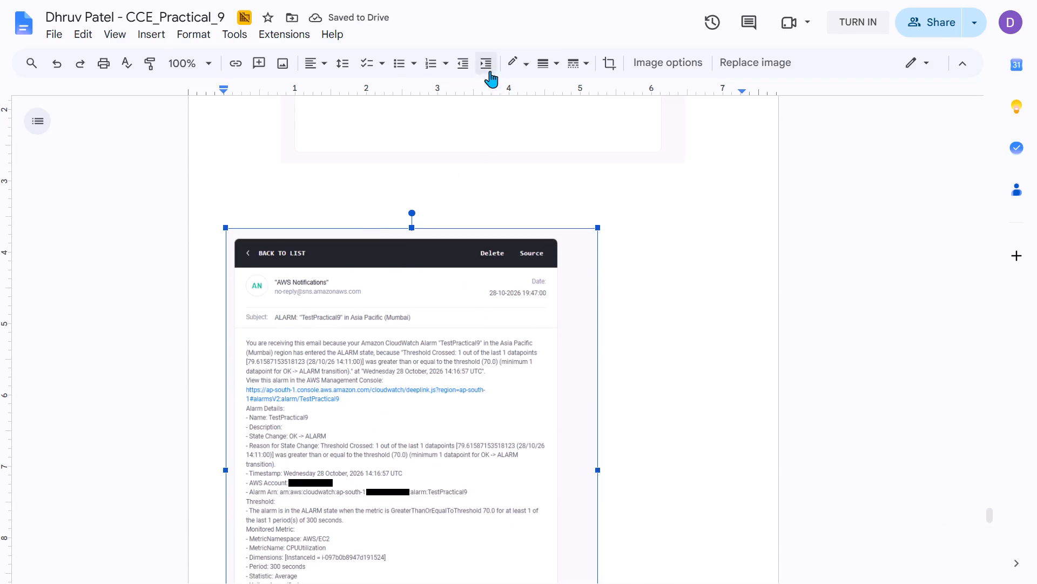
click(321, 66)
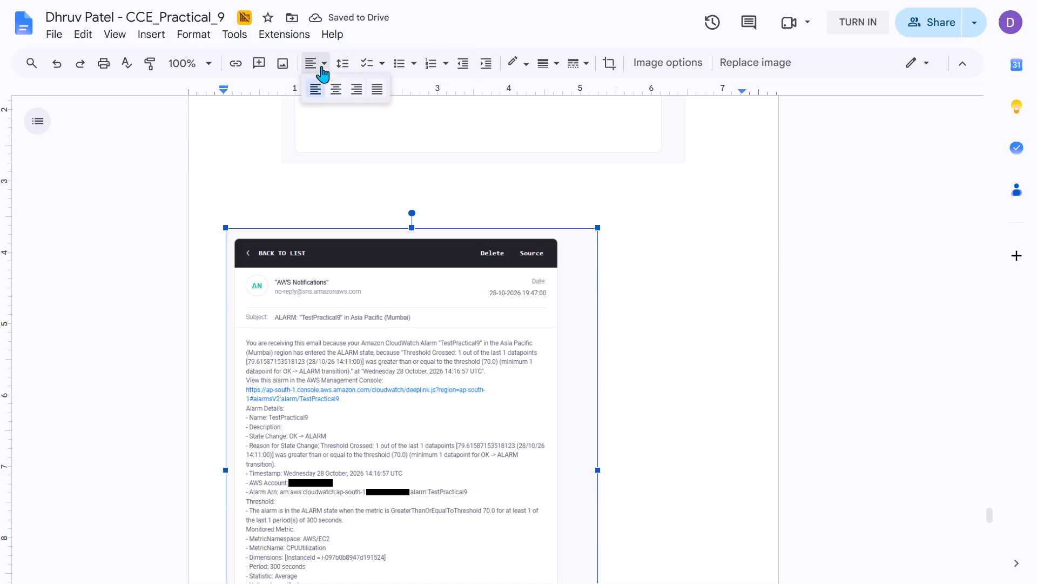
click(340, 89)
Remove the blank lines between the inbox list screenshot and the opened ALARM e-mail screenshot.
click(451, 160)
click(501, 371)
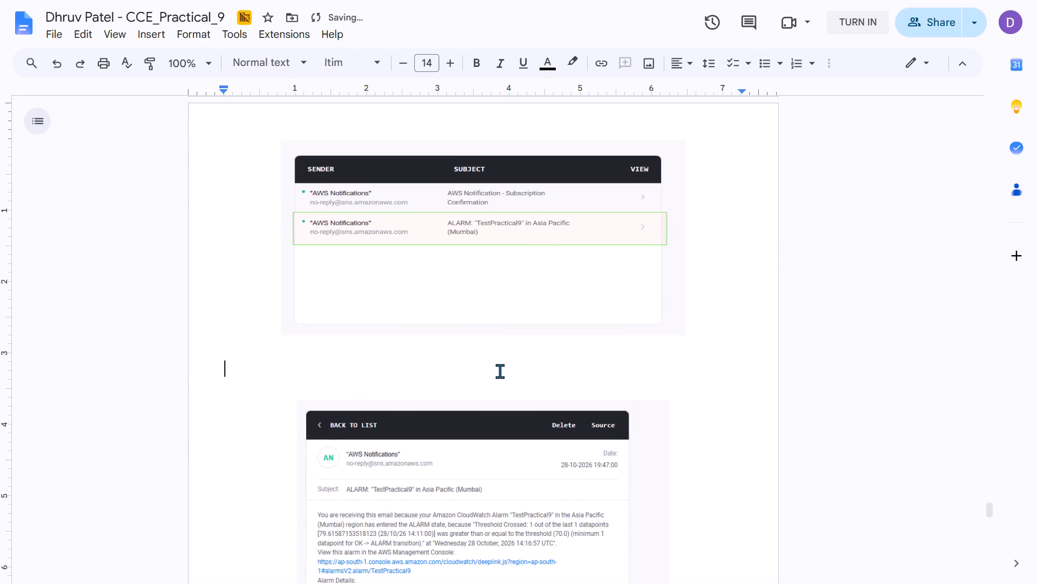
key(BackSpace)
key(BackSpace)
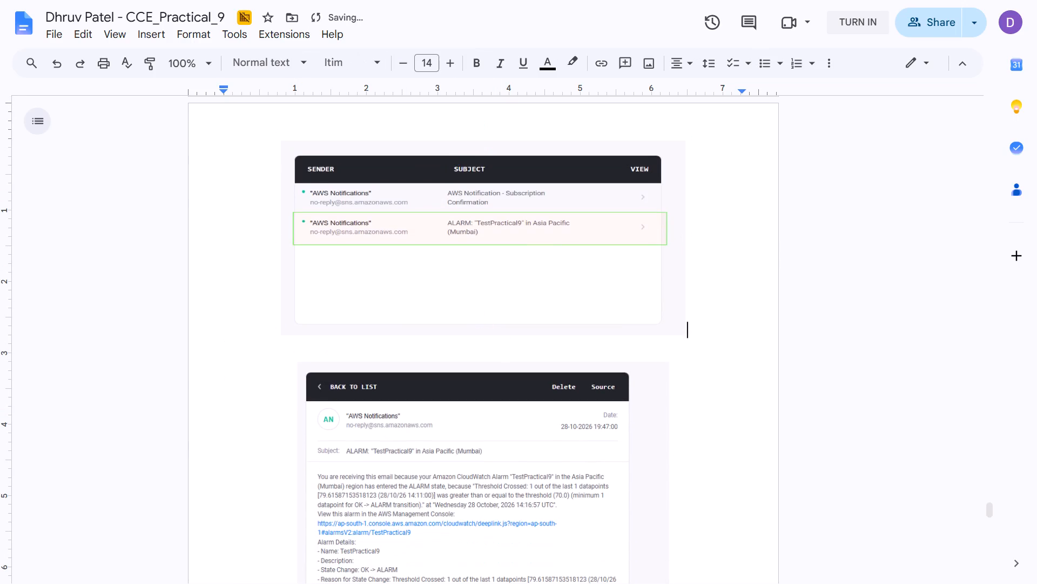
click(487, 348)
key(Delete)
Enlarge the opened ALARM e-mail screenshot slightly, to about 5.3 inches wide.
scroll(486, 347, up, 2)
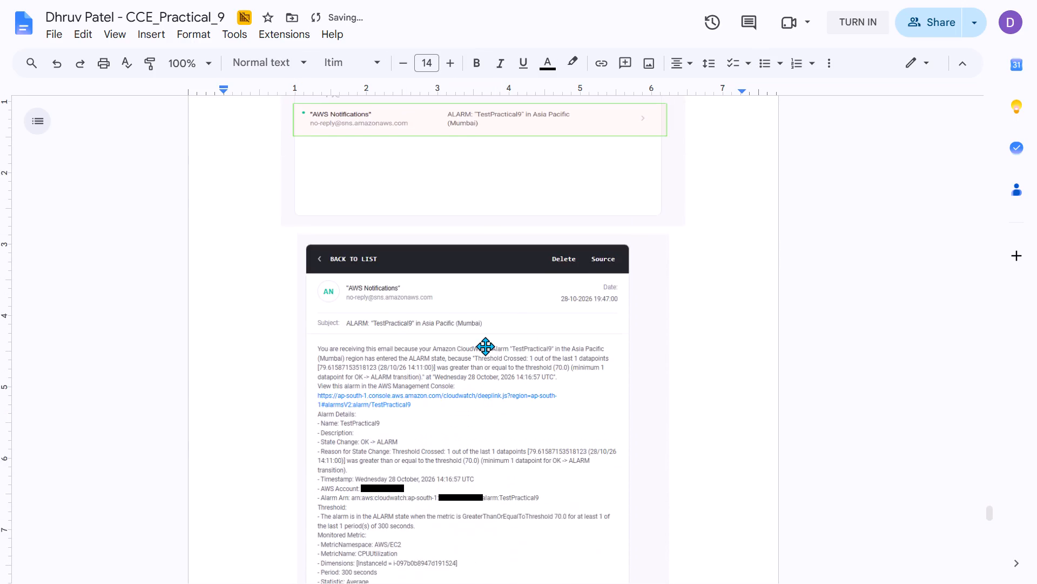
scroll(484, 338, up, 2)
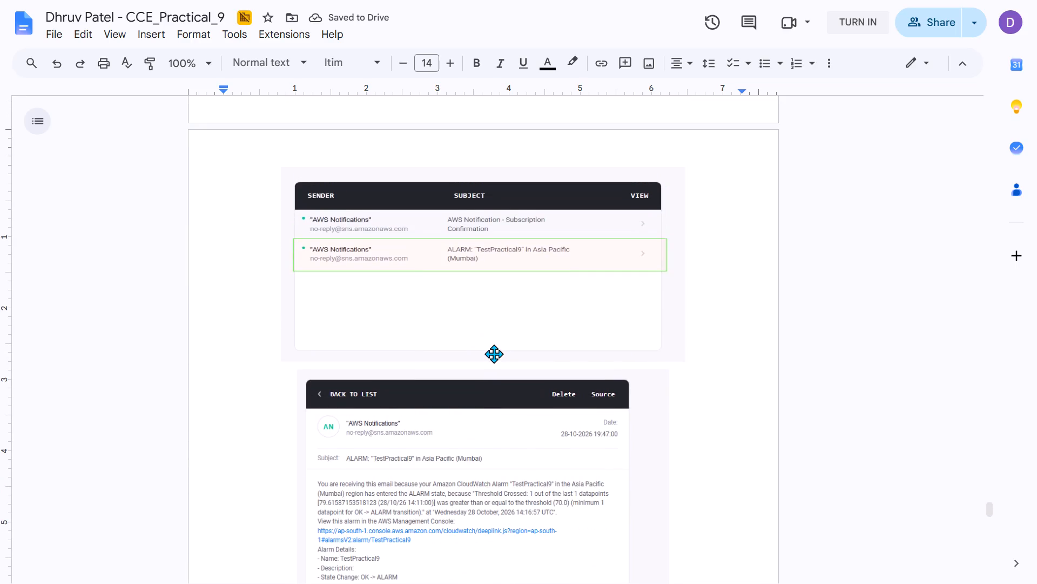
scroll(494, 354, down, 8)
scroll(493, 354, up, 3)
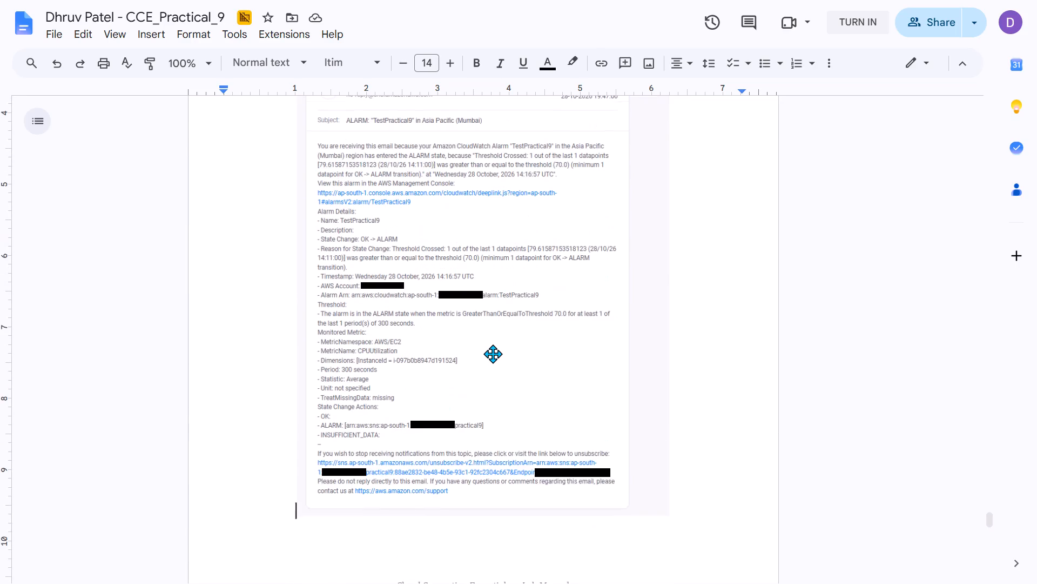
click(493, 354)
scroll(679, 454, down, 2)
drag(670, 445, 677, 453)
Insert a page break after the TestPractical9 alarm details screenshot, ahead of the inbox list screenshot.
scroll(676, 453, up, 9)
click(597, 191)
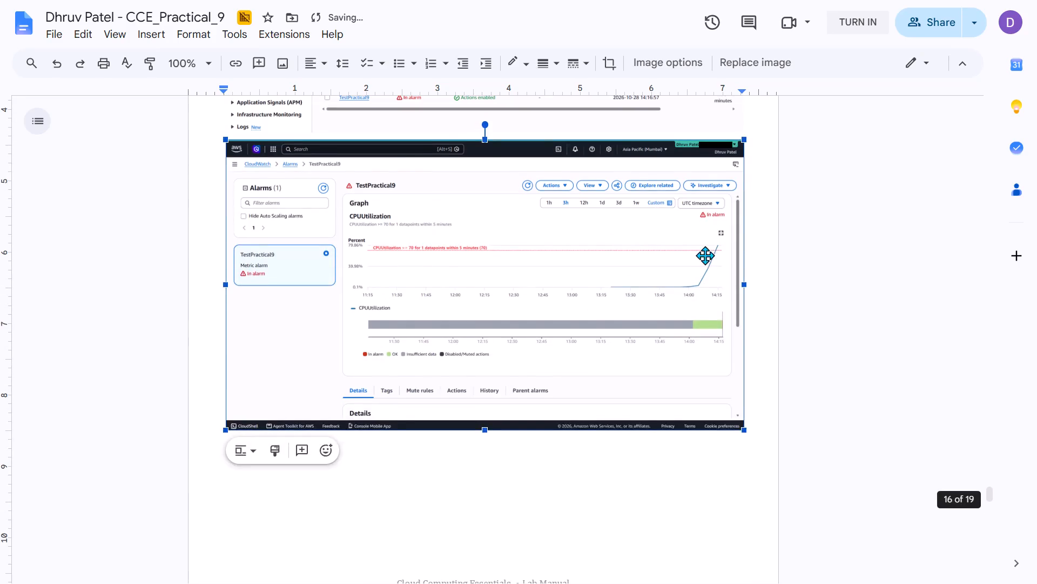
click(757, 375)
key(ctrl+Return)
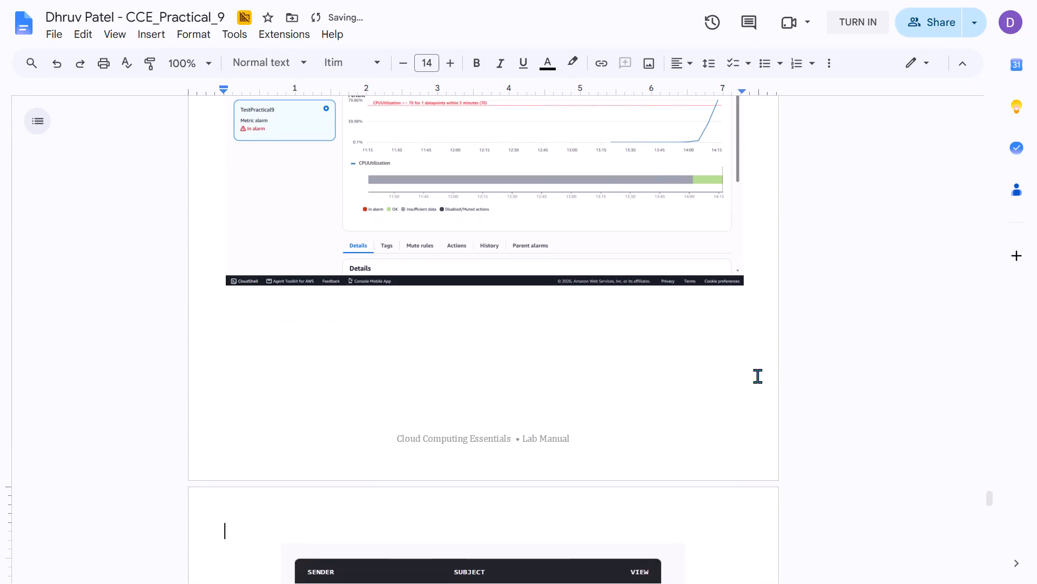
Add the caption "Received Mail:" above the inbox list screenshot.
key(shift+r)
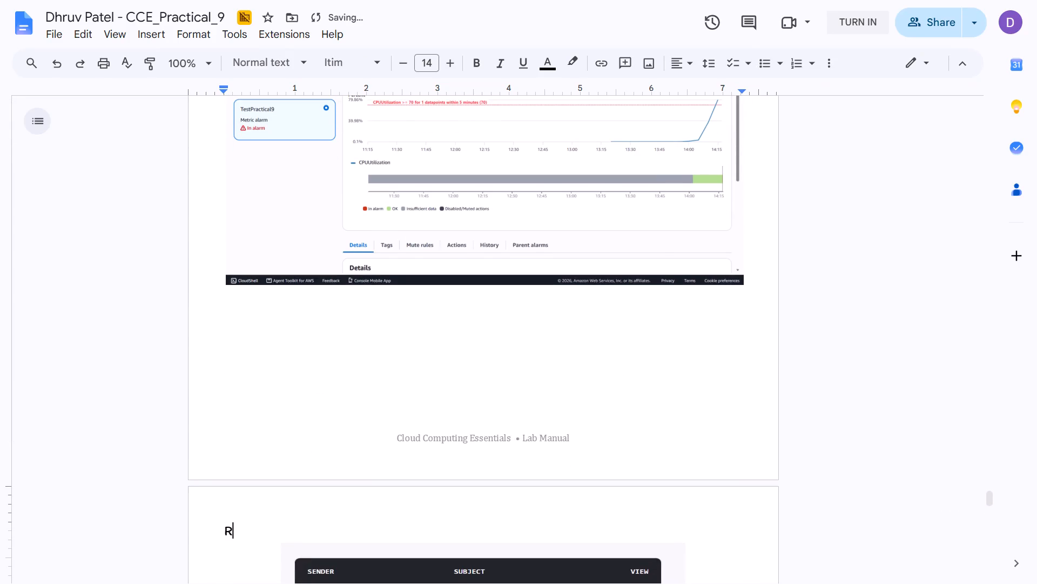
key(BackSpace)
text(Recieved)
key(space)
key(Left)
key(Right)
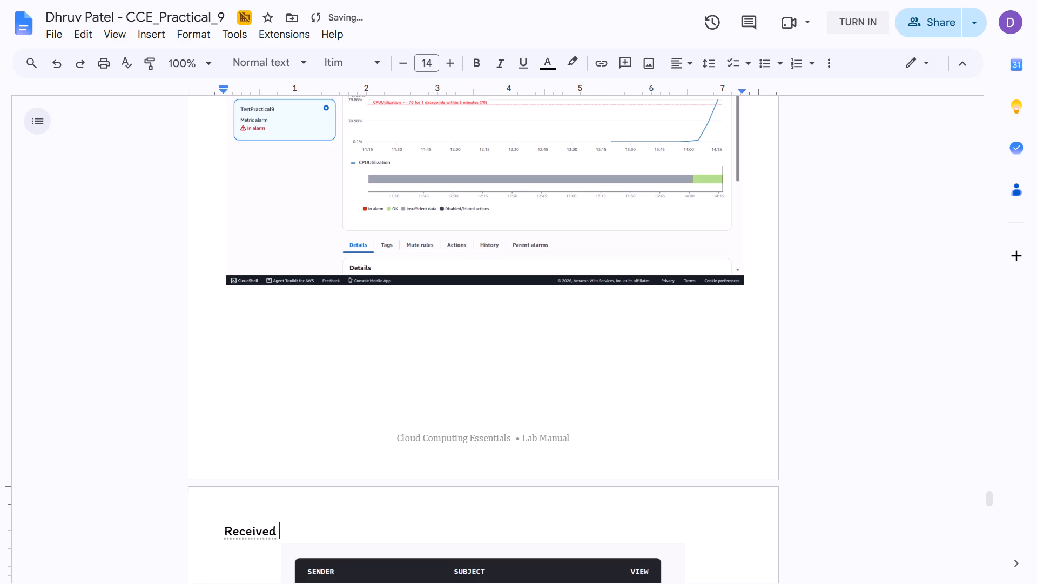
text(Mail:)
Put the text "Now, checking in inbox. We" in front of the "Received Mail:" caption.
key(ctrl+Left)
key(ctrl+Left)
key(ctrl+Left)
text(Now, check)
key(space)
key(BackSpace)
text(ed)
key(BackSpace)
key(BackSpace)
text(ing in inbox)
text(. We)
key(space)
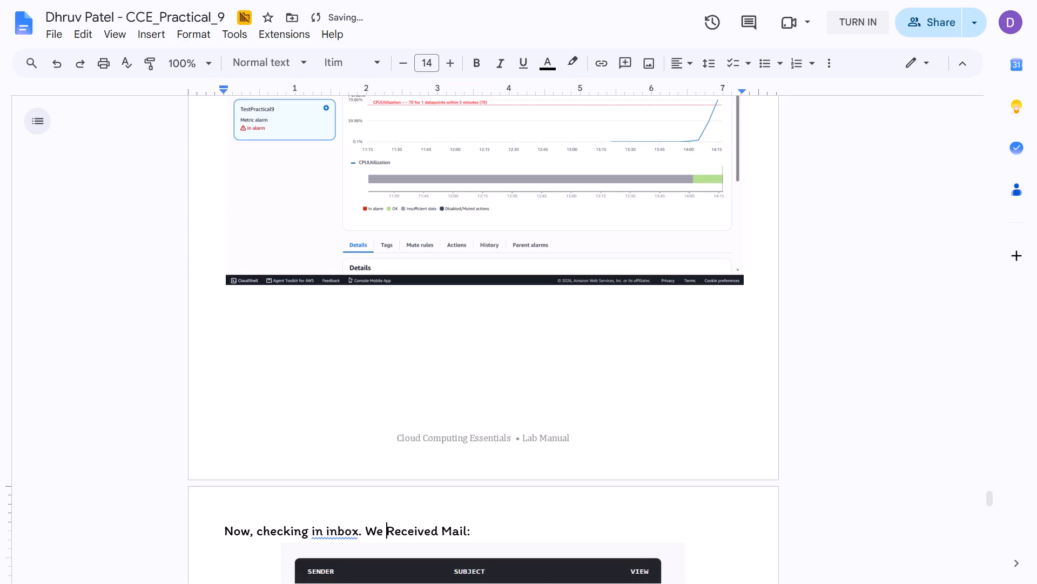
Accept the suggested wording "my inbox" and add "a" before "Mail", so the caption reads "Now, checking my inbox. We Received a Mail:".
key(ctrl+Left)
key(ctrl+Left)
key(ctrl+Left)
key(Up)
key(Down)
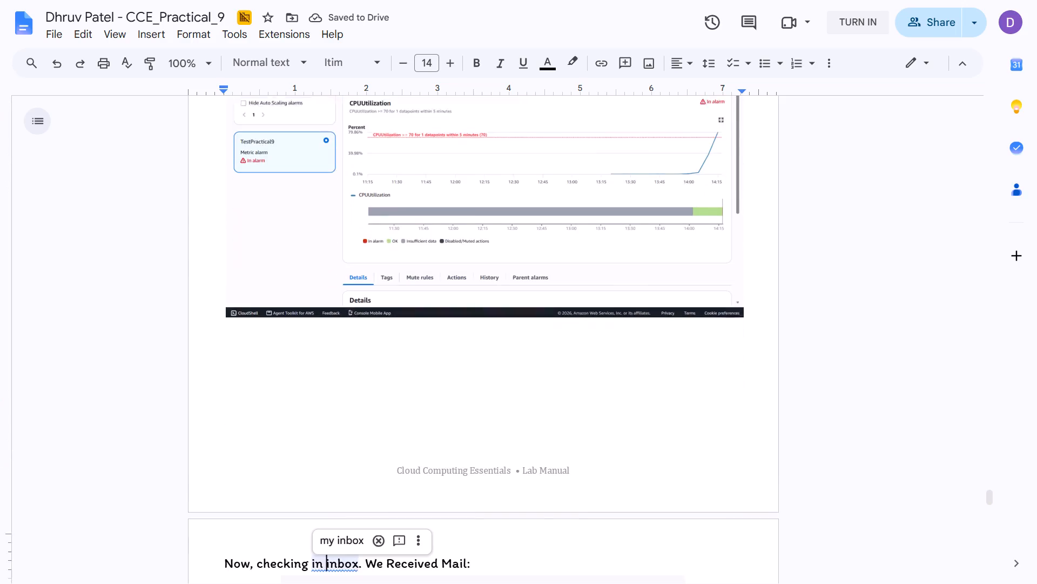
key(Tab)
key(Return)
key(ctrl+Right)
key(ctrl+Right)
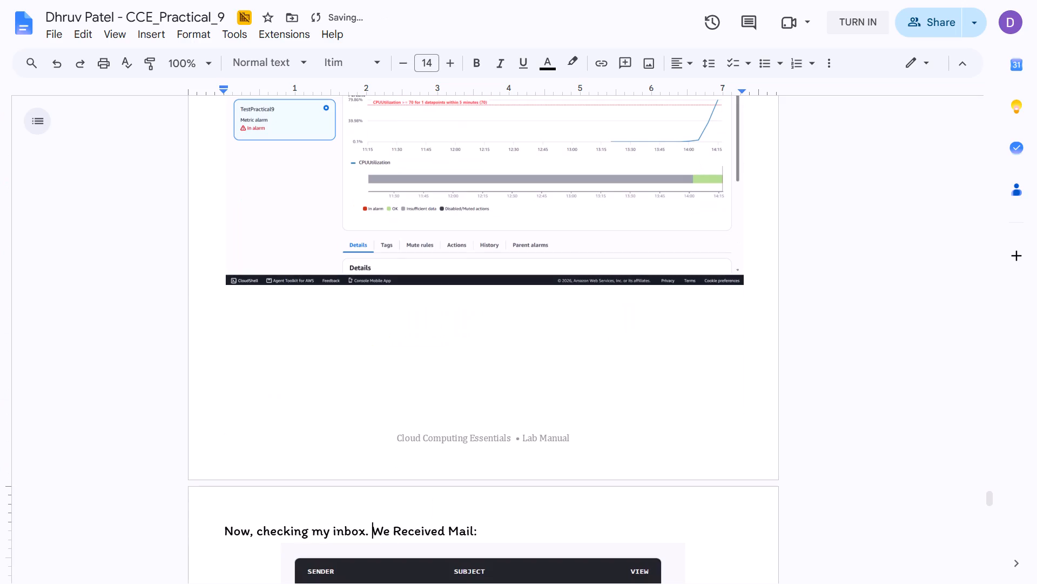
key(ctrl+Right)
text(a)
key(space)
key(ctrl+Right)
key(ctrl+Right)
key(ctrl+Right)
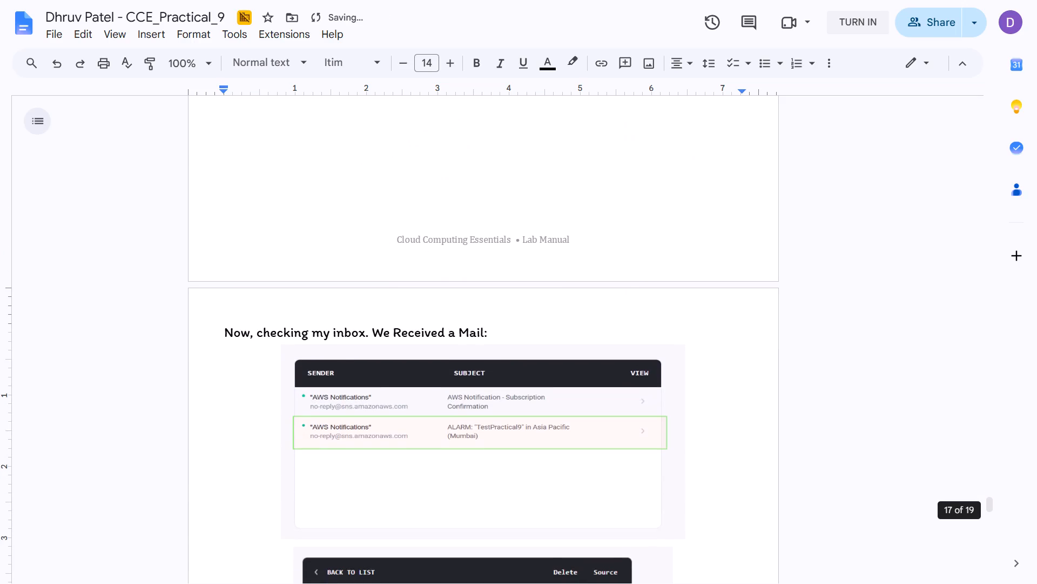
In the Snipping Tool, nudge the green rectangle around the ALARM e-mail row slightly left and copy the image.
scroll(746, 376, down, 5)
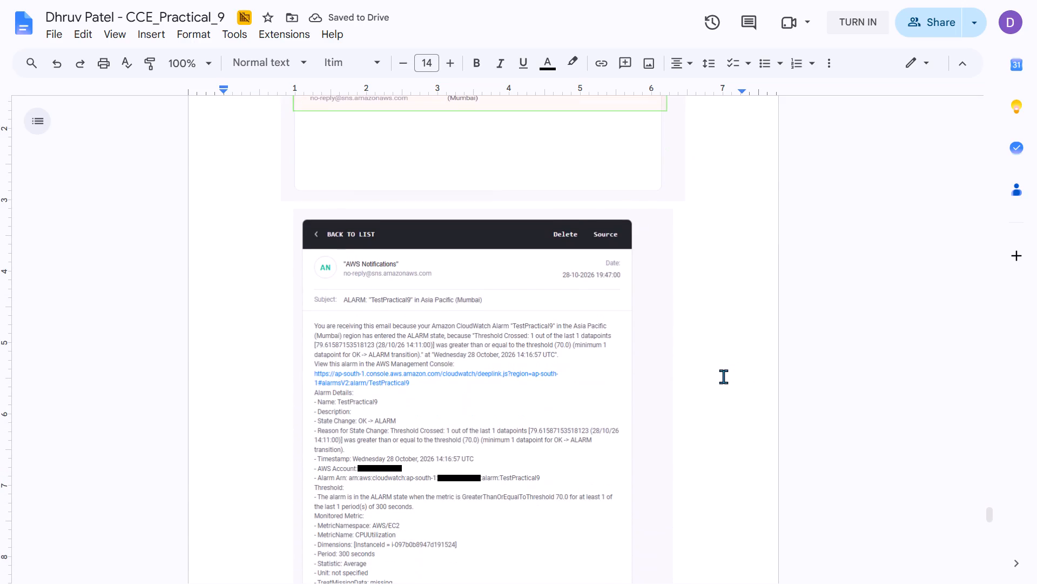
key(alt+Tab)
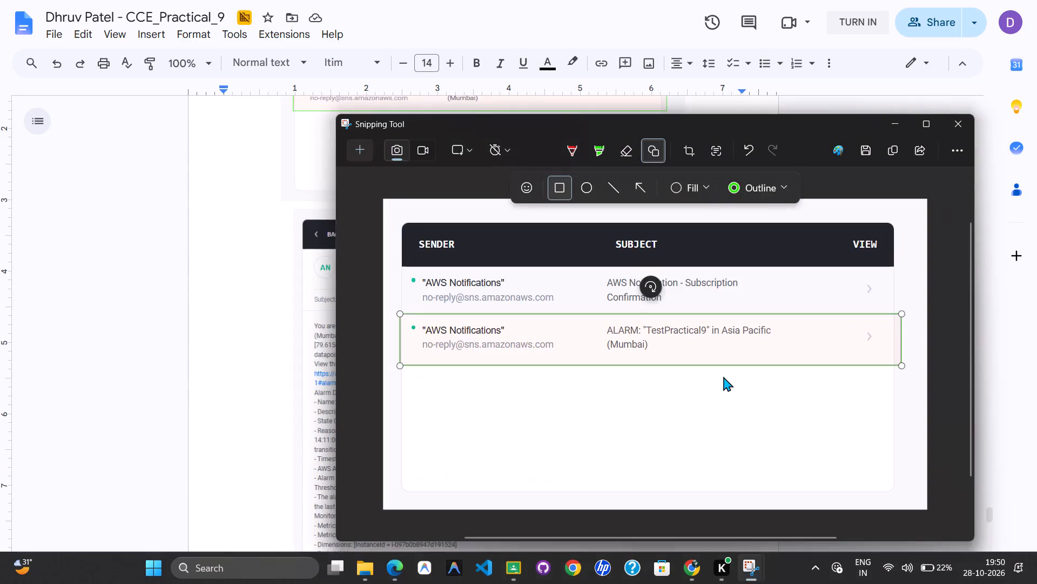
key(Left)
key(Left)
key(Left)
key(Left)
key(Left)
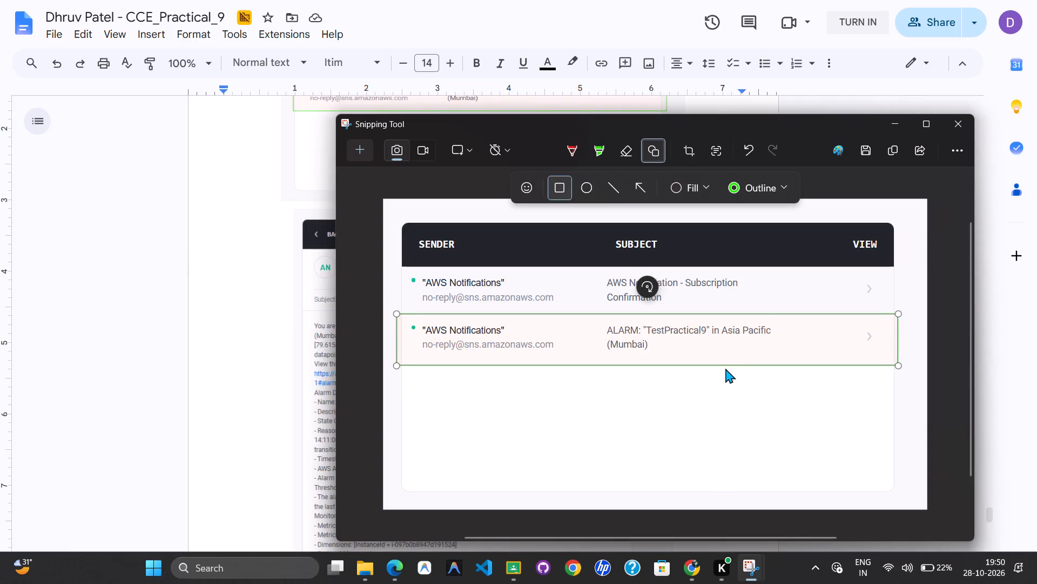
key(Right)
click(888, 146)
Back in the report, replace the inbox list screenshot with the copied version and shrink it to about 5.1 inches wide.
key(alt+Tab)
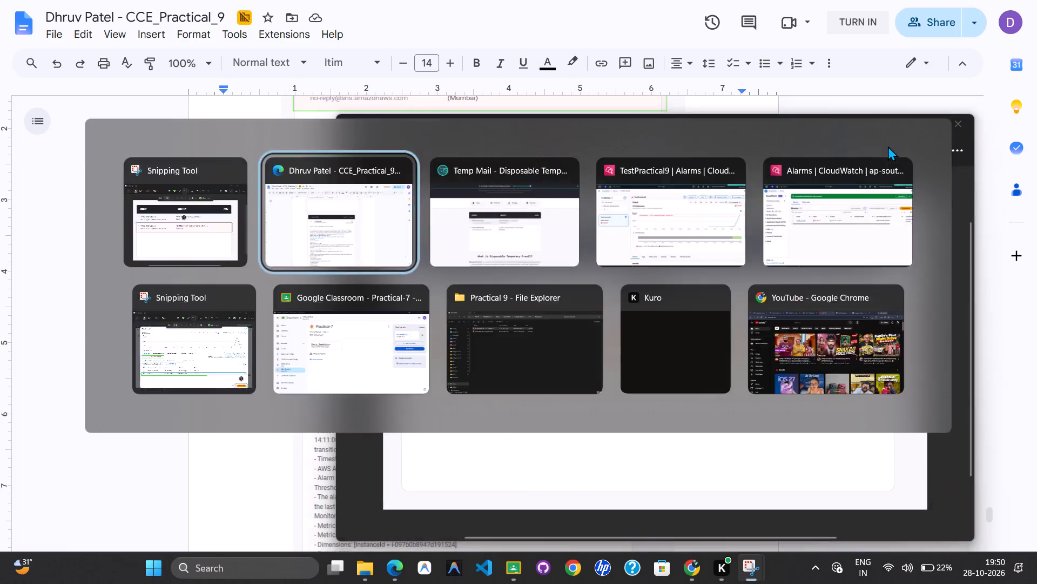
click(553, 173)
key(ctrl+v)
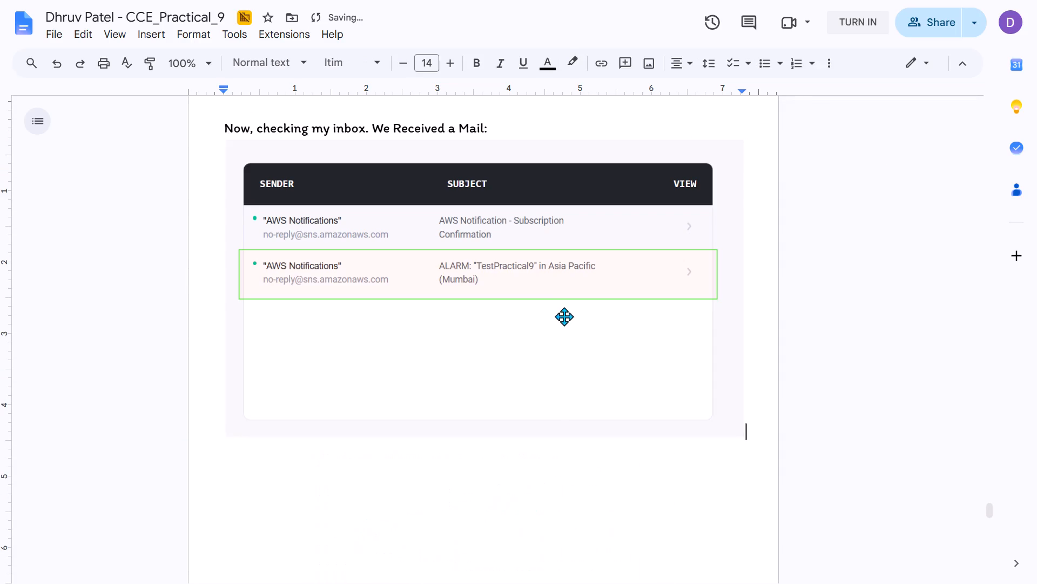
click(565, 316)
drag(743, 437, 668, 317)
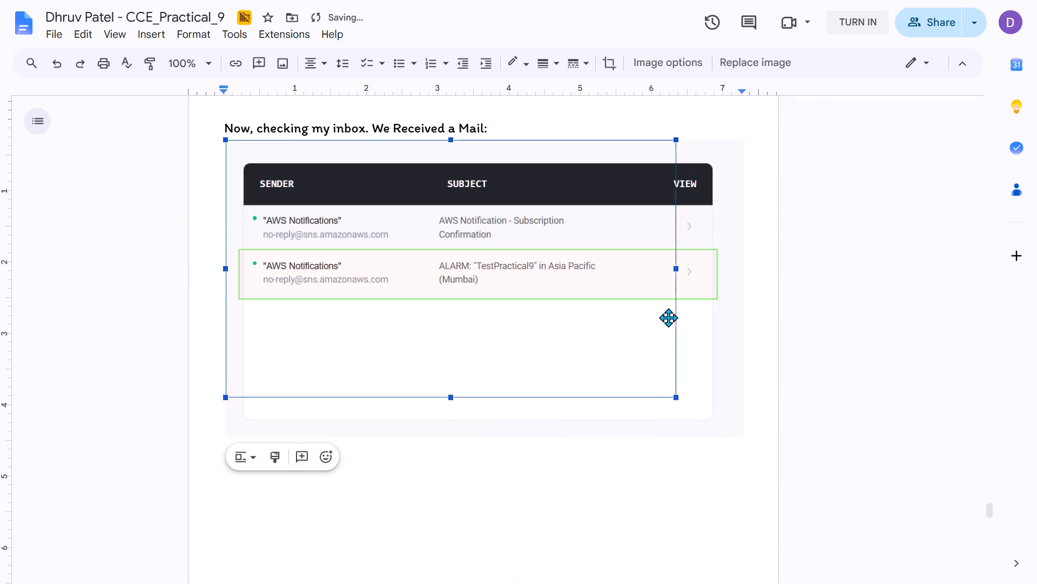
drag(668, 317, 585, 254)
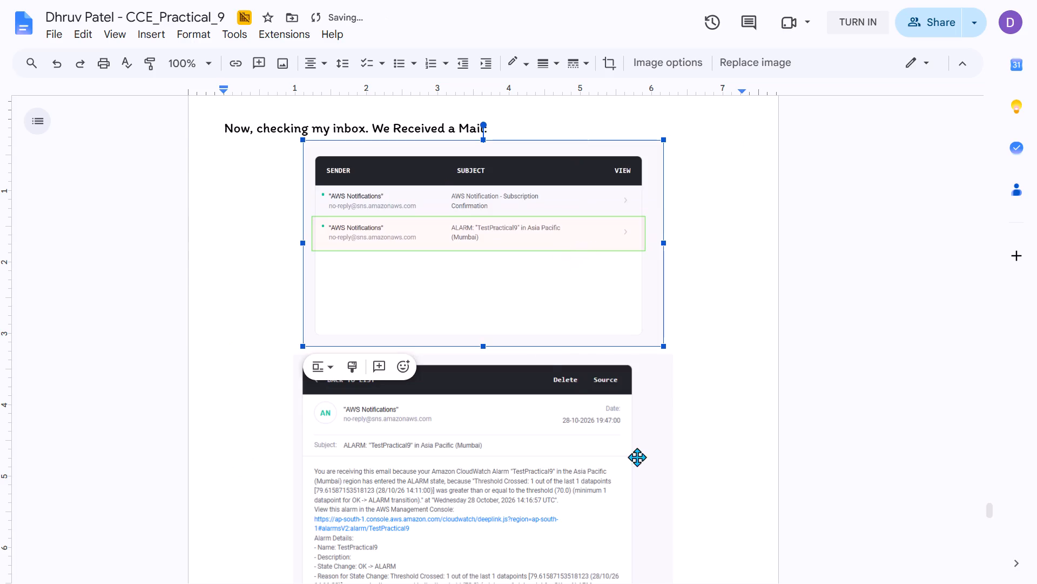
click(691, 386)
scroll(689, 381, up, 3)
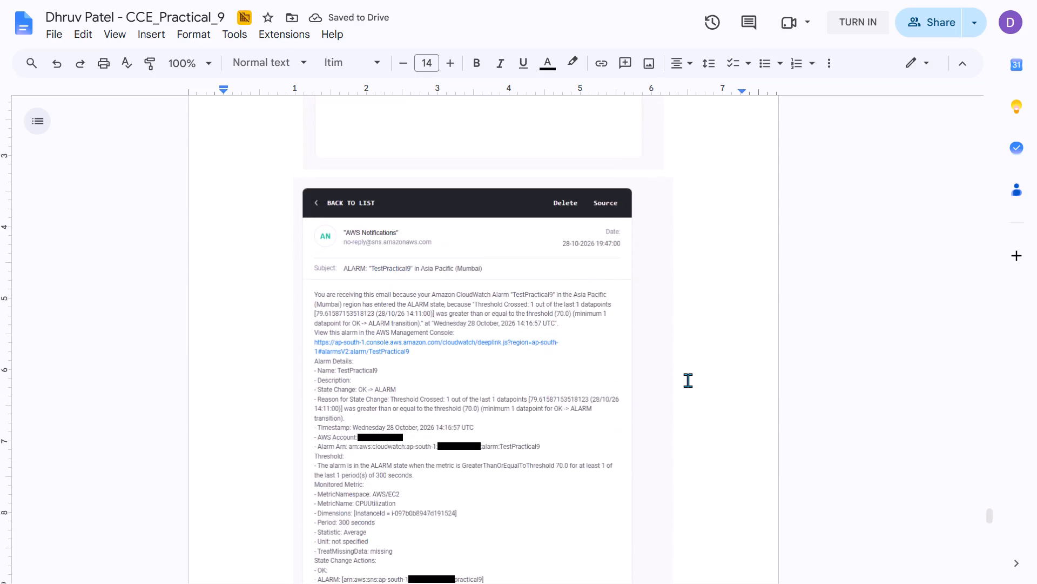
Insert a page break after the opened ALARM e-mail screenshot and remove the surplus empty line around it.
scroll(688, 380, up, 2)
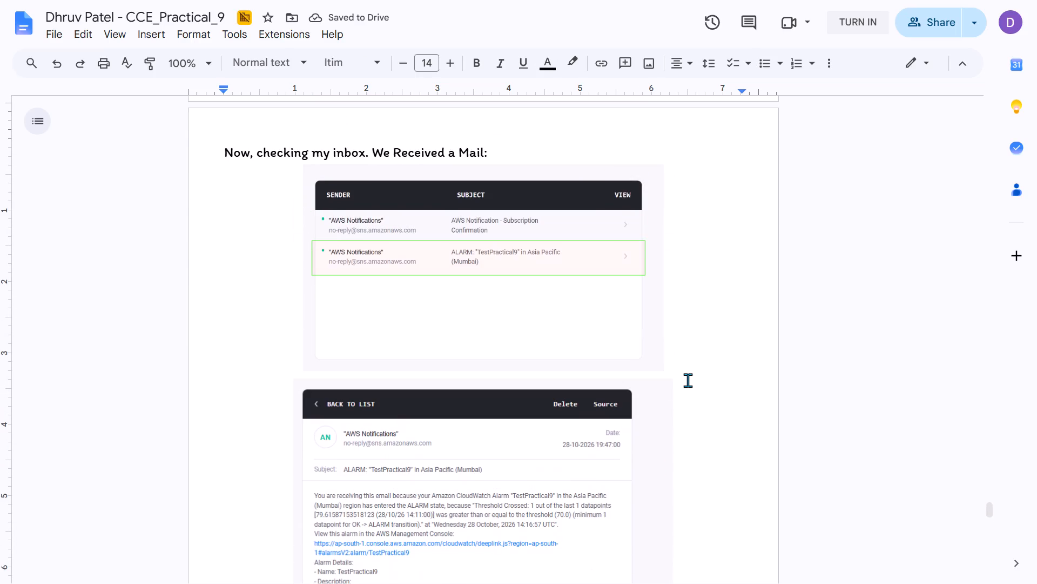
scroll(688, 380, down, 9)
click(663, 399)
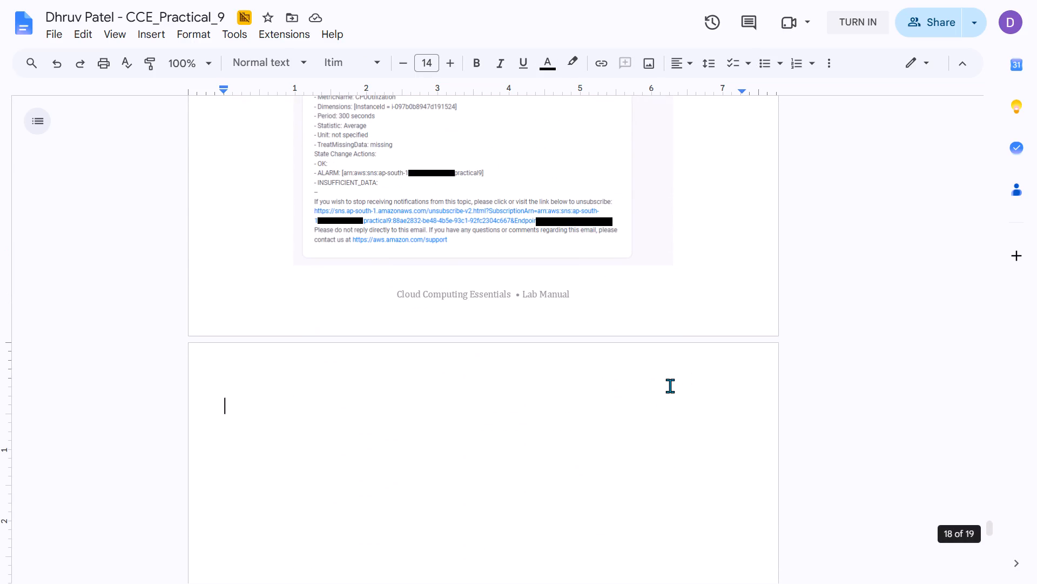
key(Left)
key(Left)
key(ctrl+Return)
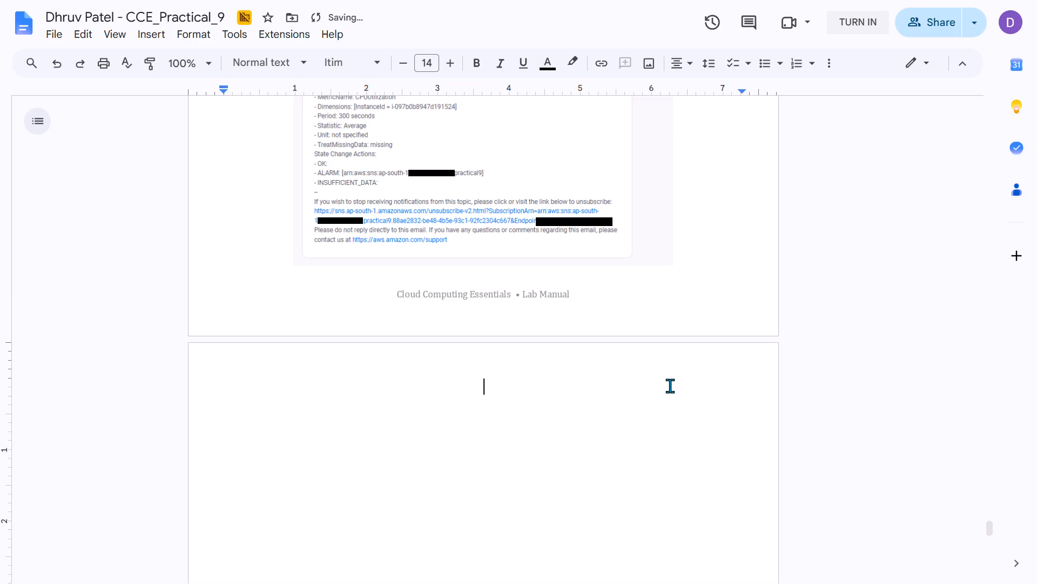
key(Left)
key(Right)
key(BackSpace)
key(Left)
key(Right)
key(Down)
key(Down)
key(Down)
key(Down)
key(Down)
key(Up)
key(Up)
key(Up)
key(Up)
key(Up)
key(Up)
key(Down)
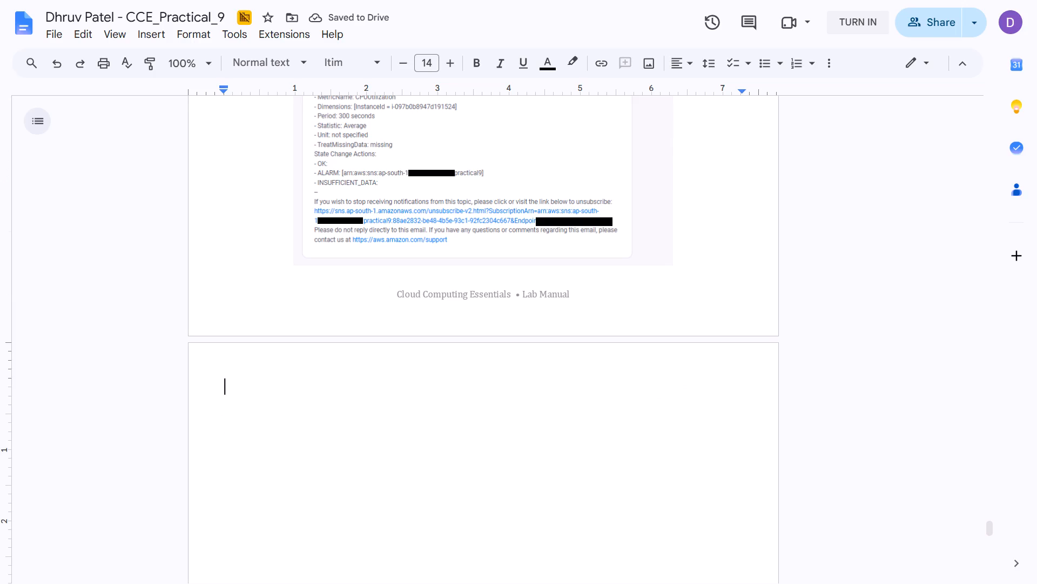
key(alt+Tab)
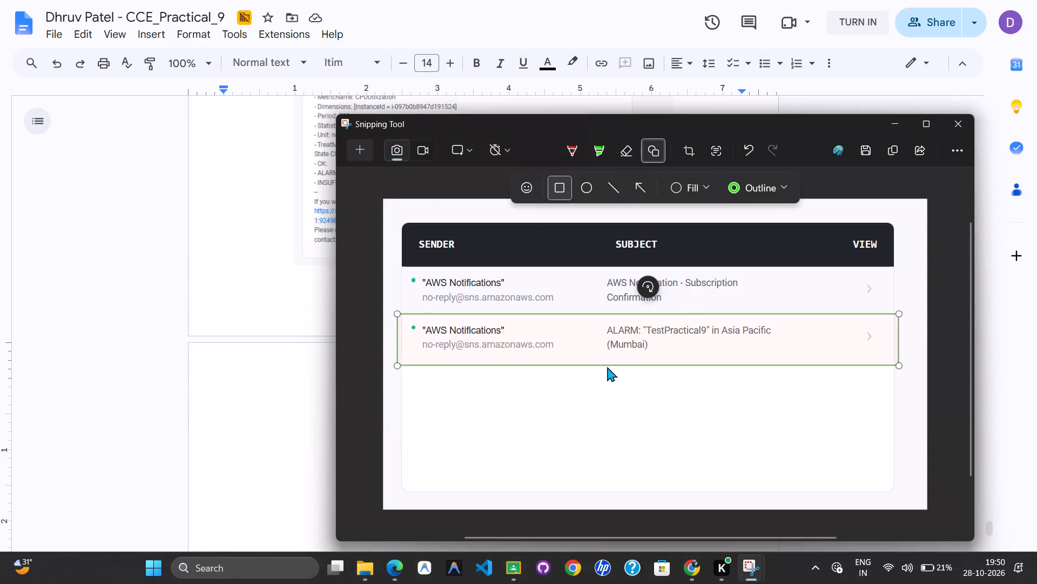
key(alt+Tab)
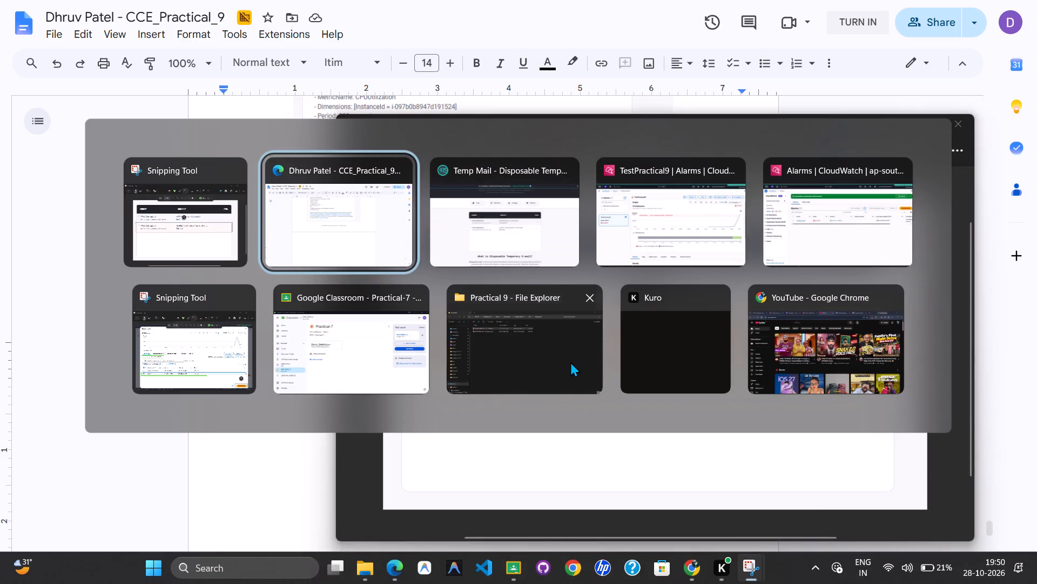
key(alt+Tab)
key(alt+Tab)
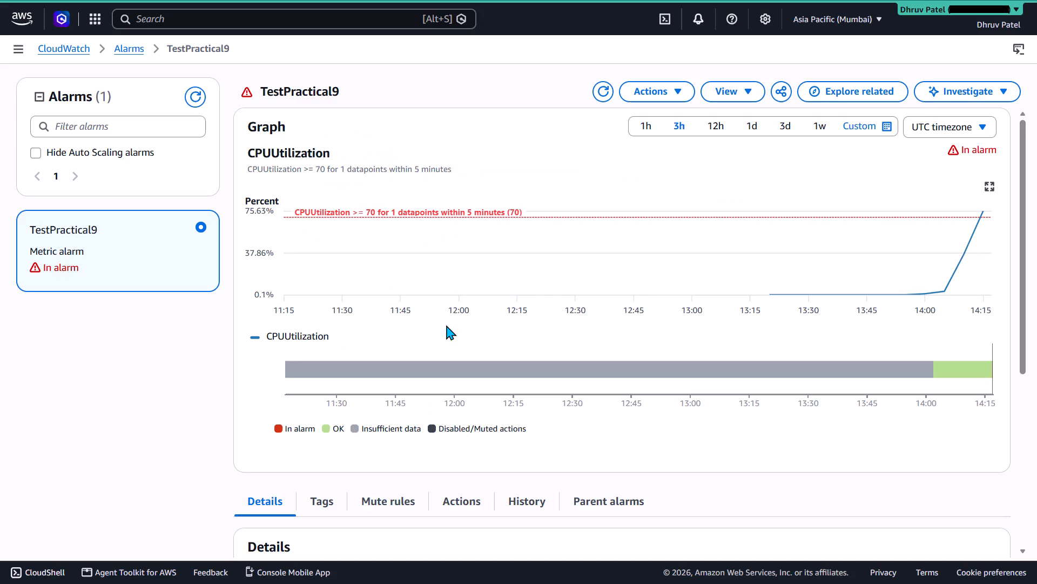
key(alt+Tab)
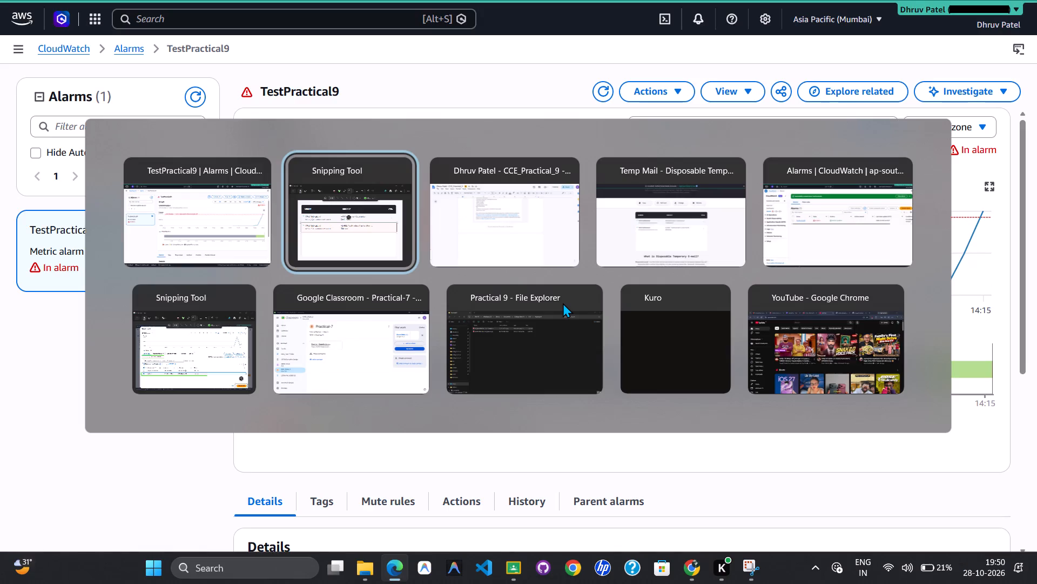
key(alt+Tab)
Copy item 6 with its stress-ng commands and first terminal screenshot, and paste it onto the blank page after the e-mail screenshot.
scroll(456, 265, up, 2)
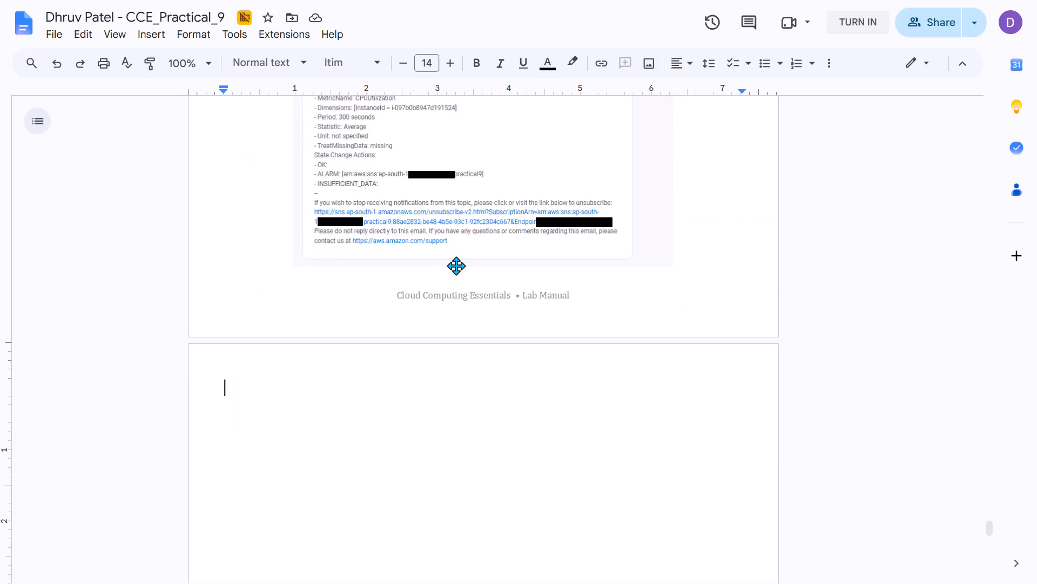
scroll(456, 266, up, 20)
scroll(456, 266, up, 9)
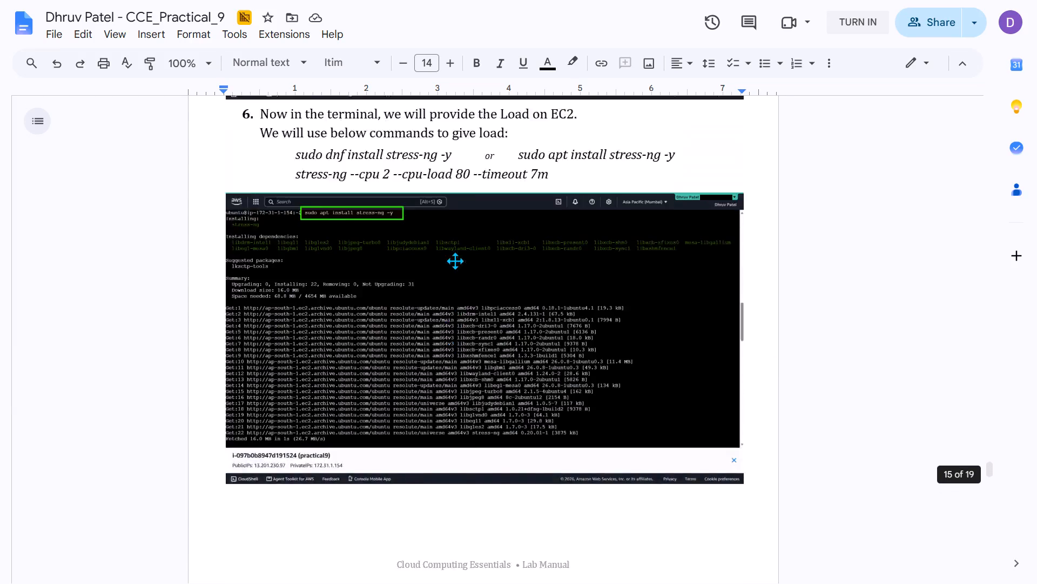
scroll(455, 261, up, 4)
scroll(455, 261, down, 4)
drag(210, 255, 220, 306)
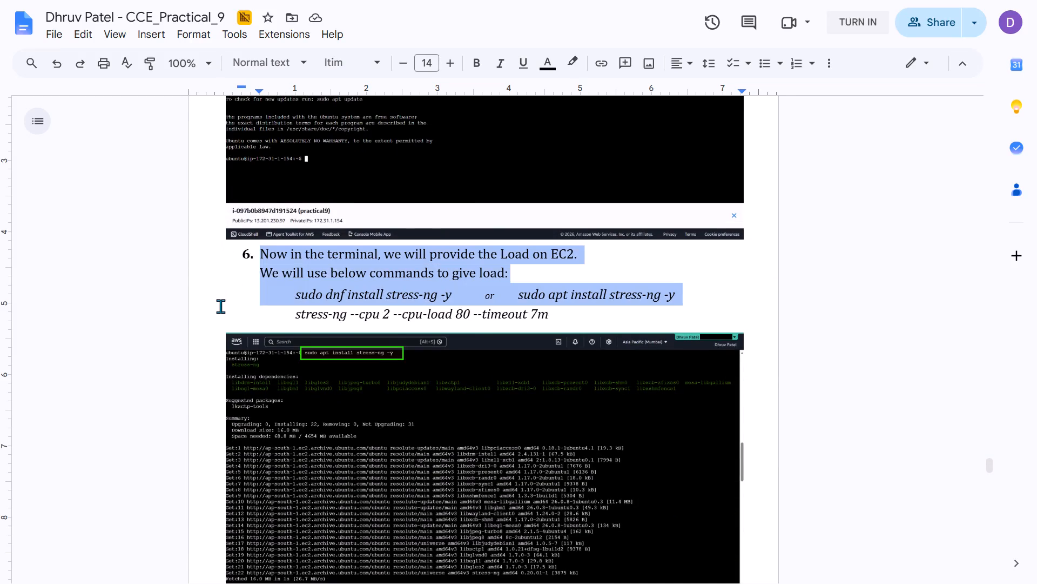
drag(220, 306, 473, 431)
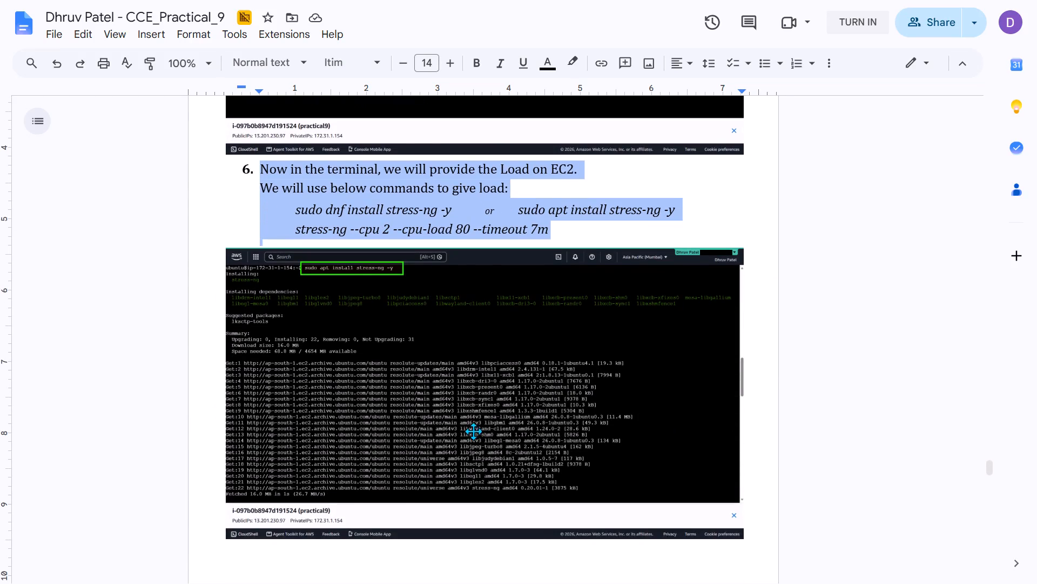
drag(473, 431, 753, 487)
key(ctrl+c)
scroll(749, 483, down, 5)
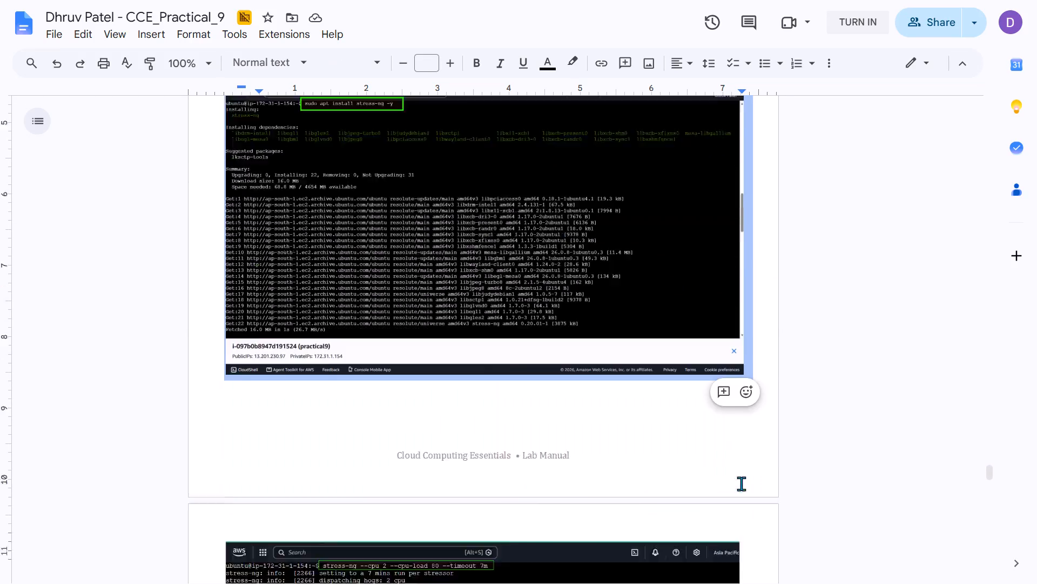
drag(987, 477, 993, 548)
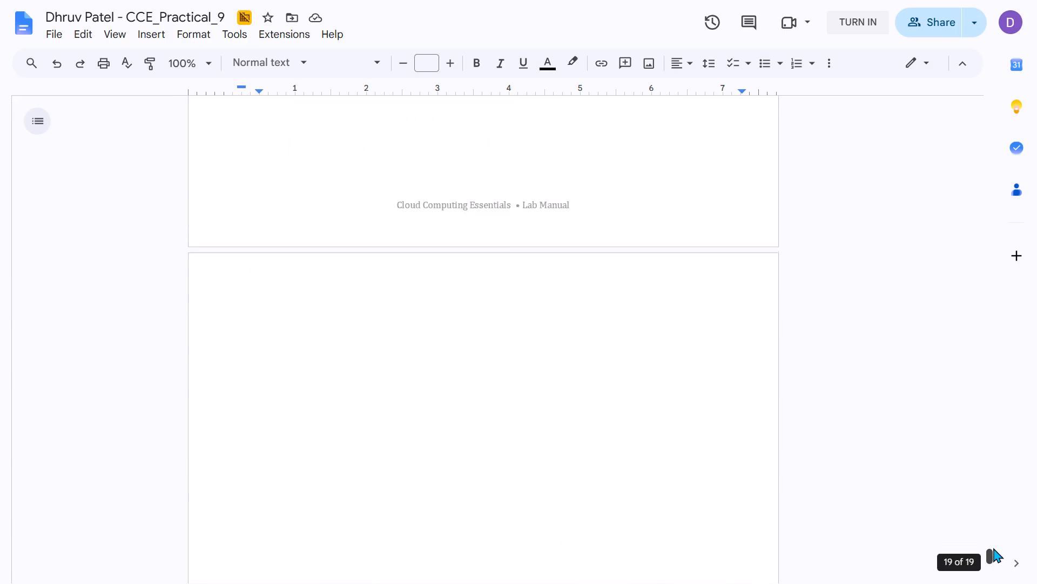
drag(993, 548, 993, 527)
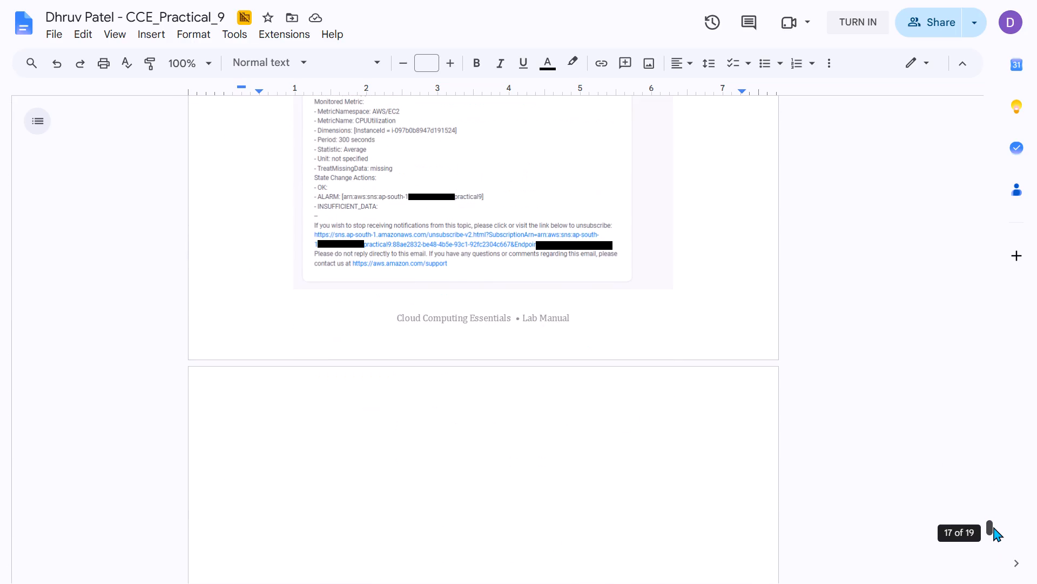
click(318, 400)
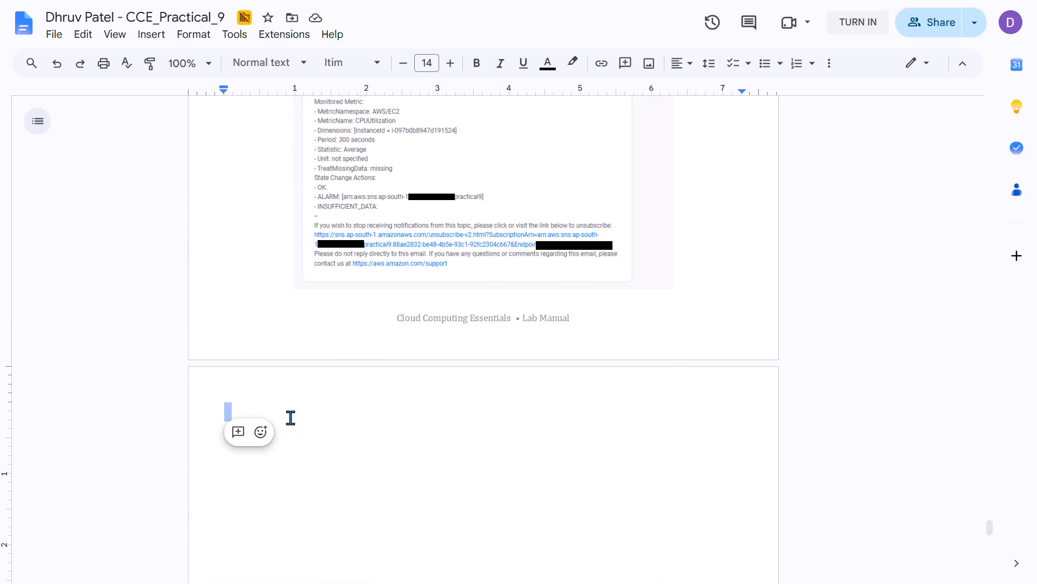
click(282, 406)
key(ctrl+v)
Delete the stress-ng command lines and the tiny blank line above the screenshot from the pasted item 7.
scroll(285, 403, up, 2)
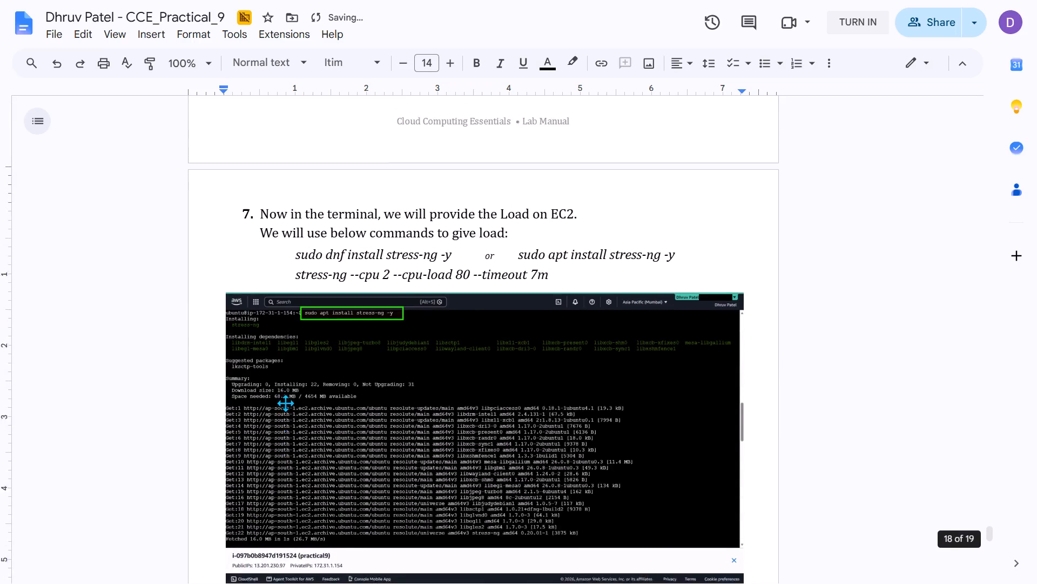
click(297, 273)
key(ctrl+Left)
key(ctrl+Left)
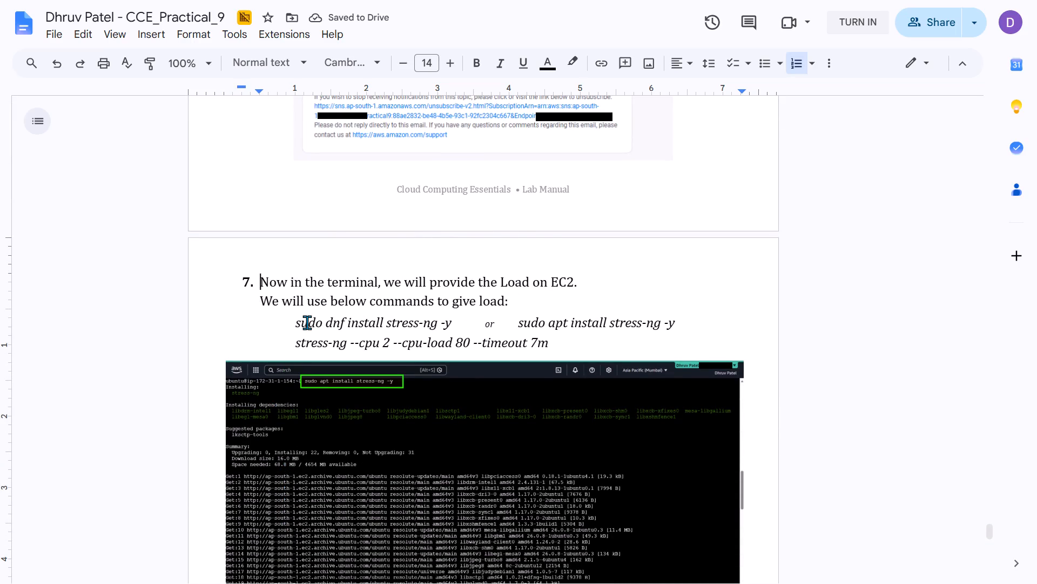
key(ctrl+shift+Down)
key(ctrl+shift+Down)
key(Right)
key(ctrl+shift+Down)
key(ctrl+shift+Down)
key(BackSpace)
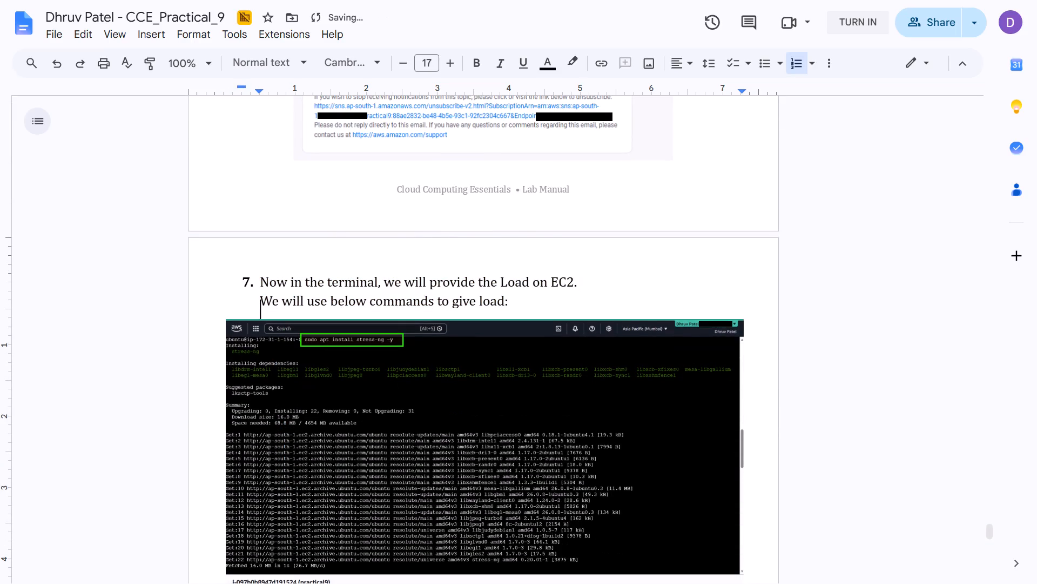
key(Right)
key(Left)
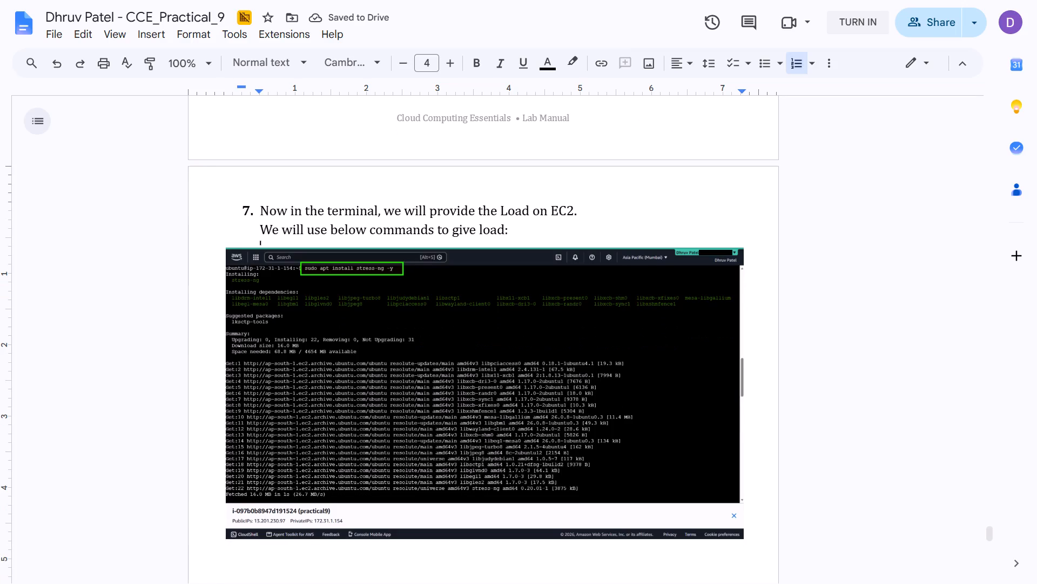
key(BackSpace)
key(Right)
key(Left)
key(Left)
key(Right)
key(Right)
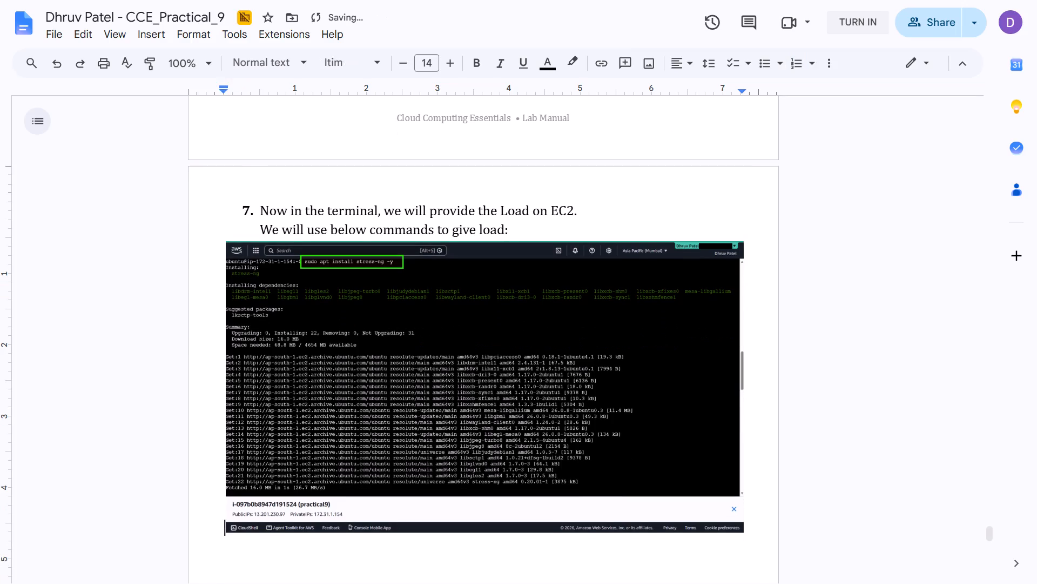
Replace the two text lines of item 7 with "As Alarm is Triggered".
key(Left)
key(Up)
key(Up)
key(Right)
key(Down)
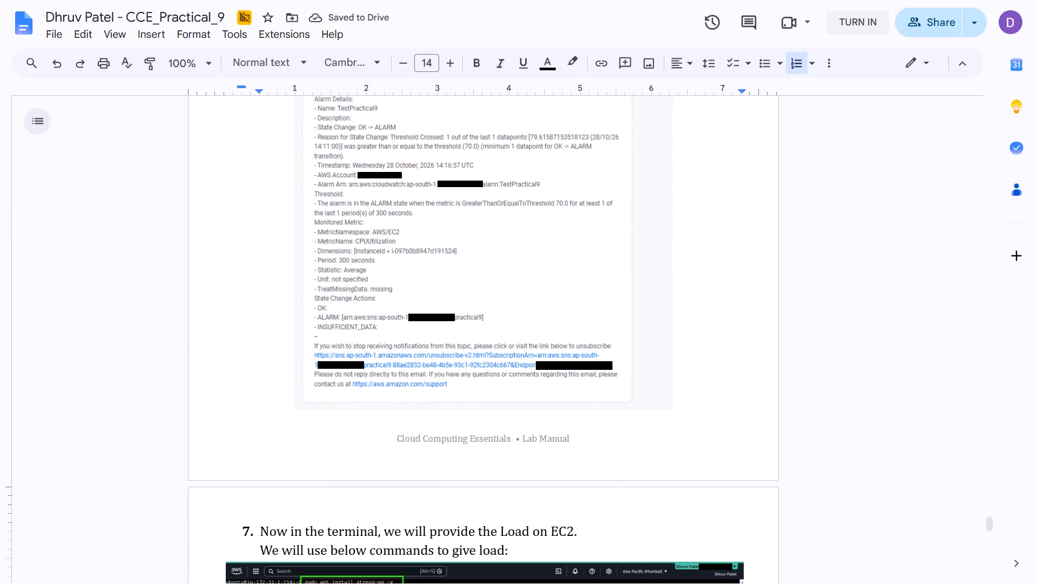
key(ctrl+Up)
key(ctrl+shift+Down)
key(shift+Down)
key(shift+Left)
key(shift+Left)
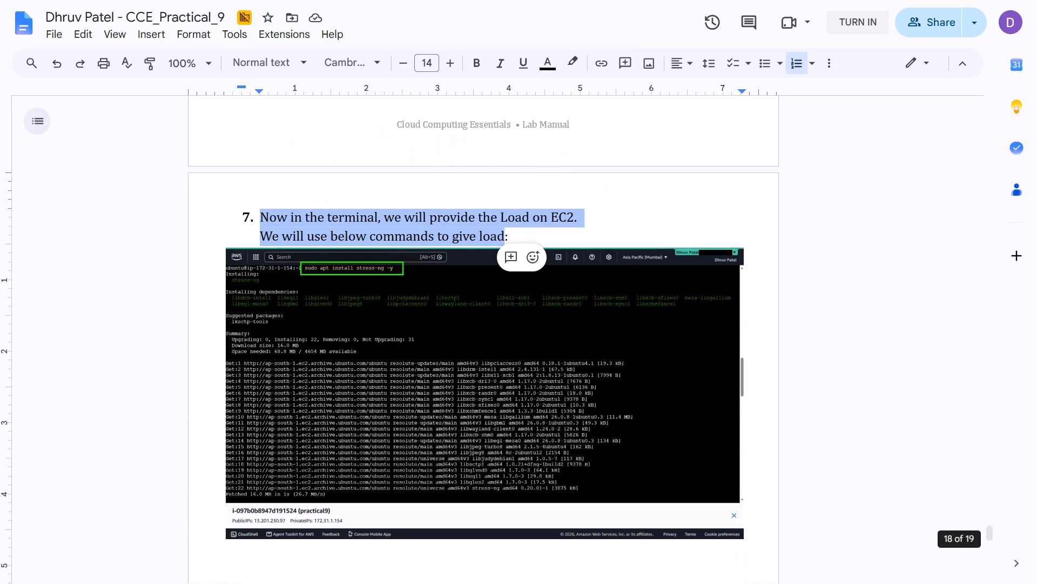
key(shift+Right)
text(As we have reci)
key(BackSpace)
key(BackSpace)
key(BackSpace)
key(BackSpace)
key(BackSpace)
key(ctrl+BackSpace)
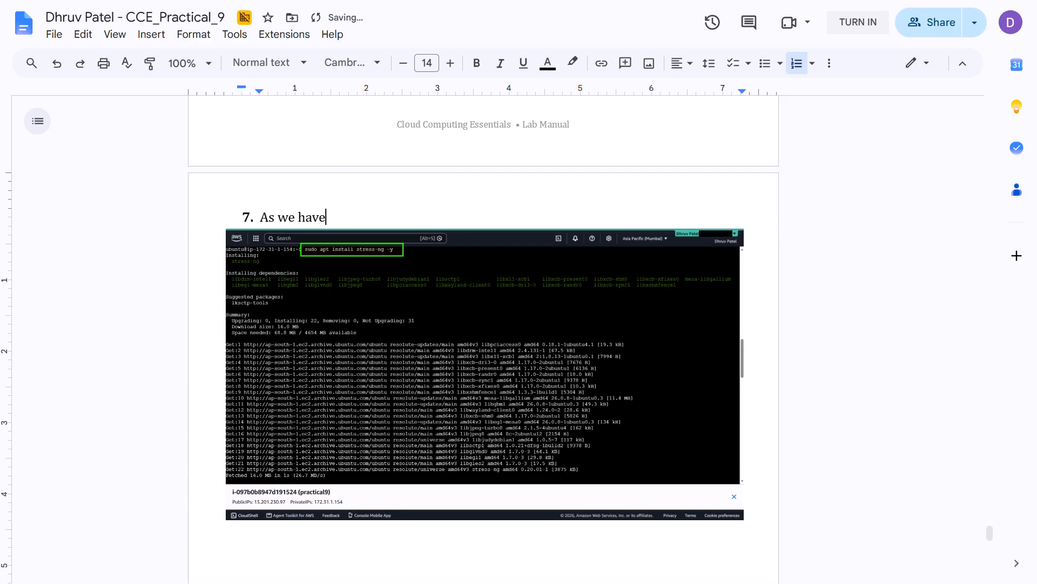
key(ctrl+BackSpace)
text(Ar)
key(BackSpace)
text(larm is Triggered)
key(space)
text(as)
key(BackSpace)
key(BackSpace)
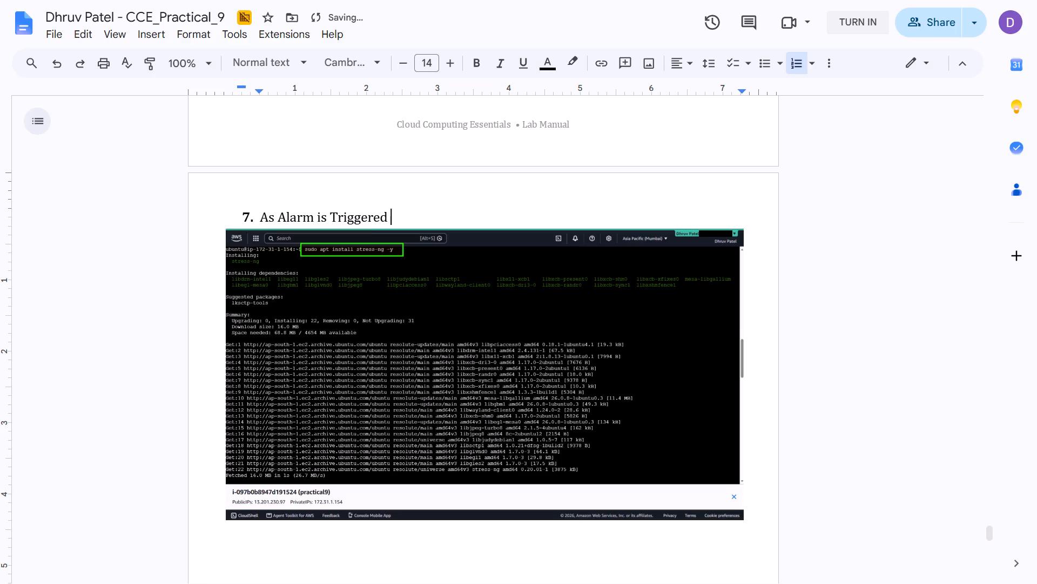
Continue item 7's sentence with "when CPUUtilization went above 70.".
text(when)
key(space)
text(CUP)
key(shift+BackSpace)
key(shift+BackSpace)
text(PUUtilz)
key(BackSpace)
text(zati)
key(BackSpace)
key(BackSpace)
key(BackSpace)
key(BackSpace)
text(ization went above)
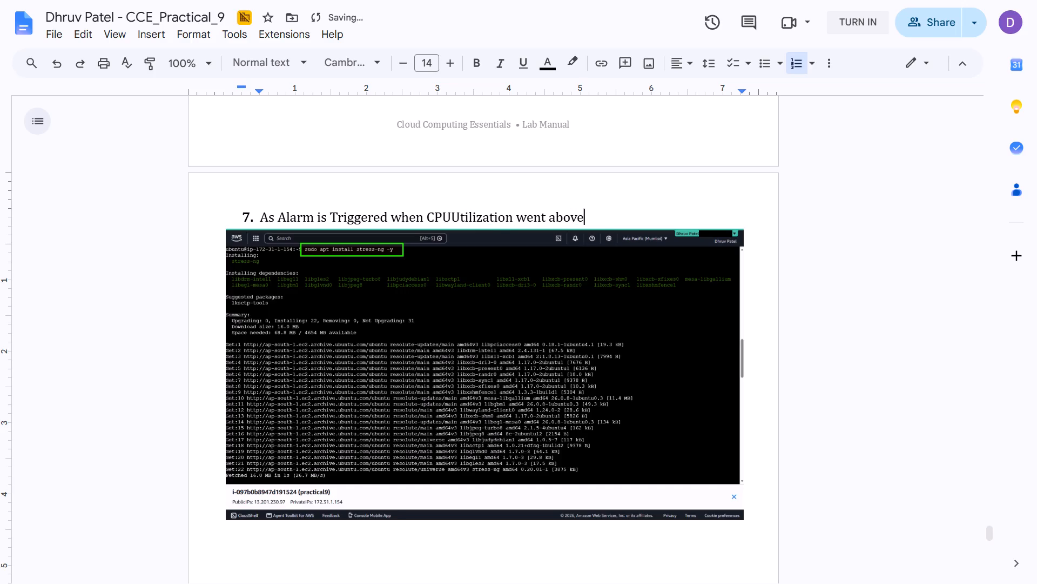
key(space)
text(70)
key(period)
Below item 7's first sentence, leave a blank line and add "And we got information via mail also due to SNS.".
key(shift+Return)
key(shift+Return)
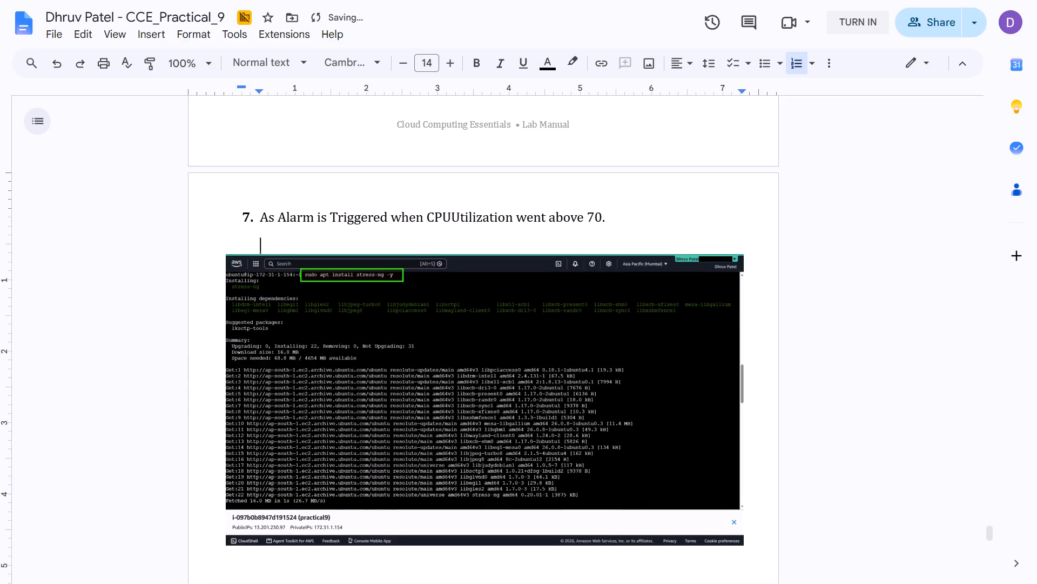
text(And we got mail)
key(space)
key(ctrl+Left)
text(information via)
key(space)
key(ctrl+Right)
text(also due to SNS.)
Shrink the blank line between item 7's two sentences to a very small font size so only a thin gap separates them.
key(Up)
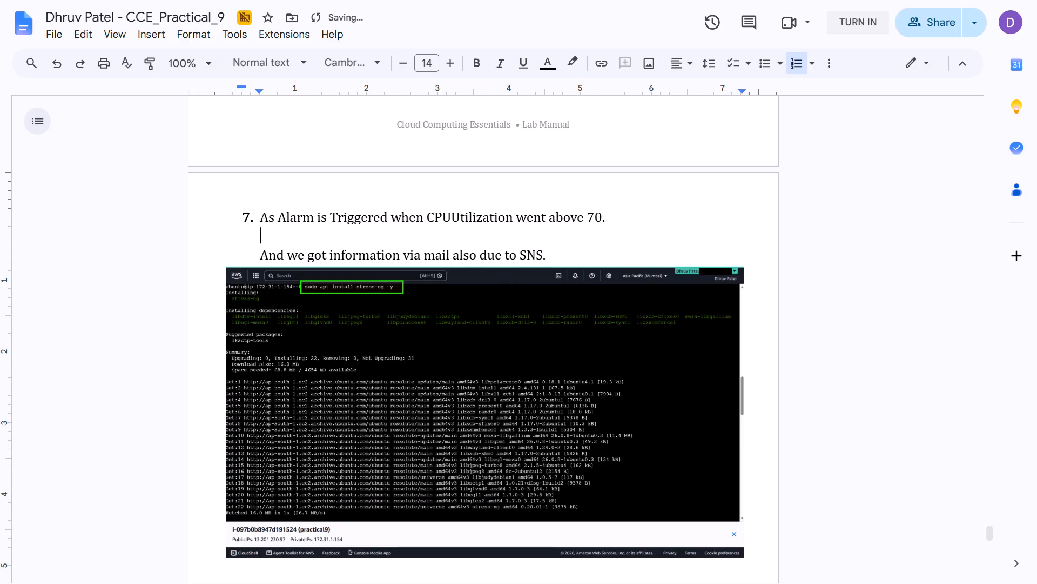
key(shift+Right)
key(ctrl+shift+comma)
key(ctrl+shift+comma)
key(ctrl+shift+comma)
key(ctrl+shift+comma)
key(ctrl+shift+comma)
key(ctrl+shift+comma)
key(ctrl+shift+comma)
key(ctrl+shift+comma)
key(ctrl+shift+comma)
key(ctrl+shift+comma)
key(ctrl+shift+comma)
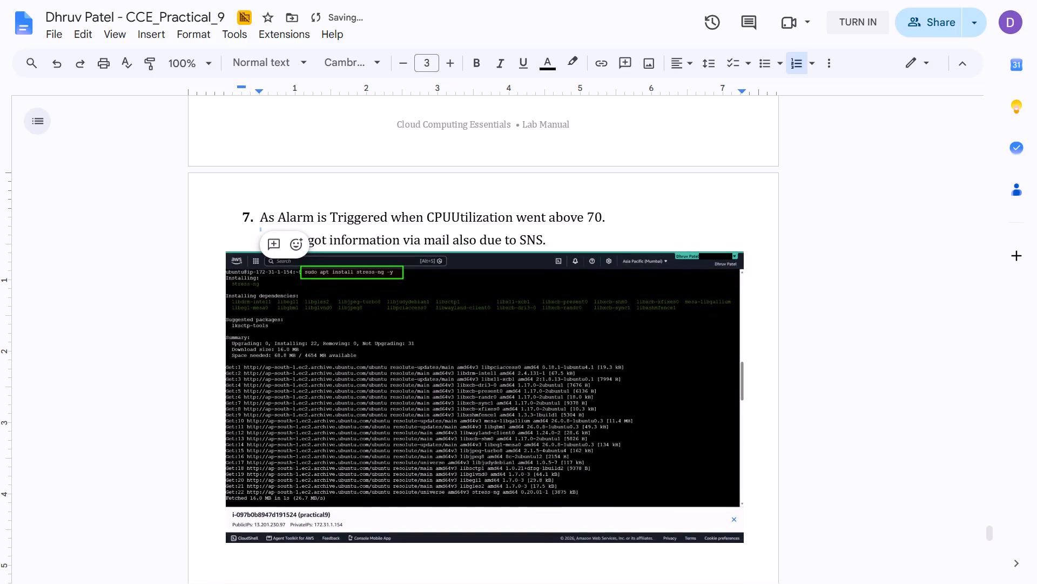
key(ctrl+shift+comma)
key(ctrl+shift+comma)
key(ctrl+shift+comma)
key(ctrl+shift+comma)
Insert a page break between item 7's text and the pasted terminal screenshot.
key(Down)
key(Down)
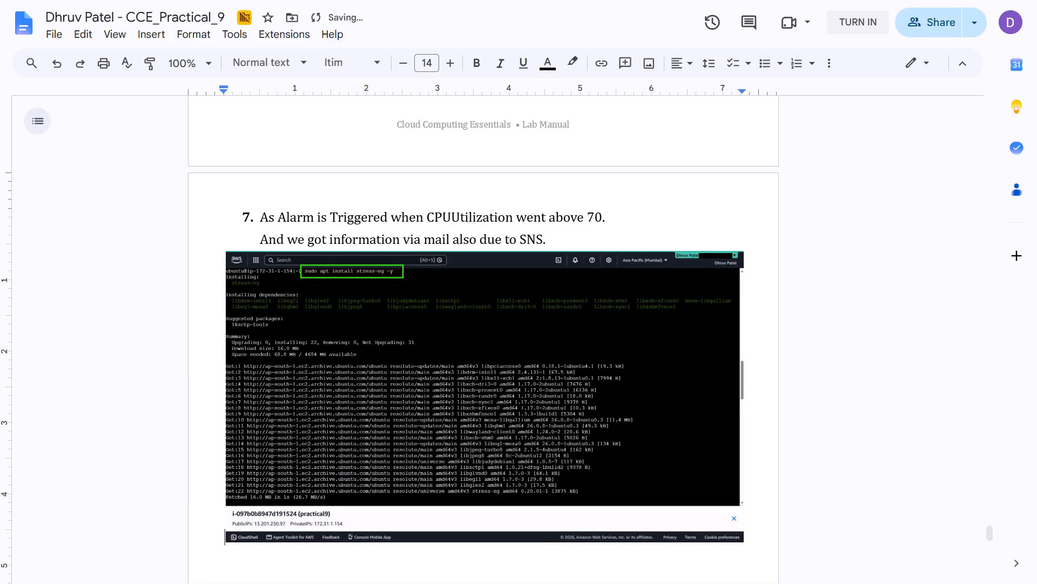
key(Left)
key(ctrl+Return)
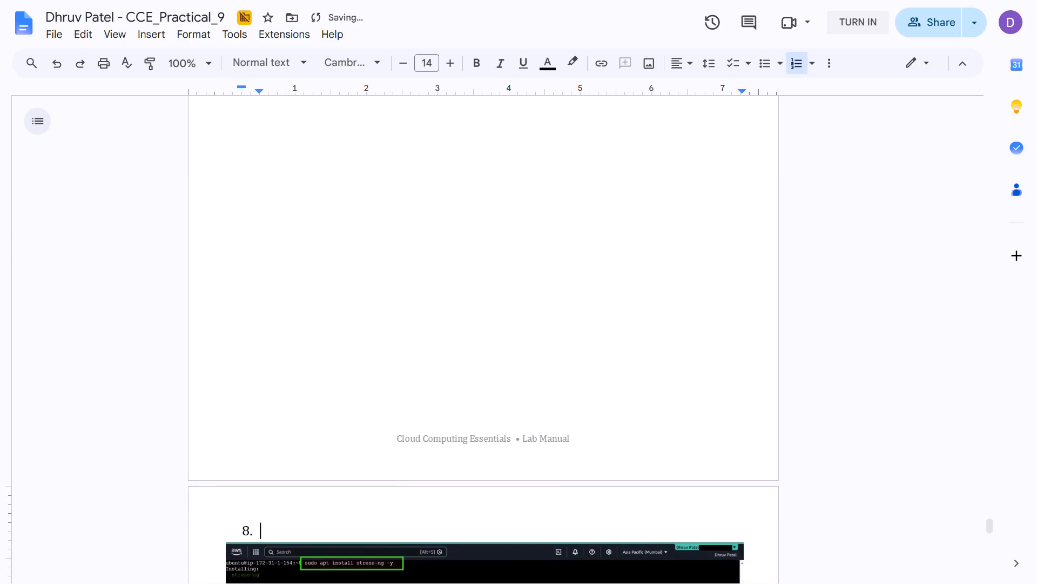
Undo the page break between item 7's text and the terminal screenshot.
key(ctrl+BackSpace)
key(ctrl+z)
key(ctrl+z)
Add a new line within item 7, below the SNS sentence, beginning "Now, as stress will get over after 7 mins,".
key(shift+Return)
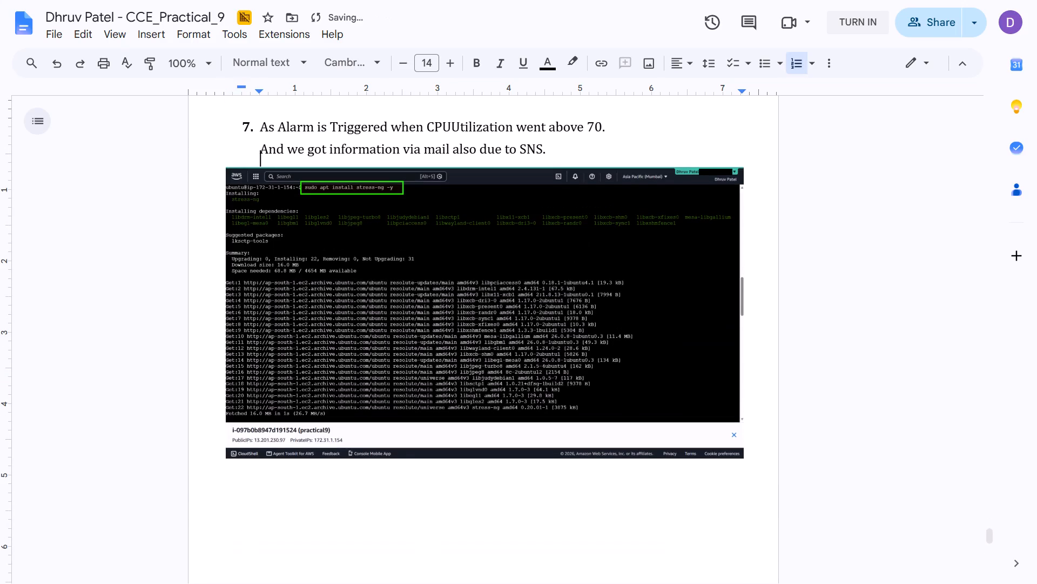
key(Down)
key(Up)
key(s)
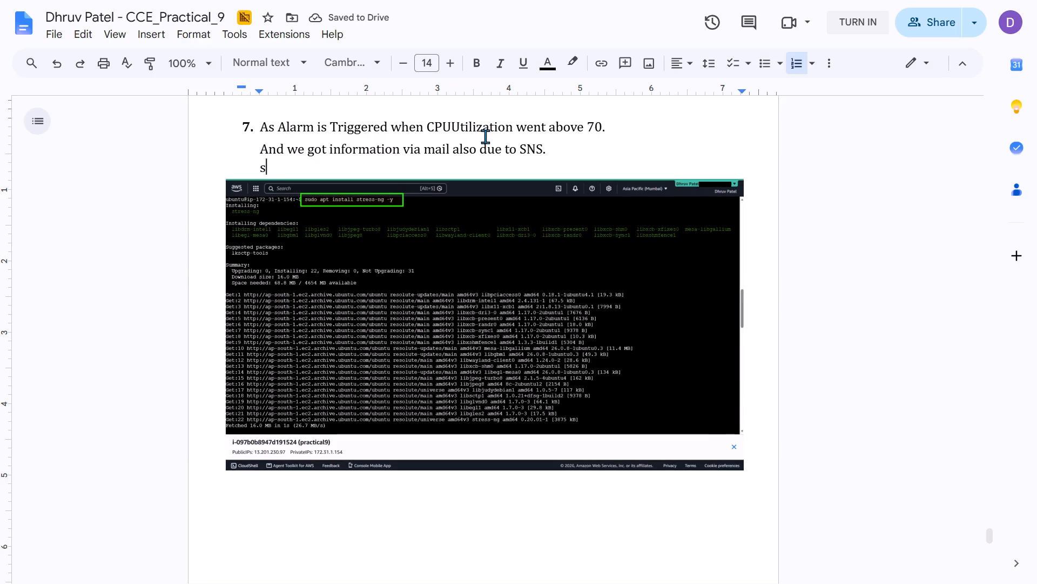
key(BackSpace)
key(shift+n)
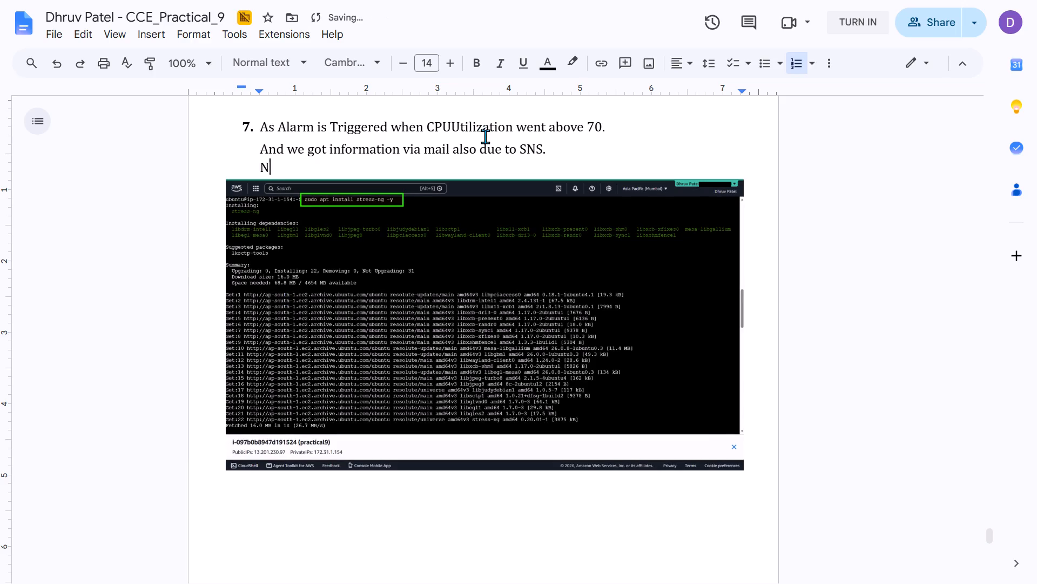
text(ow,)
key(space)
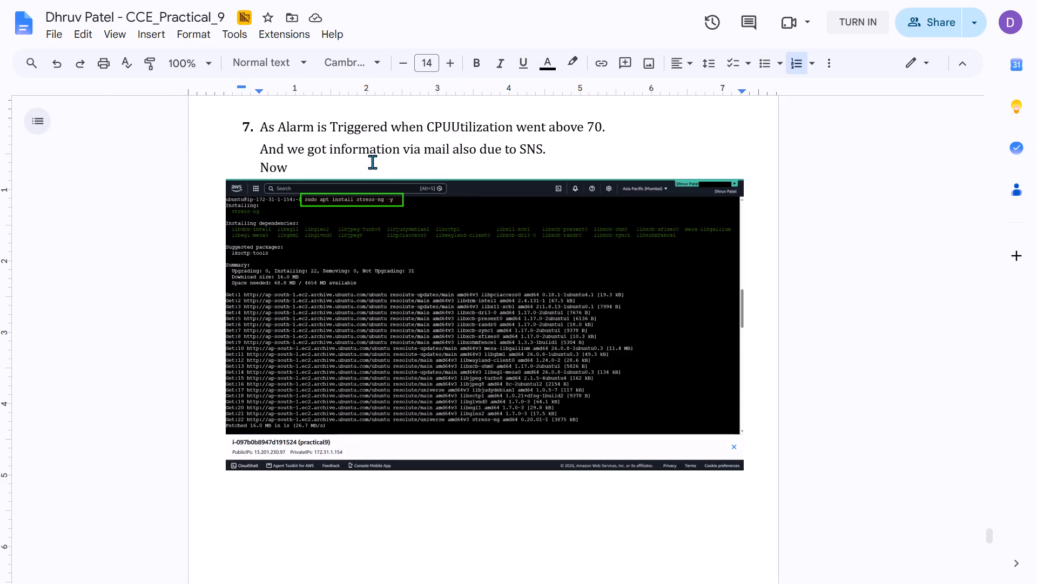
text(, as)
key(space)
text(stree)
key(BackSpace)
text(ss will get over after 7 min)
key(s)
text(,)
key(space)
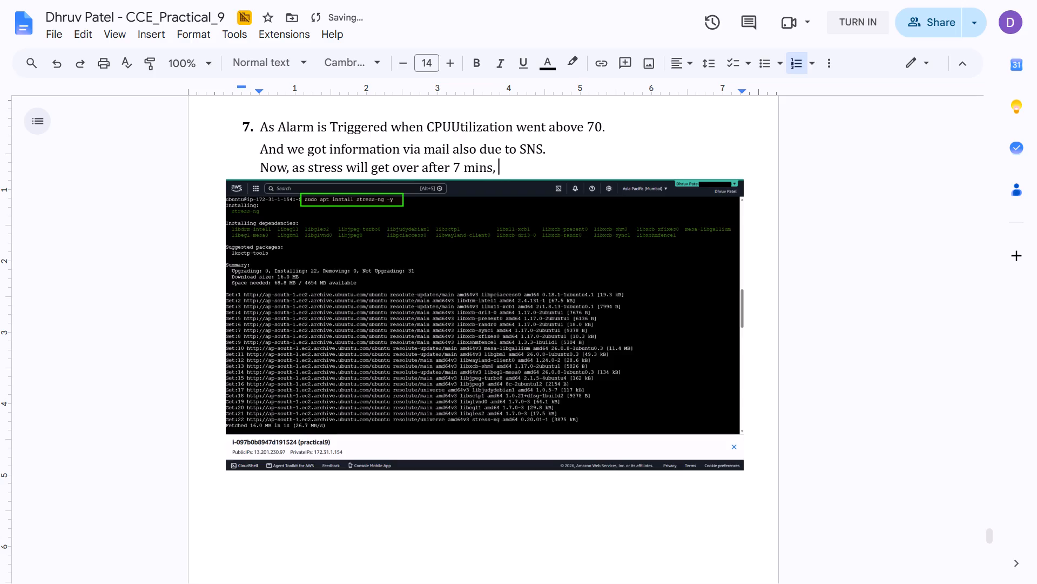
Continue item 7's last sentence with "alarm will automatically show OK status".
text(alarm)
key(space)
text(will automa)
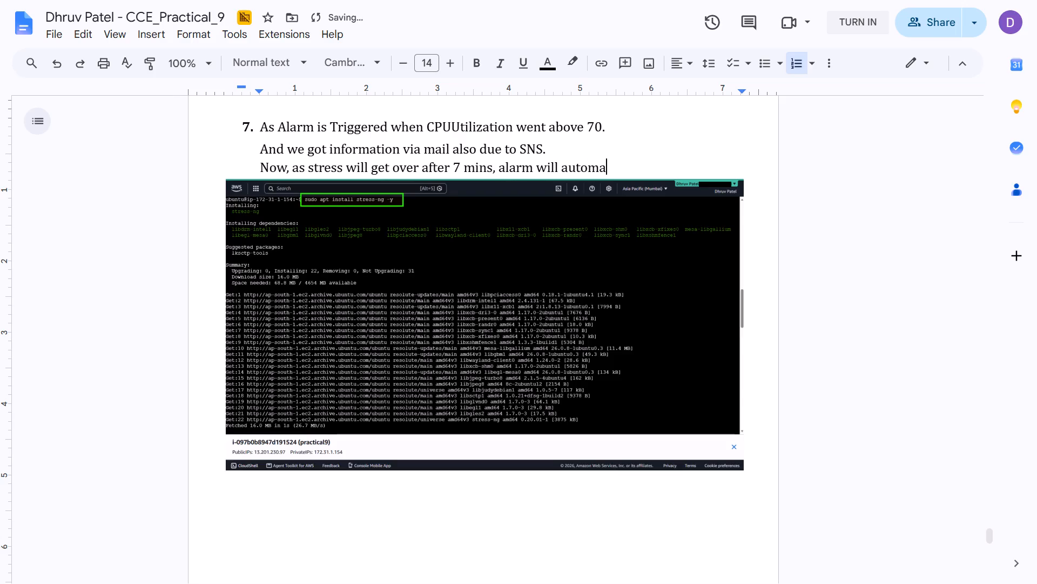
text(ticalt)
key(BackSpace)
text(ly show OK stas)
key(BackSpace)
text(tus)
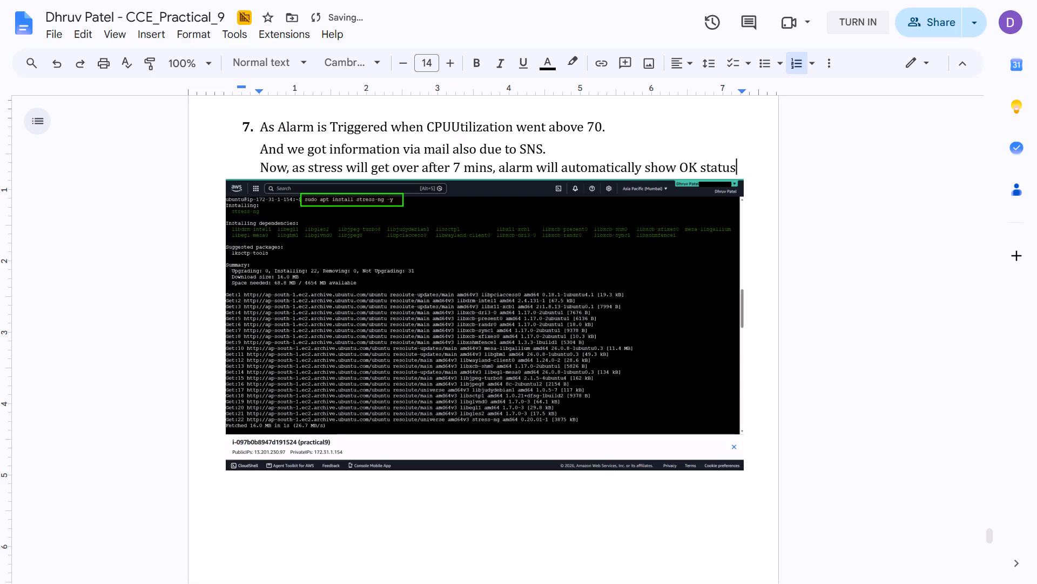
Enclose OK in single quotation marks in item 7's last sentence and end the sentence with a colon after "status".
key(ctrl+Left)
key(ctrl+Left)
key(apostrophe)
key(BackSpace)
key(apostrophe)
key(ctrl+Right)
key(Left)
key(apostrophe)
key(ctrl+Right)
key(ctrl+Right)
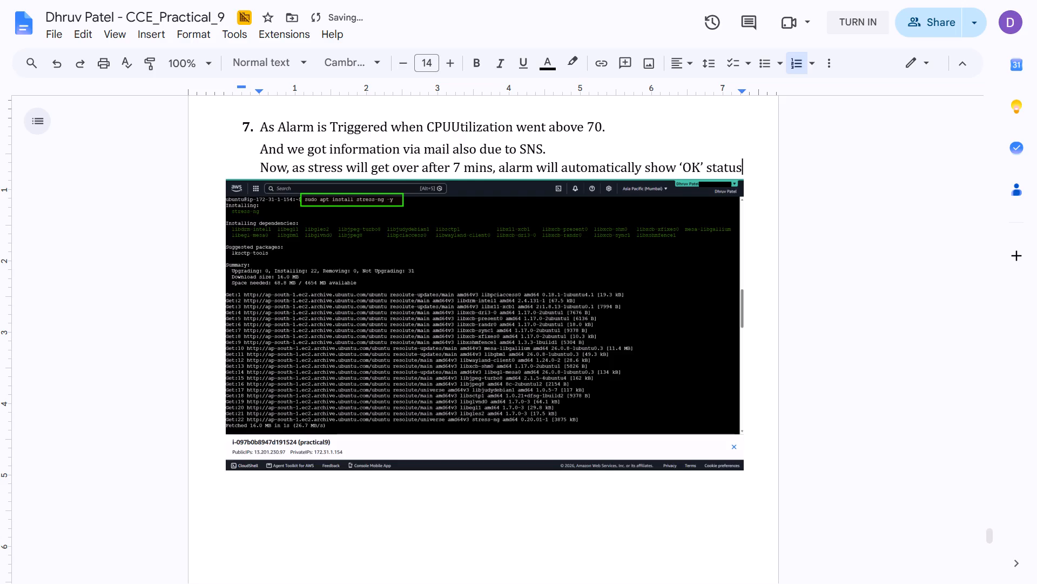
key(shift+colon)
key(Right)
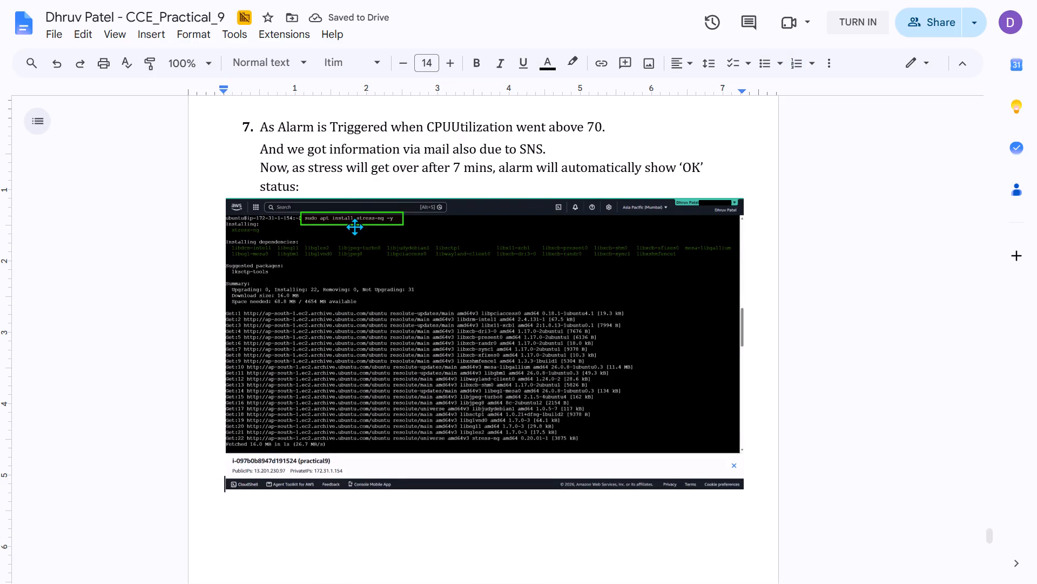
Replace the terminal screenshot below item 7 with a full-screen capture of the refreshed TestPractical9 alarm page from CloudWatch.
key(alt+Tab)
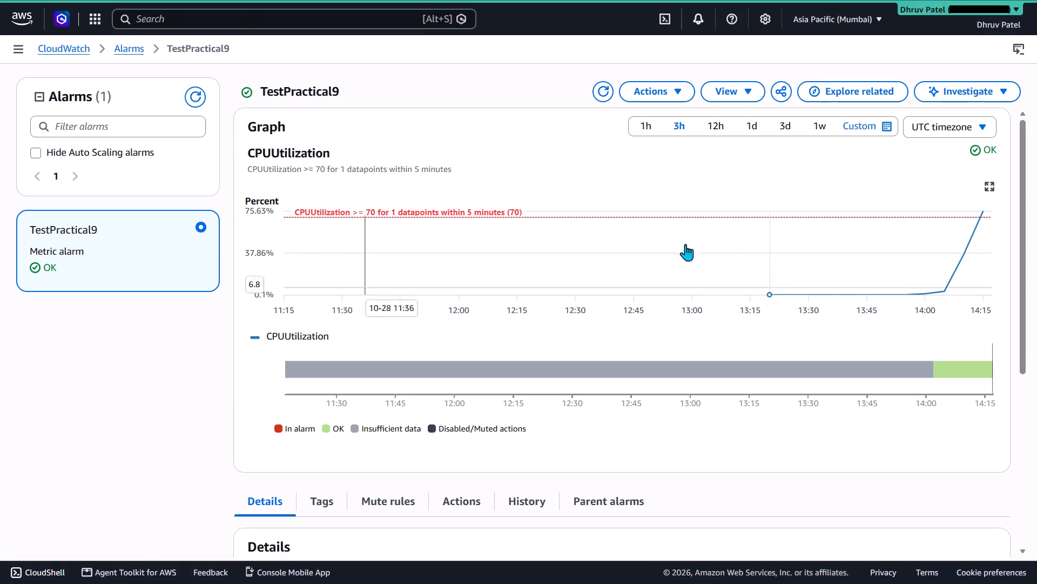
click(598, 92)
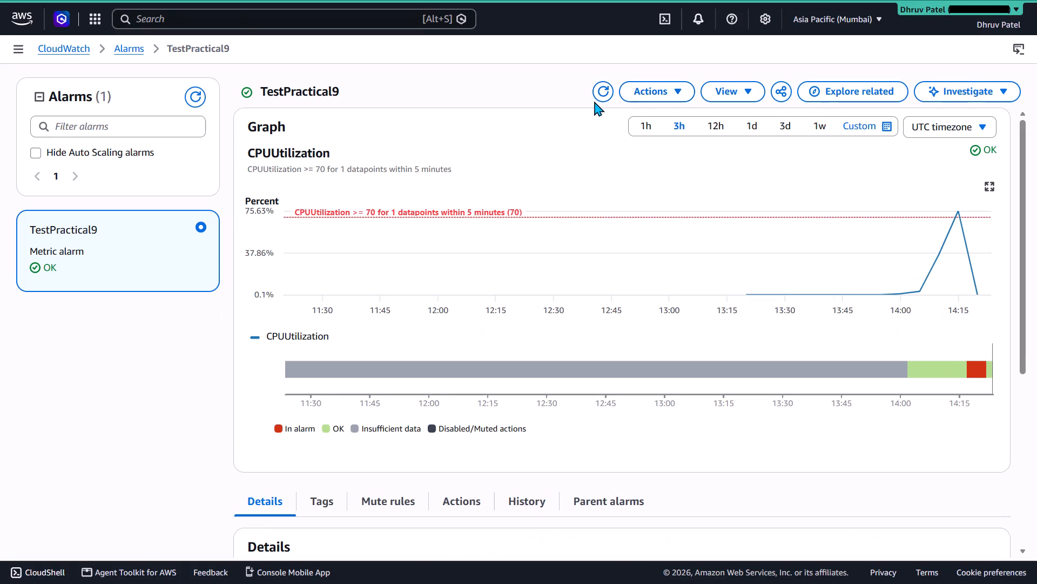
key(shift+super+s)
drag(0, 0, 1036, 583)
key(alt+Tab)
click(516, 376)
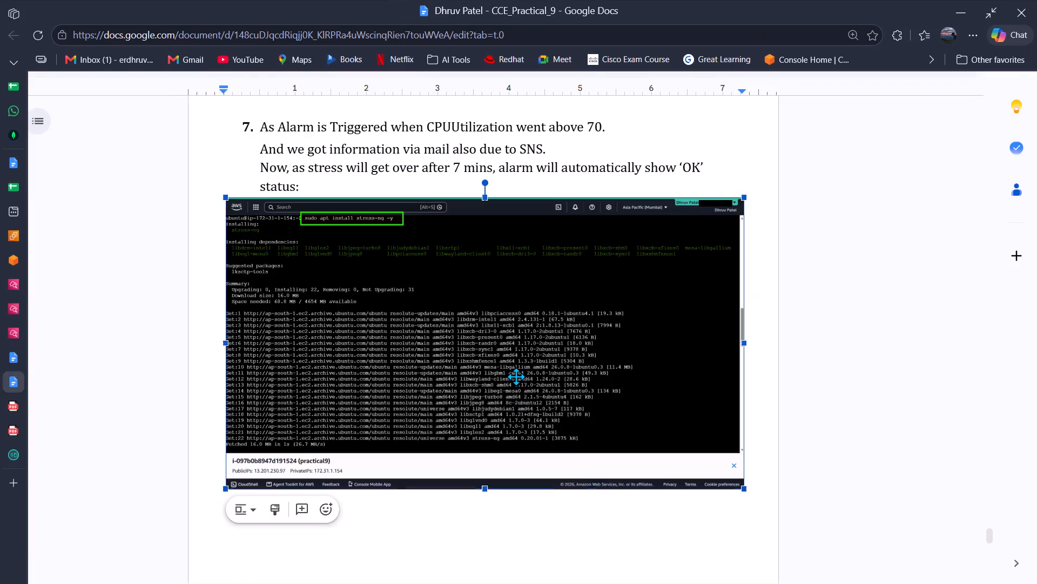
key(ctrl+v)
Capture the upper part of the CloudWatch Alarms list and paste it on a new line below the TestPractical9 graph screenshot in the report.
key(alt+Tab)
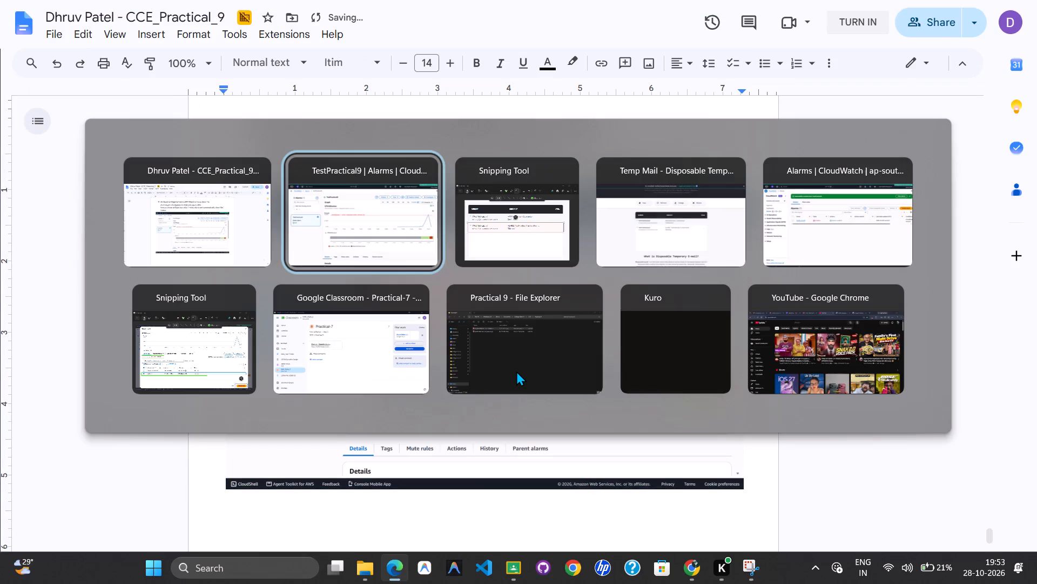
key(alt+Tab)
key(alt+Tab)
key(alt+Tab)
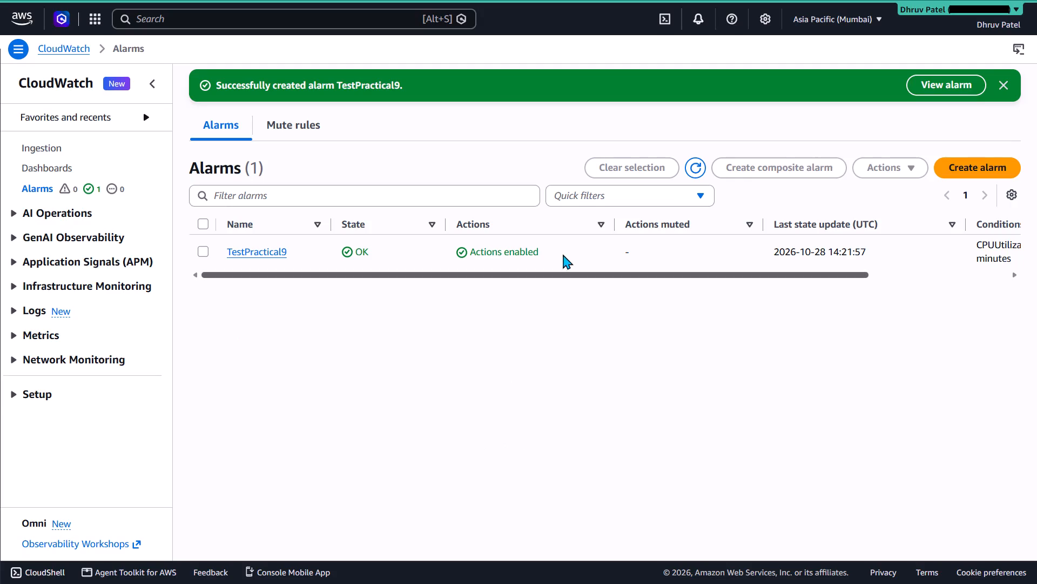
key(shift+super+s)
drag(1, 0, 1036, 342)
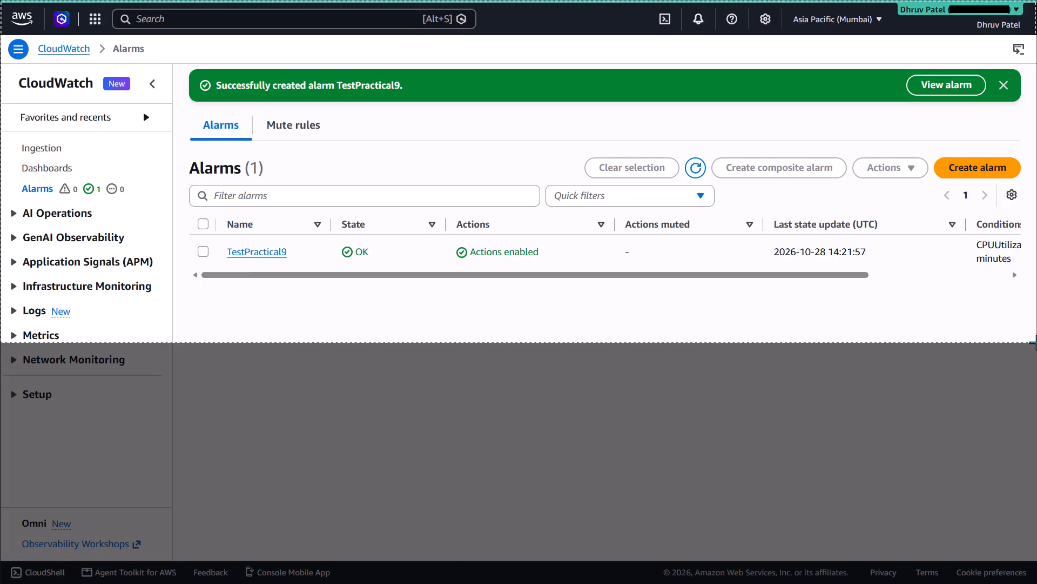
drag(1036, 342, 1036, 334)
key(alt+Tab)
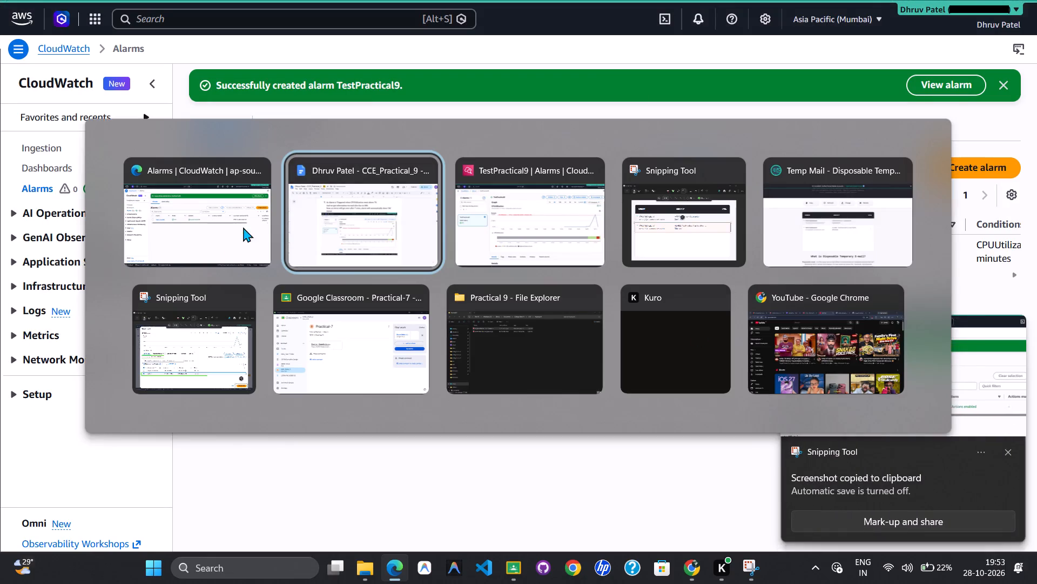
alt+click(243, 227)
click(703, 165)
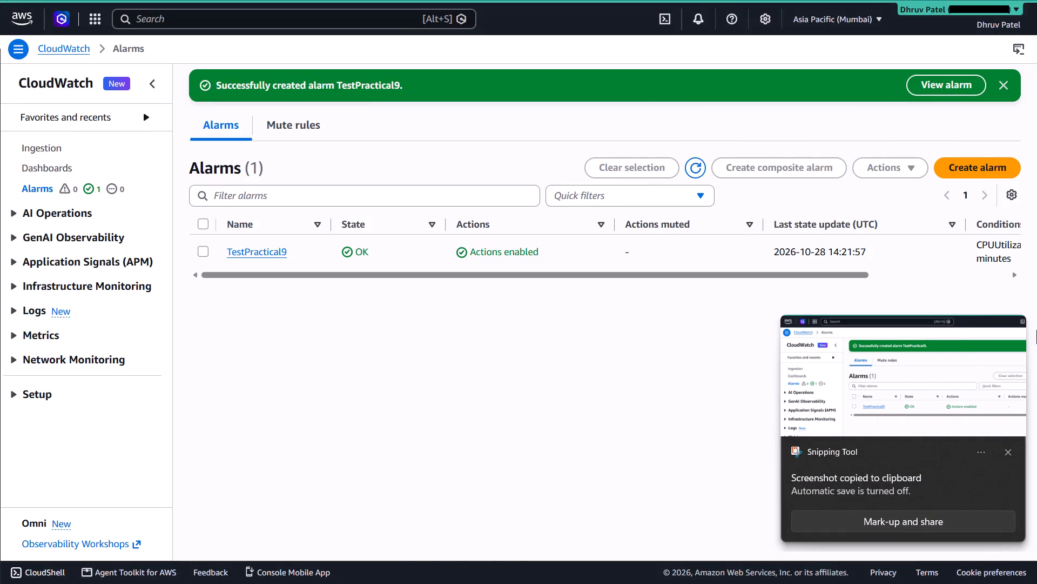
click(1004, 457)
key(shift+super+s)
drag(0, 0, 173, 63)
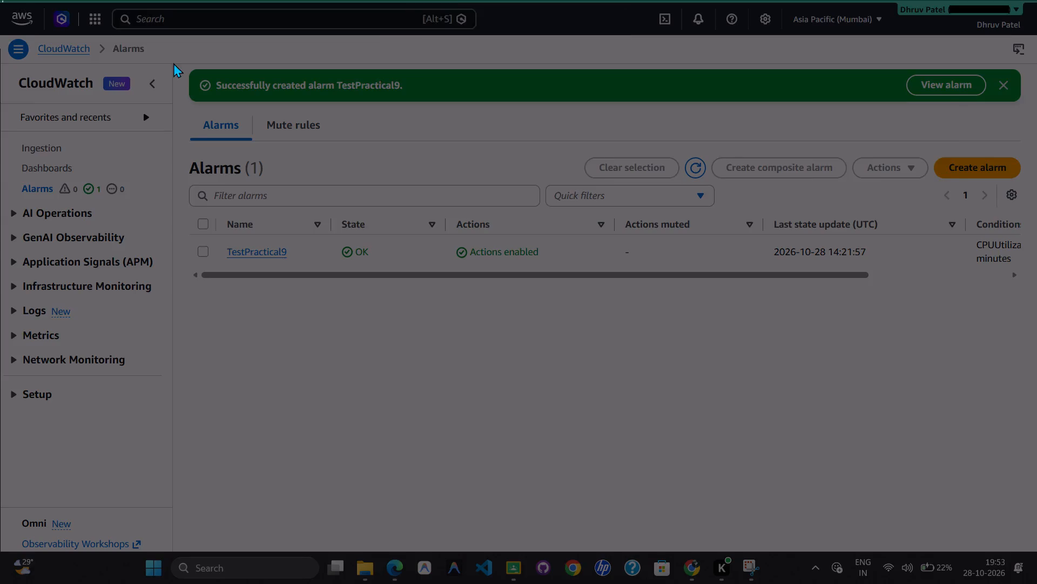
drag(173, 63, 1036, 381)
key(alt+Tab)
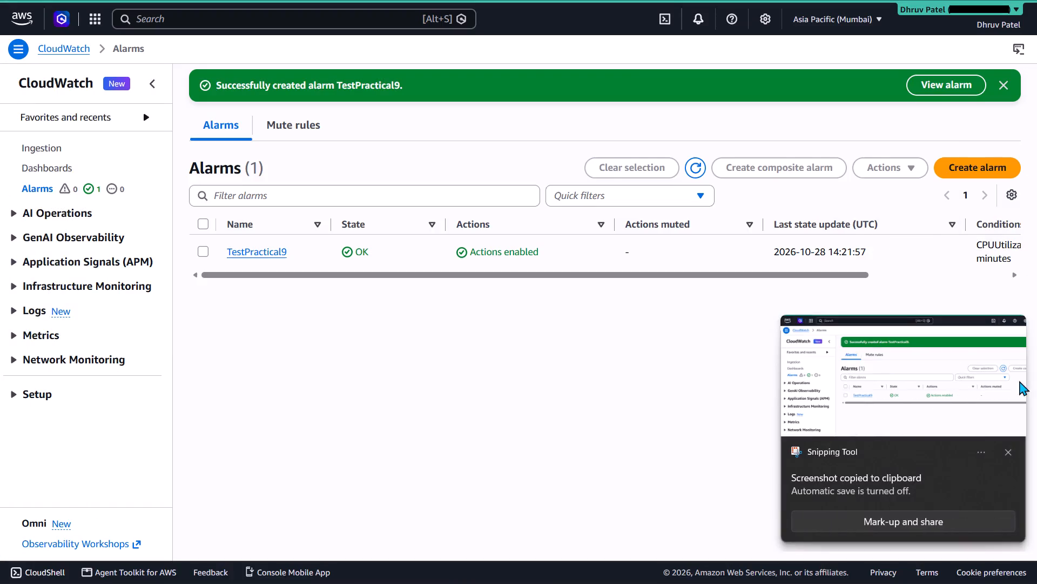
key(Return)
key(ctrl+v)
Return to the CloudWatch Alarms list and exit the browser's full-screen view.
key(alt+Tab)
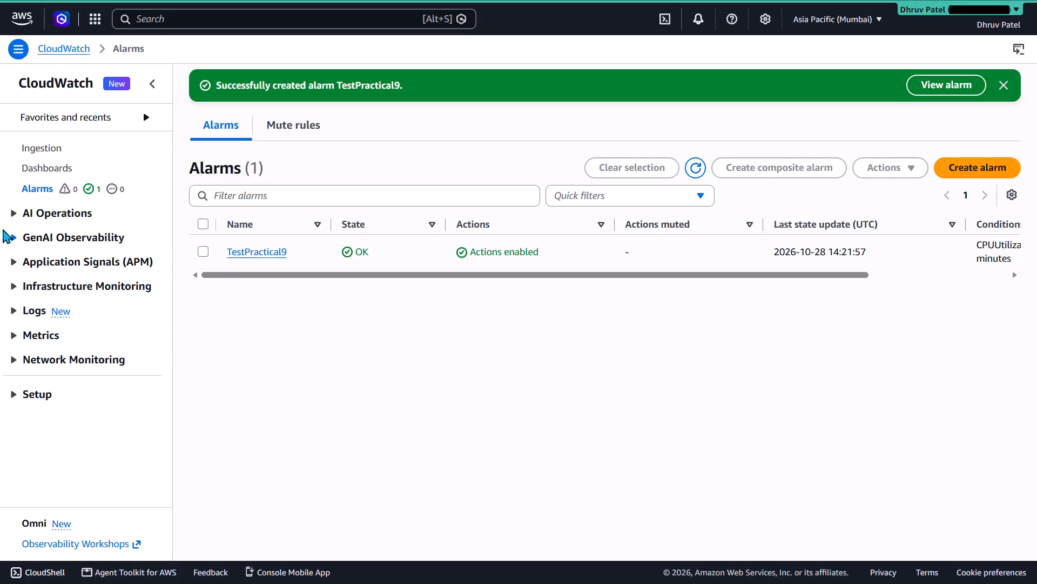
key(Escape)
key(Escape)
key(Escape)
key(Escape)
key(Escape)
key(Escape)
key(Escape)
key(Escape)
key(Escape)
key(Escape)
key(Escape)
key(Escape)
key(Escape)
key(Escape)
key(Escape)
key(Escape)
key(Escape)
key(Escape)
key(Escape)
key(Escape)
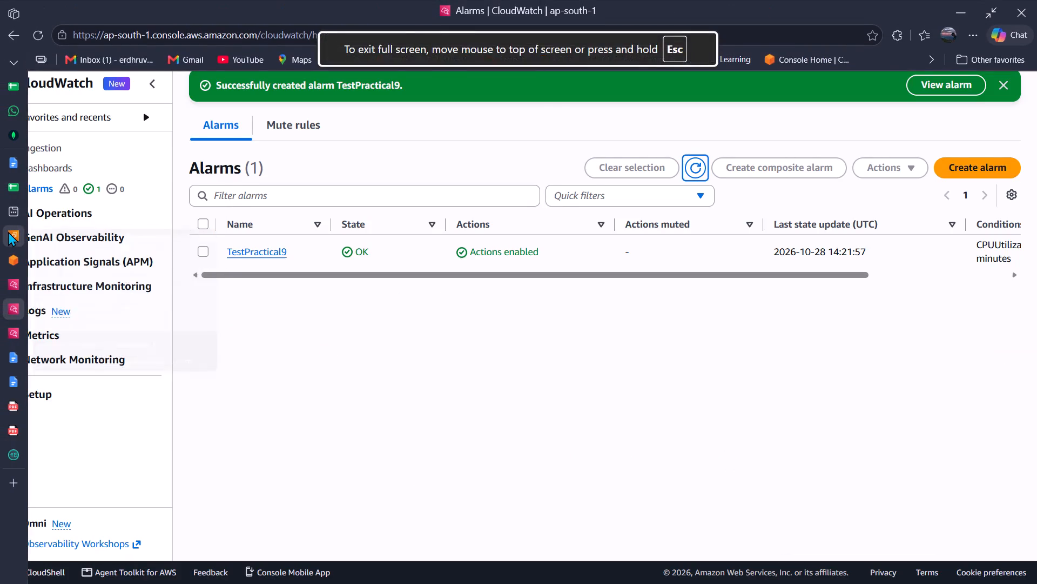
Capture the EC2 Instance Connect header and the stress-ng terminal output, and return to the CCE_Practical_9 report.
click(16, 254)
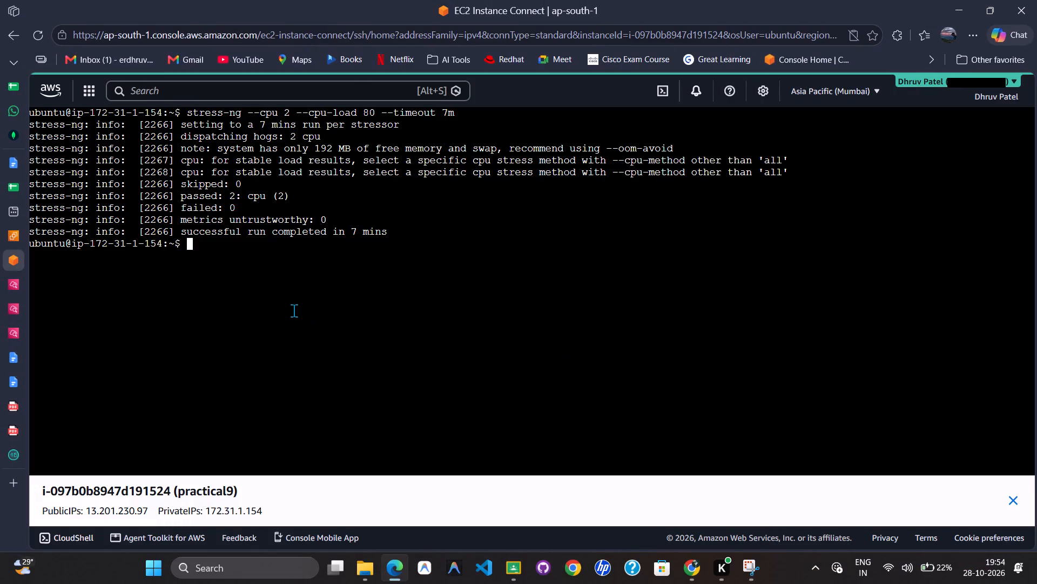
key(shift+super+s)
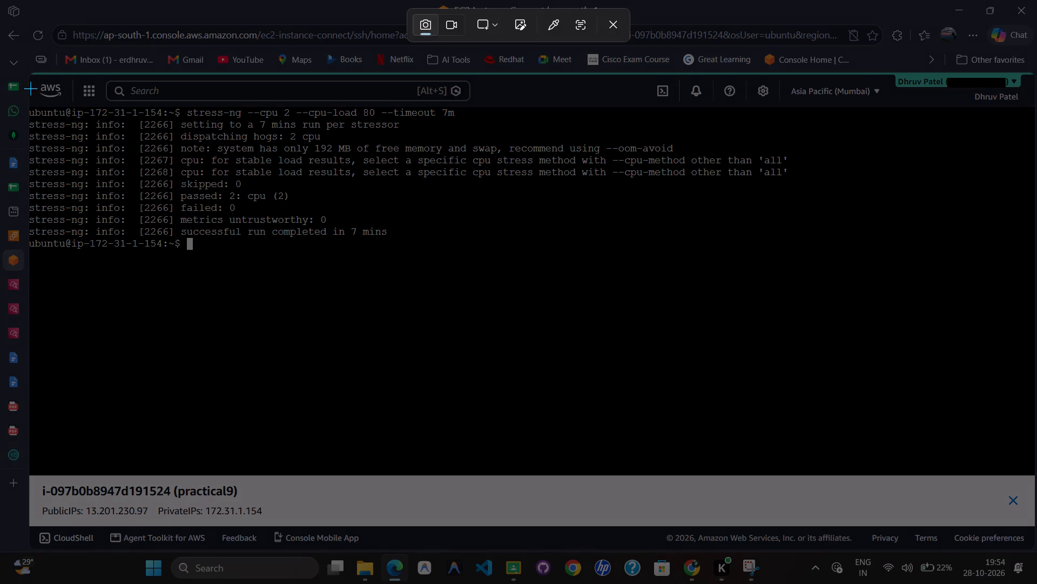
drag(26, 69, 1036, 268)
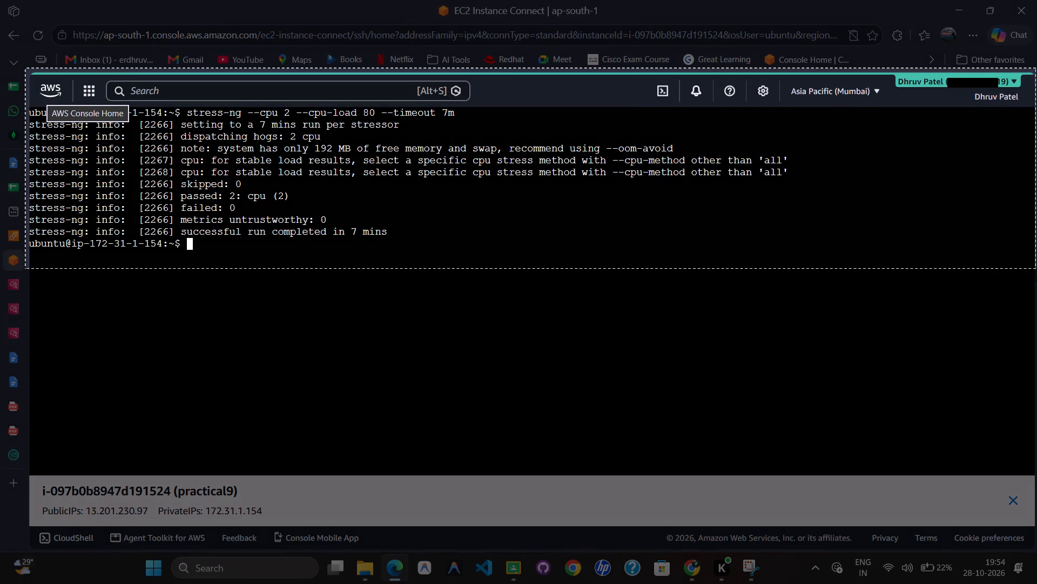
drag(1036, 268, 1036, 270)
key(alt+Tab)
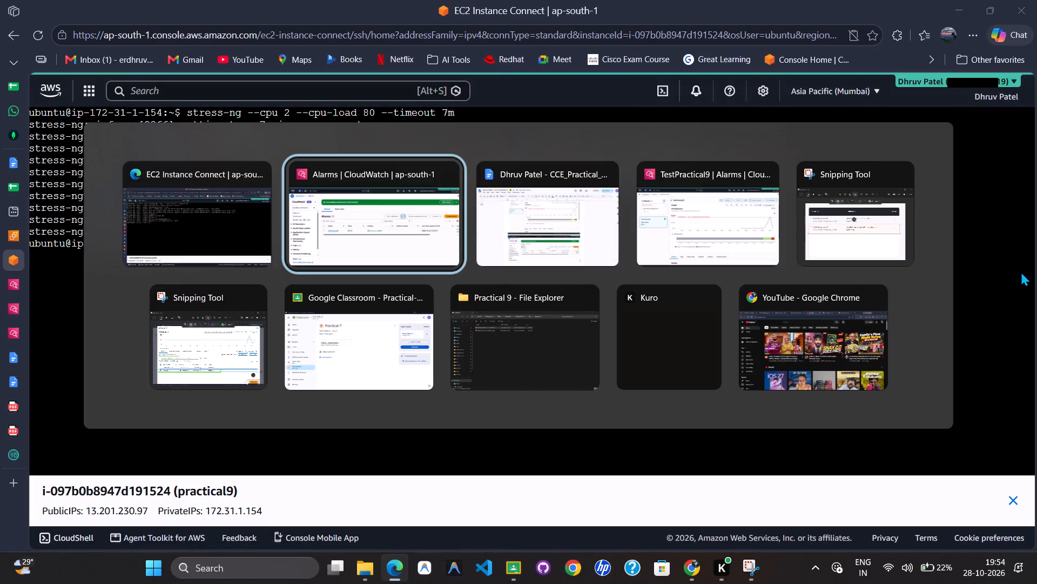
key(alt+Tab)
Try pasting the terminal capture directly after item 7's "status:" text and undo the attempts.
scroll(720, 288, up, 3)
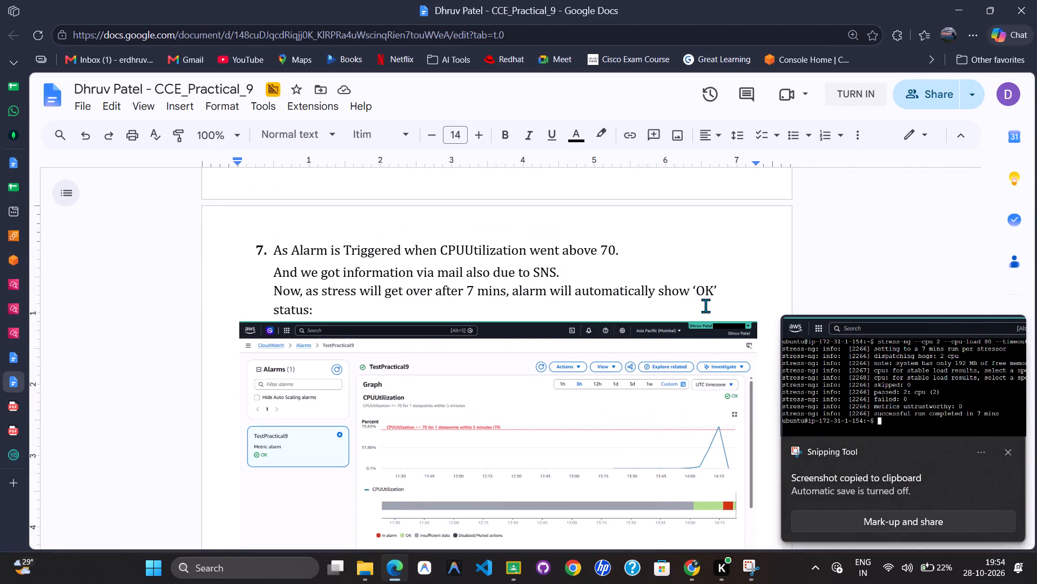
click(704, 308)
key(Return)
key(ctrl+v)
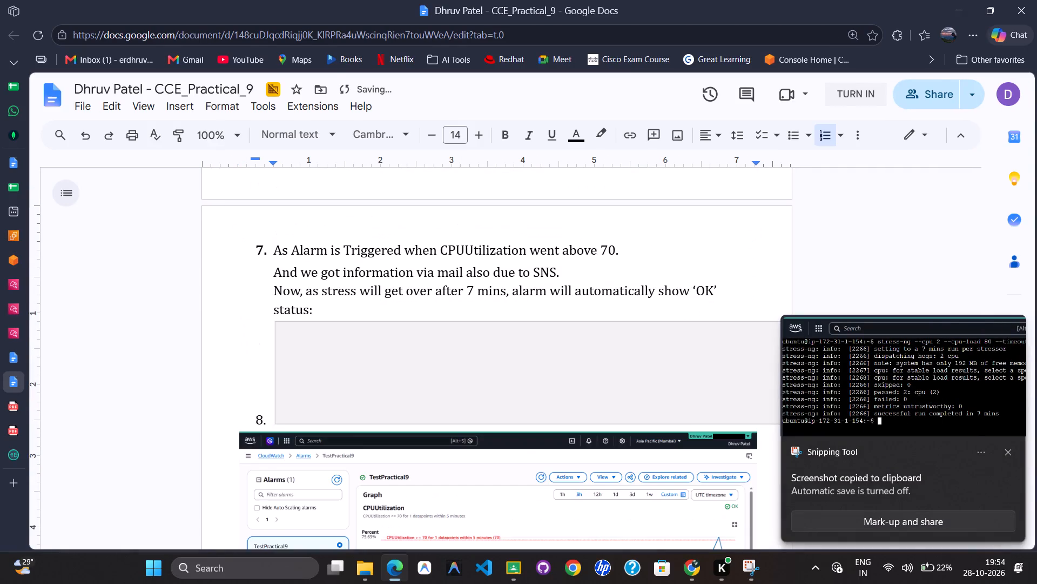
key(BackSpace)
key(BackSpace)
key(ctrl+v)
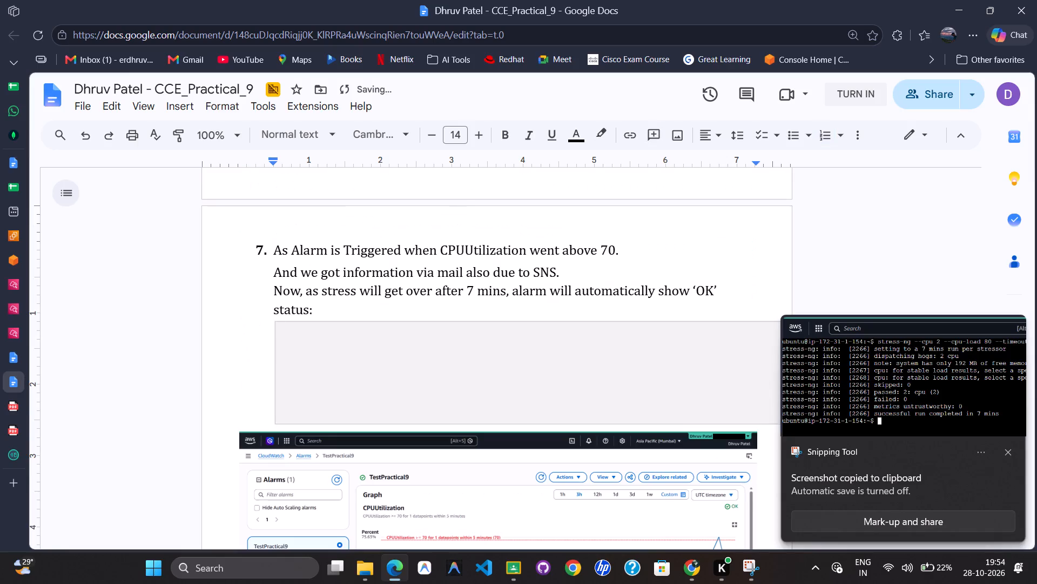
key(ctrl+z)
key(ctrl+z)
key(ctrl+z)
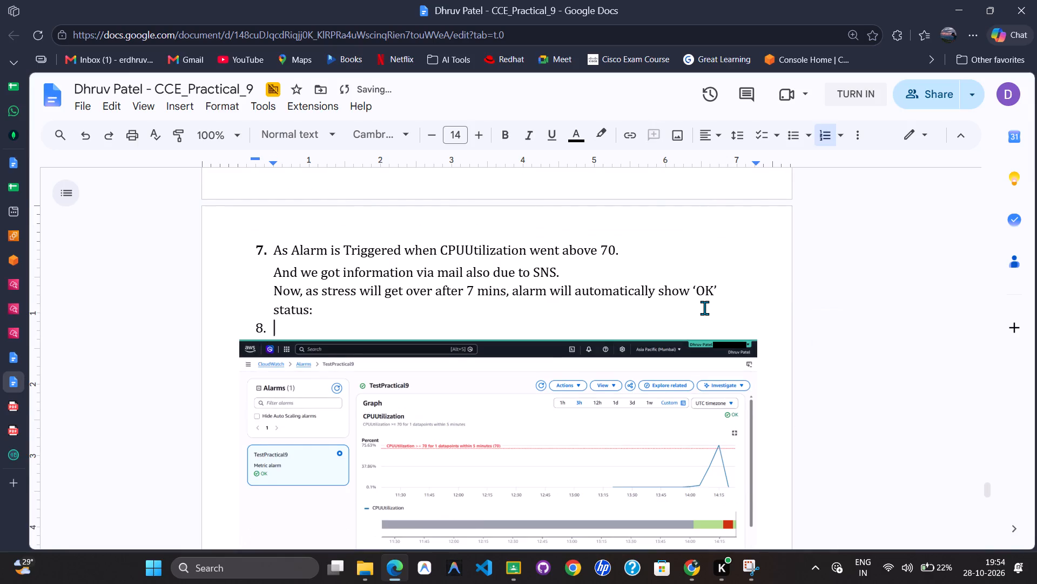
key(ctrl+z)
Paste the terminal capture on a new unnumbered line between item 7's text and the TestPractical9 graph screenshot.
key(Right)
key(Return)
key(Up)
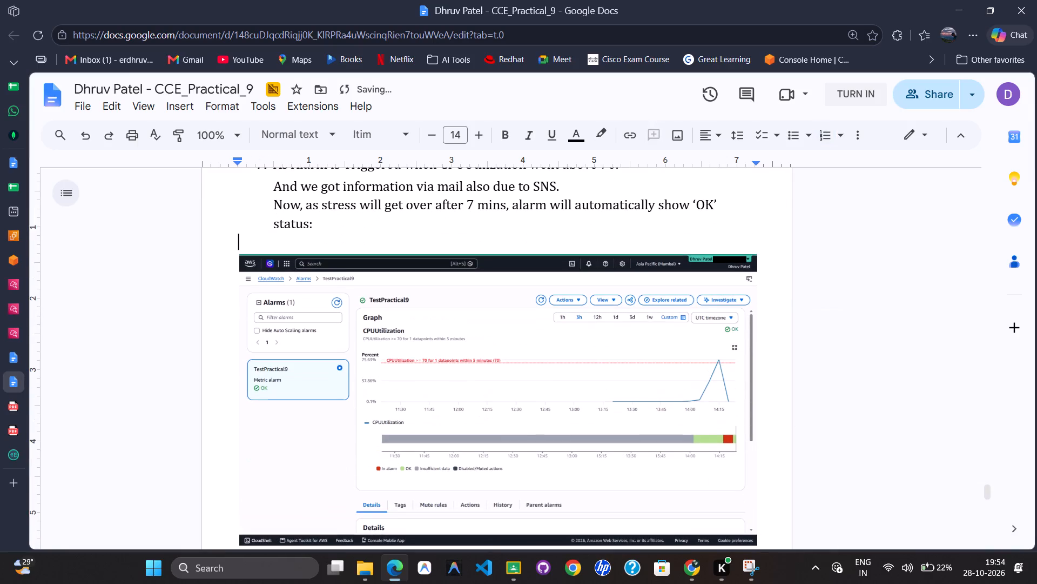
key(ctrl+v)
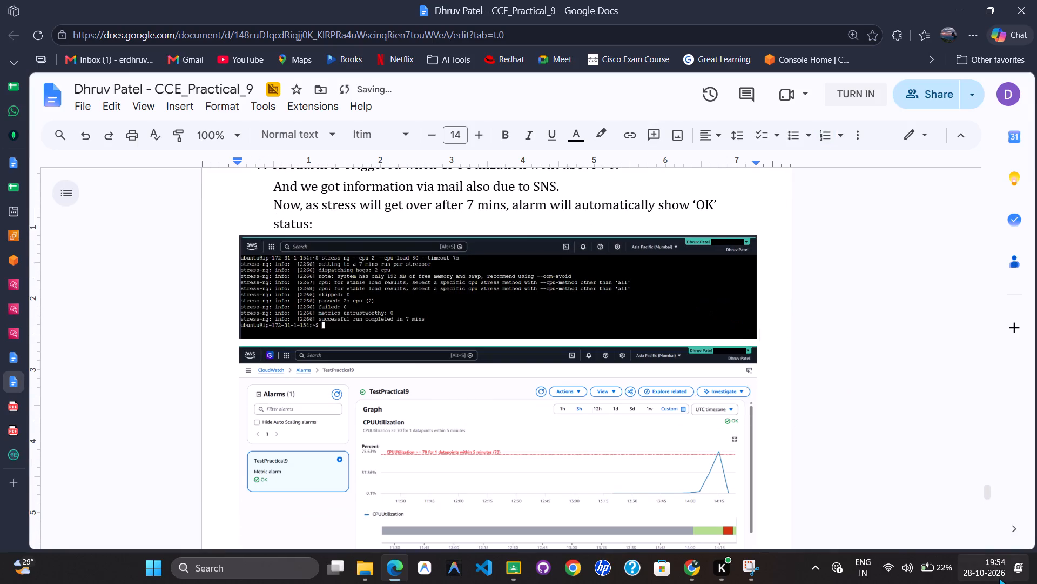
In the Snipping Tool, underline "successful run completed in 7 mins" on the terminal capture with a green line of size 2.
click(996, 572)
click(940, 293)
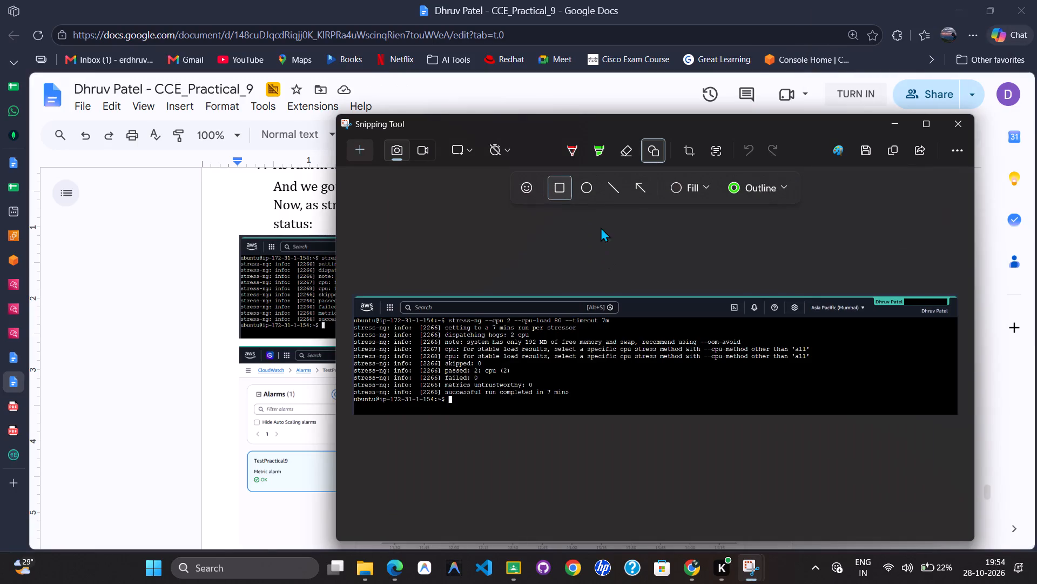
click(614, 189)
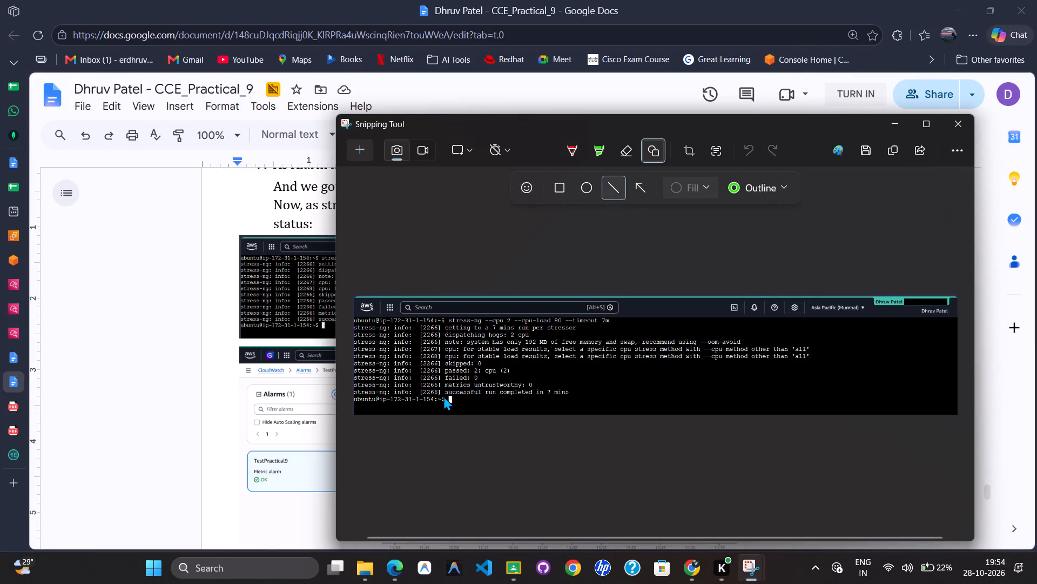
drag(443, 396, 571, 394)
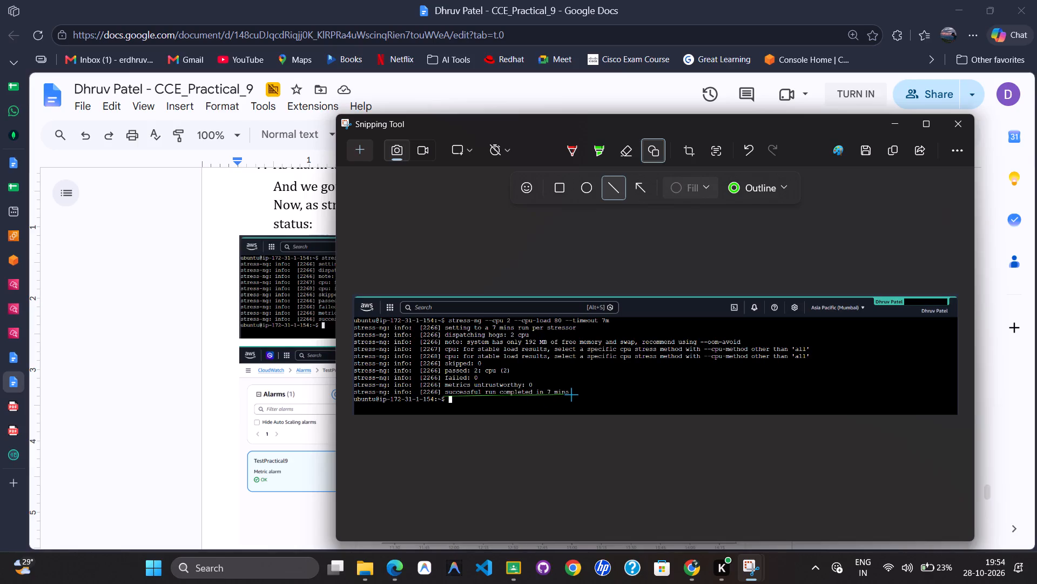
drag(571, 394, 571, 395)
click(748, 191)
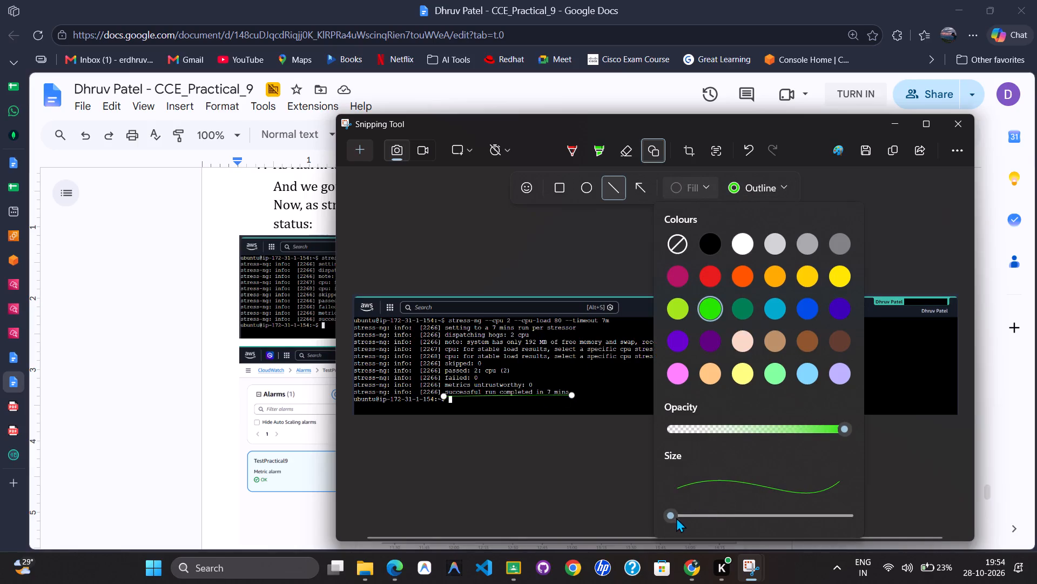
drag(672, 516, 686, 515)
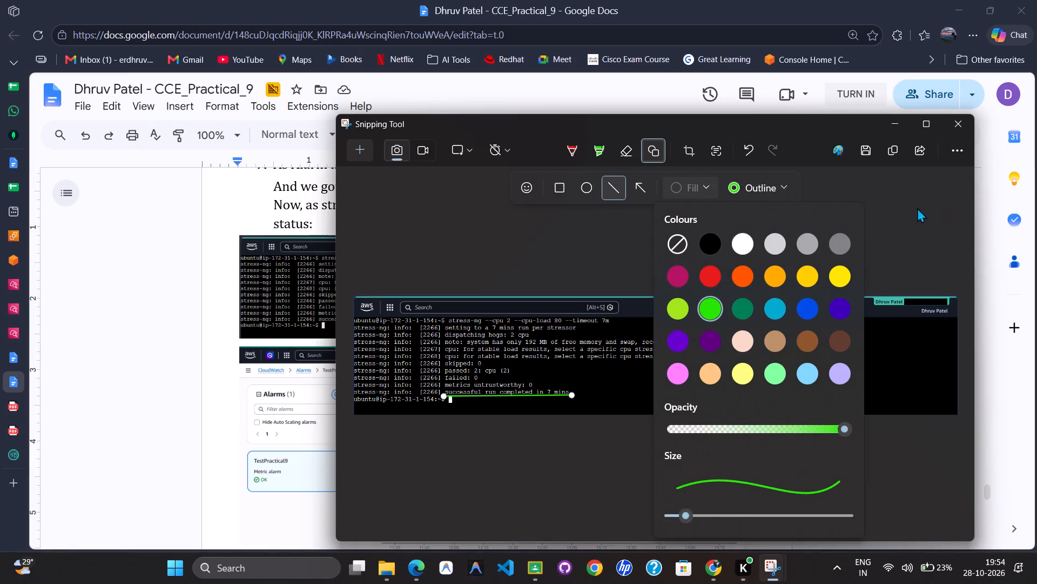
key(Down)
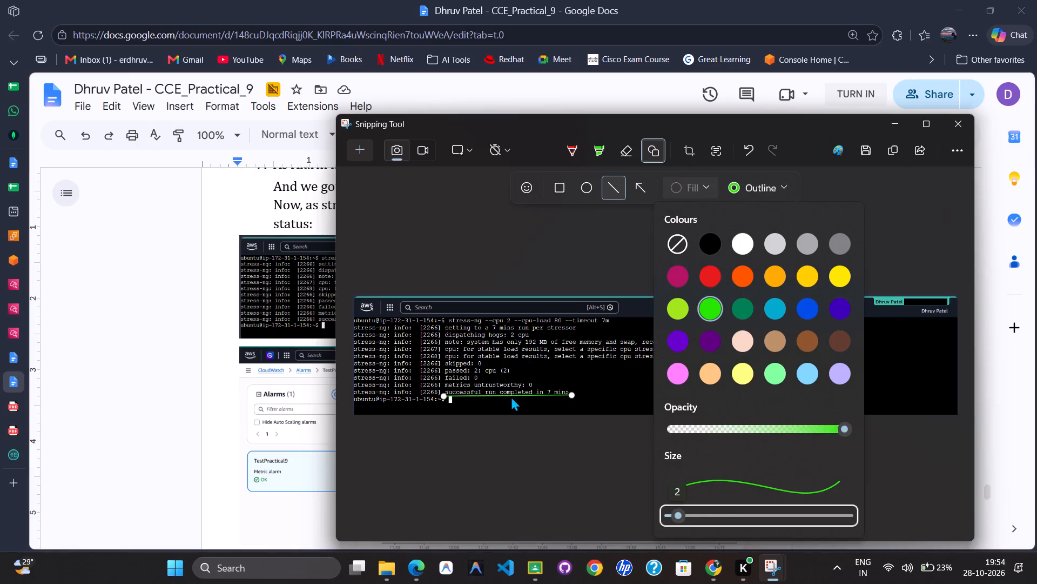
click(506, 394)
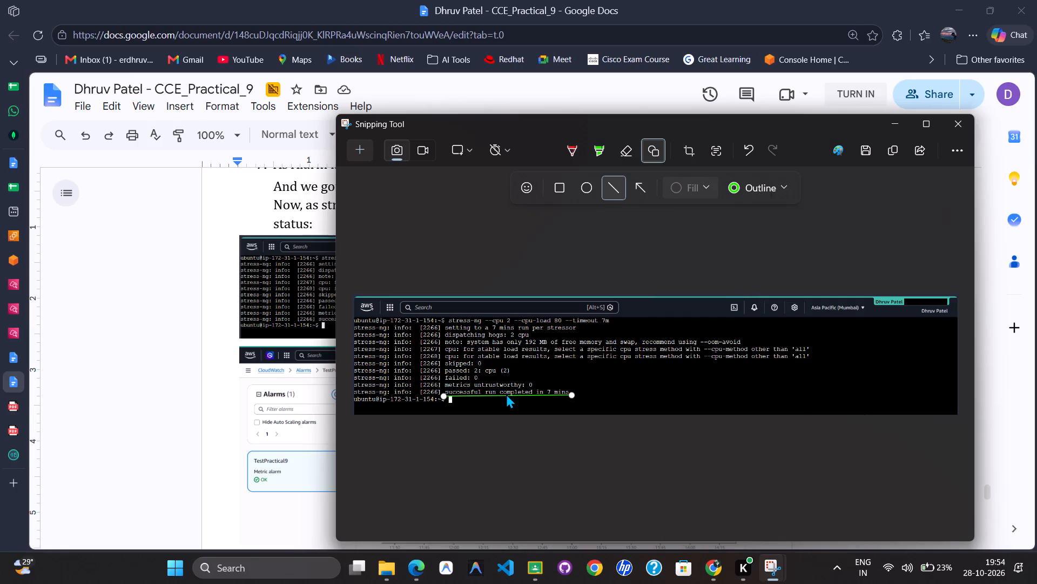
key(Down)
key(Left)
key(Left)
key(Right)
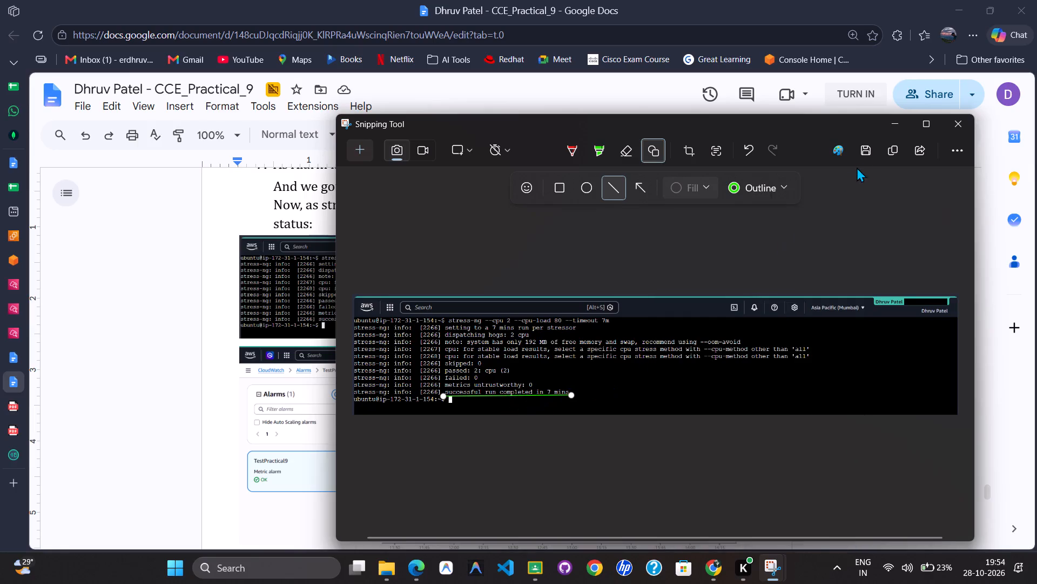
Replace the terminal screenshot under item 7 in the report with the underlined copy.
click(898, 148)
key(alt+Tab)
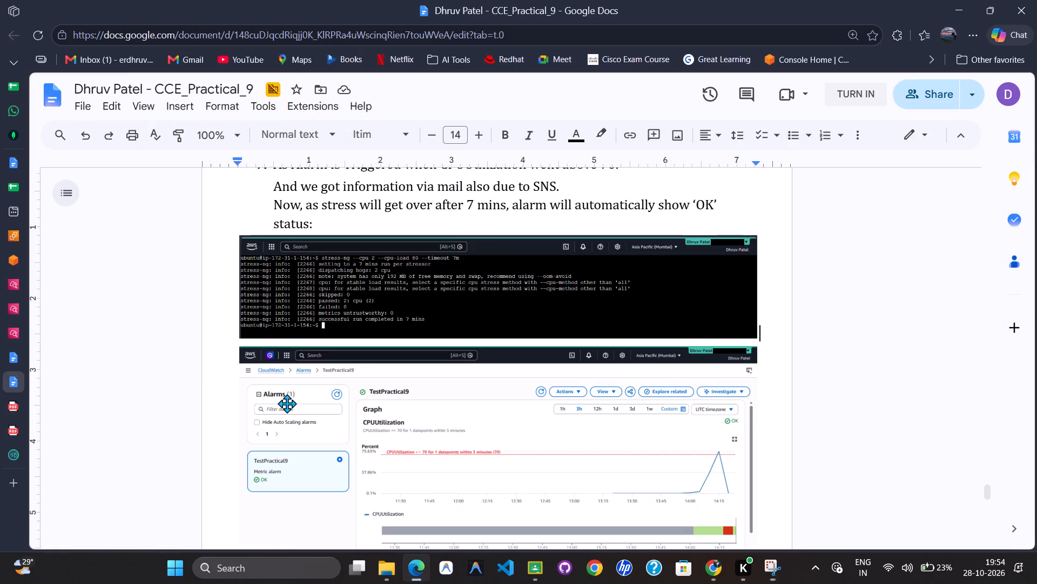
click(381, 303)
key(ctrl+v)
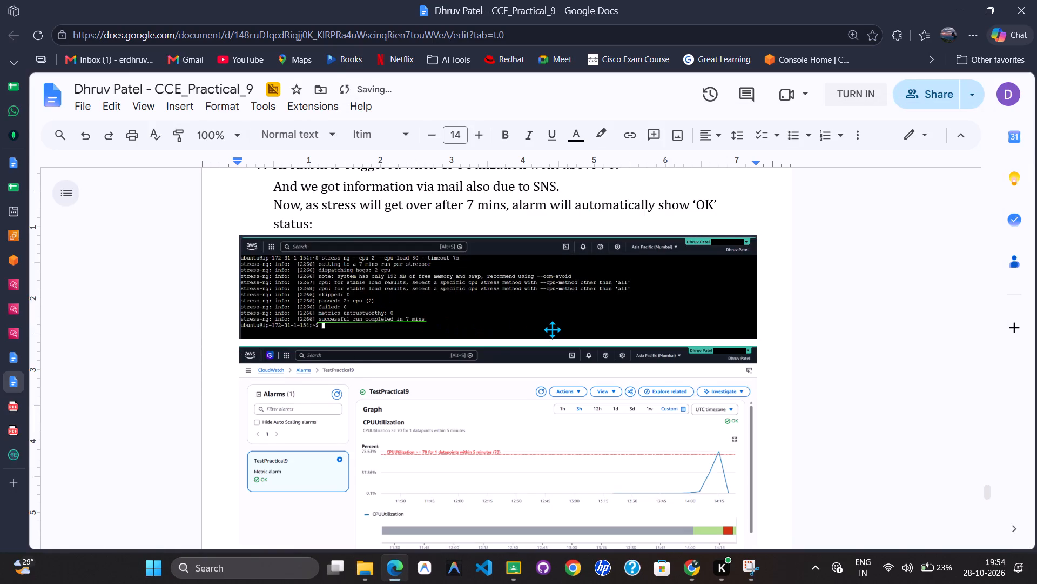
Close the EC2 Instance Connect browser tab and insert a page break after the report's Alarms list screenshot.
scroll(553, 330, down, 6)
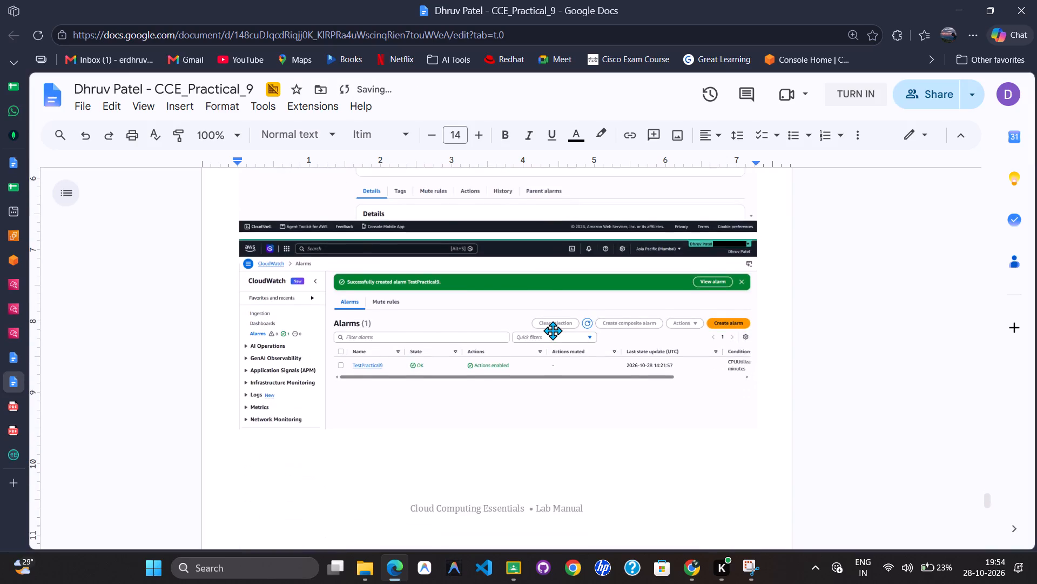
scroll(553, 330, down, 2)
click(628, 320)
key(alt+Tab)
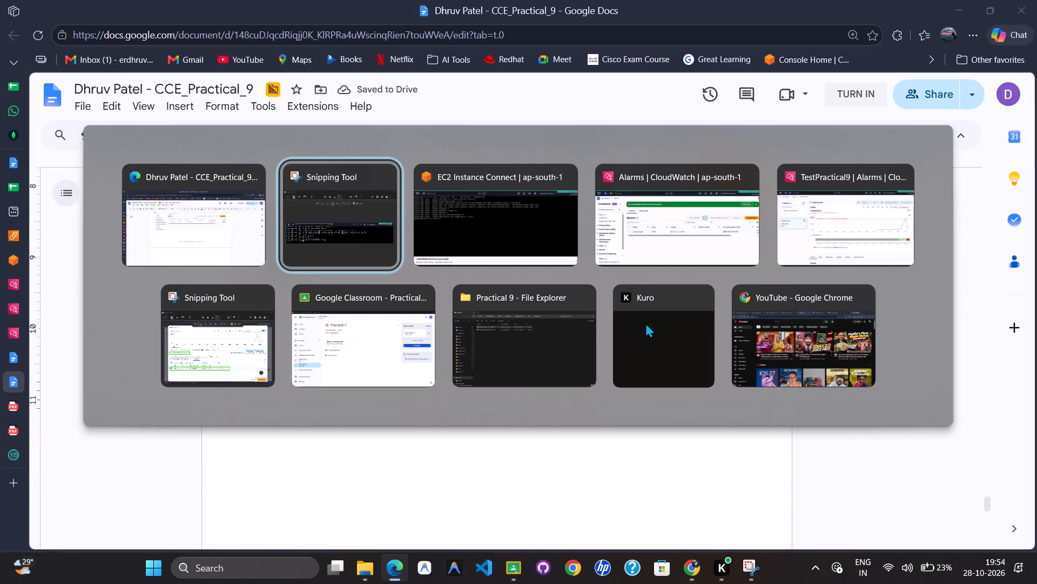
key(alt+Tab)
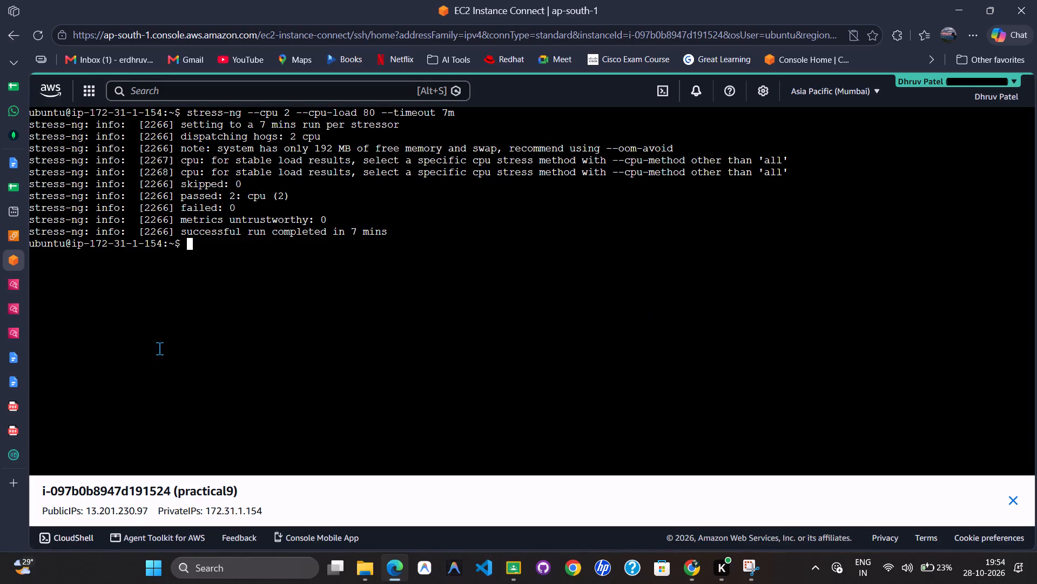
key(ctrl+w)
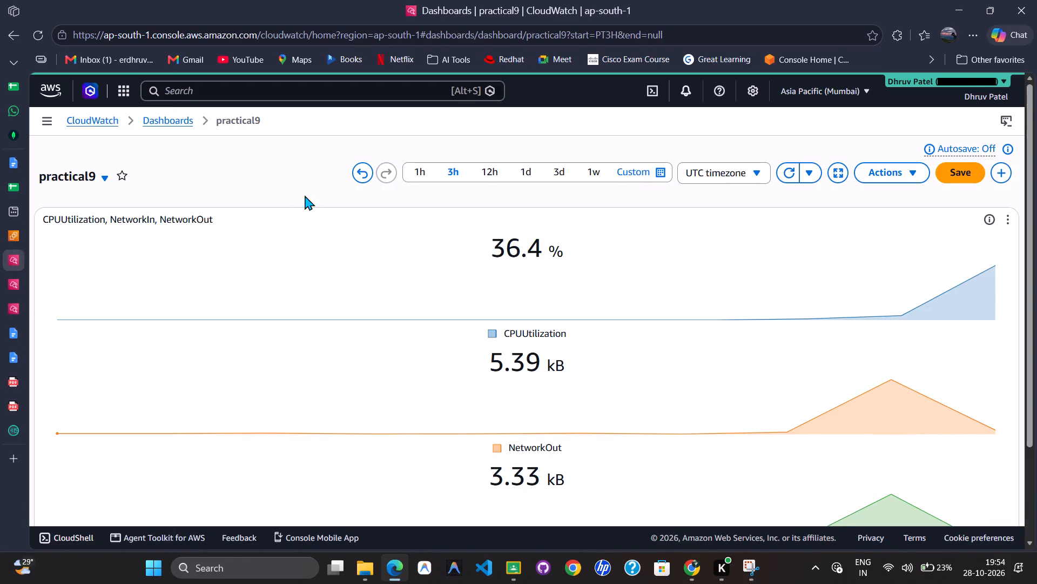
key(alt+Tab)
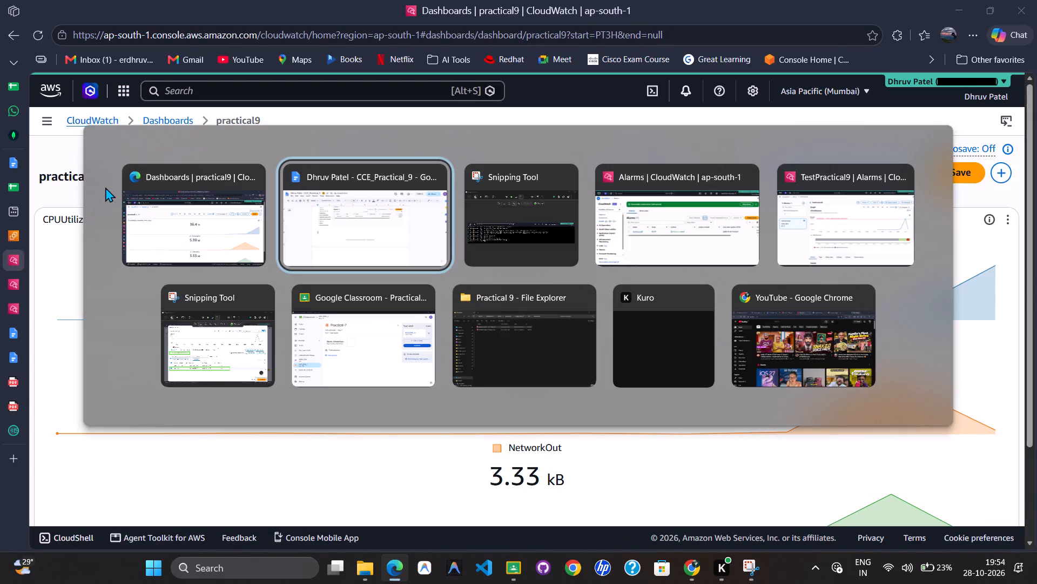
key(ctrl+Return)
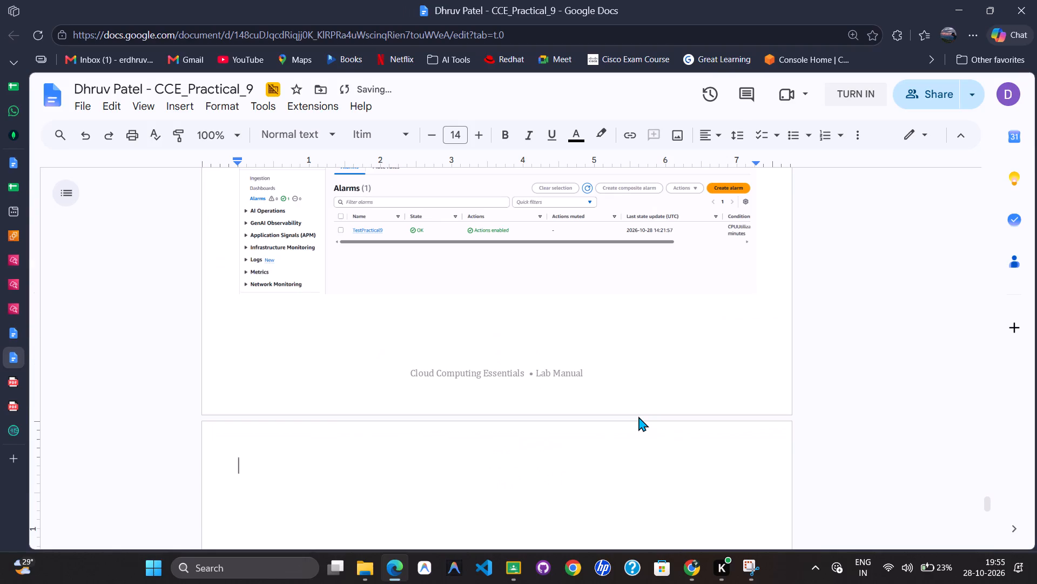
Duplicate item 7's text and terminal screenshot onto the new page as the next numbered item.
scroll(628, 417, up, 10)
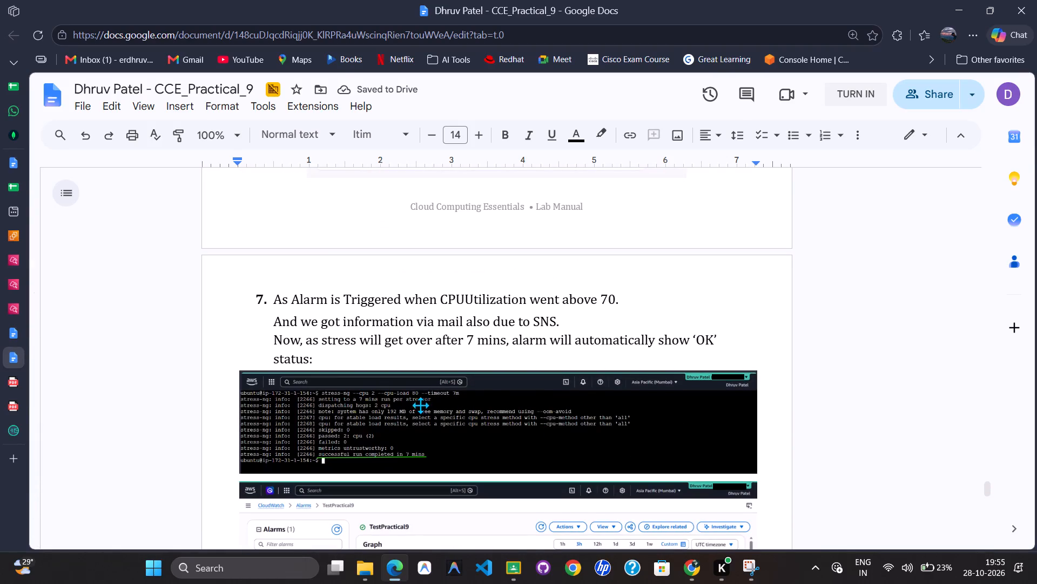
drag(217, 300, 865, 455)
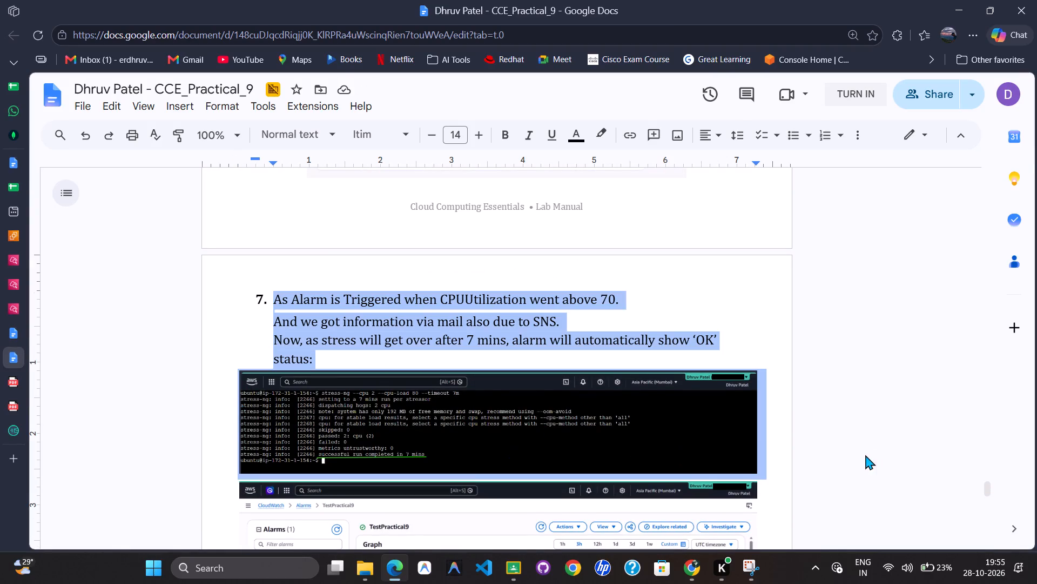
drag(865, 455, 823, 461)
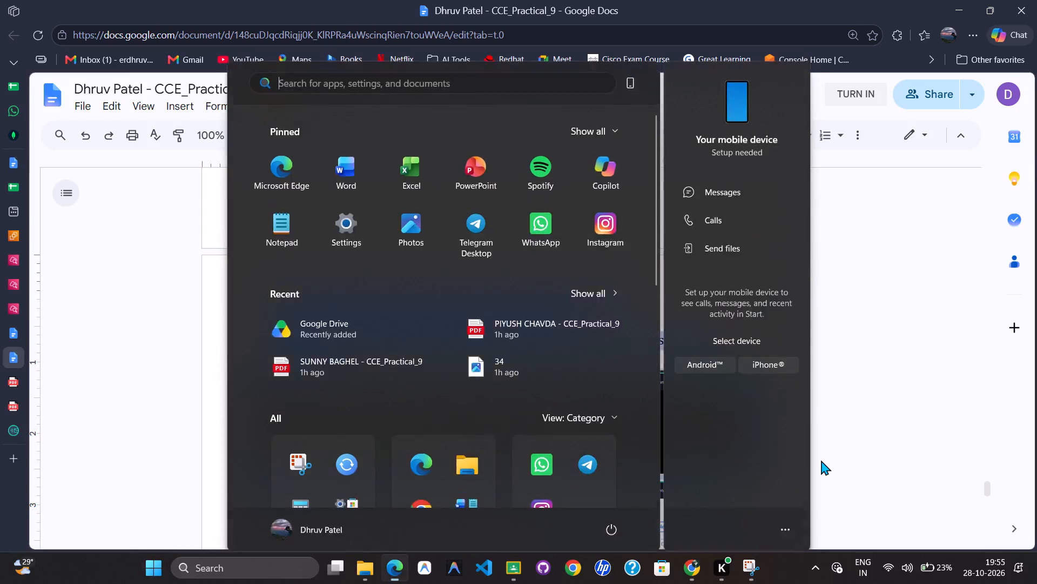
key(ctrl+c)
scroll(820, 460, down, 11)
click(665, 401)
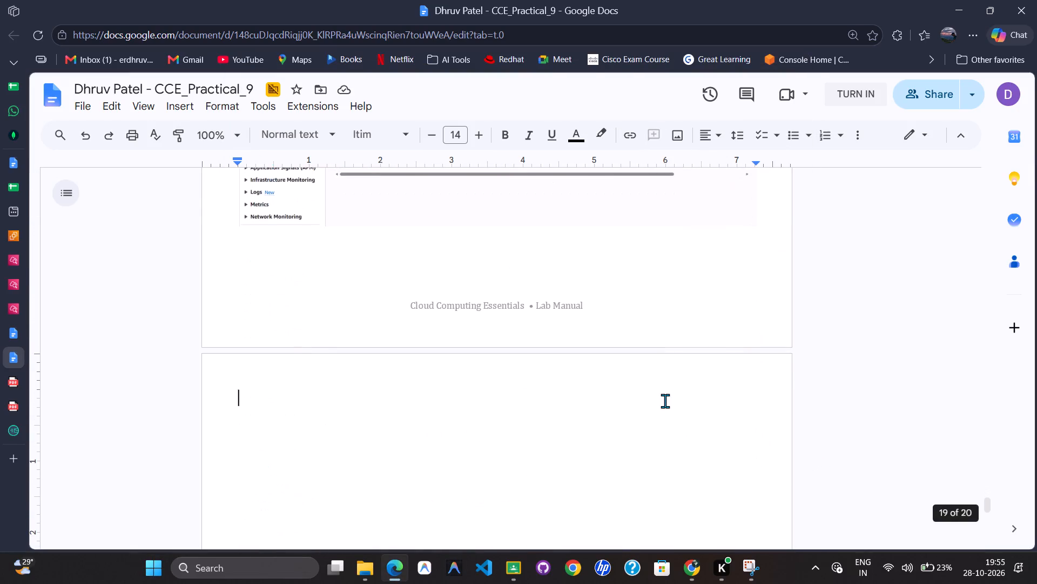
key(ctrl+v)
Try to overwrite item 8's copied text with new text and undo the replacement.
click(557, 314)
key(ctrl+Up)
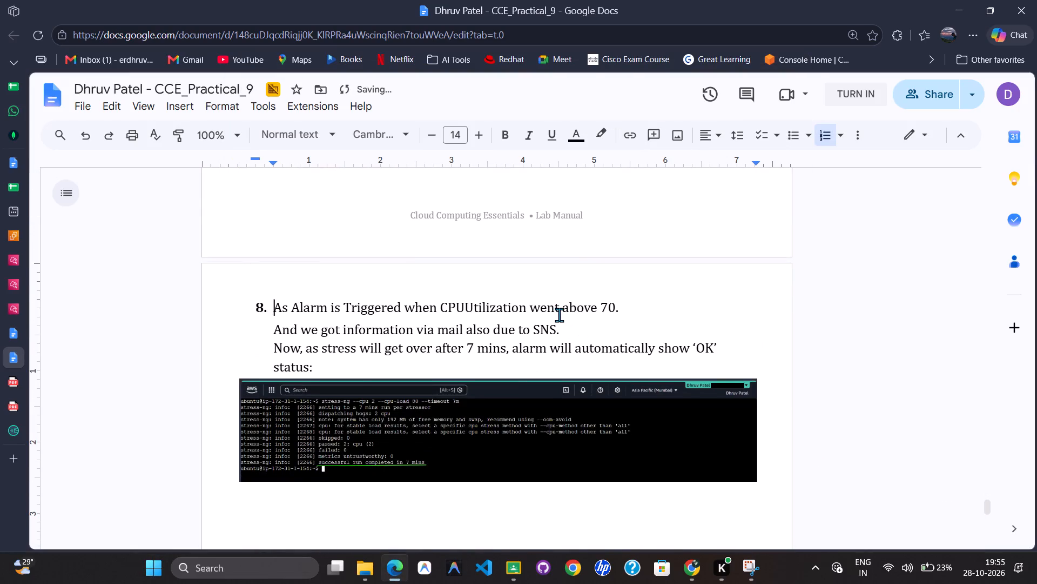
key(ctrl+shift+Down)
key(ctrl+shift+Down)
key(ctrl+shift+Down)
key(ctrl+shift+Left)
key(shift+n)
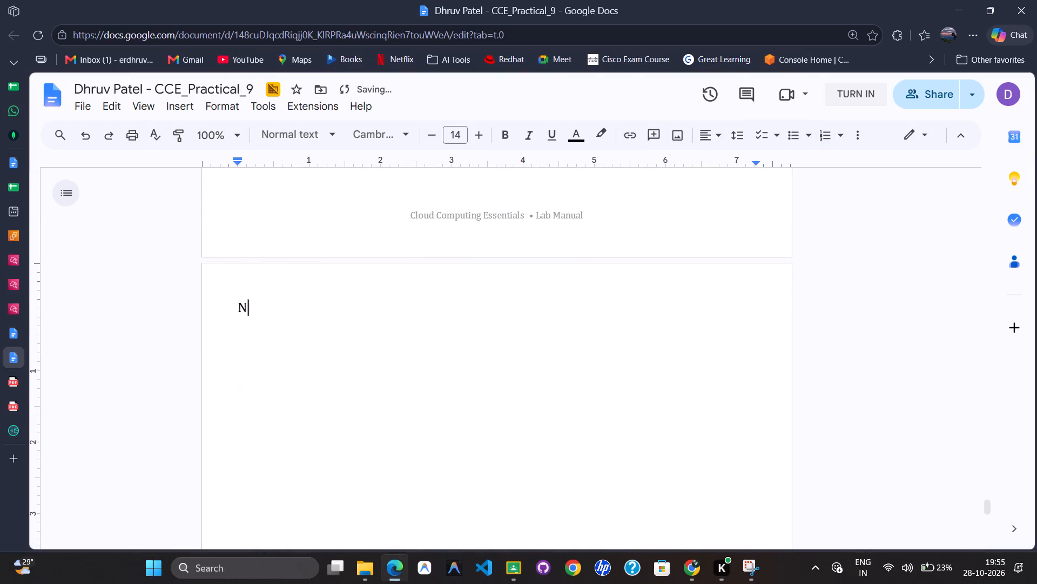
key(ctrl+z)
Replace item 8's copied text with "Now, Delete Evrything", keeping the item number and the terminal screenshot.
key(Left)
key(ctrl+shift+Down)
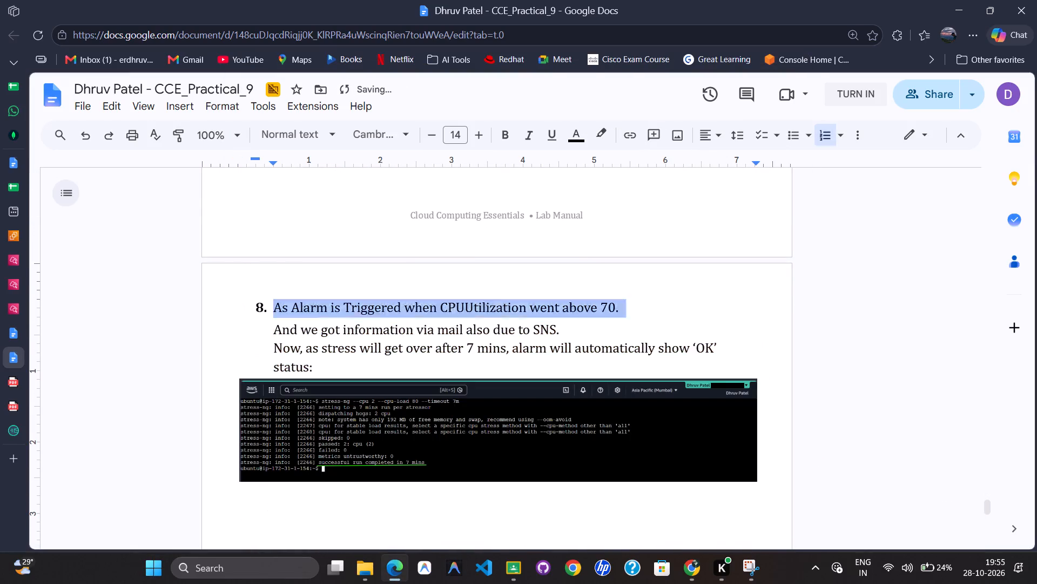
key(shift+Down)
key(ctrl+shift+Down)
key(ctrl+shift+Down)
key(shift+Left)
text(Now)
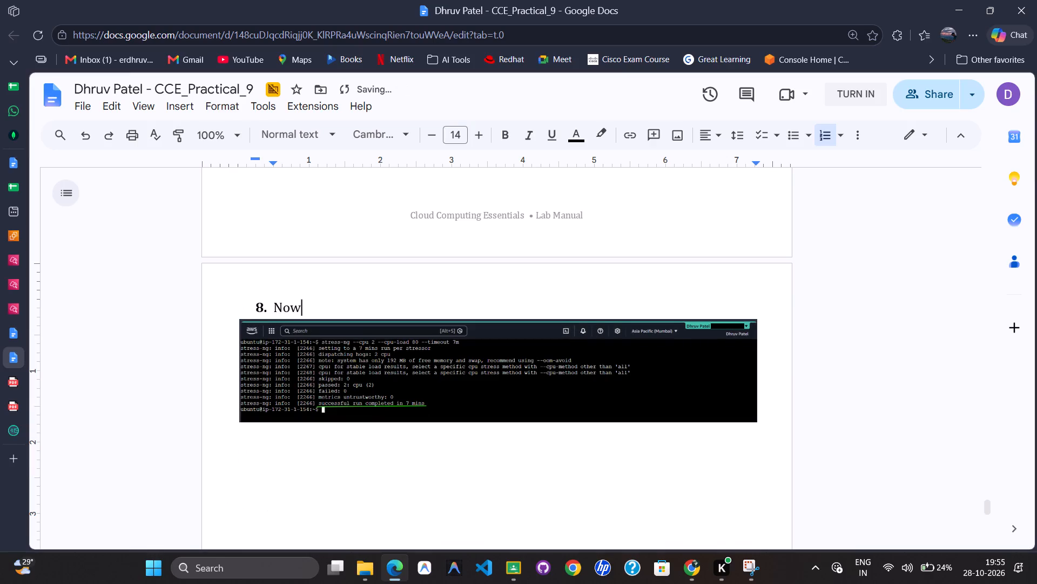
text(,)
key(space)
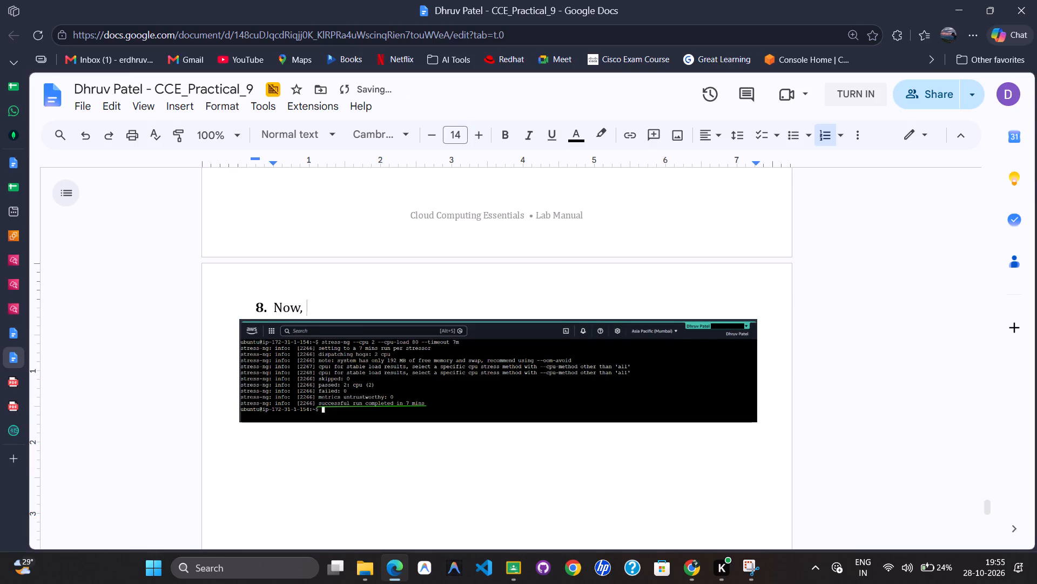
key(shift+w)
key(BackSpace)
key(BackSpace)
key(BackSpace)
key(BackSpace)
key(BackSpace)
text(Now, Fe)
key(BackSpace)
key(BackSpace)
text(Delete Evrything)
Correct "Evrything" to the suggested spelling "Everything" and end item 8's text with a colon.
key(ctrl+Left)
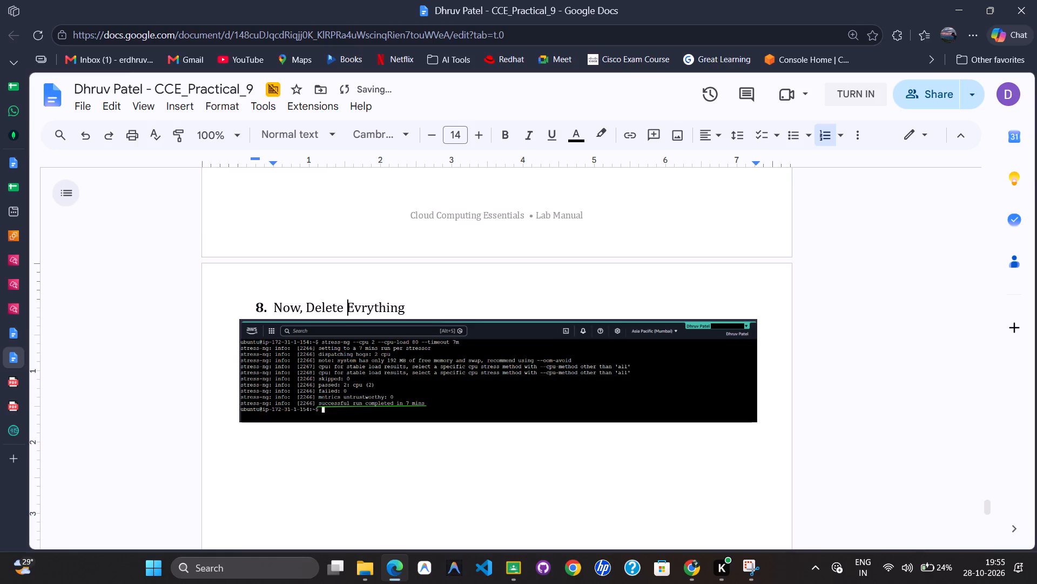
key(Right)
key(Right)
key(Up)
key(Down)
key(Tab)
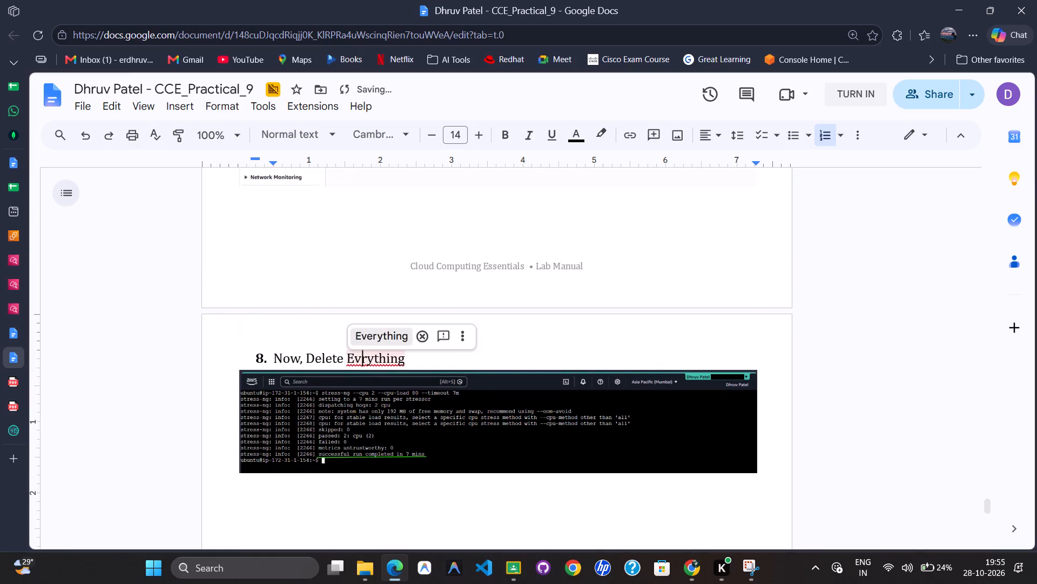
key(Return)
key(shift+colon)
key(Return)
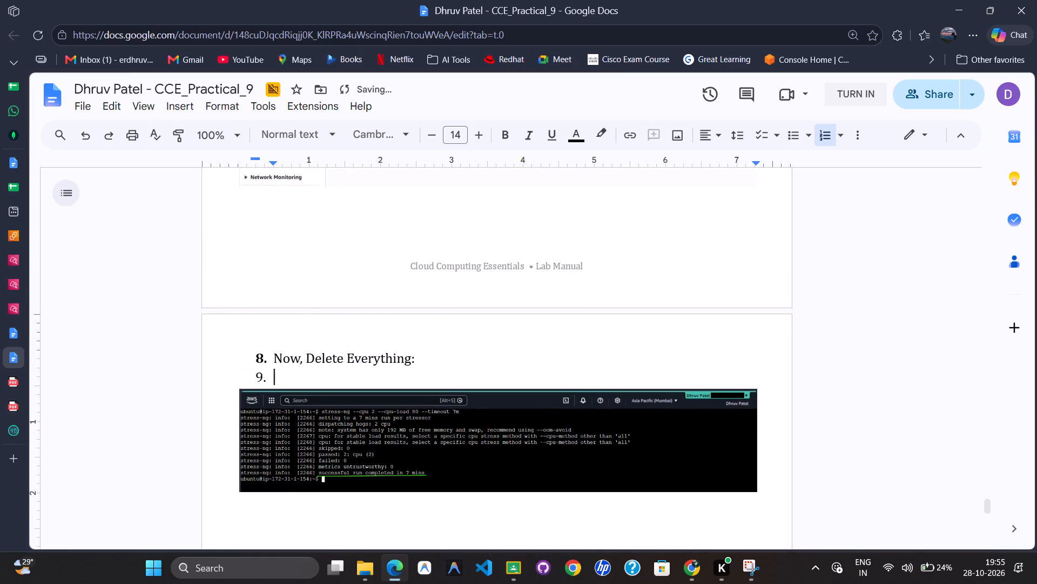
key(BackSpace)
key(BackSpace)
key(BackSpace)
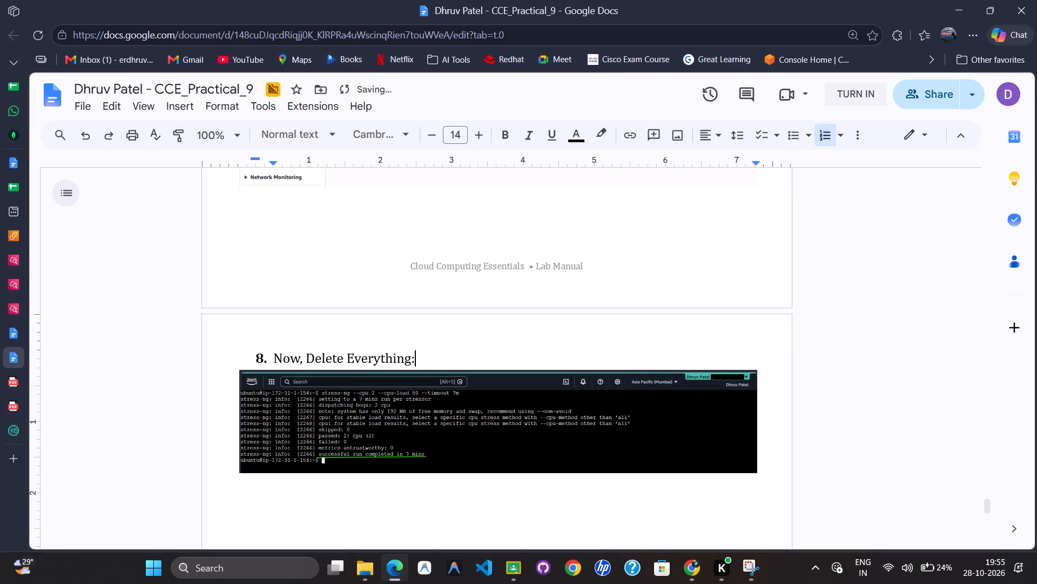
Add an unnumbered line "EC2 deleted:" above the terminal screenshot, separated from item 8's text by a blank line.
key(Right)
key(Return)
key(Up)
key(Return)
text(EC)
key(2)
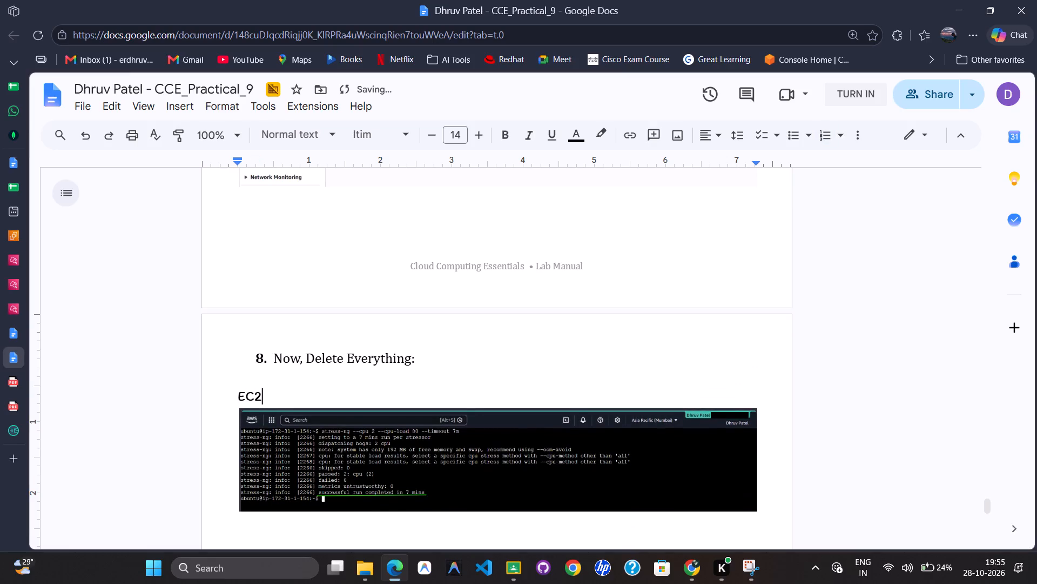
key(space)
text(deleted:)
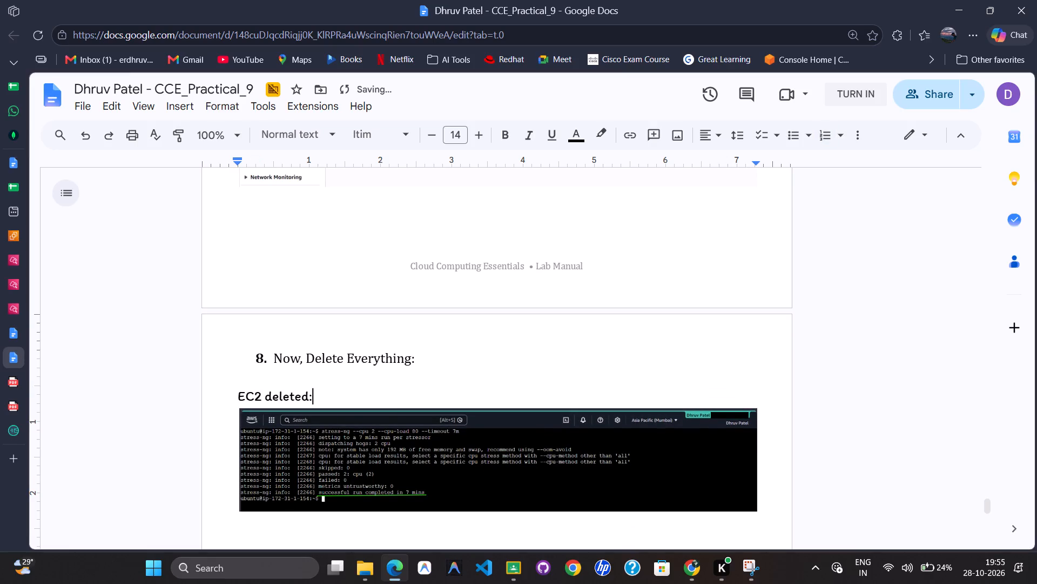
Prefix the "EC2 deleted:" line with "-> " and indent it one tab stop.
key(ctrl+Left)
key(ctrl+Left)
key(ctrl+Left)
text(->)
key(space)
key(ctrl+Left)
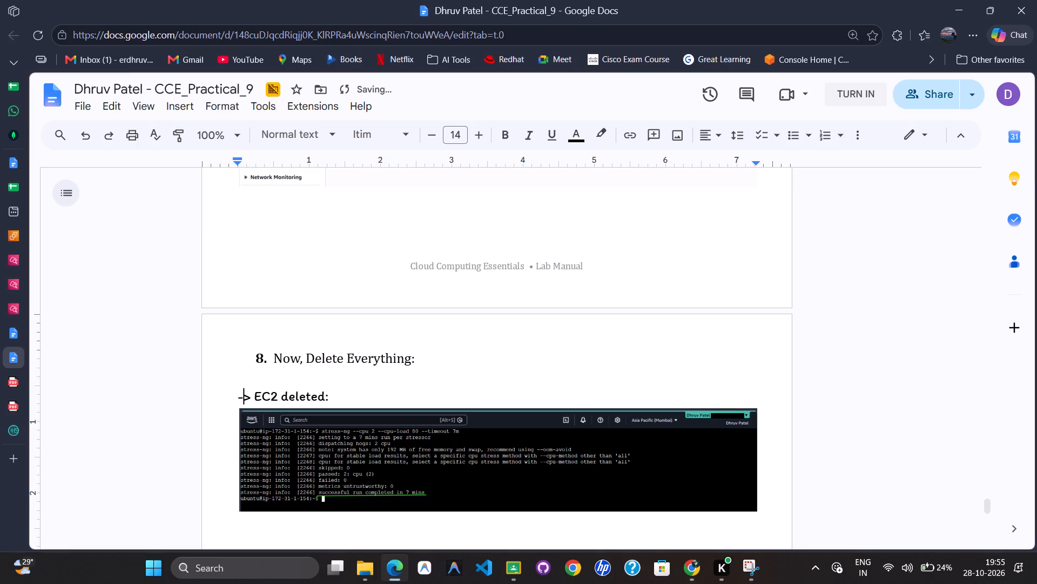
key(ctrl+Left)
key(Tab)
key(Right)
key(ctrl+Right)
key(ctrl+Right)
key(ctrl+Right)
key(ctrl+Right)
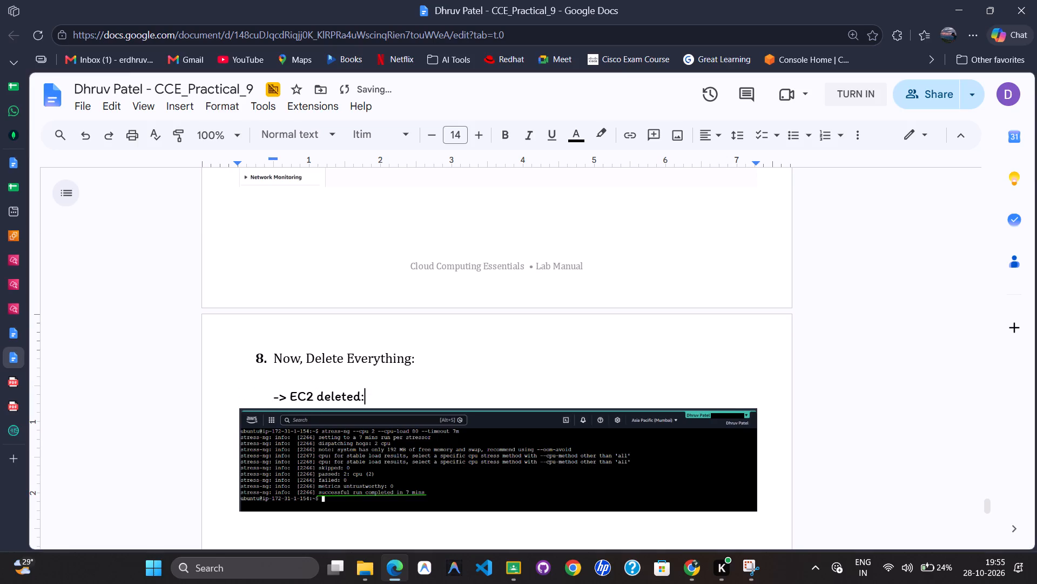
Switch to the EC2 instances list and terminate the practical9 instance, leaving Skip OS shutdown off.
click(17, 237)
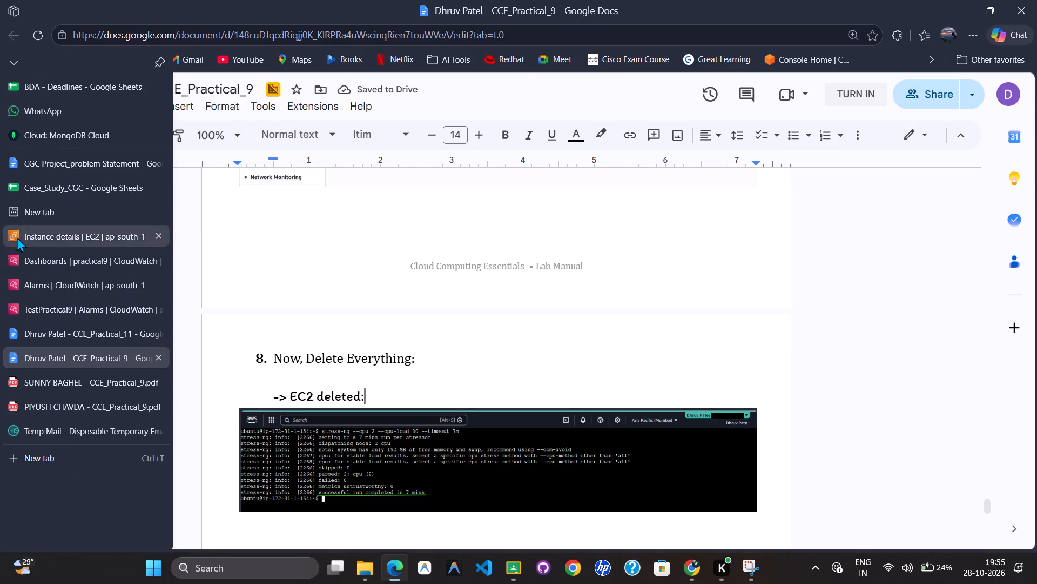
click(126, 121)
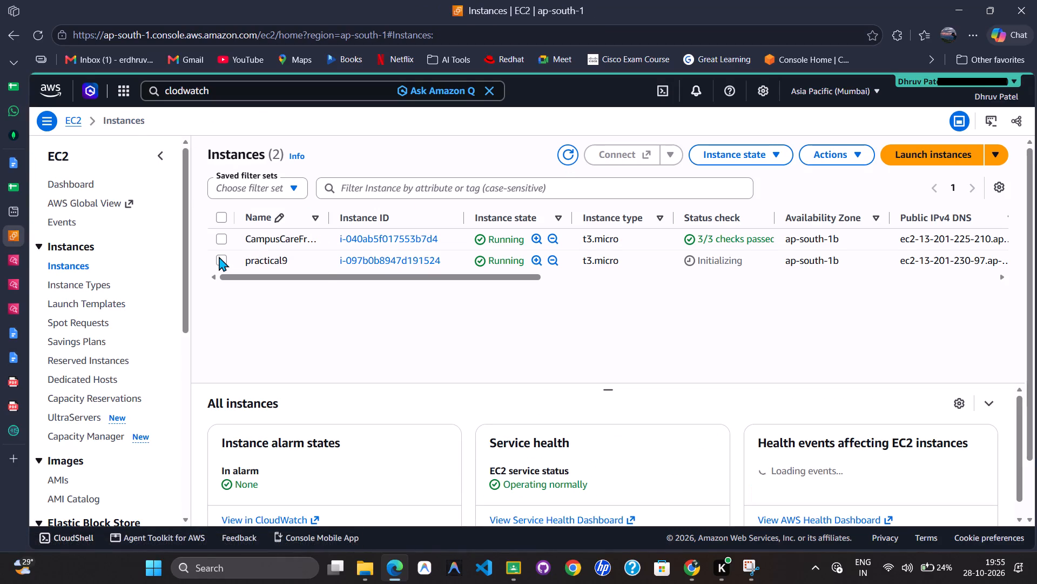
click(220, 257)
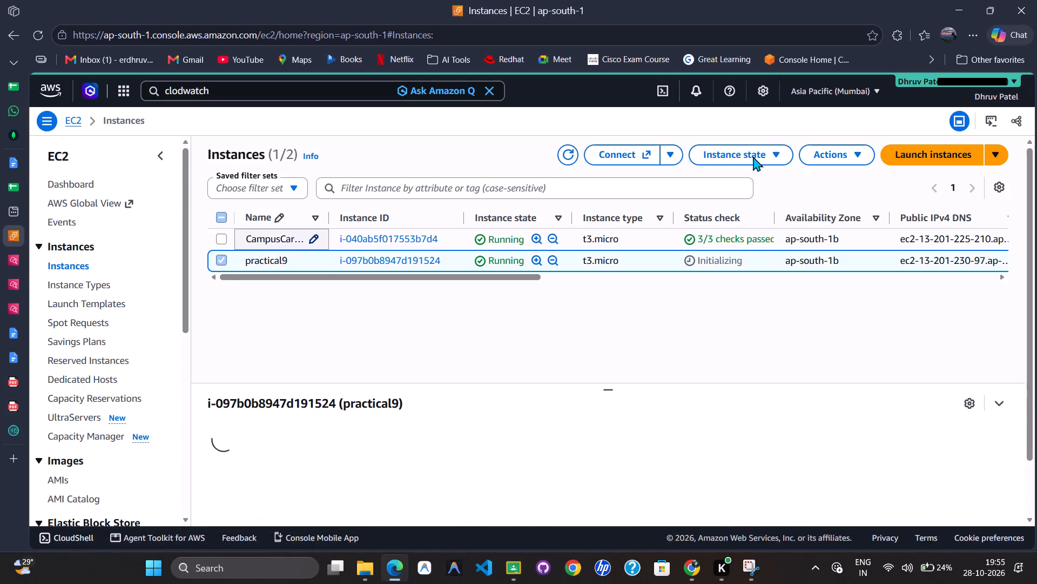
click(845, 155)
click(774, 149)
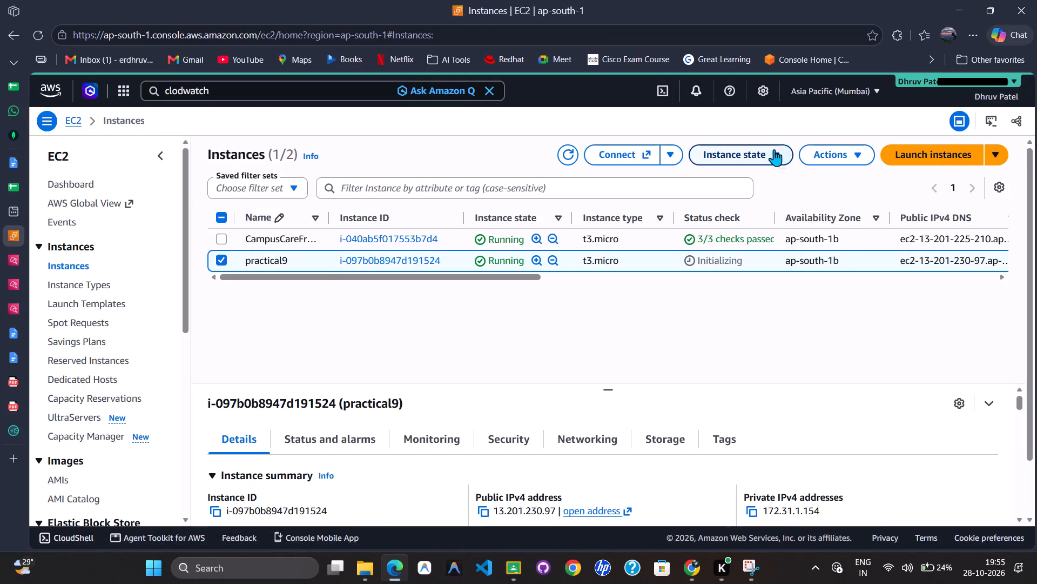
click(745, 251)
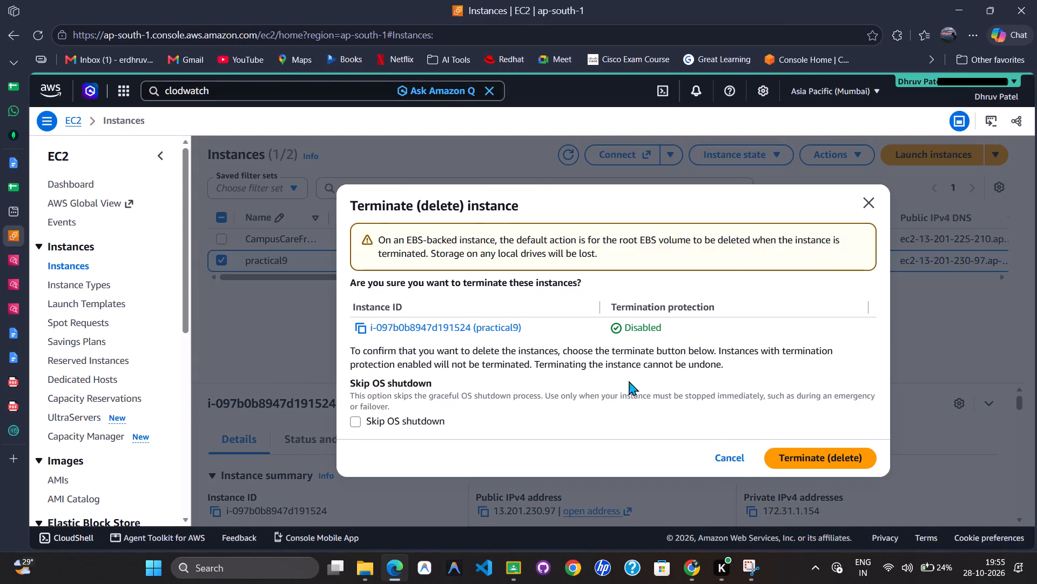
scroll(556, 390, down, 3)
click(795, 455)
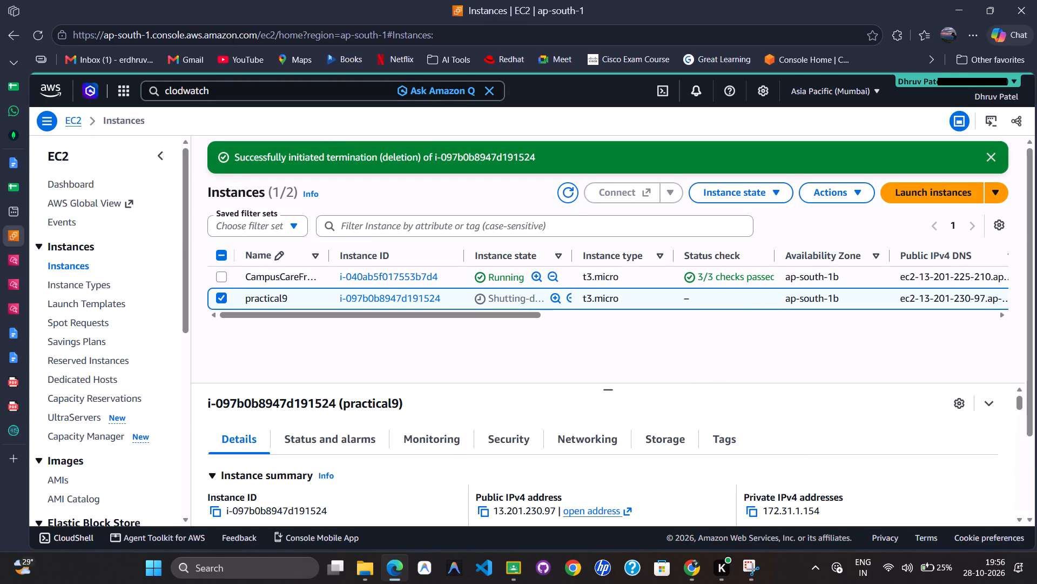
Widen the Instance state column slightly and refresh the EC2 instances list.
drag(574, 255, 593, 257)
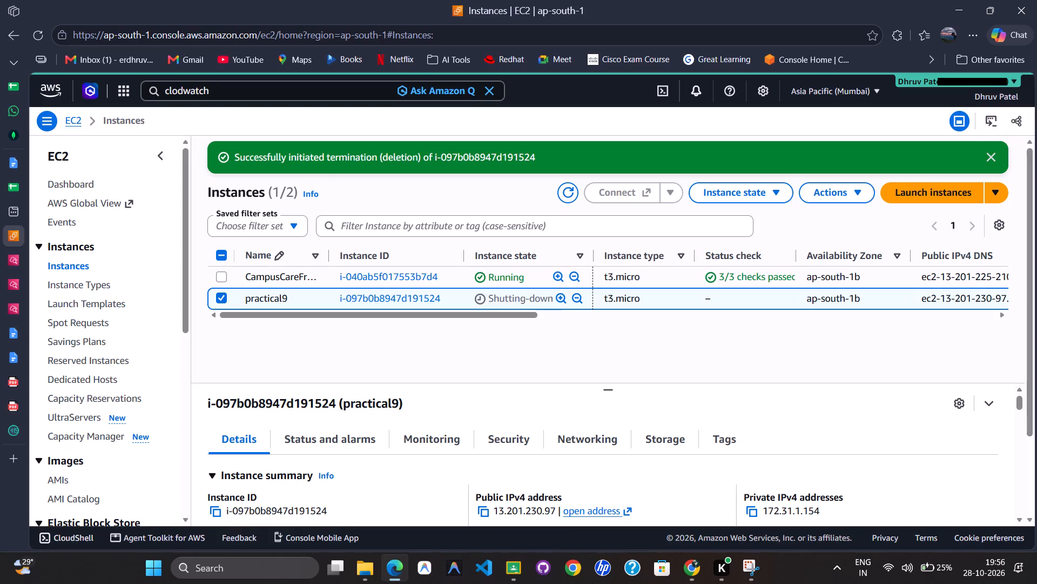
drag(593, 257, 595, 257)
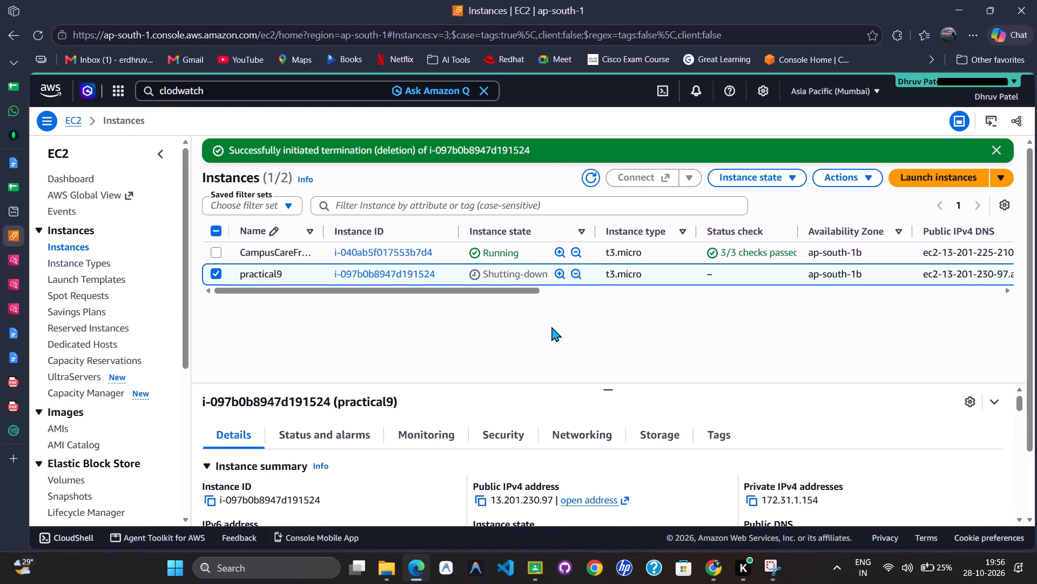
click(18, 252)
click(12, 244)
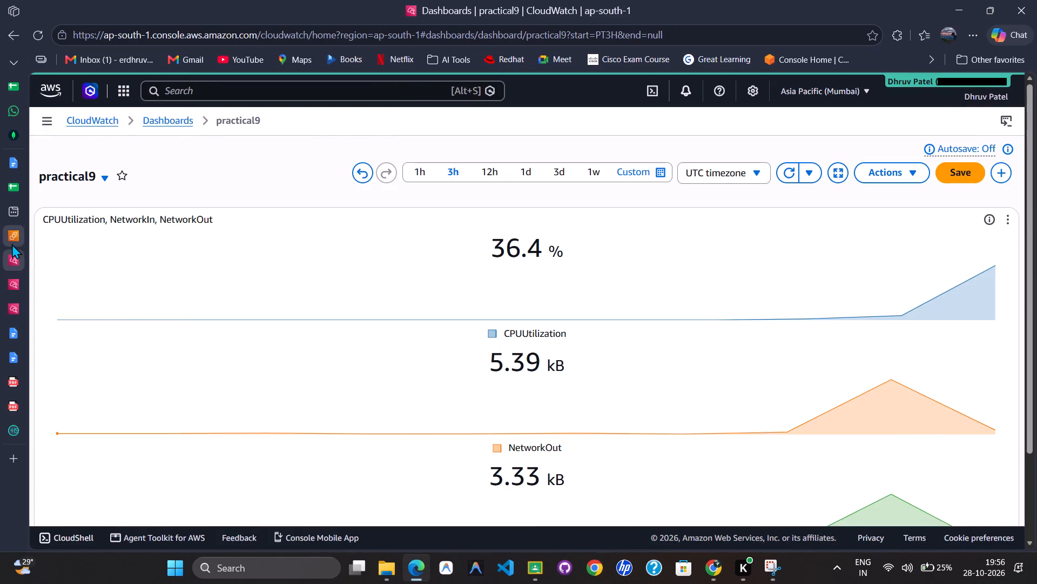
click(594, 181)
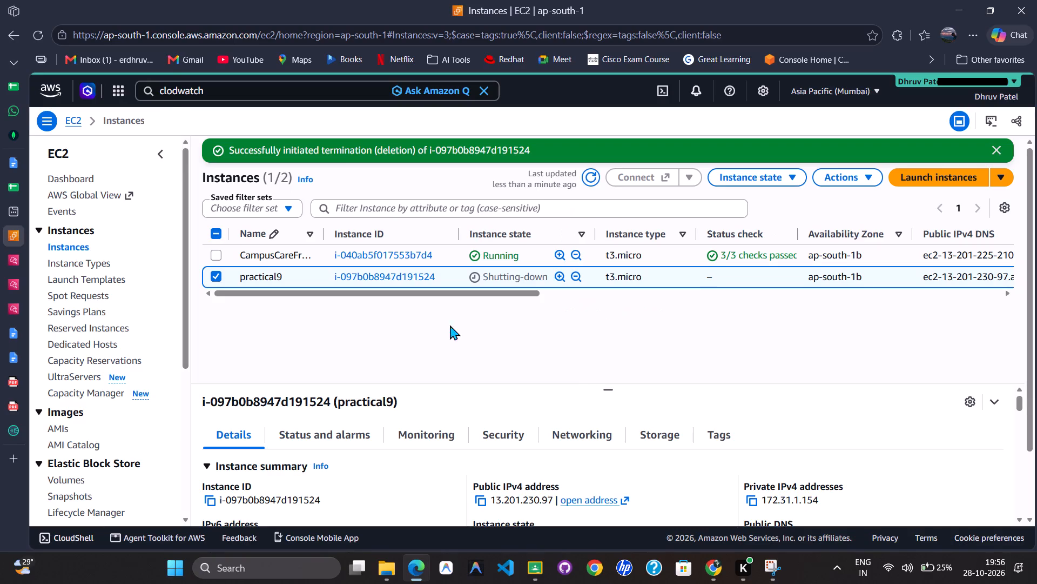
Delete the practical9 custom dashboard in CloudWatch.
click(14, 269)
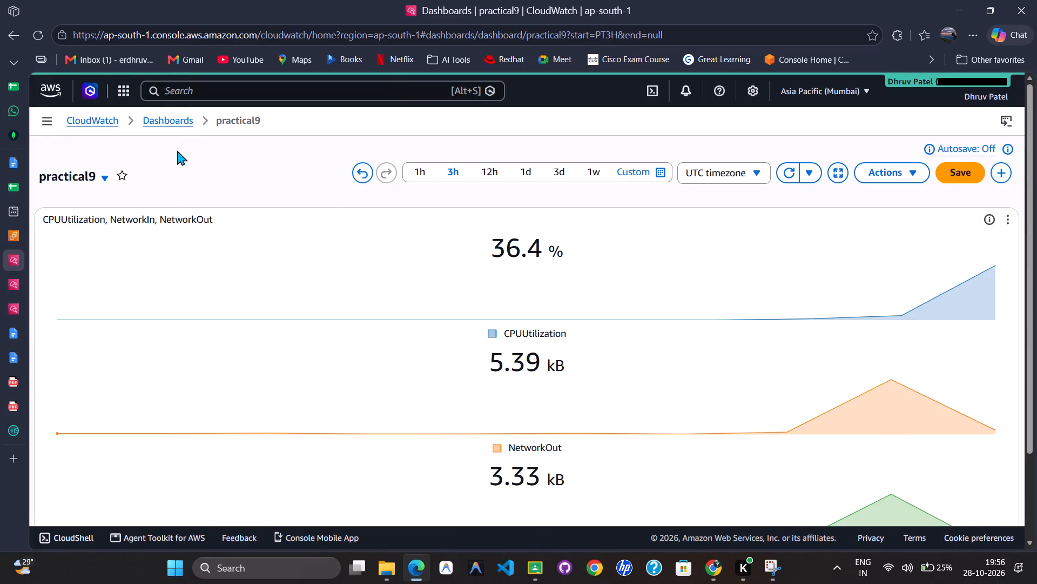
click(109, 116)
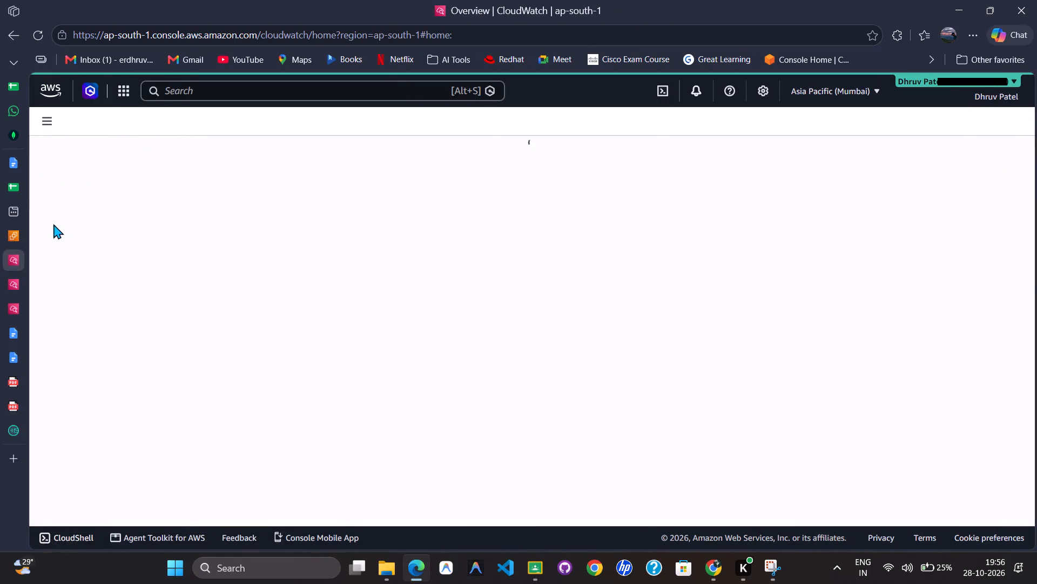
click(45, 134)
click(45, 125)
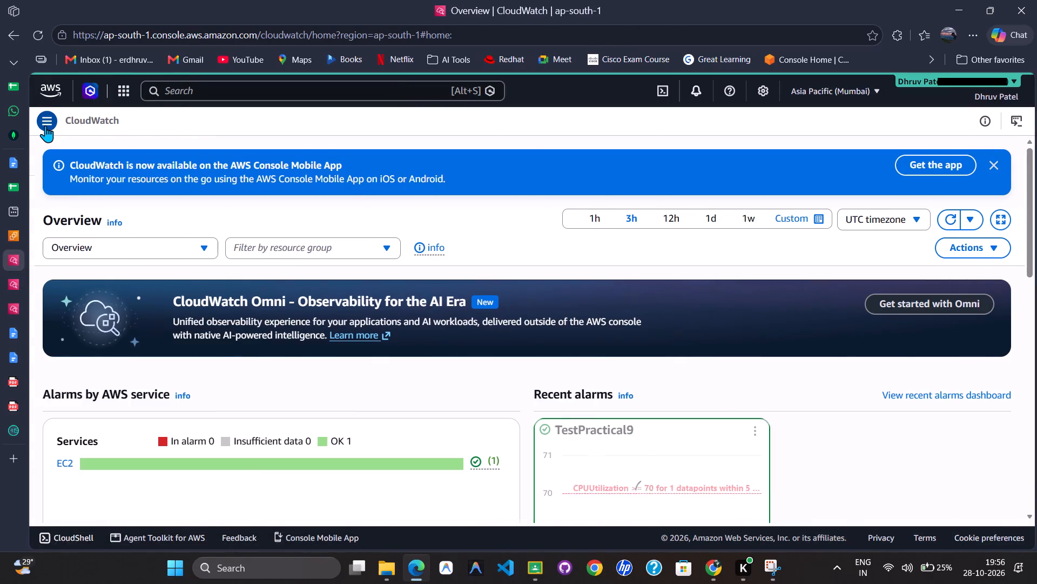
click(85, 244)
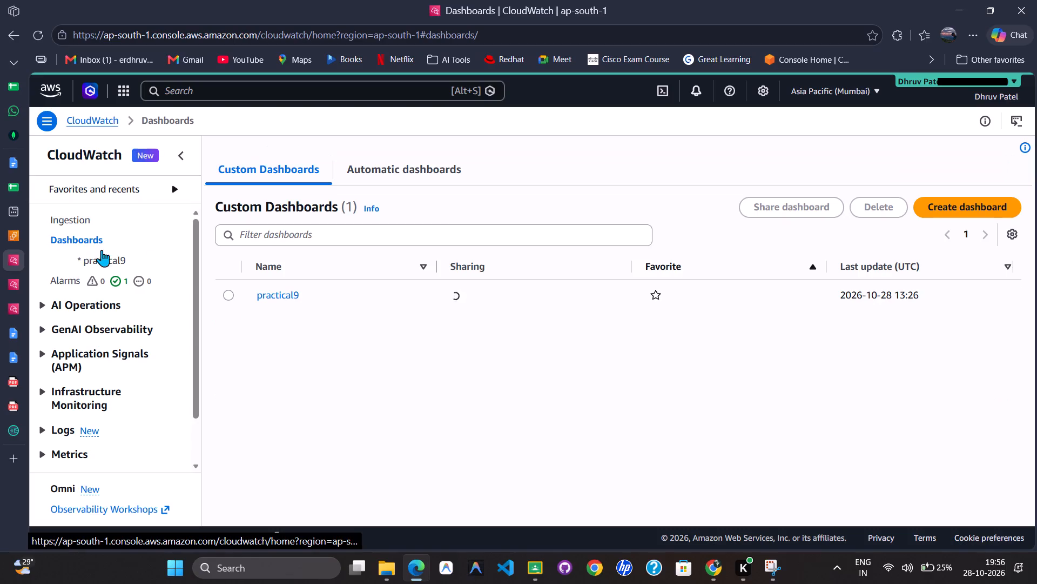
click(226, 297)
click(883, 203)
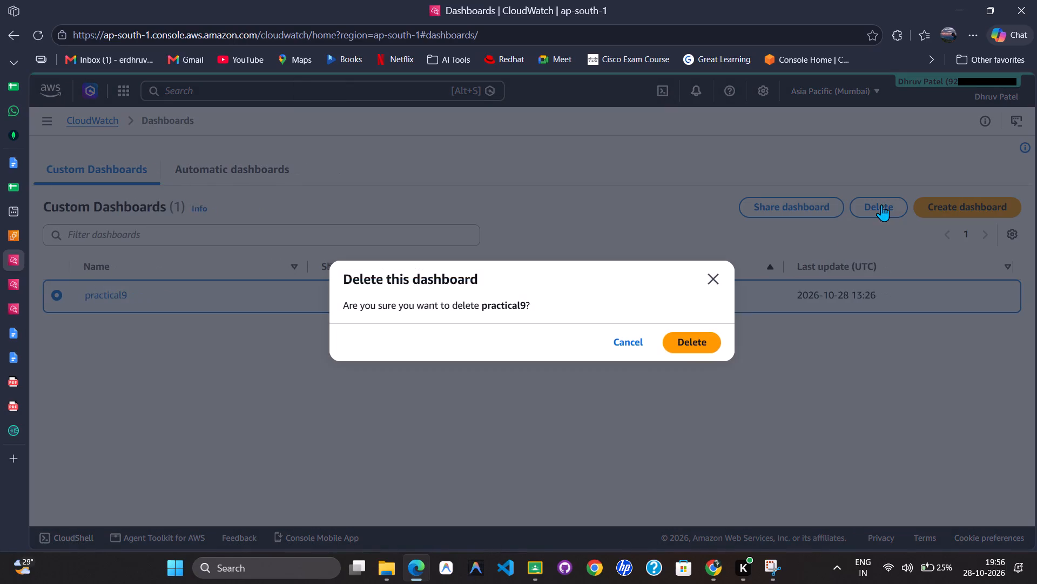
click(698, 339)
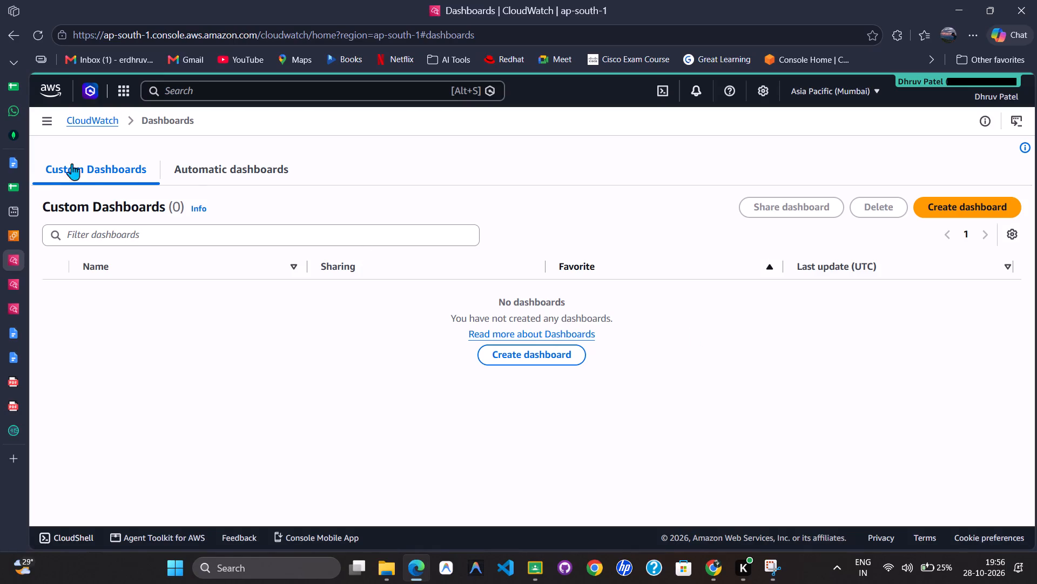
Expand the CloudWatch navigation and capture the AWS header and Custom Dashboards list as a screenshot.
click(46, 121)
key(shift+super+s)
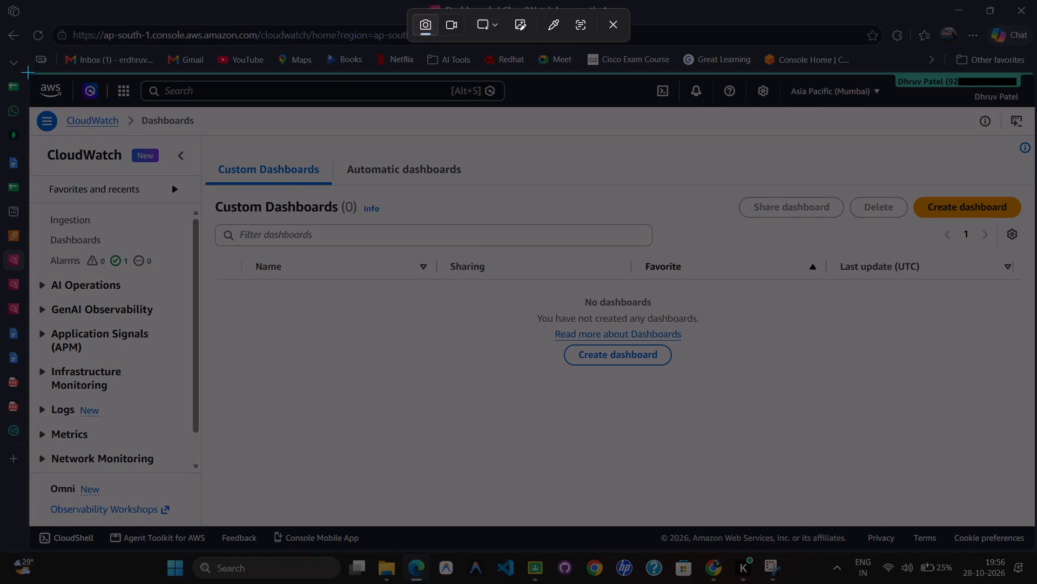
key(Escape)
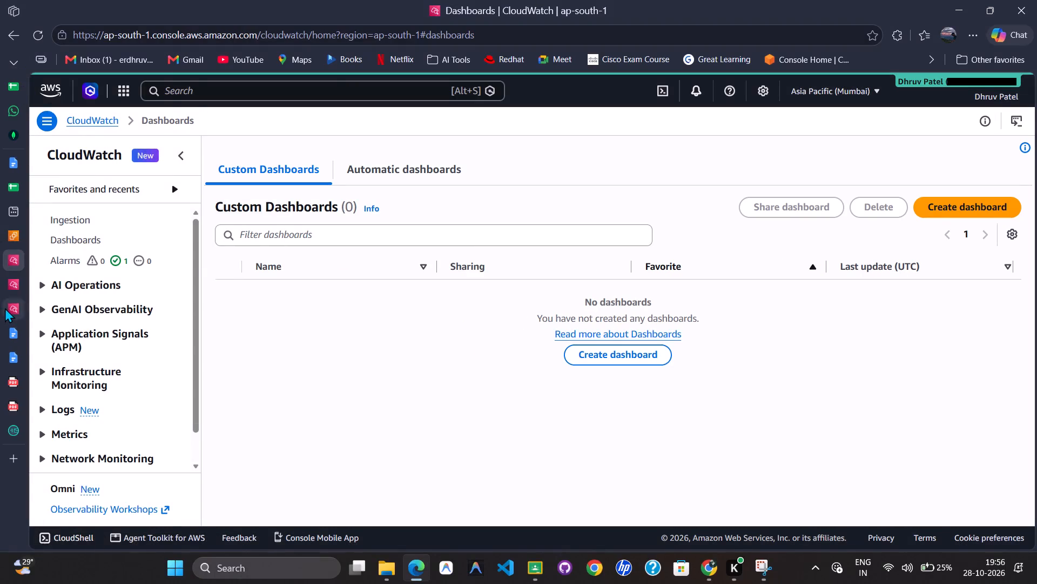
key(shift+super+s)
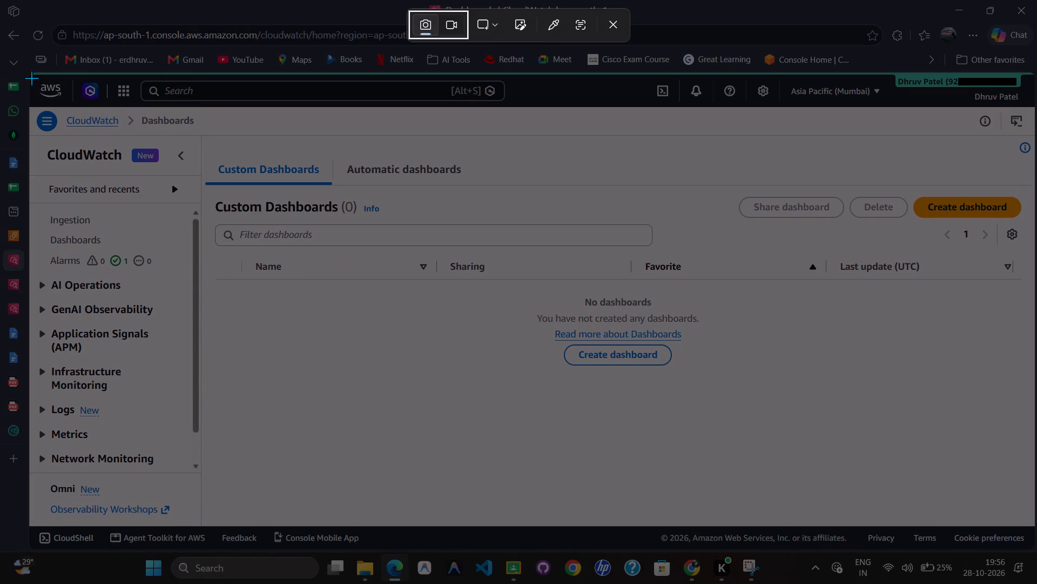
drag(30, 71, 1036, 383)
Paste the Custom Dashboards screenshot into the CCE_Practical_9 report below the terminal screenshot, leaving blank lines between them.
key(alt+Tab)
key(alt+Tab)
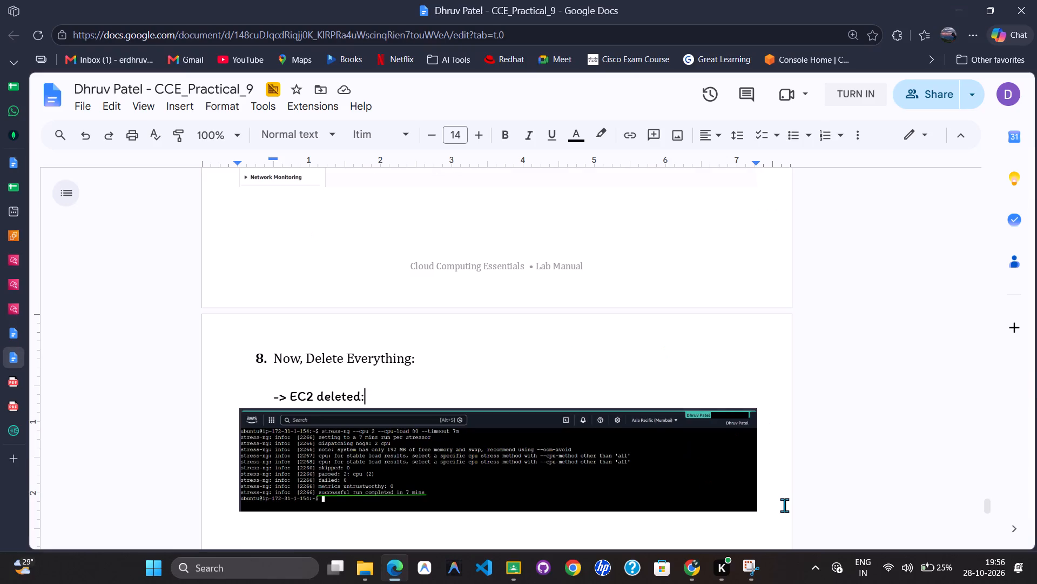
click(761, 497)
key(Return)
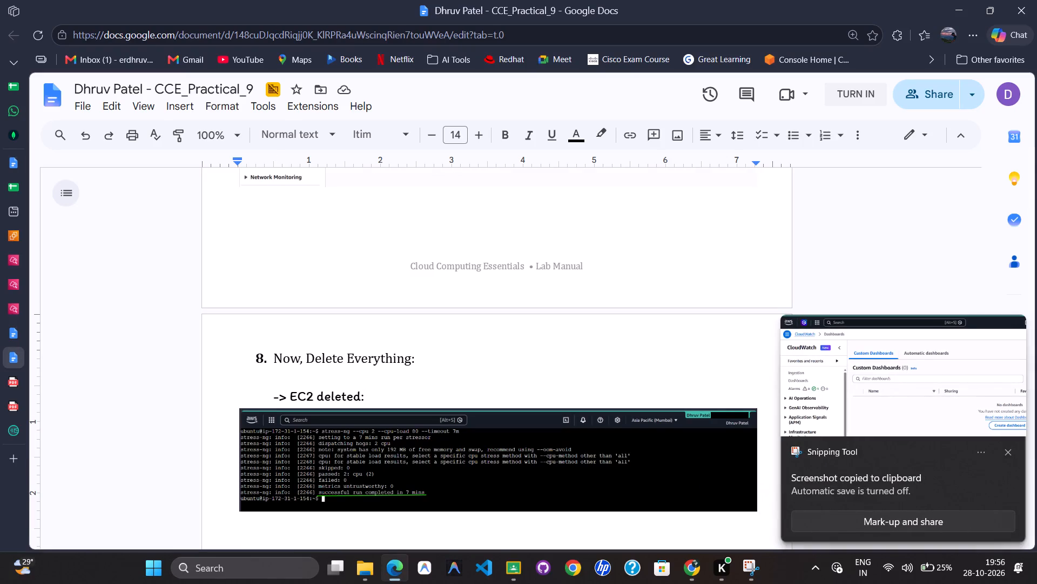
key(Return)
key(Return)
key(Return)
key(Return)
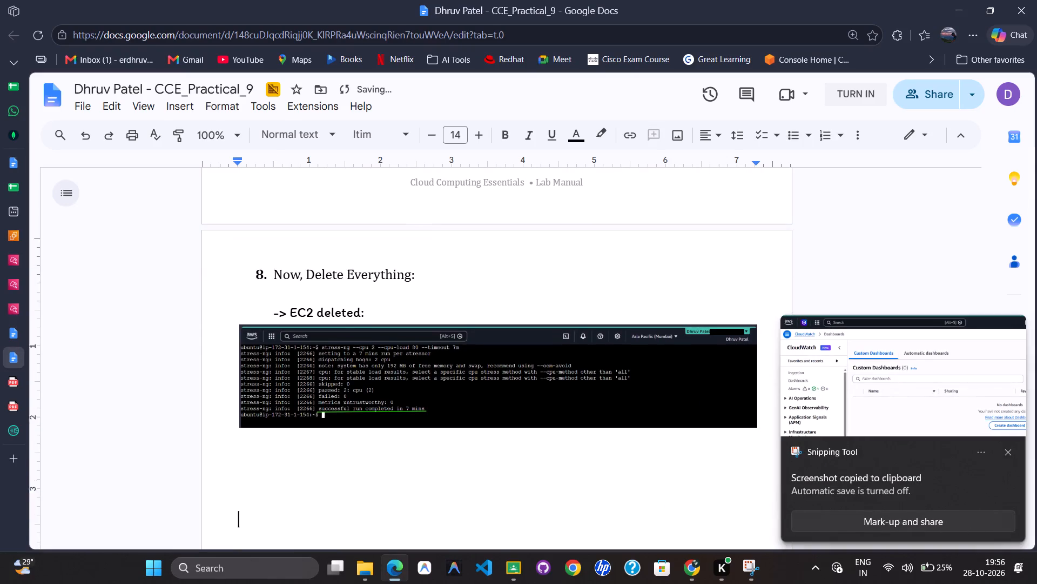
key(ctrl+v)
Duplicate the "-> EC2 deleted:" line and its terminal screenshot directly below the original under item 8.
scroll(696, 341, up, 3)
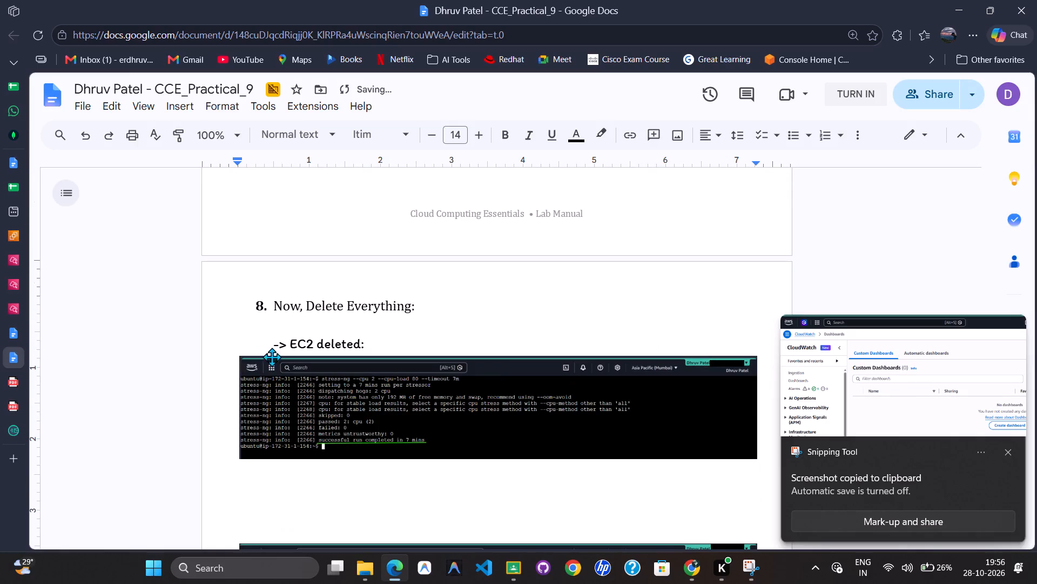
drag(221, 342, 357, 483)
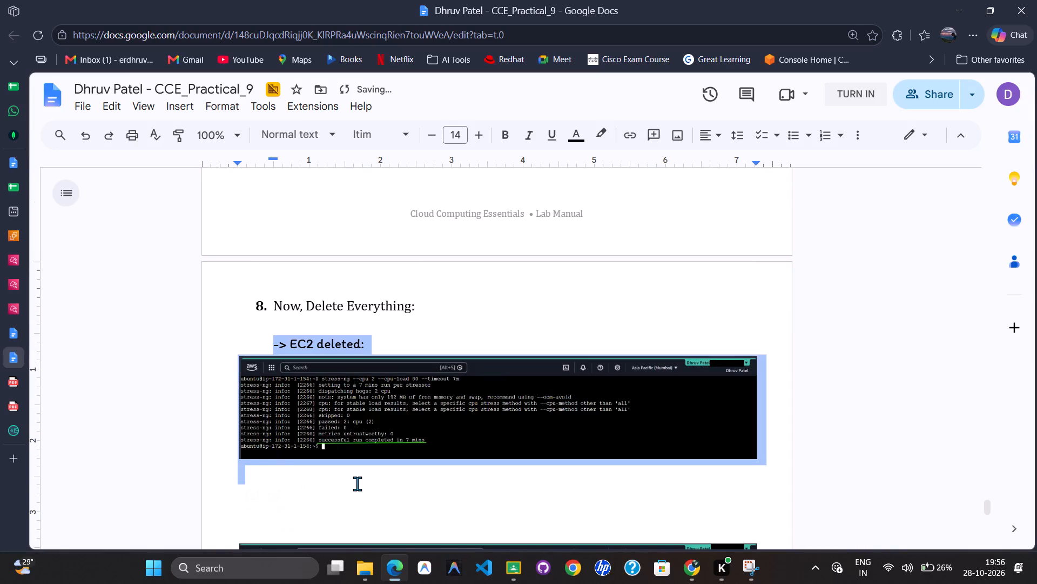
key(ctrl+c)
click(324, 492)
key(ctrl+v)
Move the Custom Dashboards screenshot up to replace the terminal screenshot under the second "-> EC2 deleted:" line.
scroll(325, 470, down, 2)
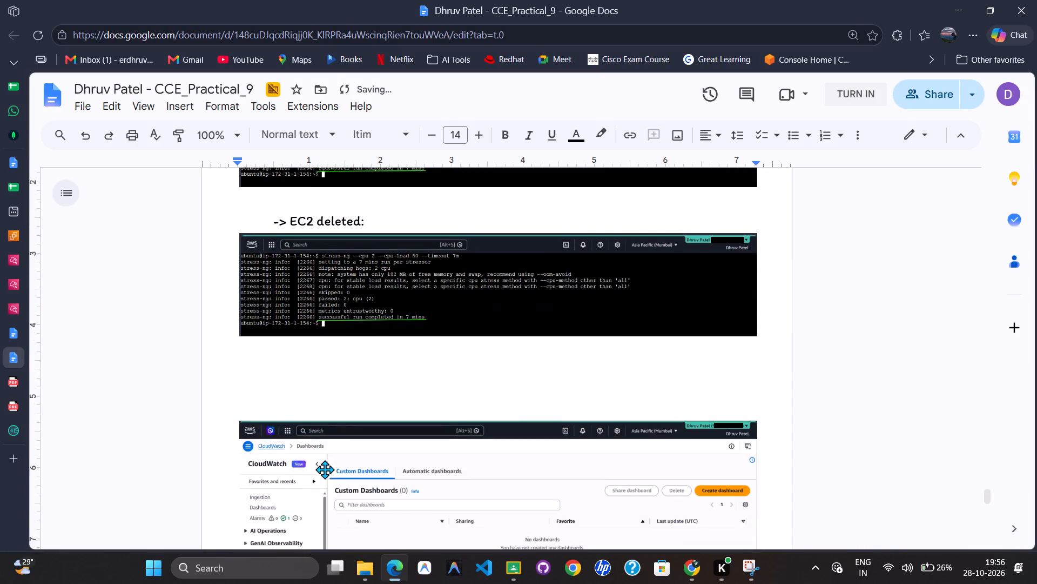
click(325, 463)
key(ctrl+x)
click(355, 227)
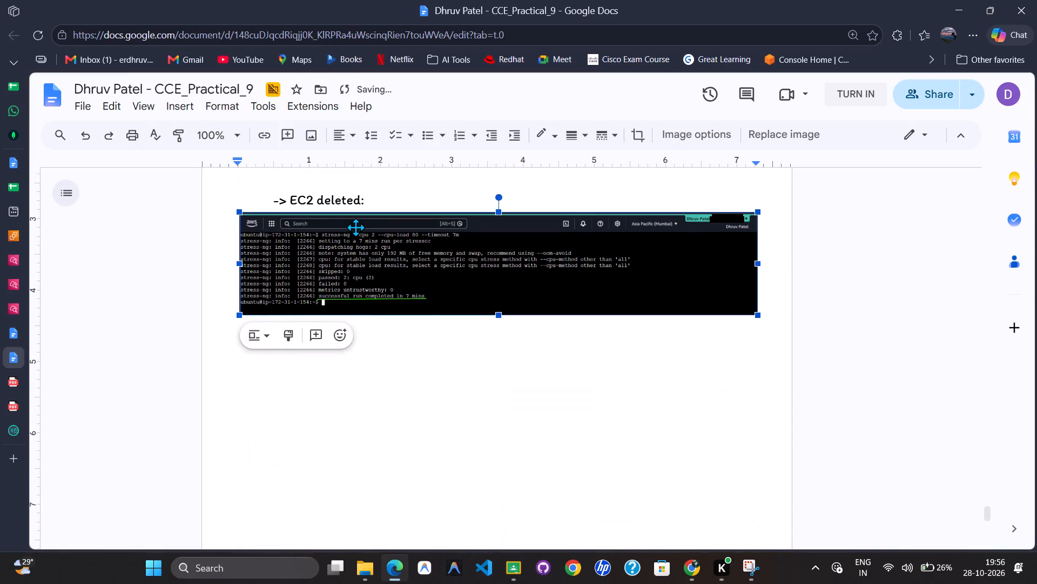
key(ctrl+v)
Change "EC2" to "CloudWatch Dashboard" in the caption above the Custom Dashboards screenshot.
click(335, 209)
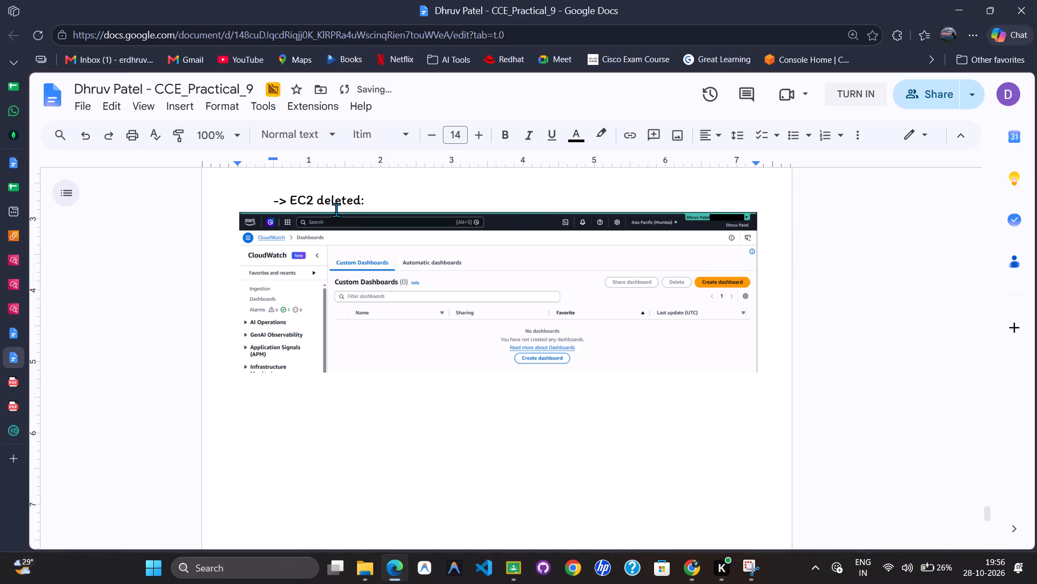
key(ctrl+Left)
key(ctrl+Left)
key(ctrl+shift+Right)
key(shift+Left)
text(CloudWatch Das)
text(hboard)
key(ctrl+Right)
key(Up)
key(Up)
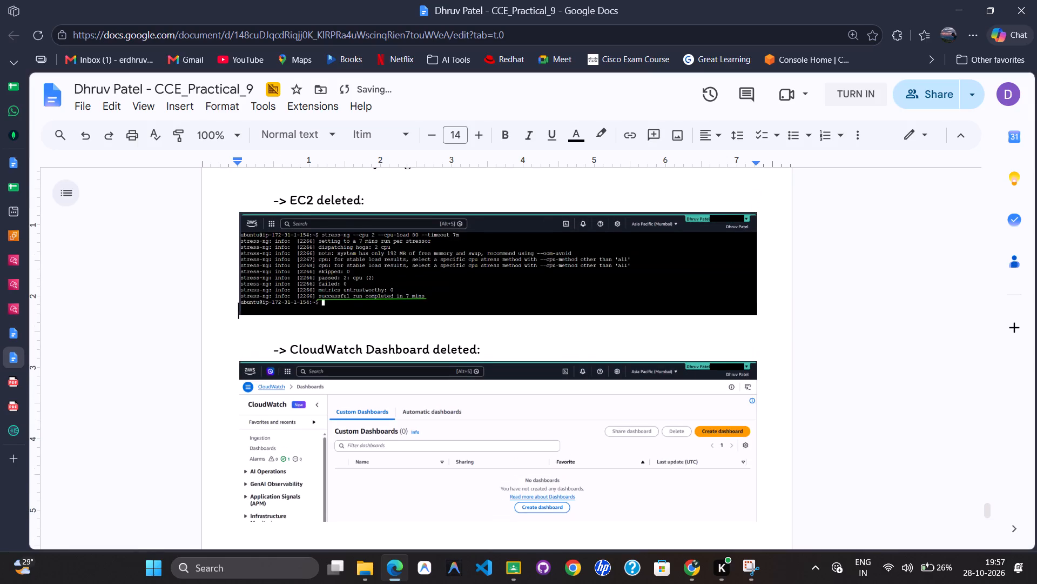
Return to the EC2 console and capture the AWS header and instances list with the practical9 row as a screenshot.
key(alt+Tab)
key(alt+Tab)
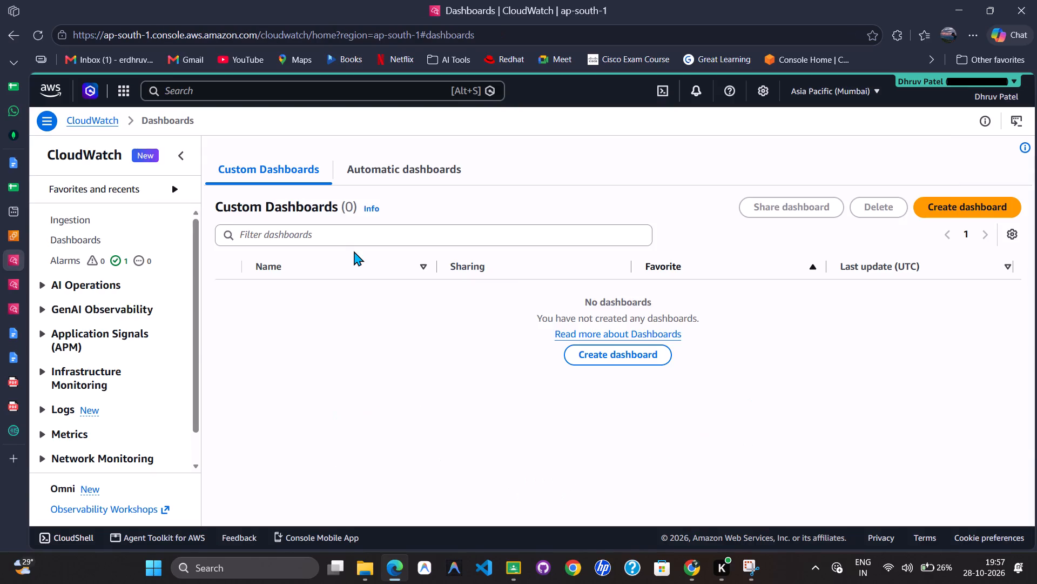
key(alt+Tab)
key(shift+super+s)
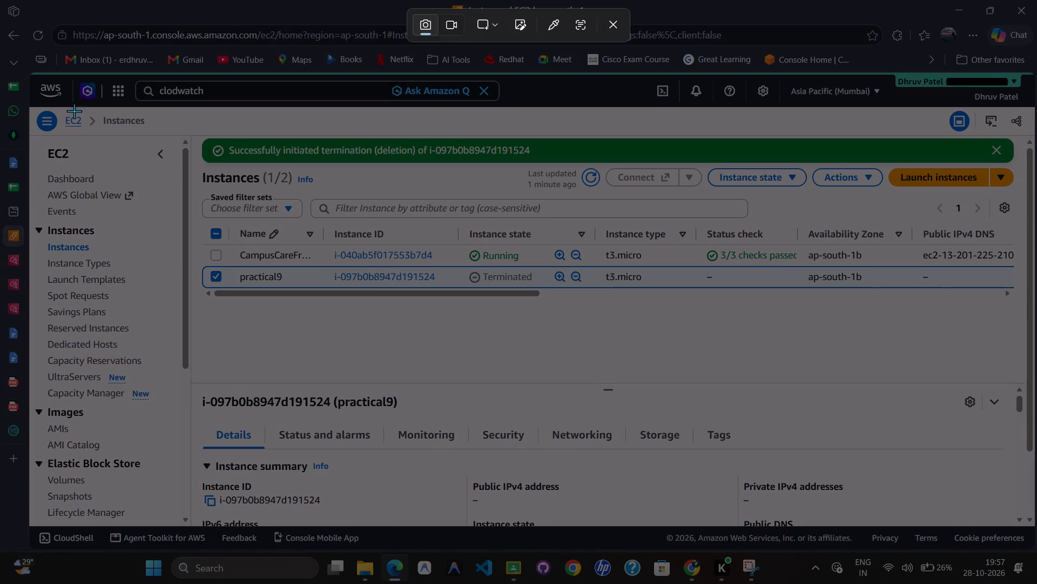
drag(29, 70, 1036, 335)
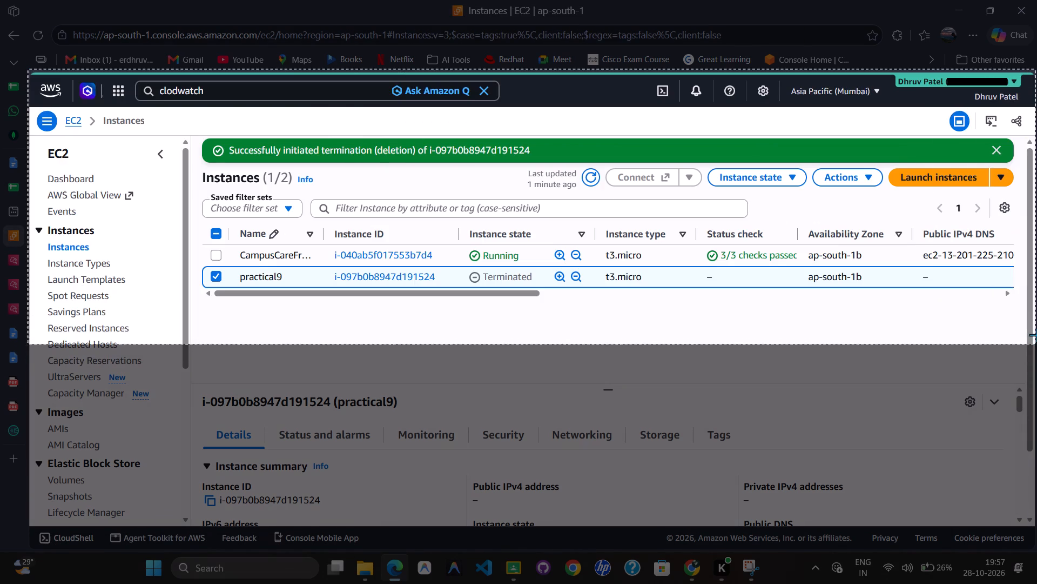
drag(1036, 335, 1036, 315)
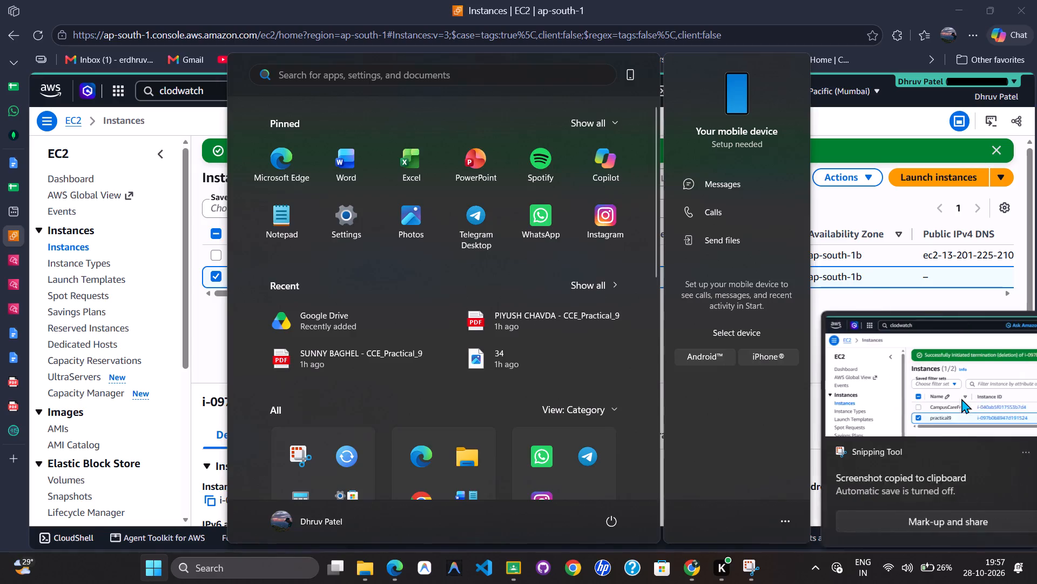
Open the EC2 capture for markup and outline practical9's Terminated state with a green rectangle.
click(961, 397)
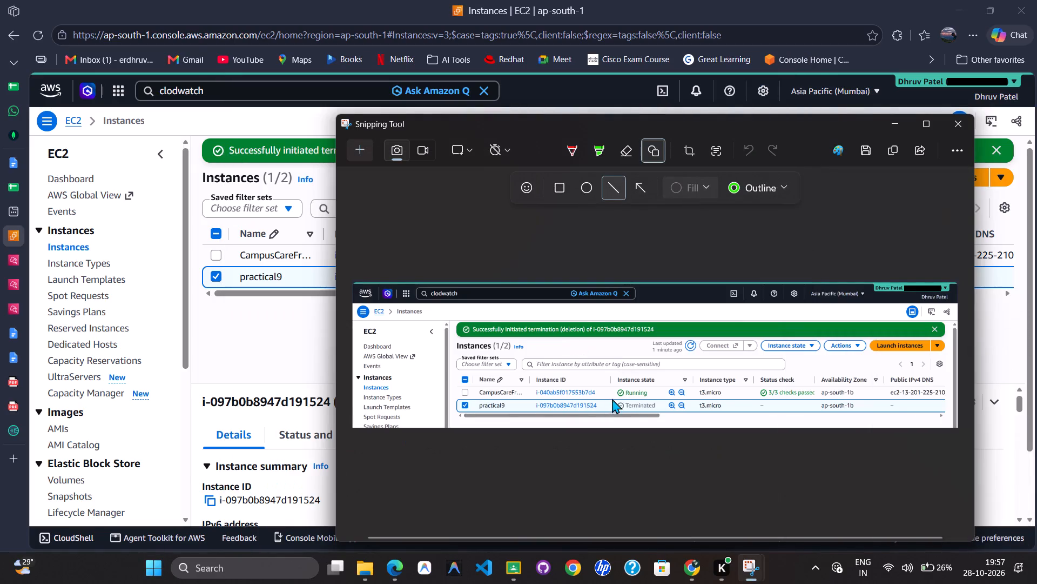
drag(612, 399, 657, 415)
key(ctrl+z)
click(568, 185)
drag(607, 399, 654, 415)
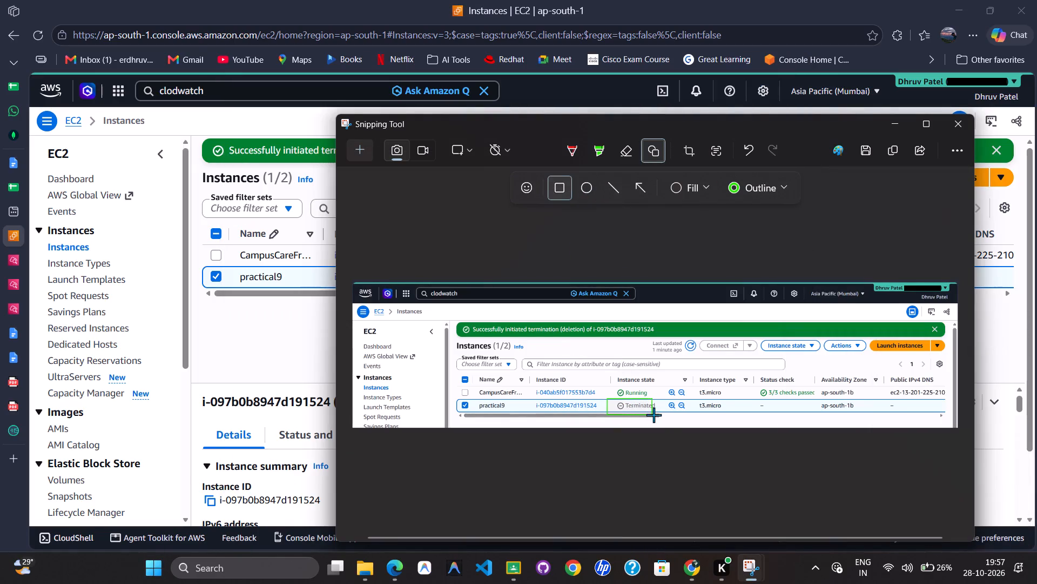
Finish the green rectangle around practical9's Terminated state, set its outline size to 6, and copy the annotated capture.
drag(654, 415, 664, 414)
click(743, 191)
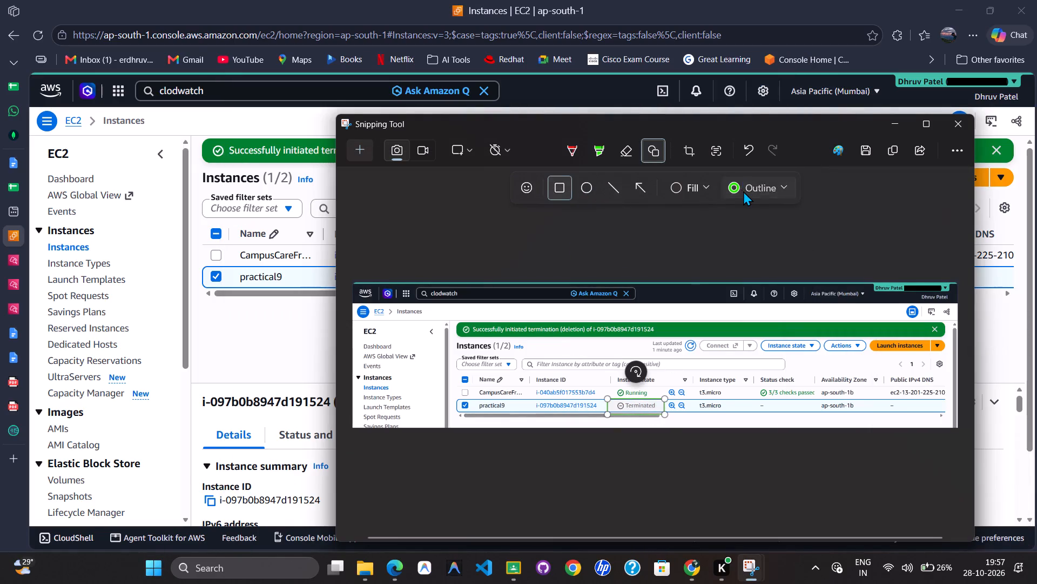
drag(678, 517, 710, 518)
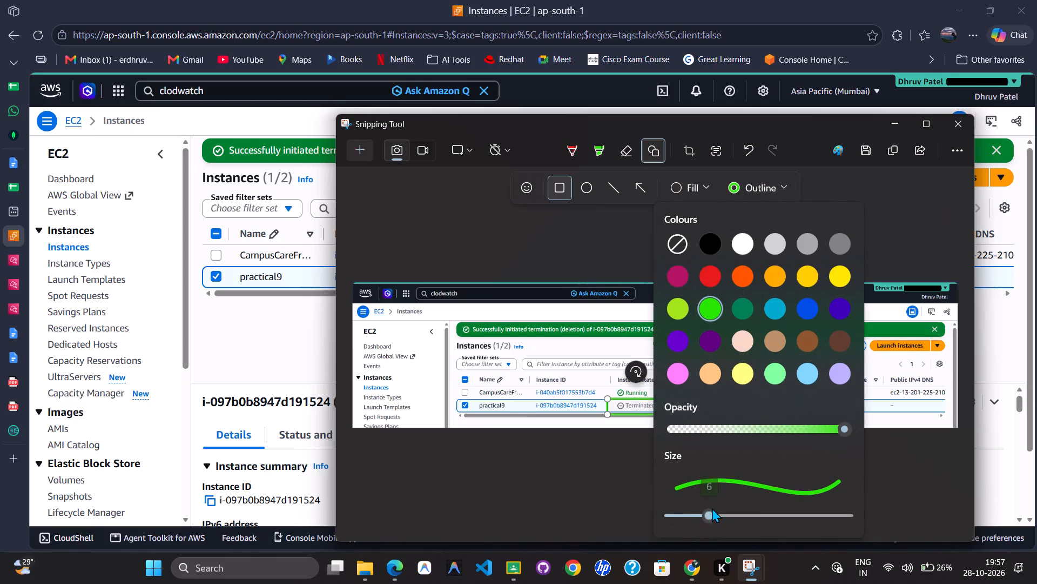
click(896, 158)
click(890, 148)
Switch to the CCE_Practical_9 document and replace the terminal screenshot under "-> EC2 deleted:" with the annotated EC2 capture.
key(alt+Tab)
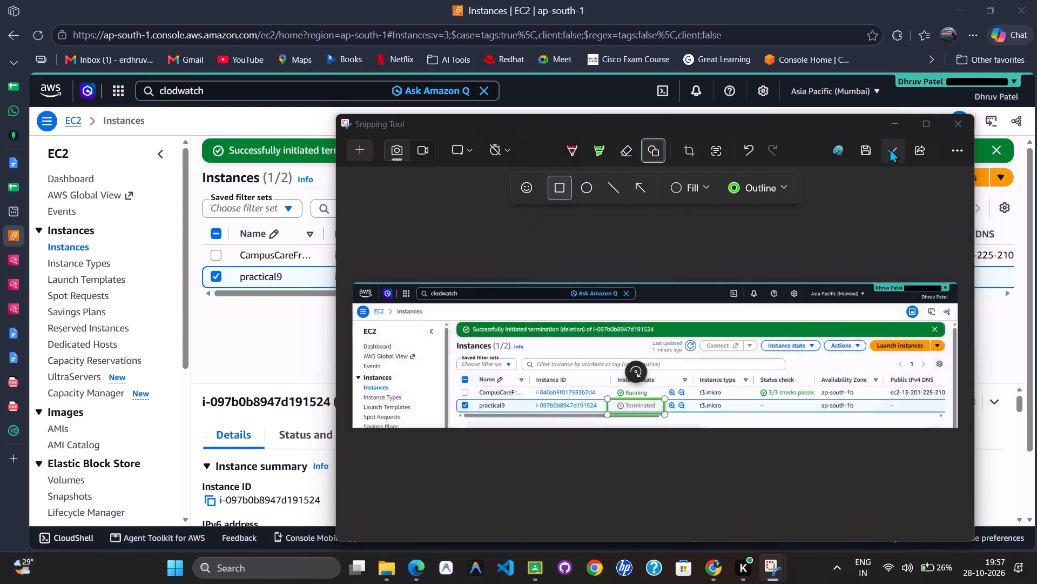
key(alt+Tab)
key(alt+Tab)
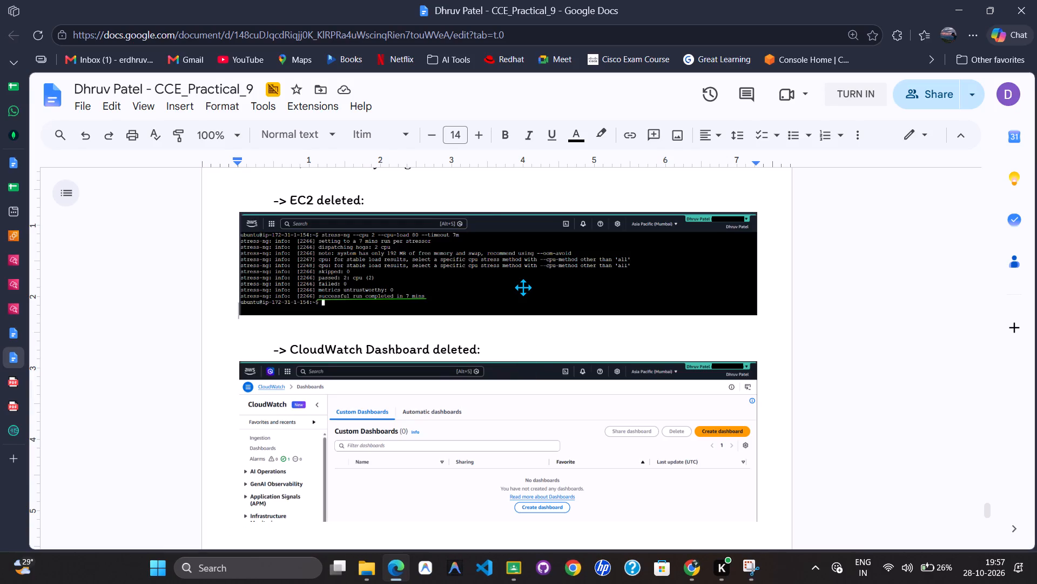
click(523, 287)
key(ctrl+v)
Duplicate the "-> CloudWatch Dashboard deleted:" caption and its screenshot below the existing Custom Dashboards screenshot.
scroll(523, 287, down, 2)
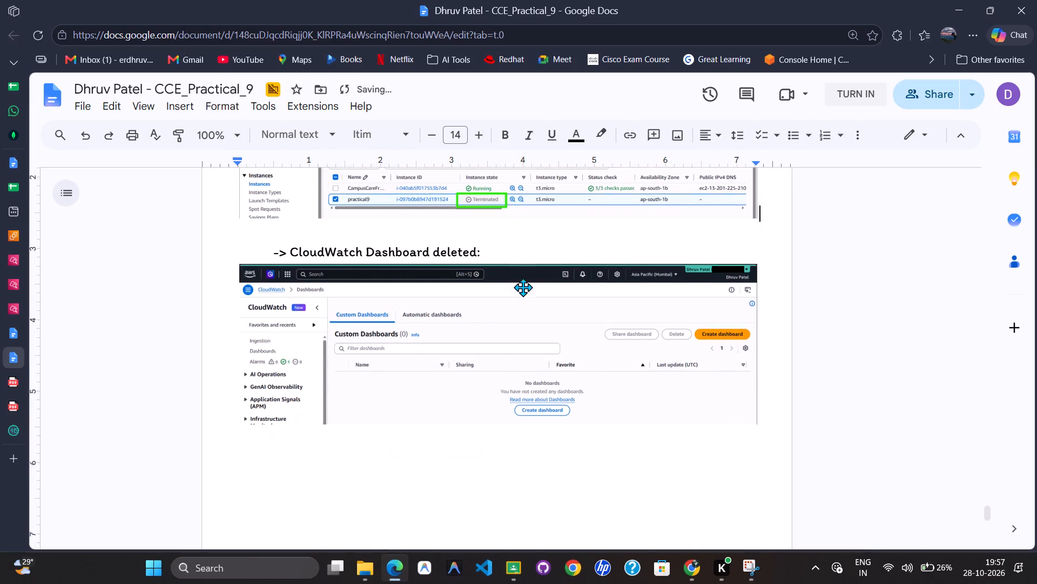
scroll(523, 287, down, 2)
click(772, 278)
key(Return)
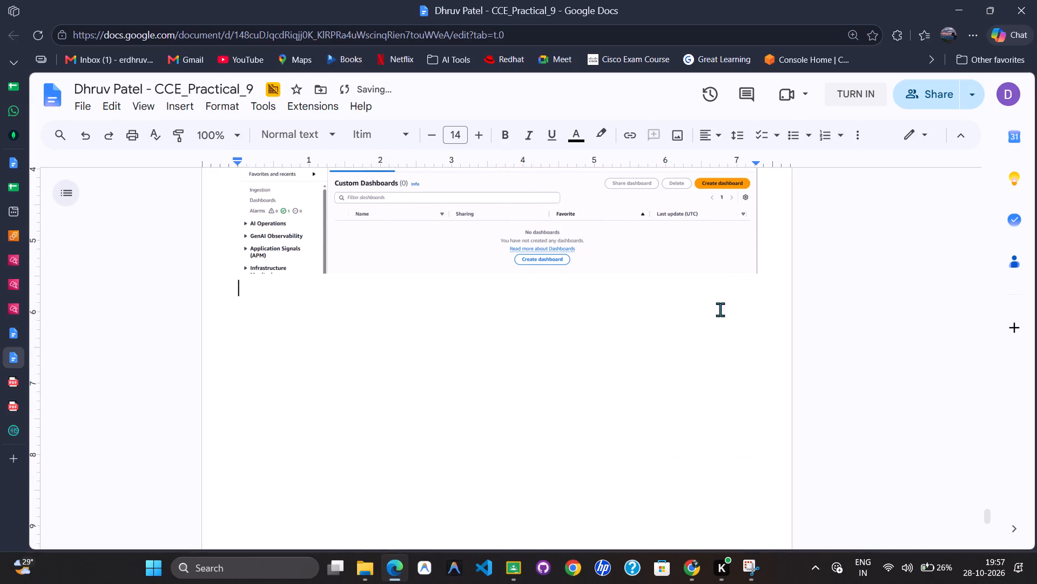
key(Return)
scroll(449, 414, up, 4)
drag(224, 366, 771, 555)
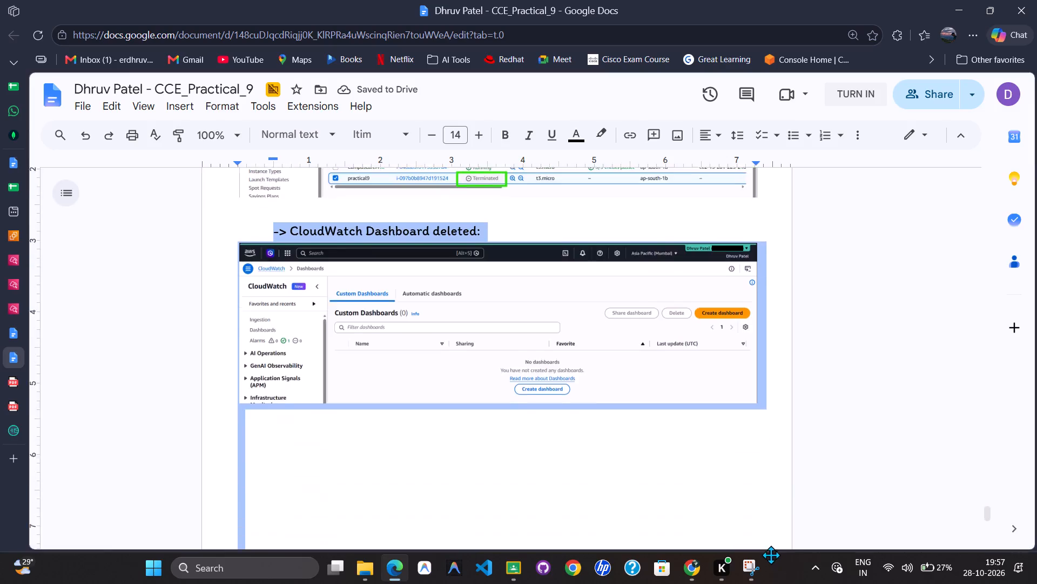
drag(771, 555, 683, 311)
key(ctrl+c)
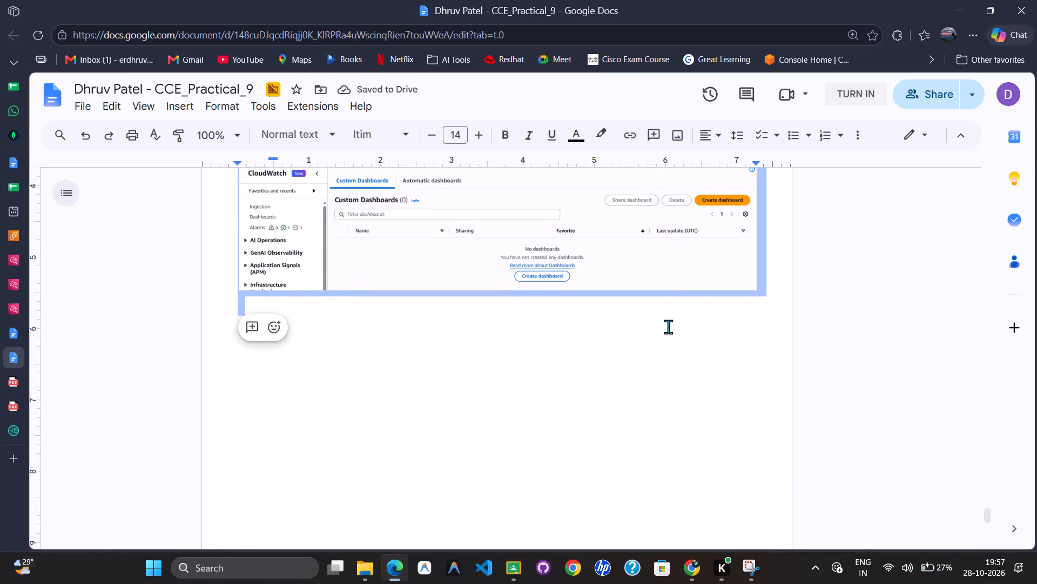
click(668, 327)
key(ctrl+v)
click(657, 308)
Close the TestPractical9 alarm detail page and delete the TestPractical9 alarm from the CloudWatch Alarms list.
key(alt+Tab)
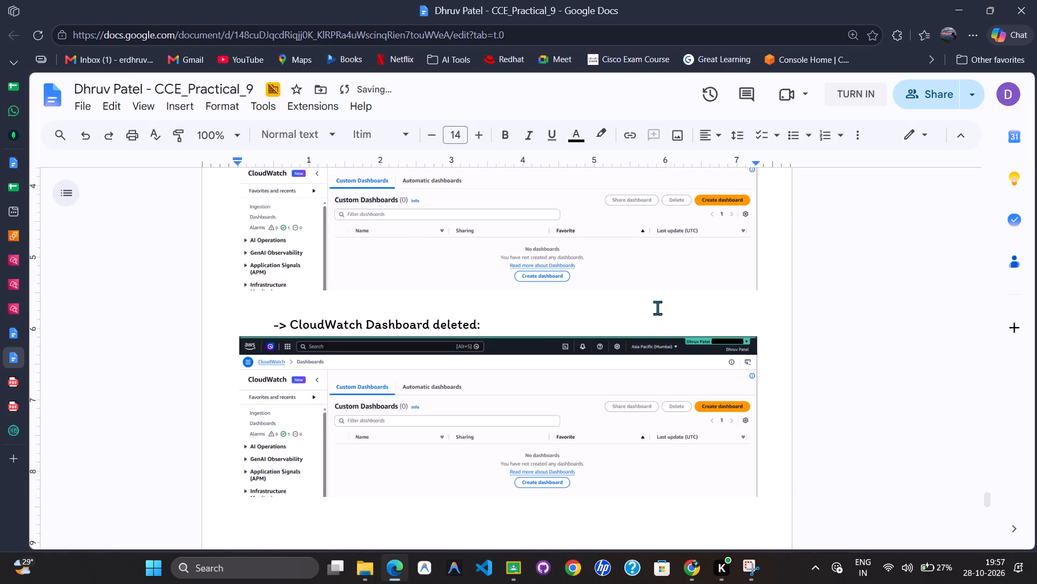
alt+click(239, 229)
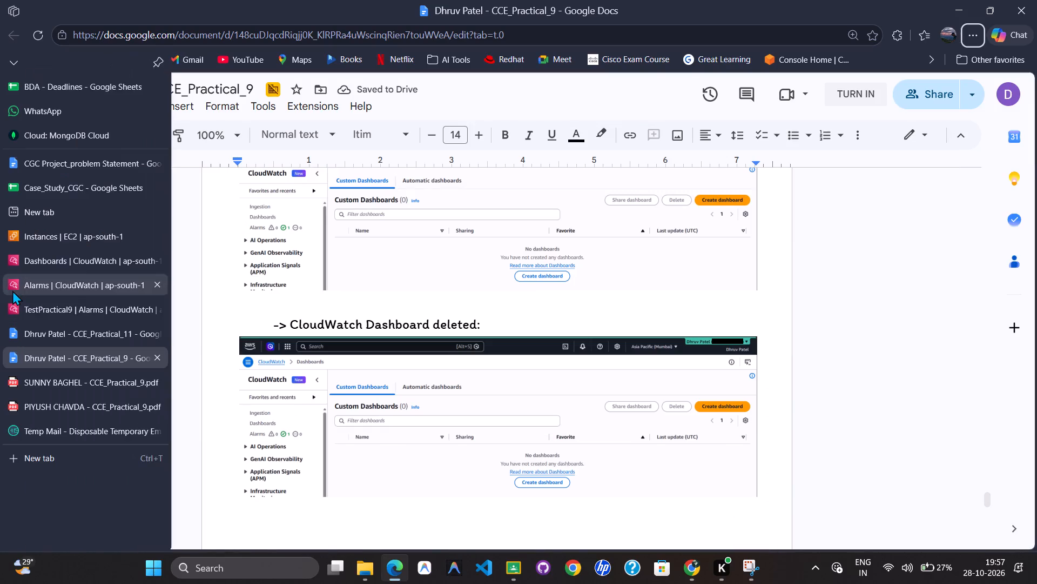
click(12, 289)
click(13, 317)
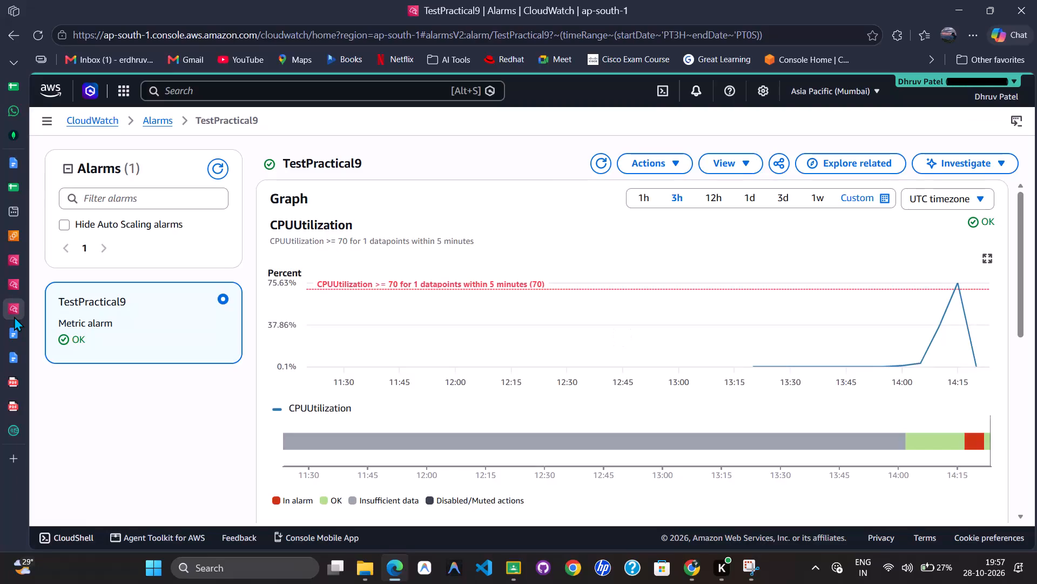
key(ctrl+w)
click(31, 287)
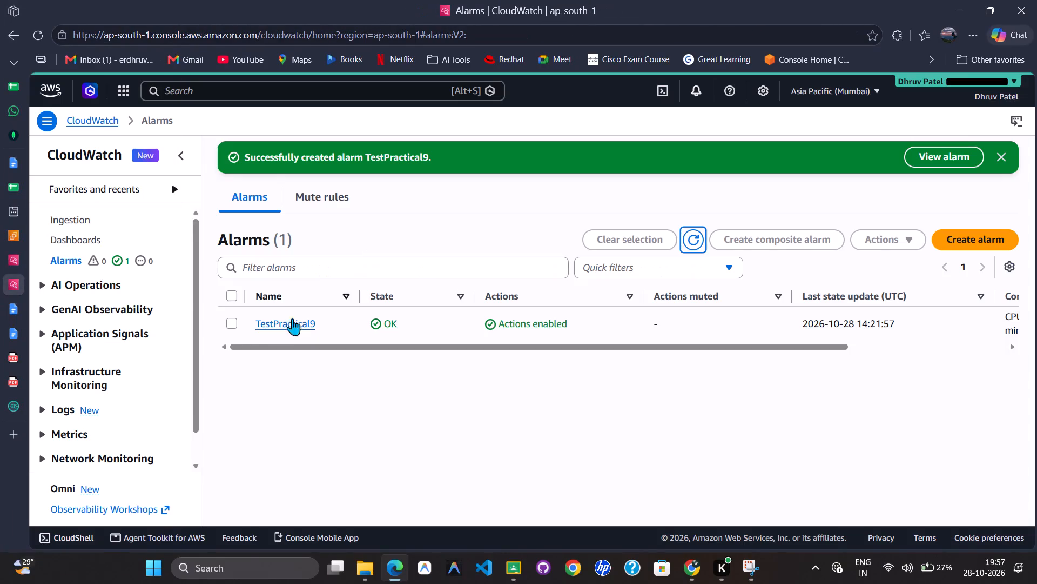
click(231, 324)
click(872, 236)
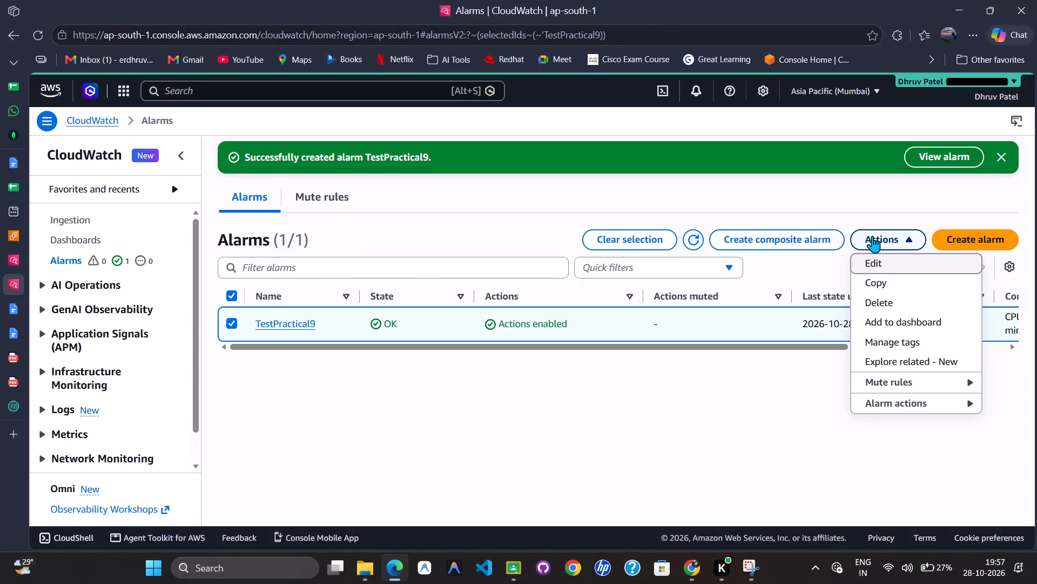
click(883, 298)
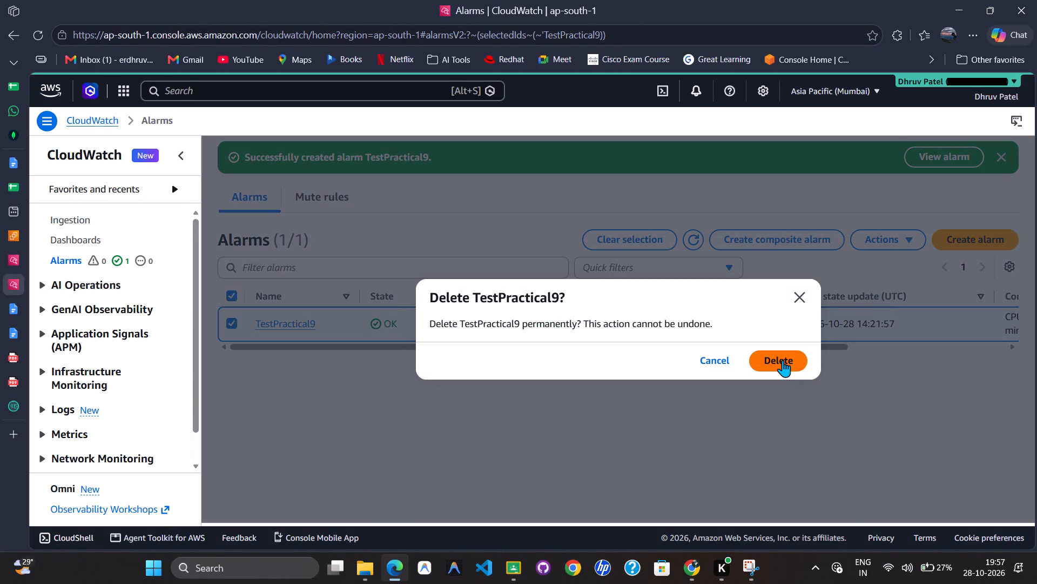
click(783, 360)
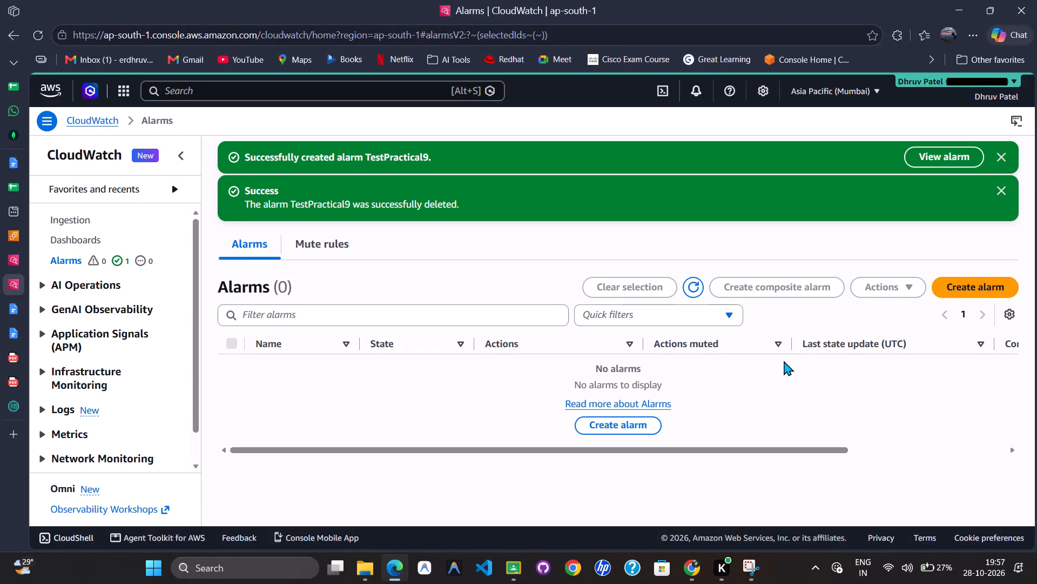
Dismiss the alarm-creation notice and capture the CloudWatch Alarms page from the AWS header down to the alarm list.
click(999, 158)
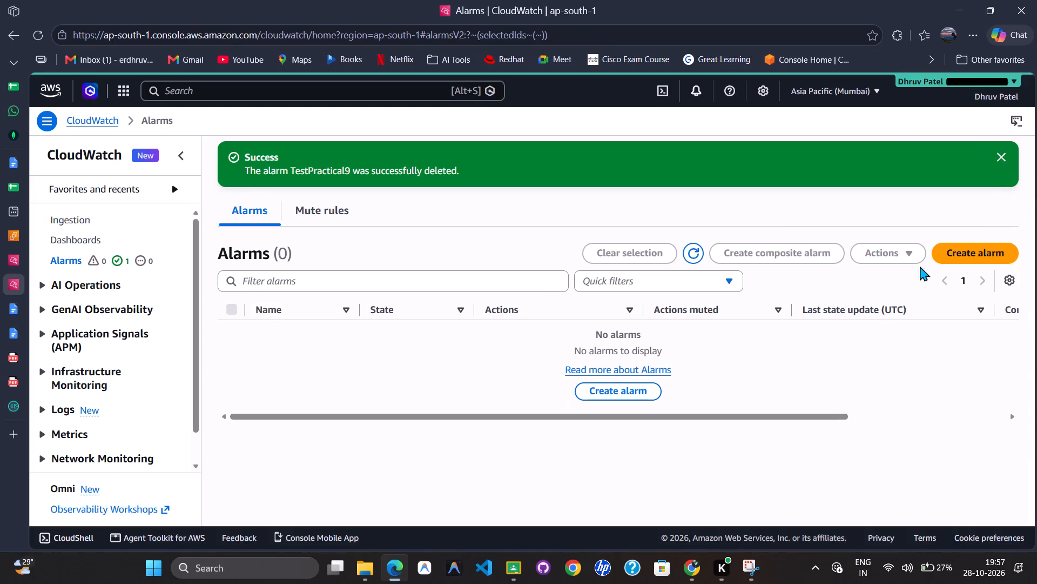
key(shift+super+s)
drag(29, 71, 293, 147)
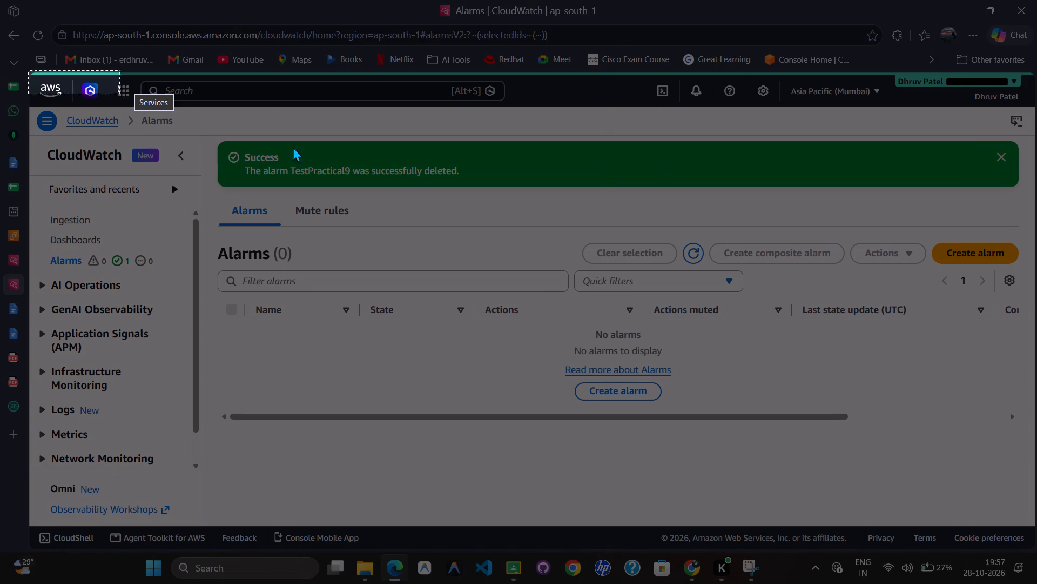
drag(293, 147, 1036, 424)
Return to the CCE_Practical_9 document and replace the duplicated Custom Dashboards screenshot with the Alarms capture.
key(alt+Tab)
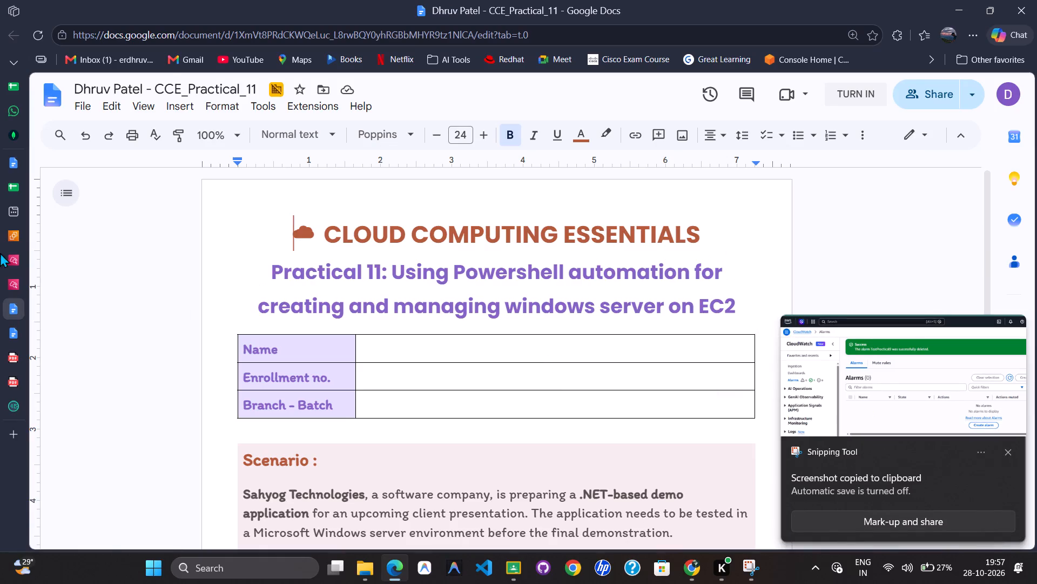
click(21, 330)
click(476, 405)
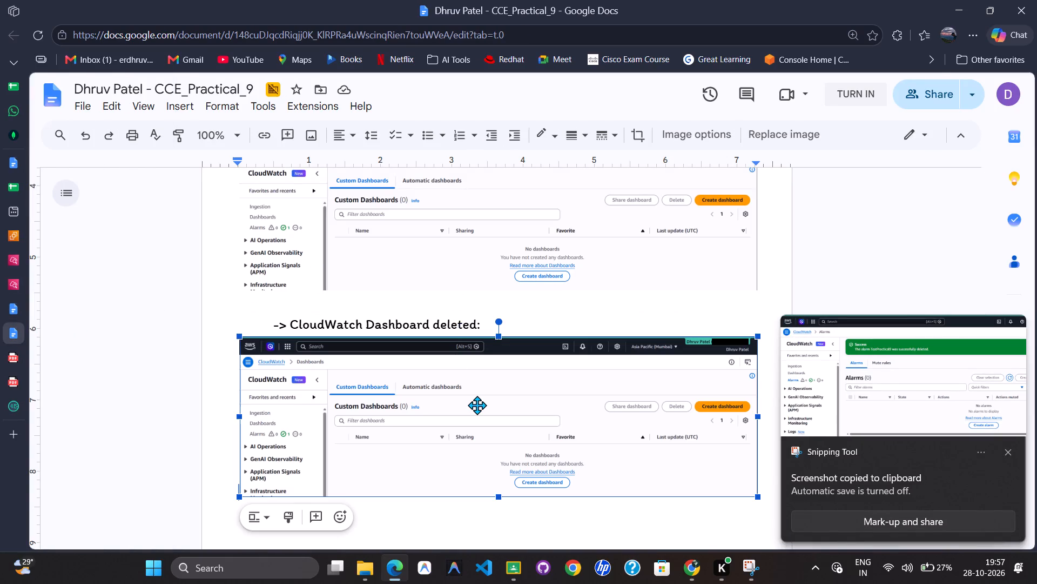
key(ctrl+v)
Extend the caption above the Alarms screenshot to read "-> CloudWatch Dashboard Alarm deleted:".
click(425, 321)
key(Right)
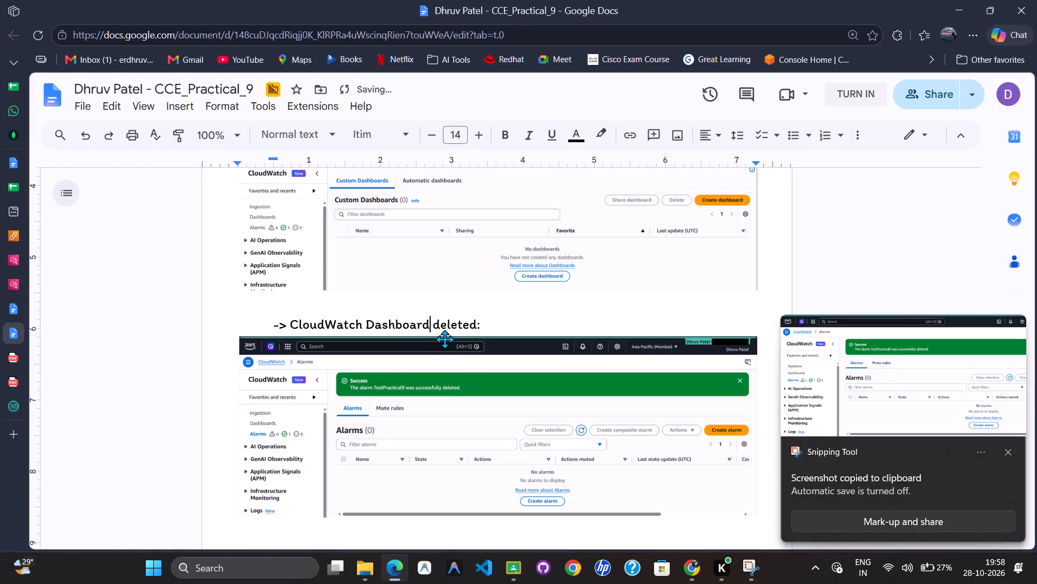
key(ctrl+shift+Left)
key(Right)
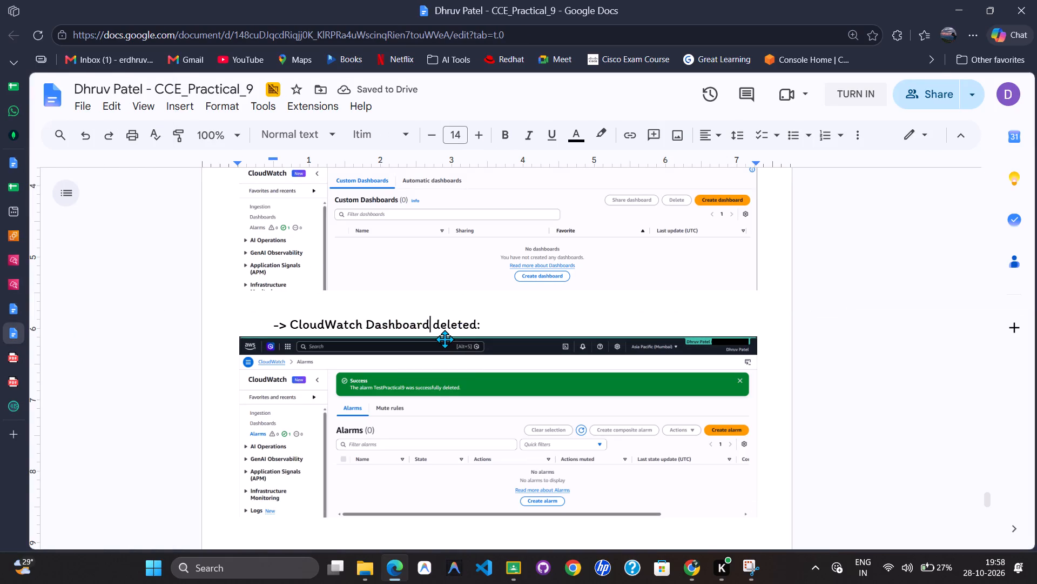
key(space)
text(Alarm)
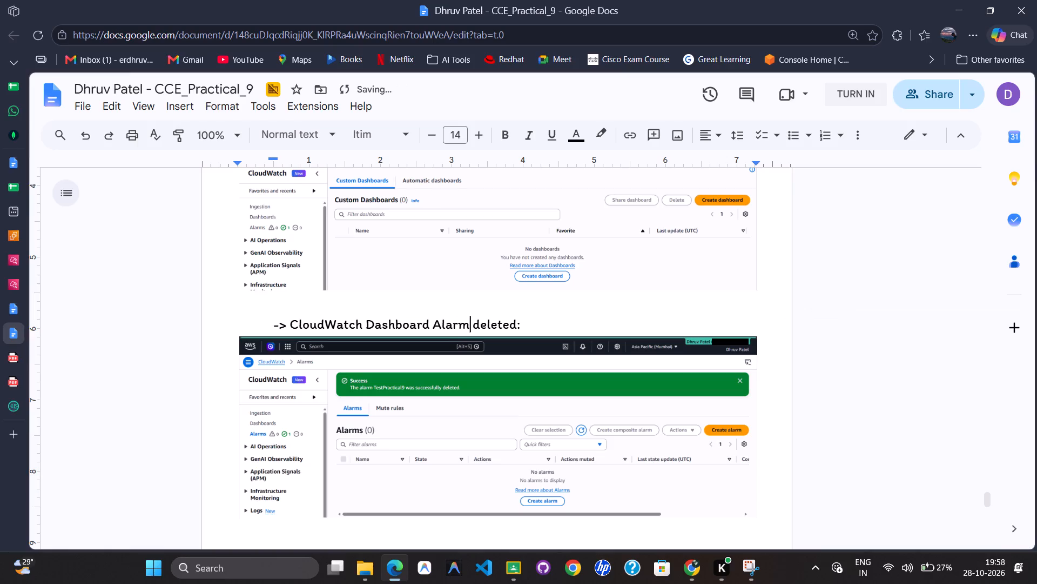
Reduce the font size of the blank line above the "CloudWatch Dashboard Alarm deleted:" caption to 5.
key(Up)
key(ctrl+shift+Right)
key(ctrl+shift+comma)
key(ctrl+shift+comma)
key(ctrl+shift+comma)
key(ctrl+shift+comma)
key(ctrl+shift+comma)
key(ctrl+shift+comma)
key(ctrl+shift+comma)
key(ctrl+shift+comma)
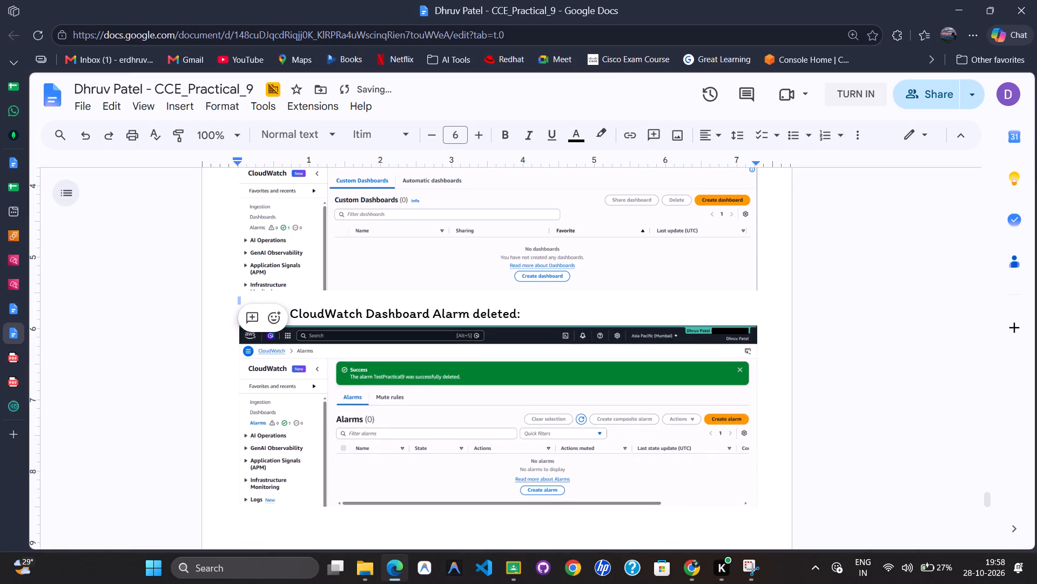
key(ctrl+shift+comma)
Reduce the font size of the blank line above the "CloudWatch Dashboard deleted:" caption to 5.
key(Up)
key(Up)
key(Up)
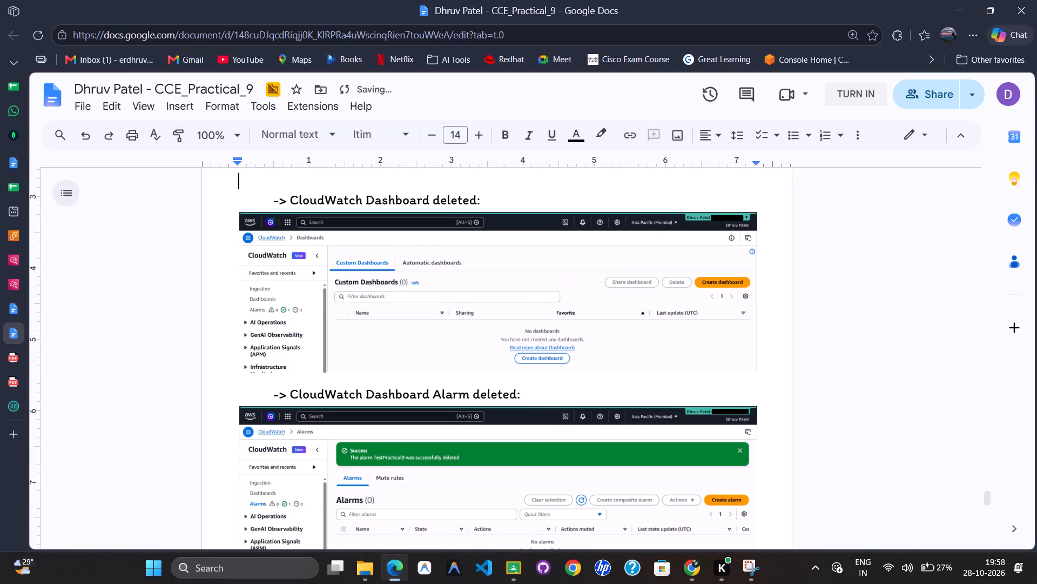
key(shift+Right)
key(ctrl+shift+comma)
key(ctrl+shift+comma)
key(ctrl+shift+comma)
key(ctrl+shift+comma)
key(ctrl+shift+comma)
key(ctrl+shift+comma)
key(ctrl+shift+comma)
key(ctrl+shift+comma)
key(ctrl+shift+comma)
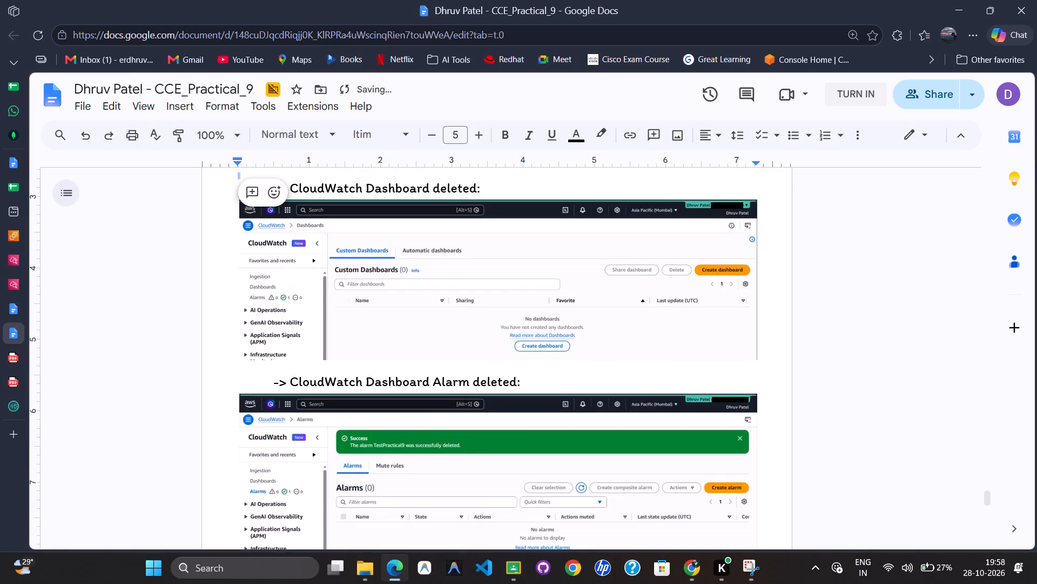
Reduce the font size of the blank line above the "EC2 deleted:" caption to 5.
key(Up)
key(Up)
key(Up)
key(ctrl+shift+Right)
key(ctrl+shift+comma)
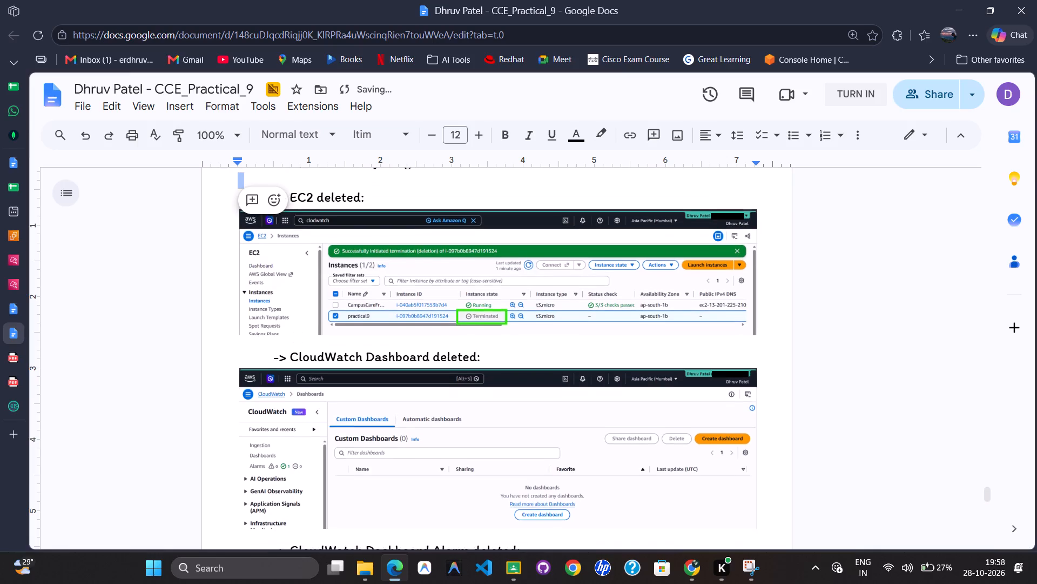
key(ctrl+shift+comma)
key(ctrl+shift+comma)
key(ctrl+shift+comma)
key(ctrl+shift+comma)
key(ctrl+shift+comma)
key(ctrl+shift+comma)
key(ctrl+shift+comma)
key(ctrl+shift+comma)
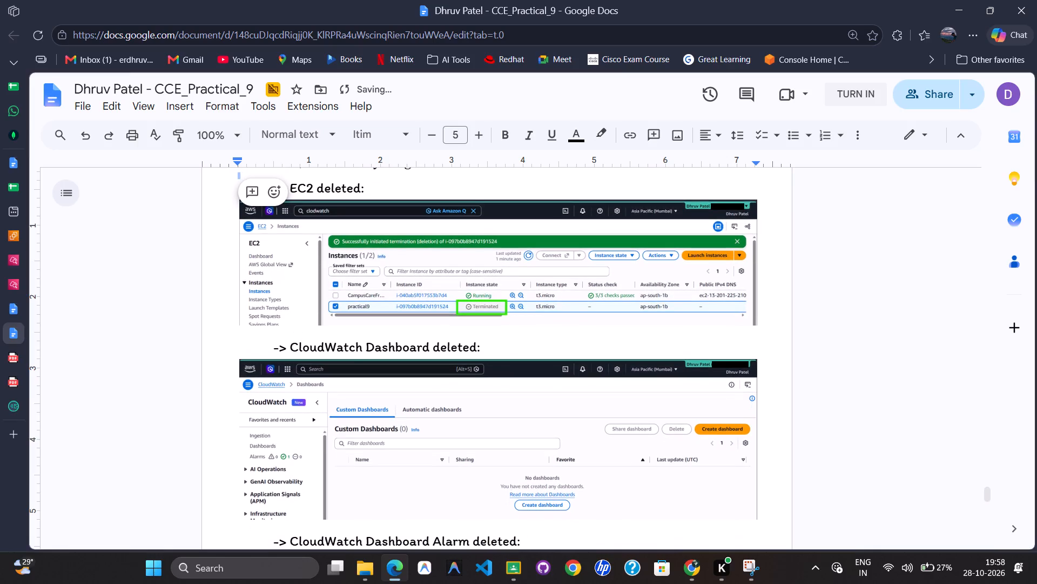
Place the text cursor on the empty lines below the Alarms screenshot, near the end of the page.
key(Down)
key(Down)
key(Down)
key(Down)
key(Down)
key(Down)
key(Down)
key(Down)
key(Down)
key(Down)
key(Down)
key(Down)
key(Down)
key(Down)
key(Down)
key(Down)
key(Up)
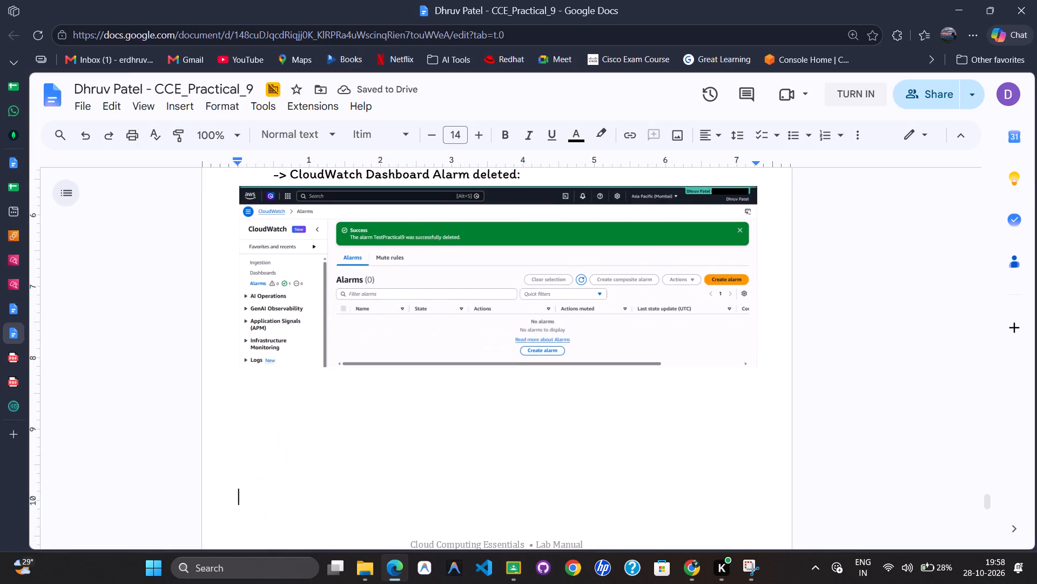
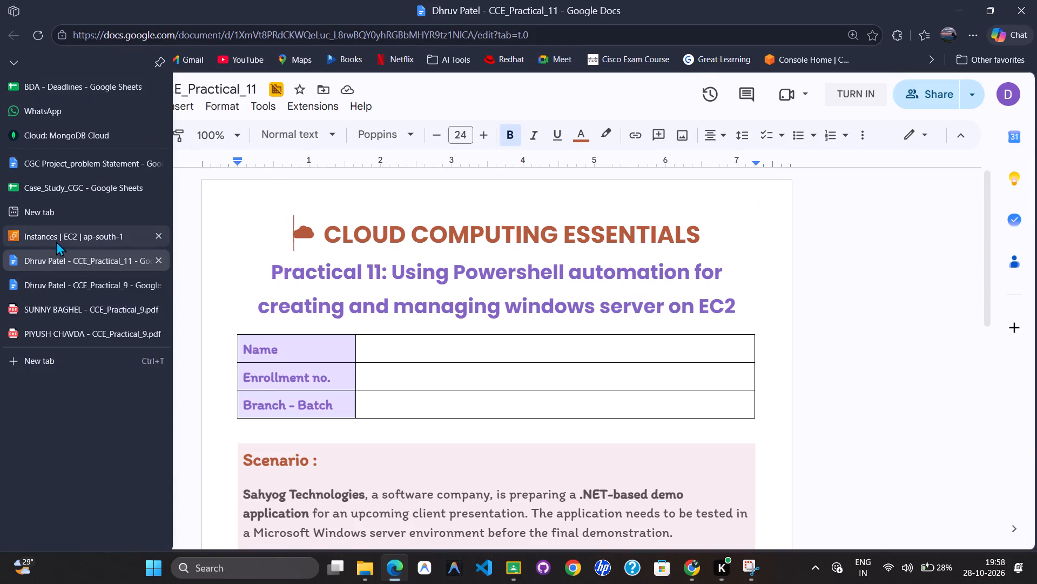
Open the submitted CCE_Practical_7 document from its Classroom assignment and find its closing line.
click(56, 241)
click(526, 564)
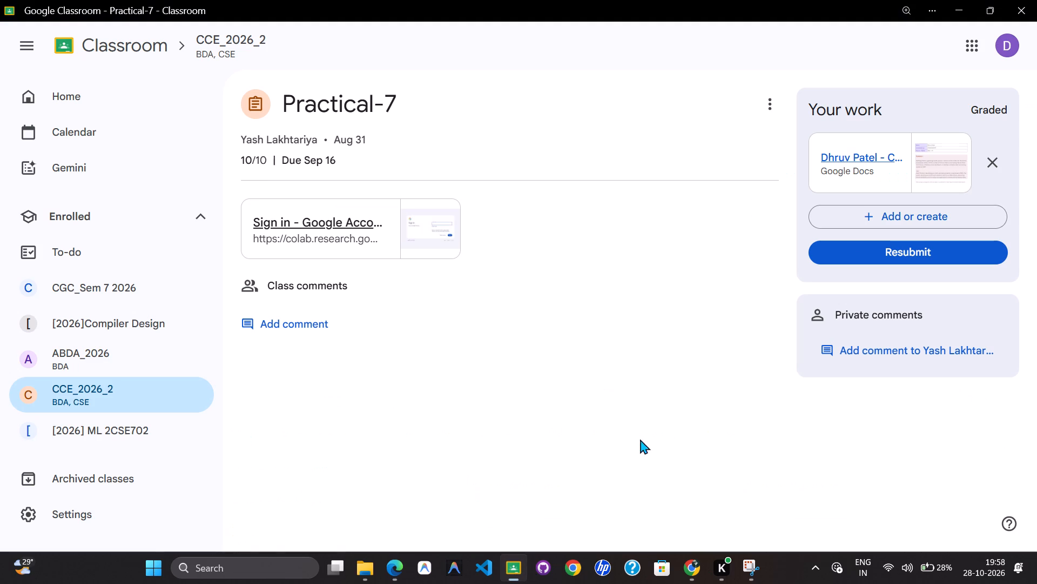
click(895, 160)
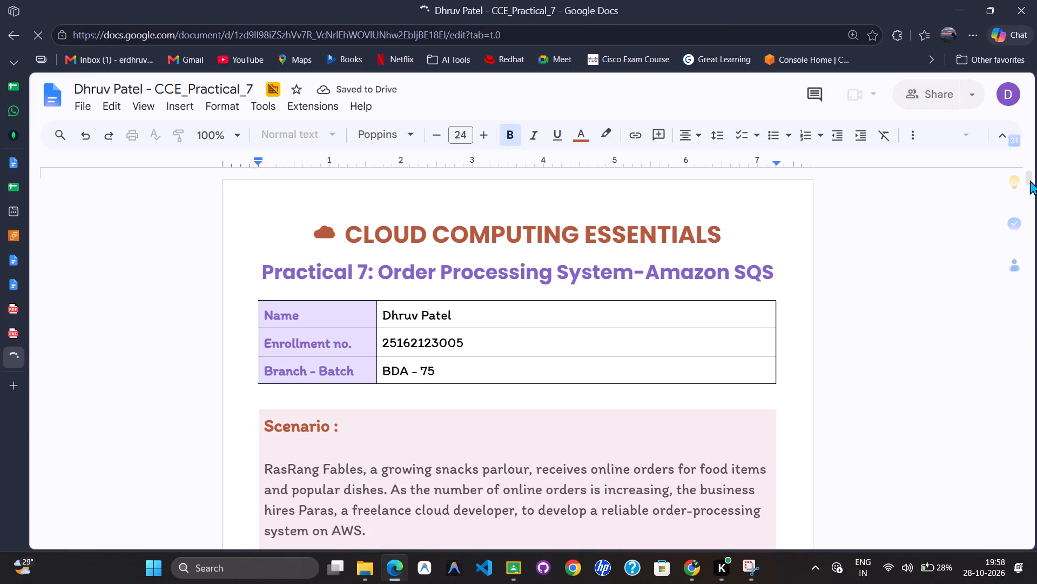
drag(1030, 180, 1036, 445)
scroll(755, 288, down, 3)
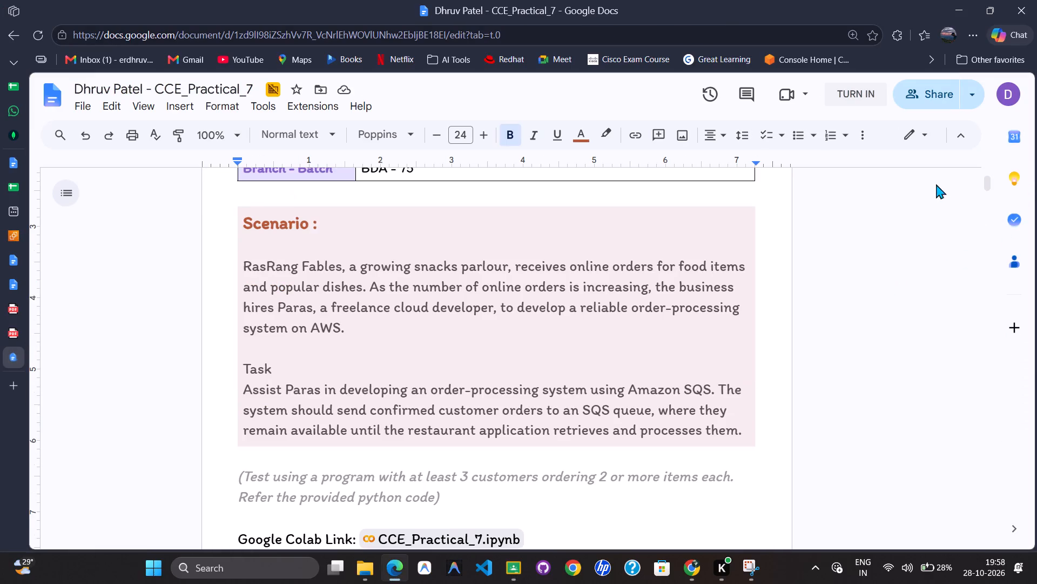
drag(984, 184, 979, 502)
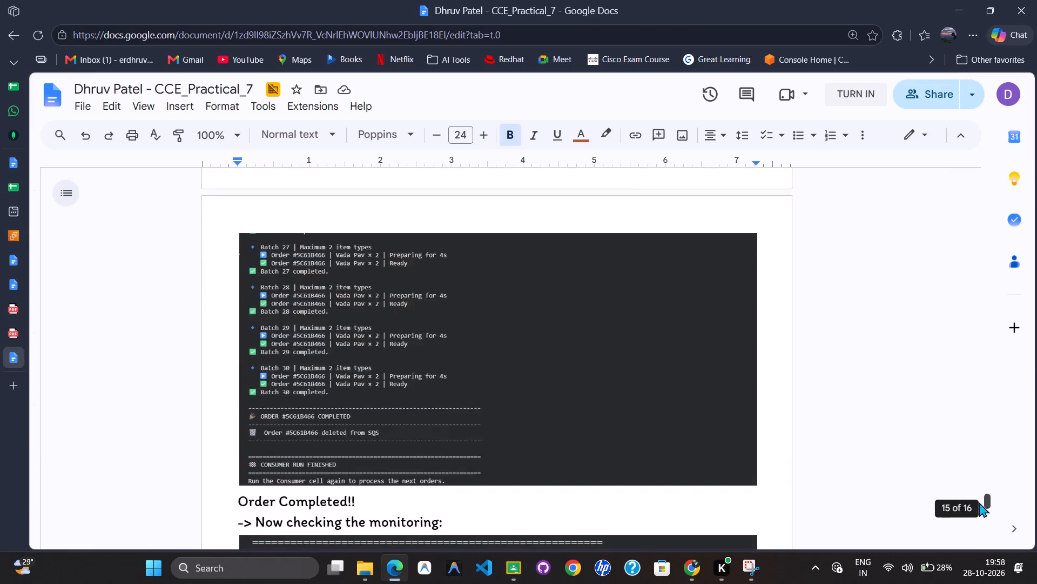
drag(979, 502, 979, 546)
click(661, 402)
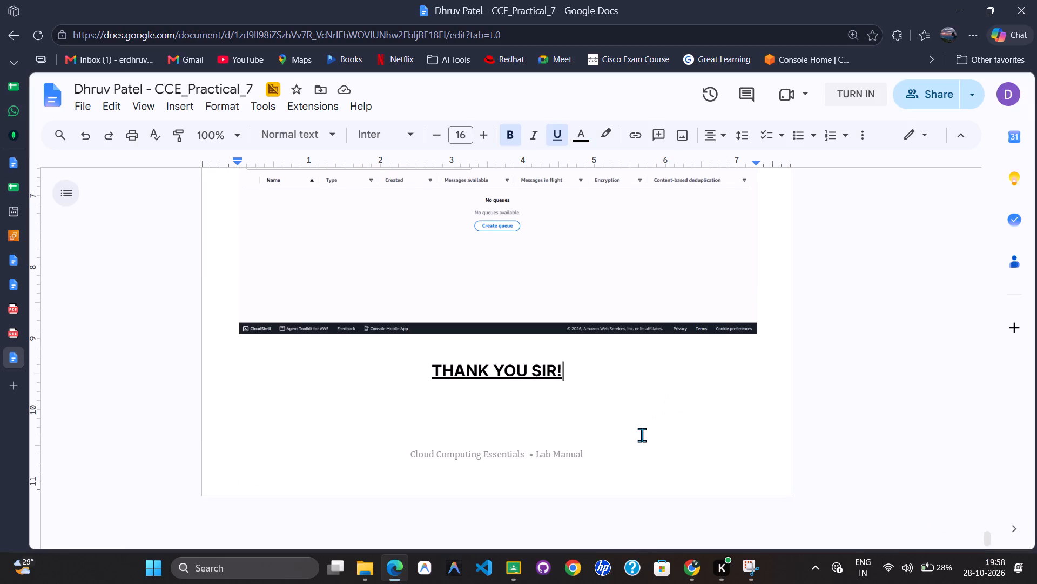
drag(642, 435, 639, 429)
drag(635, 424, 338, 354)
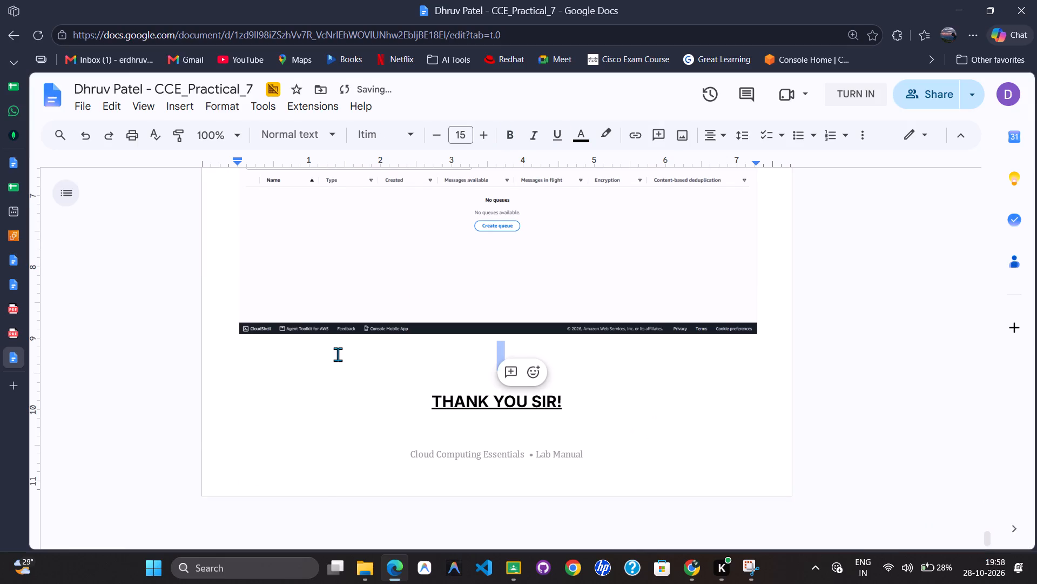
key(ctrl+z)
Copy the "THANK YOU SIR!" line with its surrounding blank lines into CCE_Practical_9, directly below the Alarms screenshot.
drag(250, 351, 511, 415)
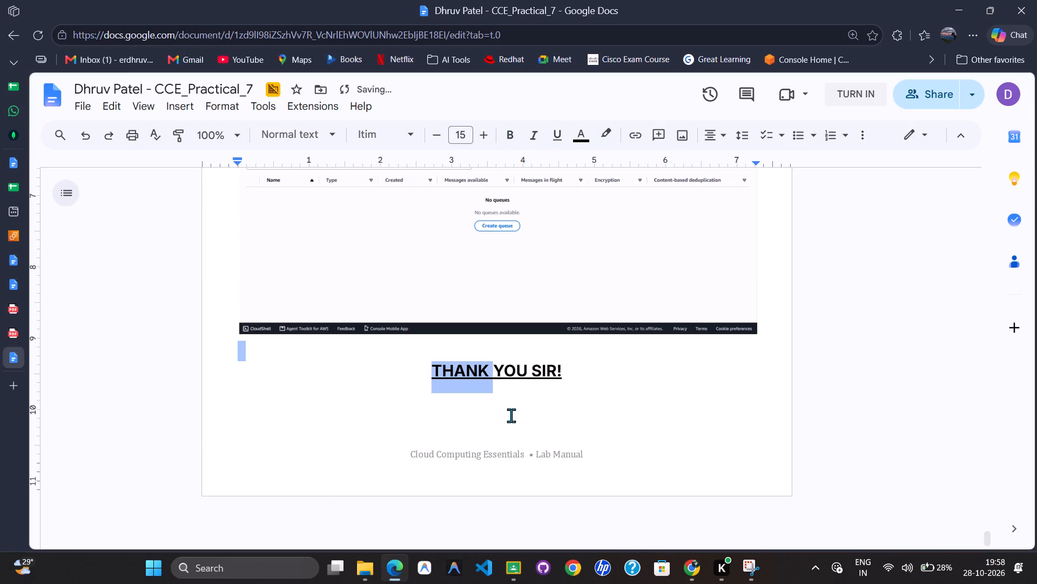
drag(511, 415, 612, 428)
key(ctrl+c)
click(24, 284)
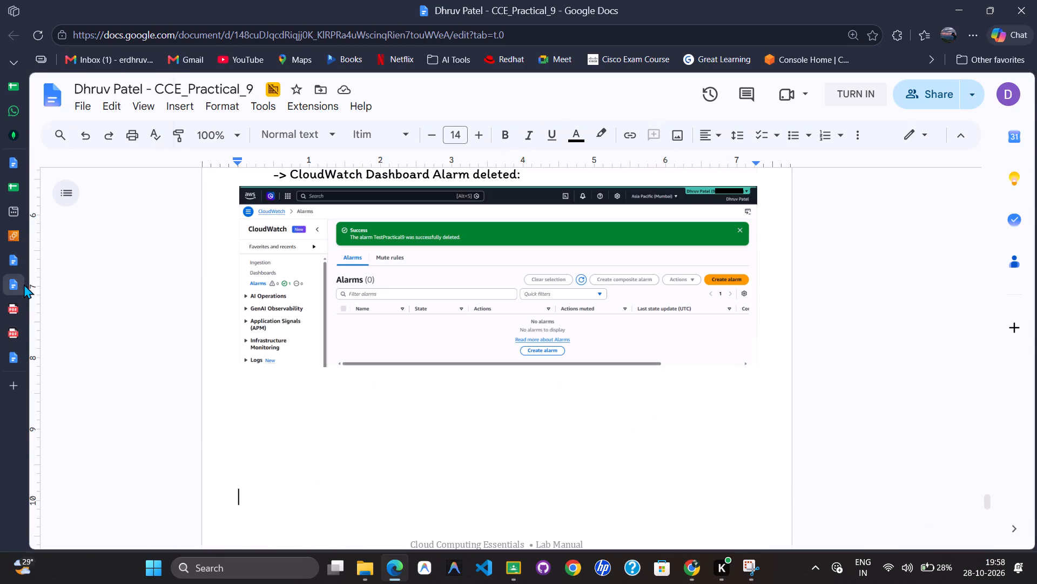
click(304, 393)
key(ctrl+v)
Delete a run of surplus empty lines on the pages following the "THANK YOU SIR!" line.
key(Down)
key(Down)
key(Down)
key(Down)
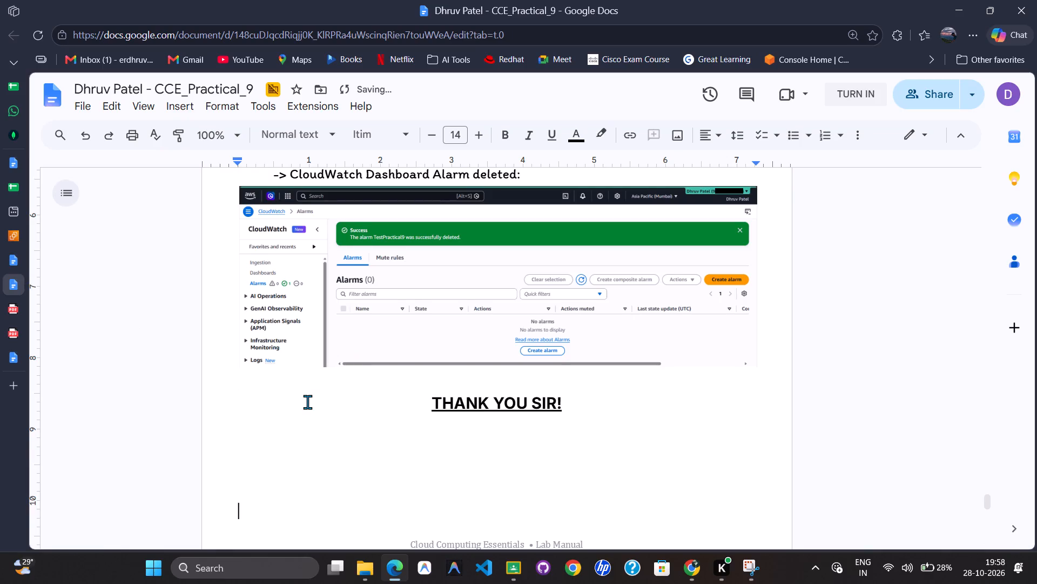
key(Down)
key(Down)
key(Down)
key(Down)
key(Down)
key(Down)
key(Down)
key(BackSpace)
key(BackSpace)
key(BackSpace)
key(BackSpace)
key(BackSpace)
key(BackSpace)
key(BackSpace)
key(BackSpace)
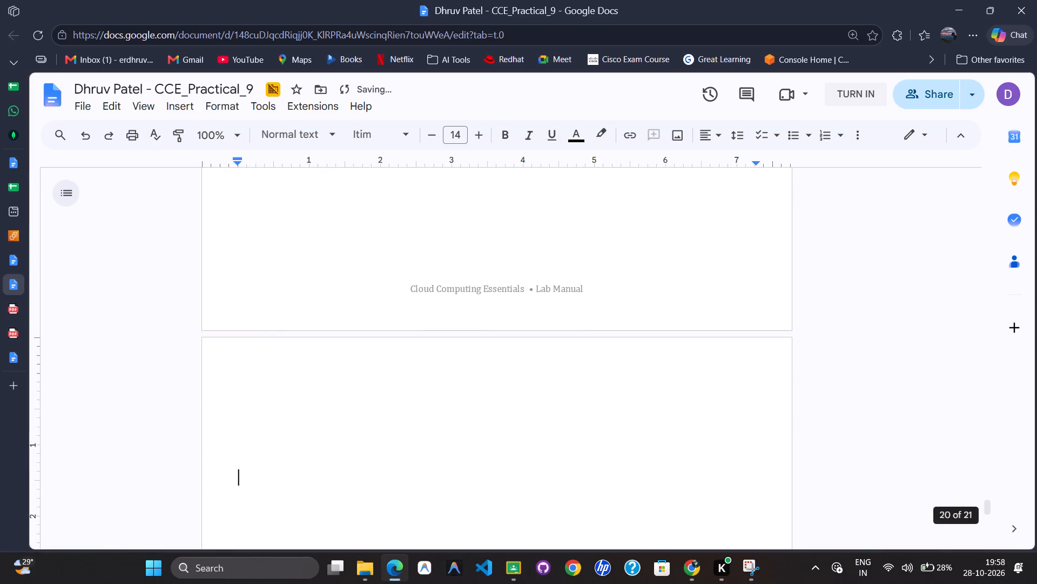
key(BackSpace)
key(Delete)
key(Delete)
key(Delete)
key(Delete)
key(9)
key(Delete)
key(Delete)
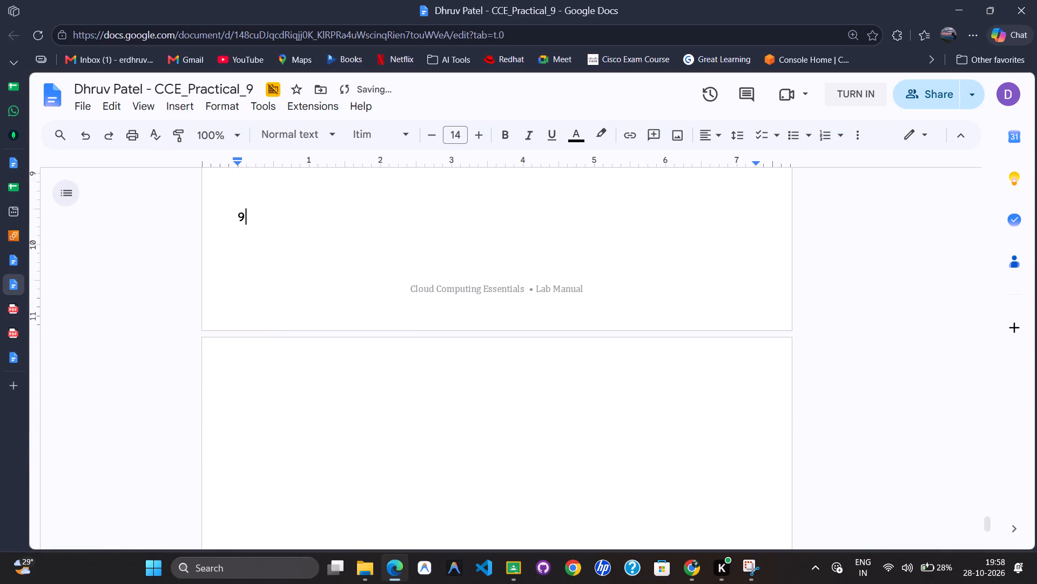
key(BackSpace)
key(Delete)
key(Delete)
key(Delete)
key(Delete)
key(Delete)
Delete the remaining empty lines below "THANK YOU SIR!" so that the trailing blank page is removed.
key(Down)
key(Down)
key(Down)
key(Down)
key(Down)
key(Down)
key(Down)
key(Down)
key(Down)
key(Down)
key(Down)
key(Down)
key(Down)
key(Down)
key(Down)
key(Down)
key(Down)
key(Down)
key(Down)
key(Down)
key(9)
key(Up)
key(Up)
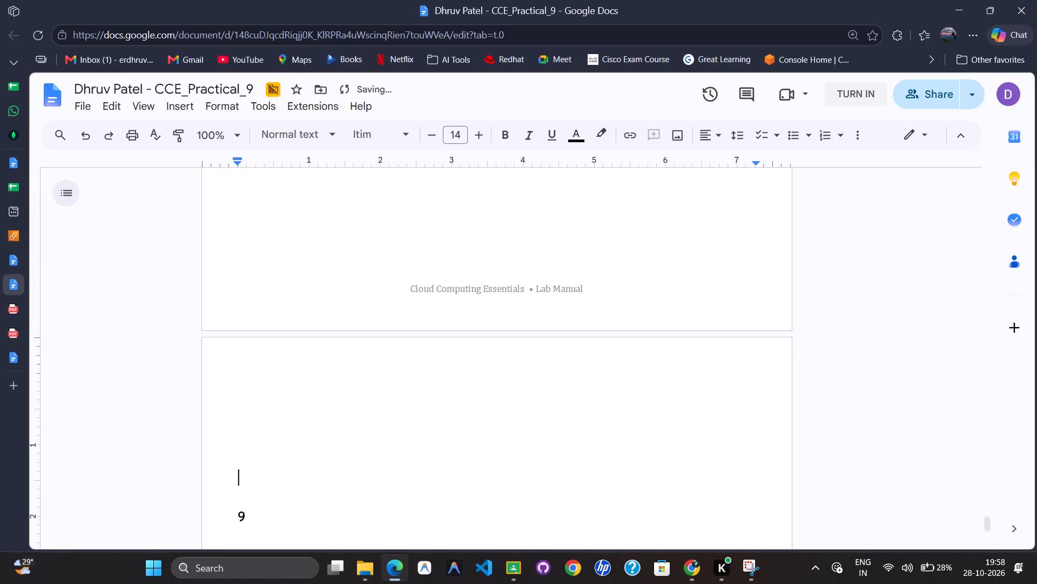
key(Up)
scroll(351, 297, up, 1)
scroll(304, 392, down, 1)
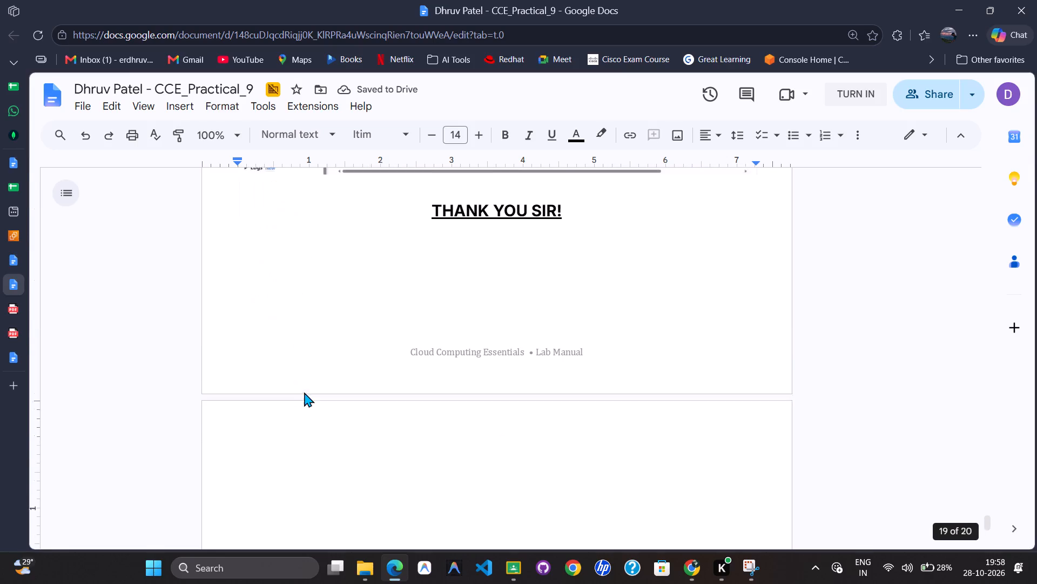
click(283, 267)
key(Delete)
key(Delete)
key(Delete)
key(Delete)
key(Delete)
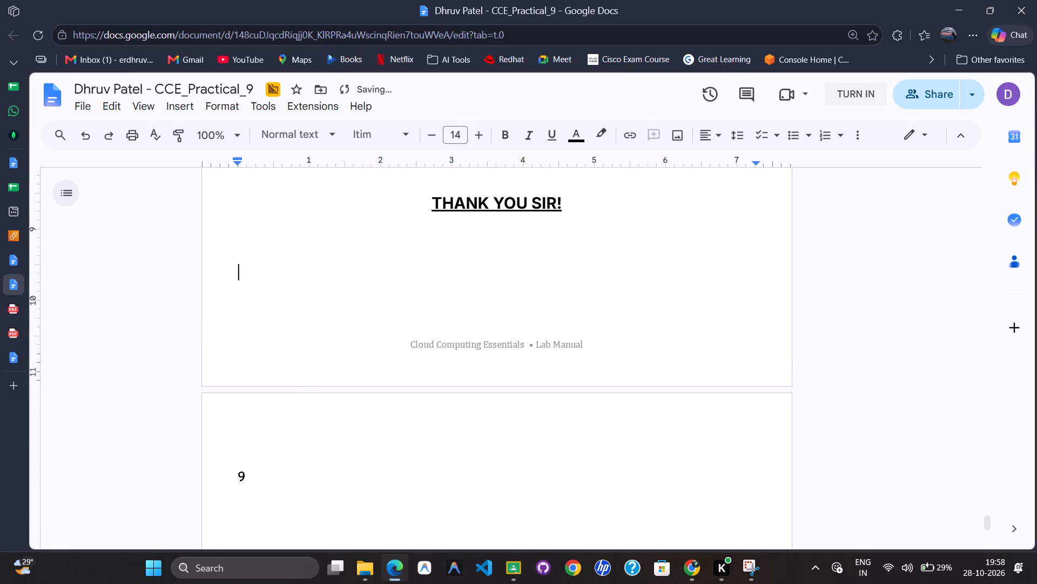
key(Delete)
key(Delete)
key(Delete)
key(Delete)
key(Delete)
key(Delete)
Add one more blank line between the Alarms screenshot and the "THANK YOU SIR!" line.
key(Up)
key(Up)
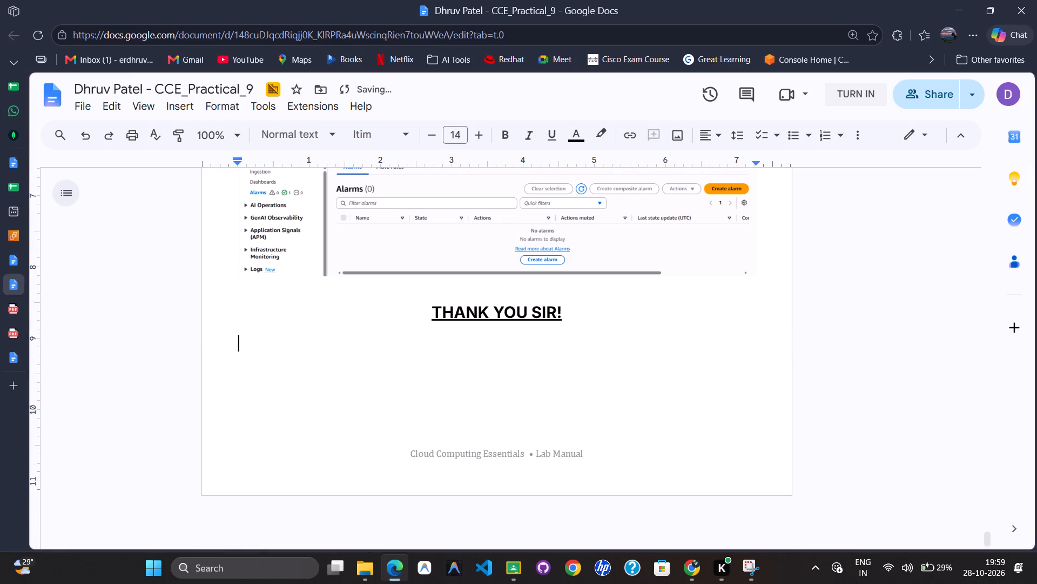
key(Up)
key(Up)
key(Up)
key(Down)
key(Return)
Delete the extra empty lines at the end of the document, below "THANK YOU SIR!".
key(Down)
key(Down)
key(Down)
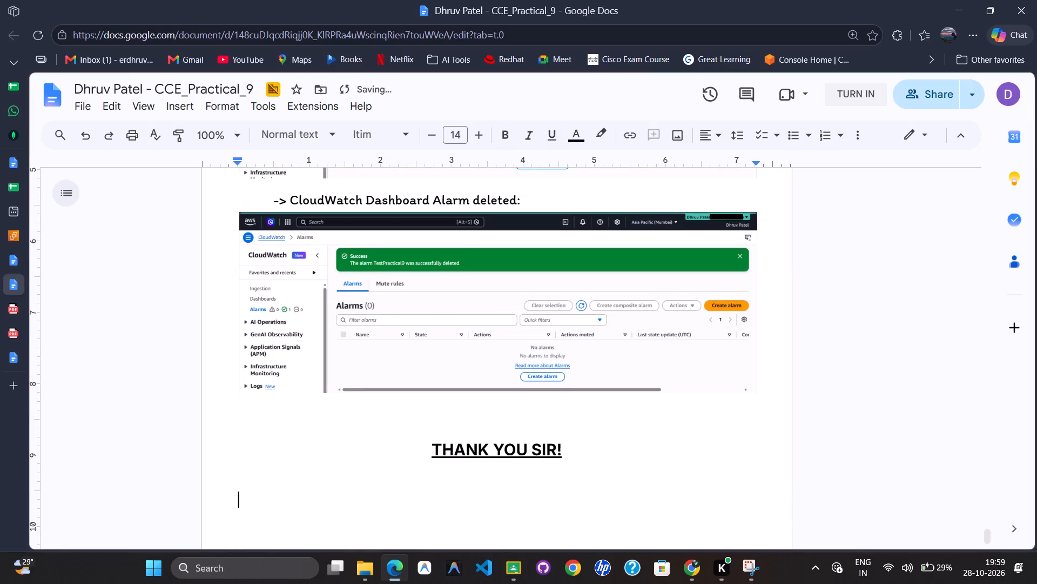
key(Down)
key(Down)
key(BackSpace)
key(BackSpace)
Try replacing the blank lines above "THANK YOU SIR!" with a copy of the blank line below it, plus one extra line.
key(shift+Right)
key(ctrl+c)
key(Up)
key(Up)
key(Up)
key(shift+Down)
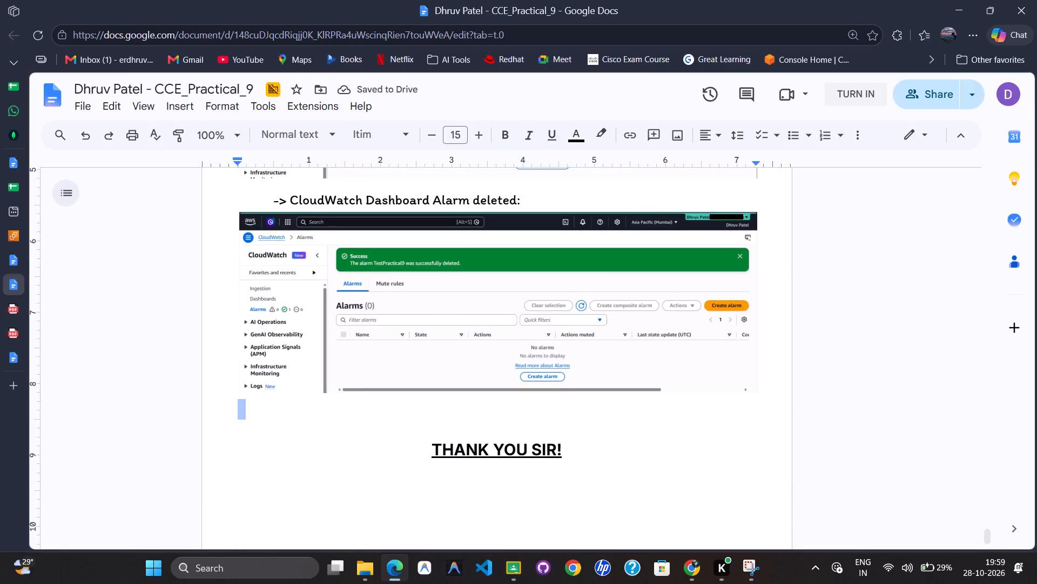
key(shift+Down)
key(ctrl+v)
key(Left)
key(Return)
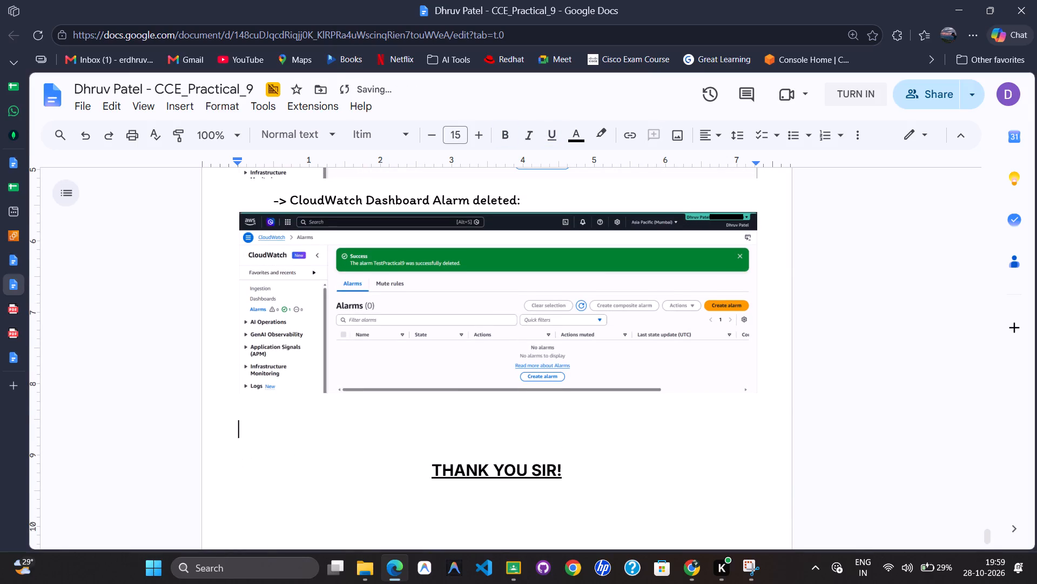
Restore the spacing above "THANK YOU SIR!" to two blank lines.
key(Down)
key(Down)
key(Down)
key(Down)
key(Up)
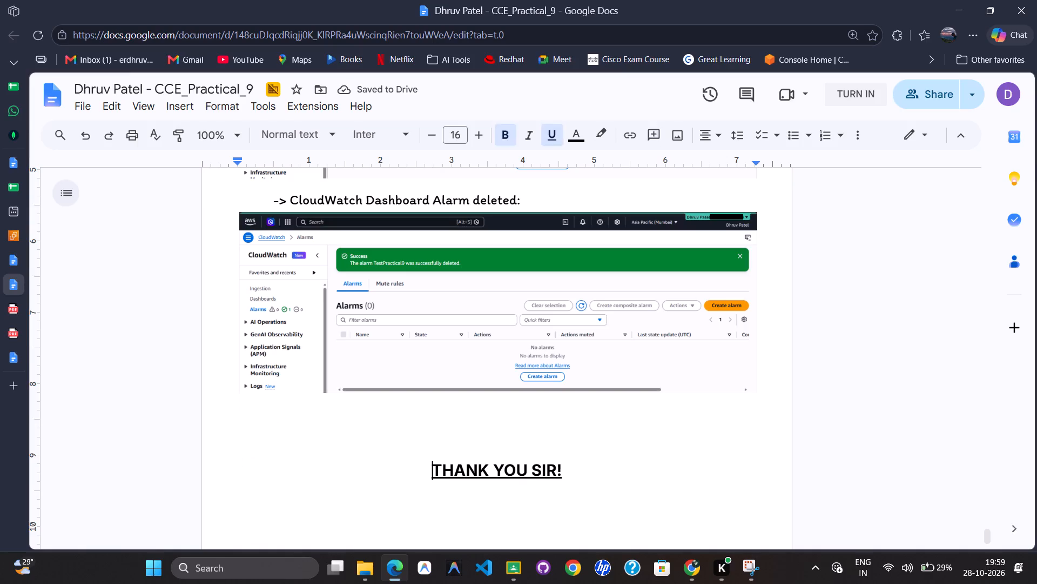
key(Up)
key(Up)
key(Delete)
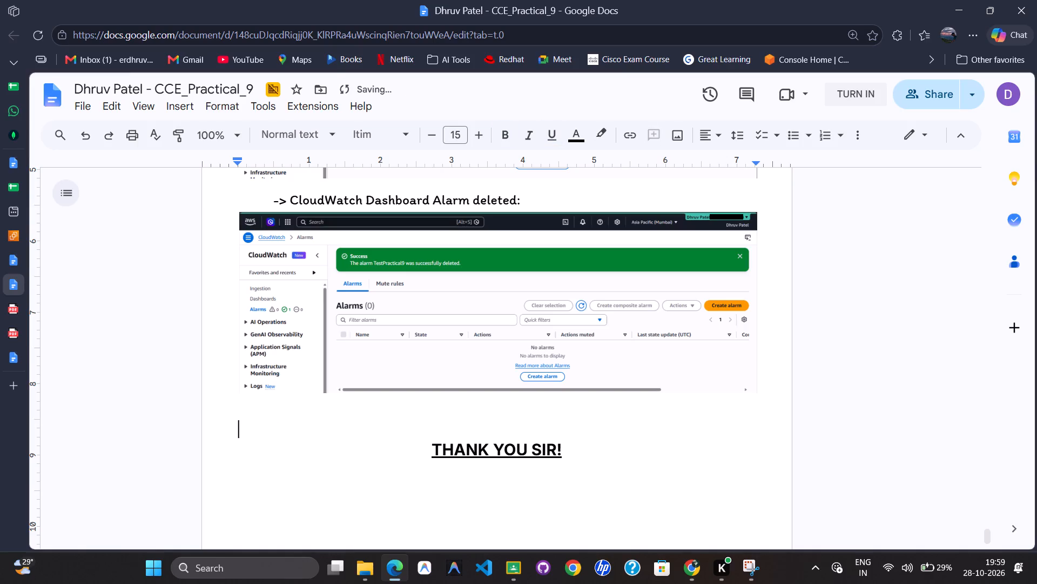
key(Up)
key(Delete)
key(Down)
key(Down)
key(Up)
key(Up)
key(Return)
Place the text cursor on the line below "THANK YOU SIR!" and save the document.
key(Down)
key(Down)
key(Down)
key(Down)
key(Down)
key(Down)
key(ctrl+s)
Review the whole CCE_Practical_9 report from its closing page back to the title page.
scroll(441, 232, down, 2)
scroll(441, 232, up, 20)
scroll(441, 232, up, 3)
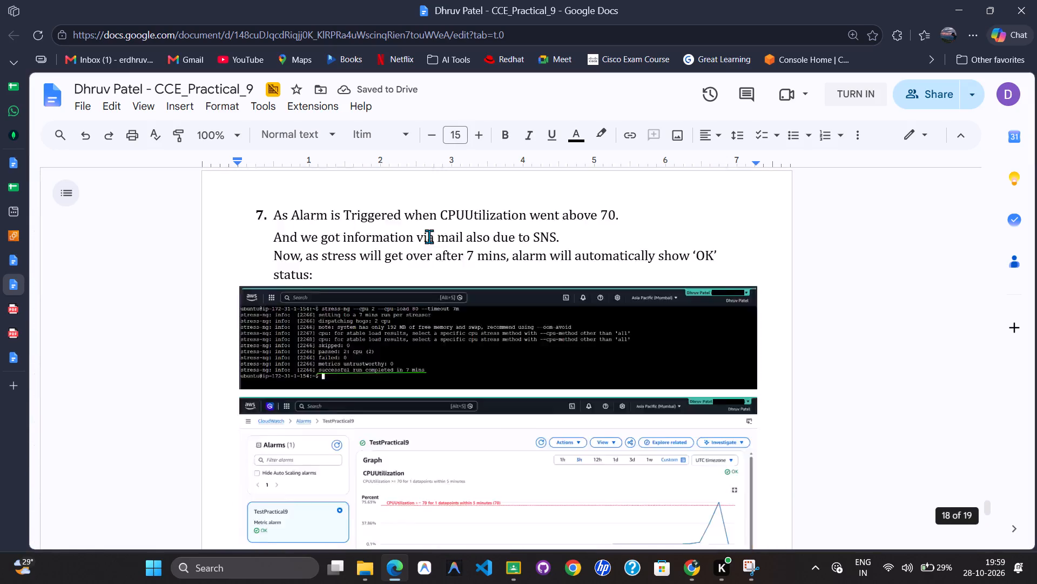
scroll(429, 236, up, 20)
scroll(429, 236, up, 20)
scroll(429, 236, up, 7)
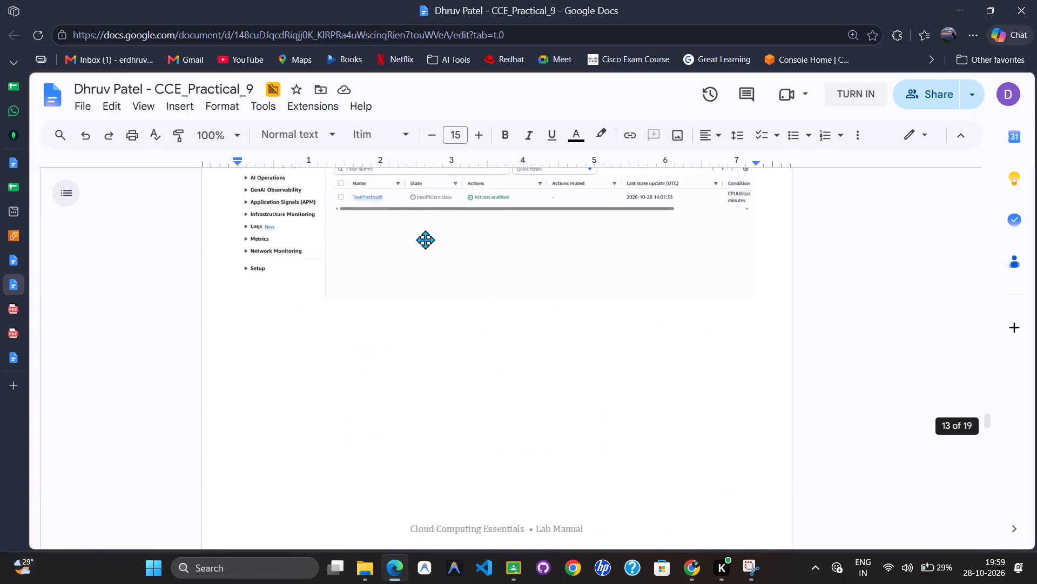
scroll(425, 240, up, 20)
scroll(425, 240, up, 20)
scroll(425, 240, up, 6)
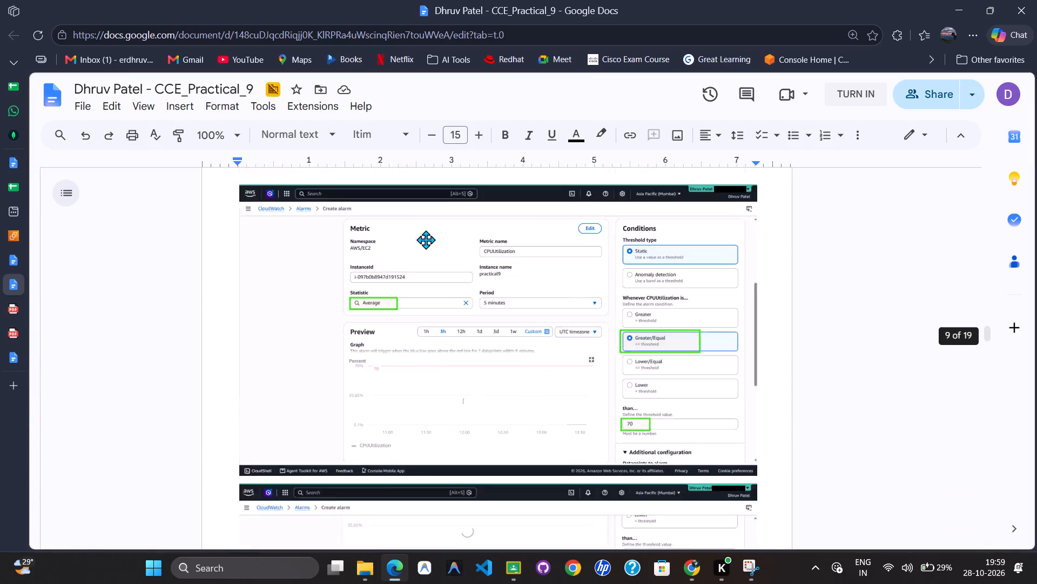
scroll(426, 240, up, 20)
scroll(426, 240, up, 20)
scroll(426, 240, up, 6)
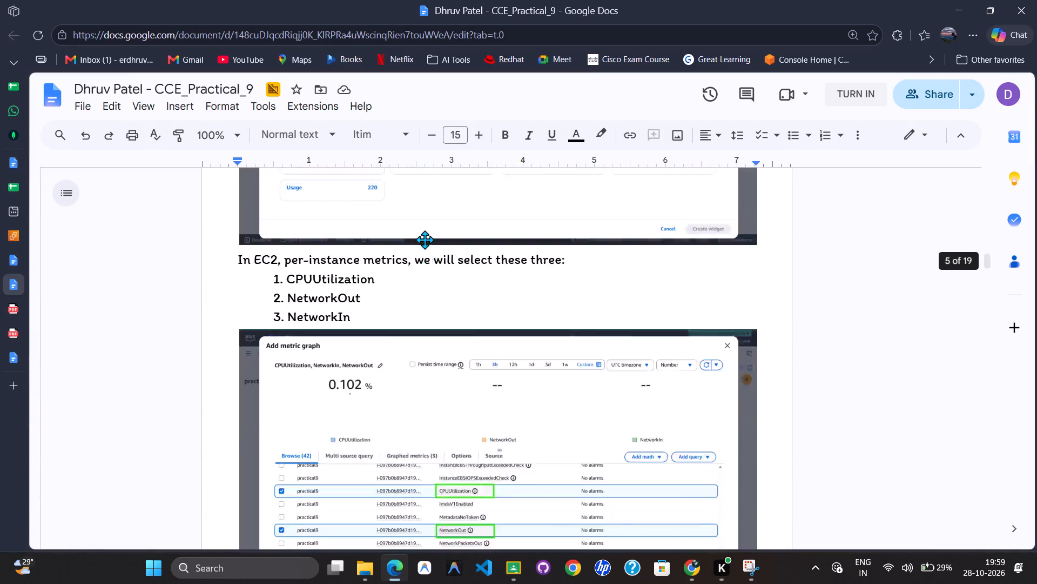
scroll(425, 240, up, 20)
scroll(425, 240, up, 20)
scroll(425, 240, up, 6)
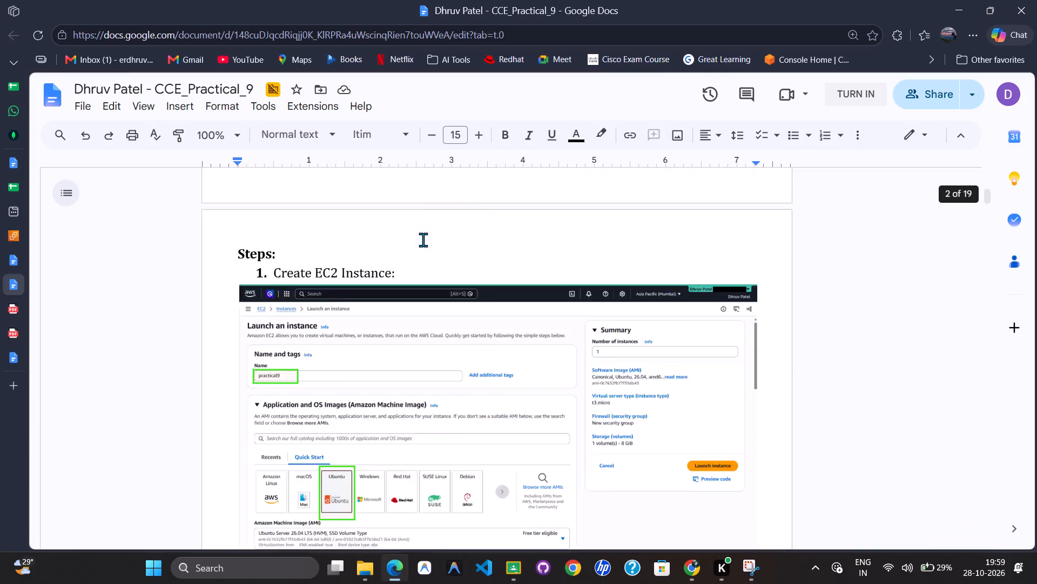
scroll(423, 240, up, 20)
scroll(423, 240, up, 14)
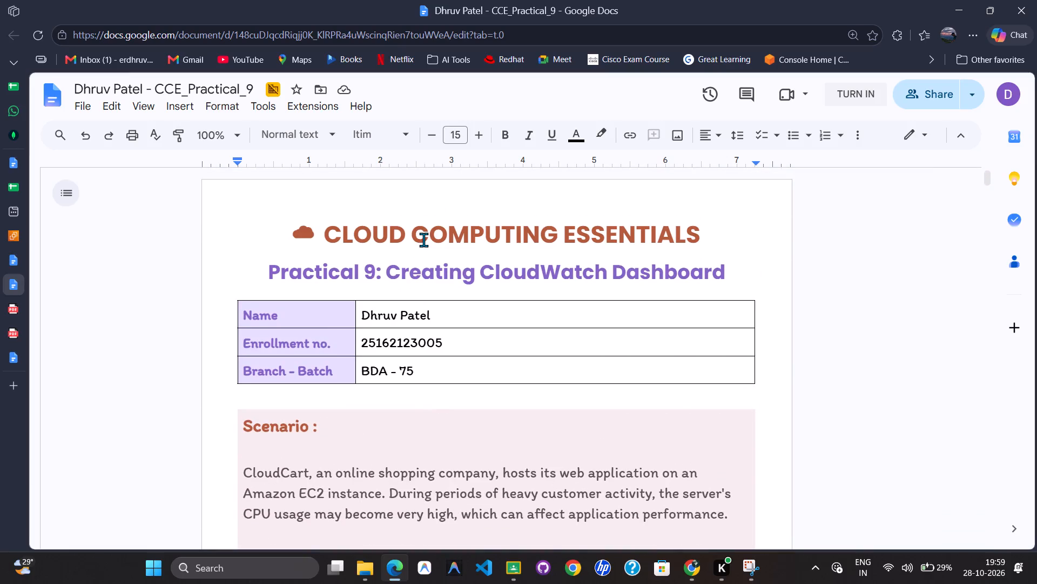
Save the report and start turning it in to its Classroom assignment.
key(ctrl+s)
click(865, 97)
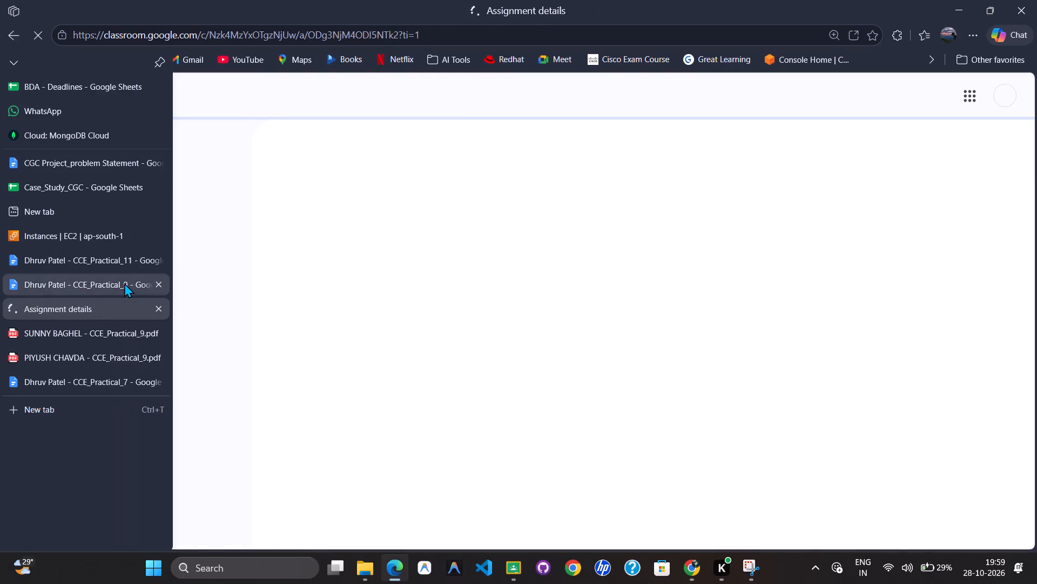
Close the two classmates' CCE_Practical_9 PDF tabs and the CCE_Practical_7 document tab.
click(158, 331)
click(158, 331)
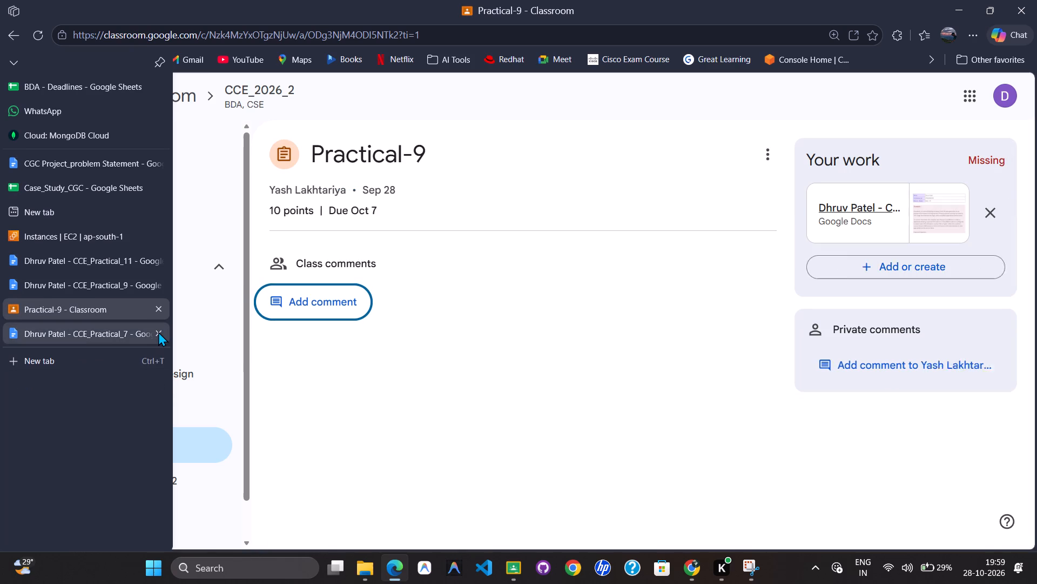
click(158, 331)
Confirm turning in the Practical-9 assignment in Classroom.
click(639, 375)
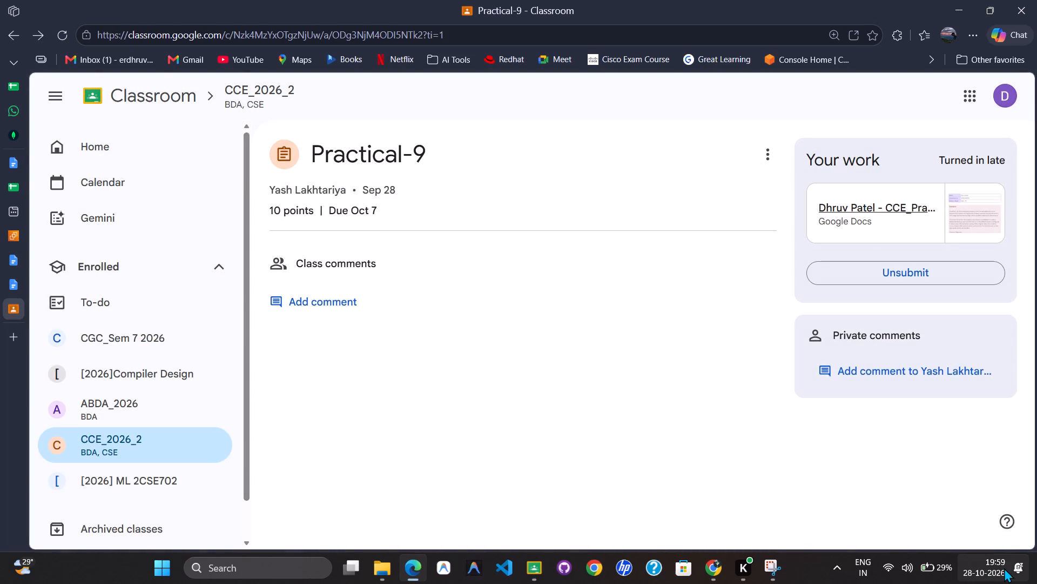
Turn on Do not disturb for the system notifications and close the notification view.
click(1004, 568)
click(1002, 16)
click(522, 295)
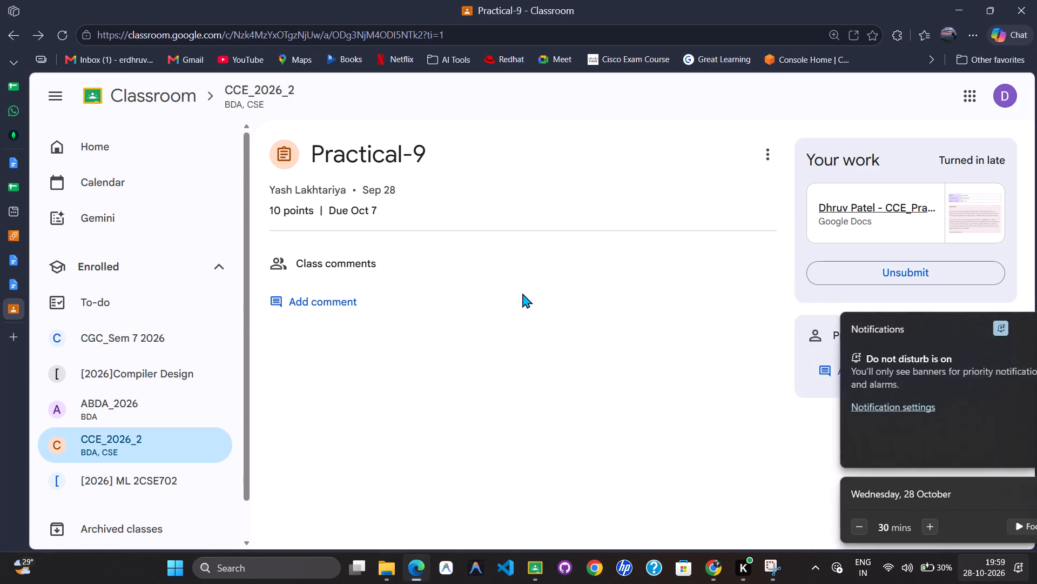
Close the Classroom Practical-9 tab and the CCE_Practical_9 document tab, and open a new blank tab.
key(ctrl+w)
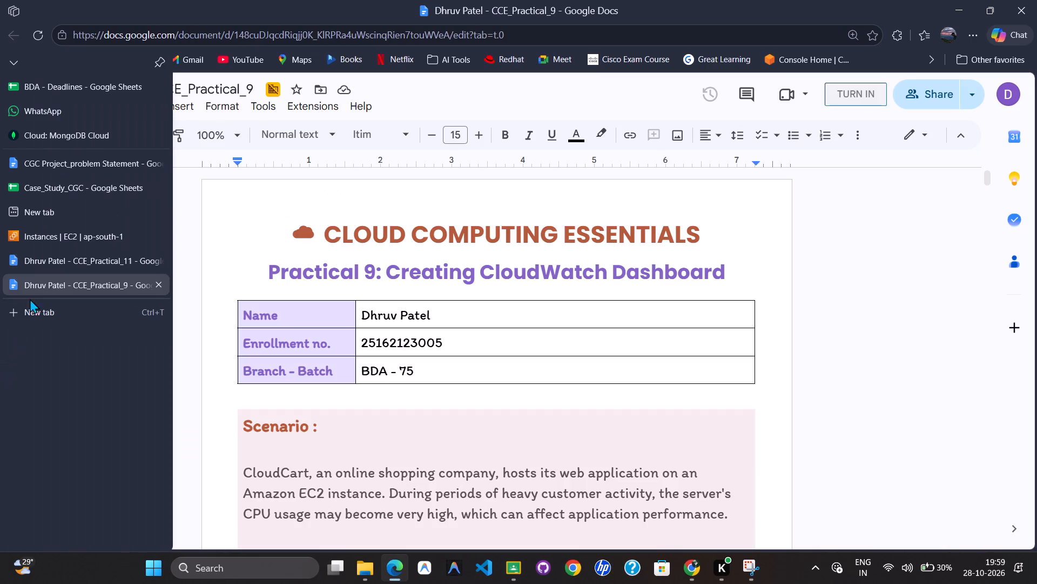
key(ctrl+w)
click(5, 287)
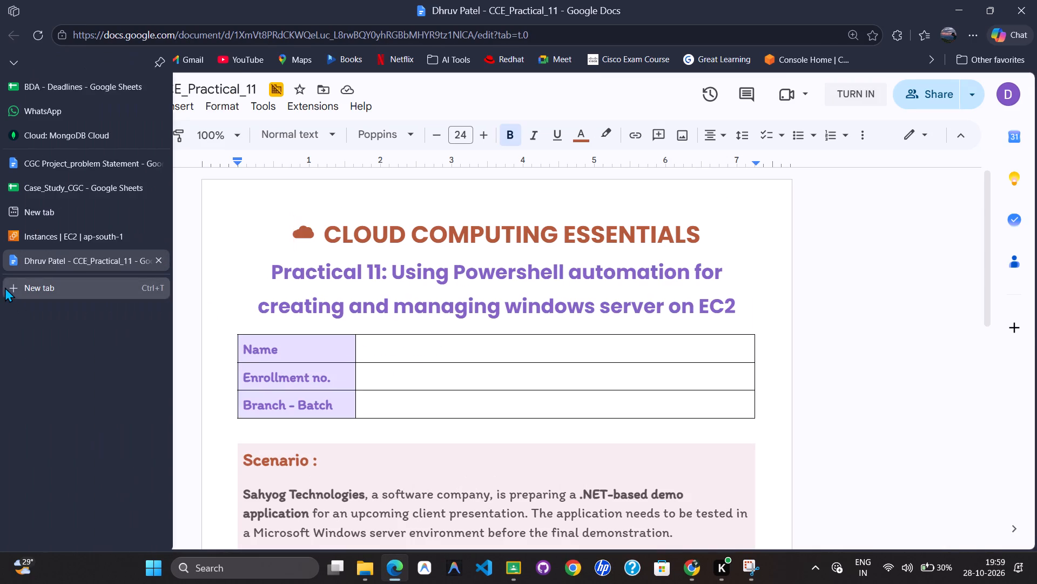
Close the older blank tab, the Case_Study_CGC sheet and the CGC Project_problem Statement document, and return to the newly opened blank tab.
click(12, 217)
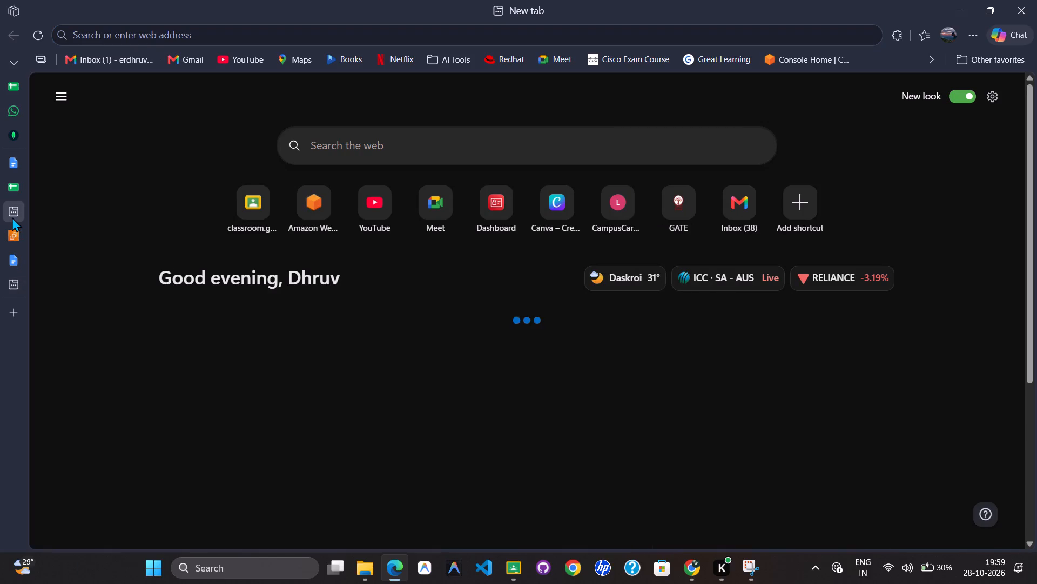
key(ctrl+w)
click(4, 180)
key(ctrl+w)
click(11, 165)
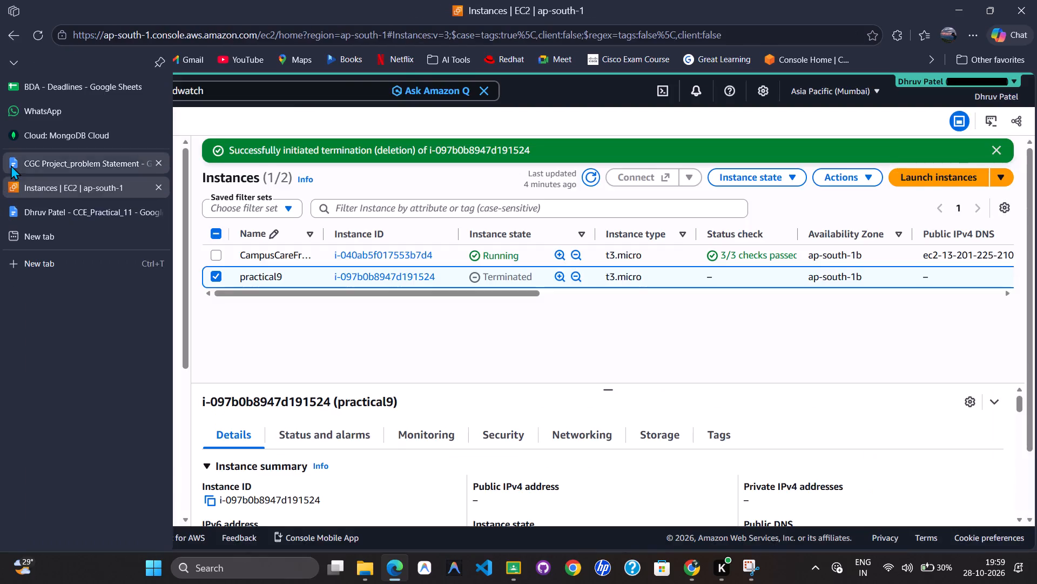
key(ctrl+w)
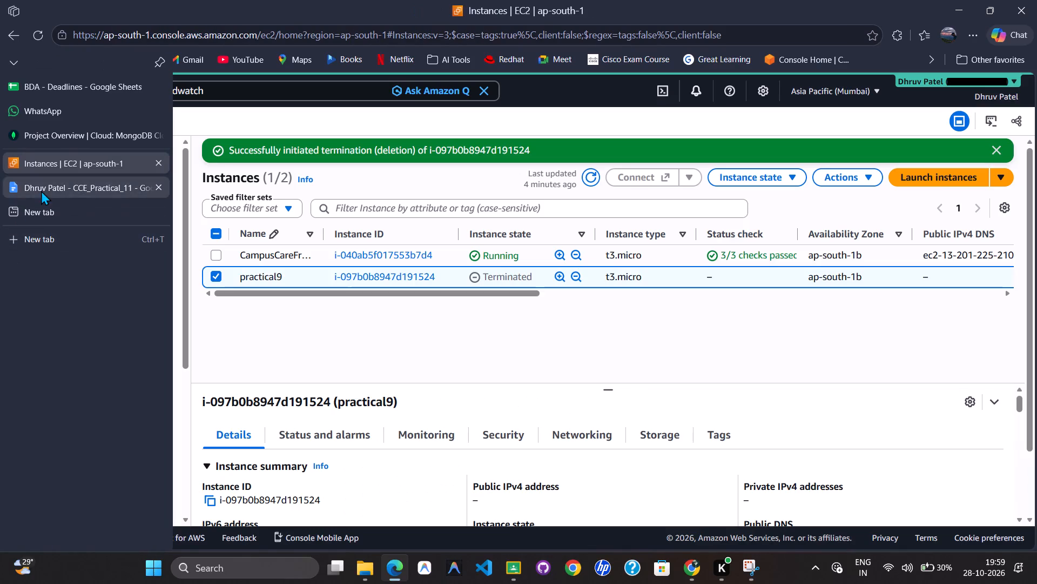
click(36, 217)
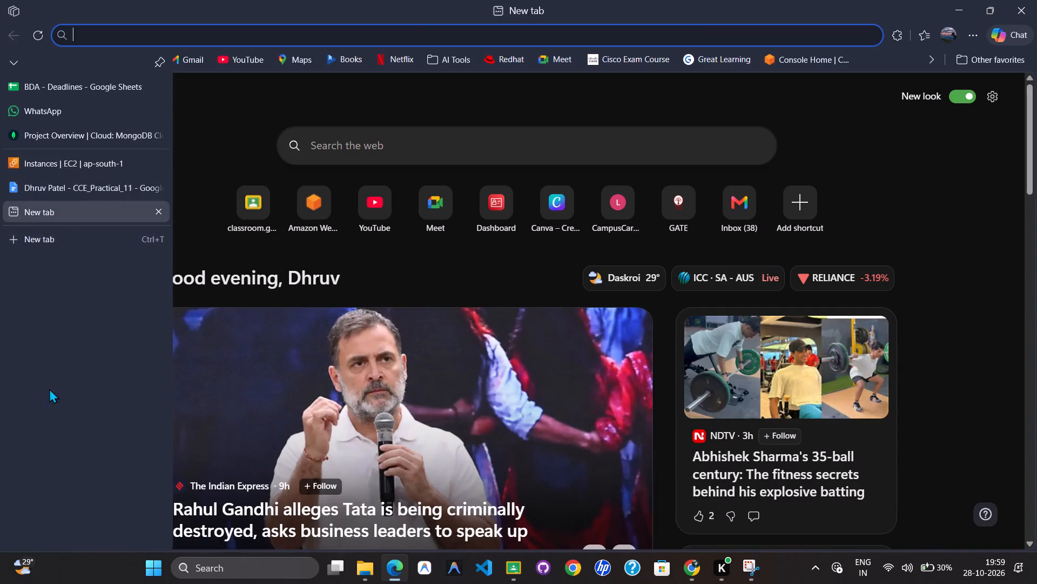